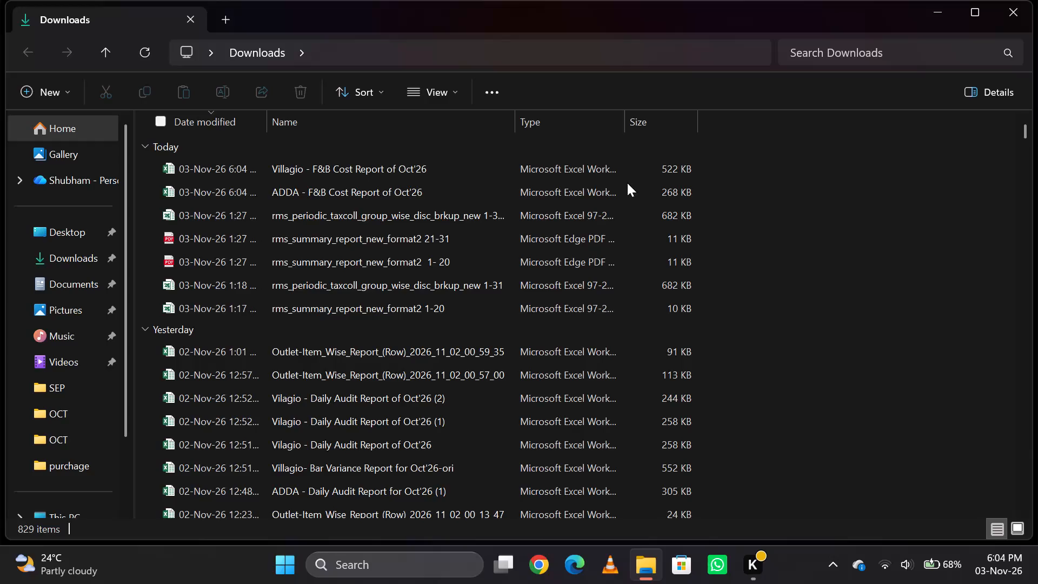
Open the workbook "ADDA - F&B Cost Report of Oct'26" from Downloads and enable editing.
{"action": "left_click", "coordinate": [625, 185]}
{"action": "key", "text": "ctrl+x"}
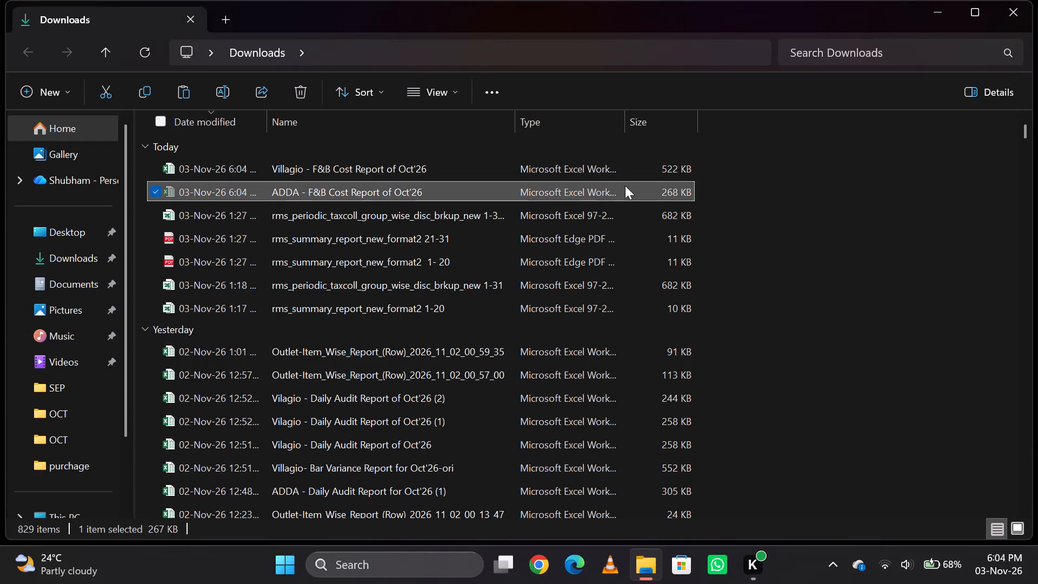
{"action": "double_click", "coordinate": [434, 197]}
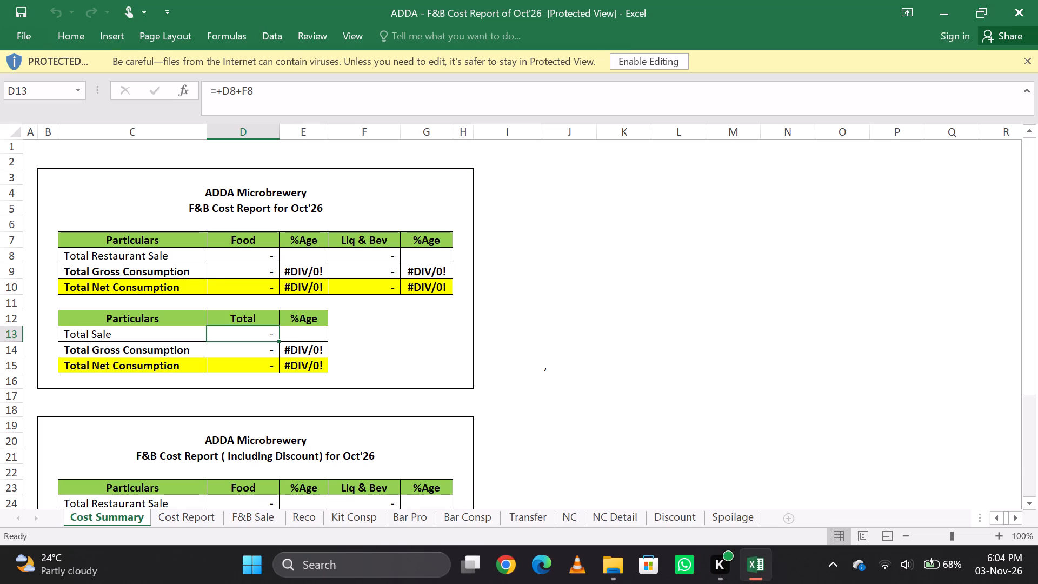
{"action": "left_click", "coordinate": [666, 63]}
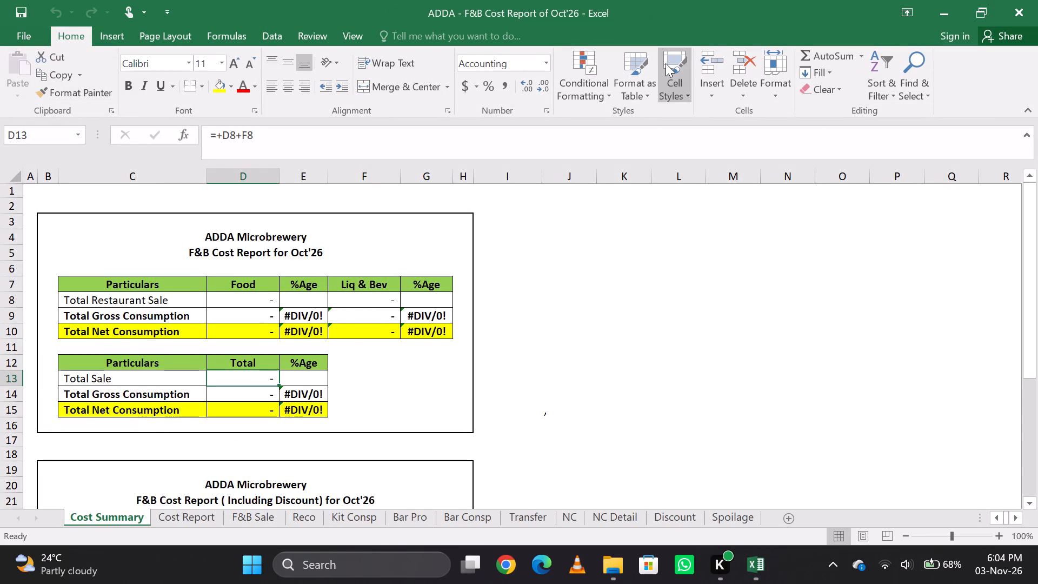
Go to the start of the item list on the Kit Consp sheet.
{"action": "key", "text": "ctrl+Page_Down"}
{"action": "key", "text": "ctrl+Page_Down"}
{"action": "key", "text": "ctrl+Page_Down"}
{"action": "key", "text": "ctrl+Page_Up"}
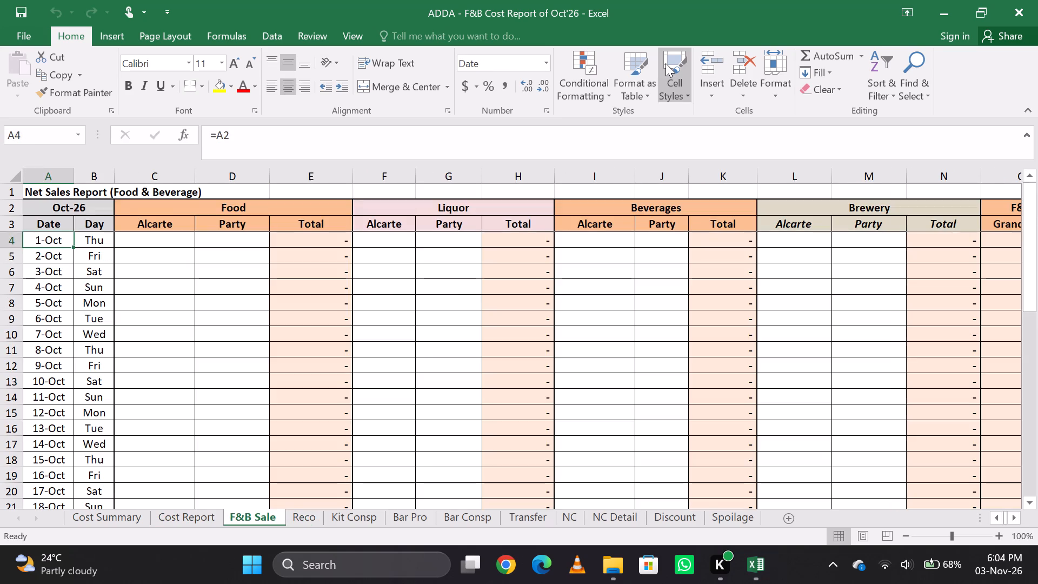
{"action": "key", "text": "ctrl+Page_Down"}
{"action": "key", "text": "ctrl+Page_Down"}
{"action": "key", "text": "Up"}
{"action": "key", "text": "Up"}
{"action": "key", "text": "Up"}
{"action": "key", "text": "Up"}
{"action": "key", "text": "Up"}
{"action": "key", "text": "Up"}
{"action": "key", "text": "Up"}
{"action": "key", "text": "Up"}
{"action": "key", "text": "Up"}
{"action": "key", "text": "Up"}
{"action": "key", "text": "Up"}
{"action": "key", "text": "Up"}
{"action": "key", "text": "Up"}
{"action": "key", "text": "Up"}
{"action": "key", "text": "Up"}
{"action": "key", "text": "Up"}
{"action": "key", "text": "Up"}
{"action": "key", "text": "Up"}
{"action": "key", "text": "Up"}
{"action": "key", "text": "Up"}
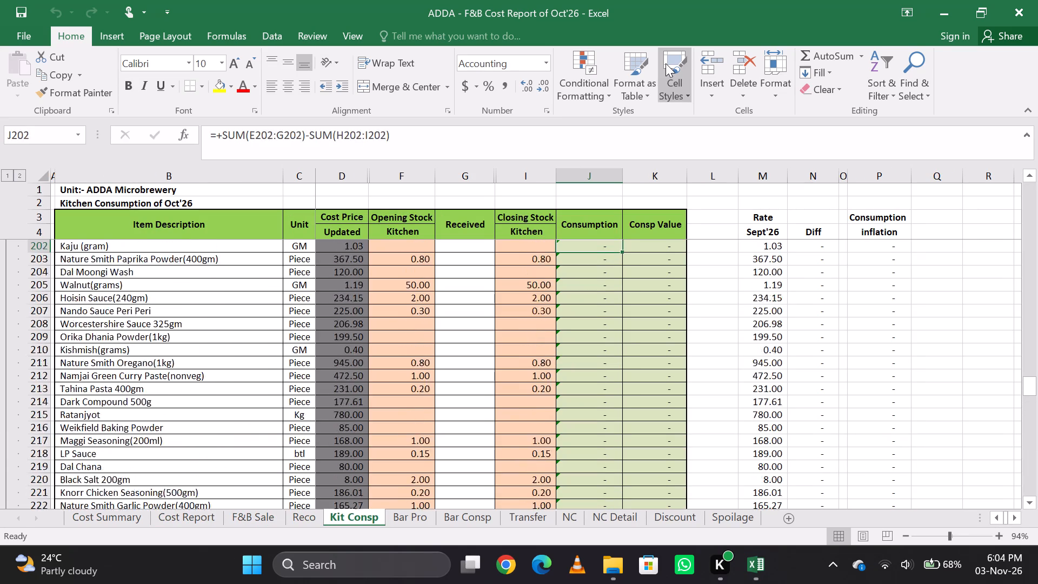
{"action": "key", "text": "Page_Up"}
{"action": "key", "text": "Page_Up"}
{"action": "key", "text": "Page_Up"}
{"action": "key", "text": "Page_Up"}
{"action": "key", "text": "Page_Up"}
{"action": "key", "text": "Page_Up"}
{"action": "key", "text": "Page_Up"}
{"action": "key", "text": "Page_Up"}
{"action": "key", "text": "Page_Up"}
{"action": "key", "text": "Page_Up"}
{"action": "key", "text": "Page_Up"}
{"action": "key", "text": "Page_Up"}
{"action": "key", "text": "Page_Up"}
{"action": "key", "text": "Page_Up"}
{"action": "key", "text": "Page_Up"}
{"action": "key", "text": "Page_Up"}
{"action": "key", "text": "Page_Up"}
{"action": "key", "text": "Page_Up"}
{"action": "key", "text": "Page_Up"}
{"action": "key", "text": "Page_Up"}
{"action": "key", "text": "Page_Up"}
{"action": "key", "text": "Page_Up"}
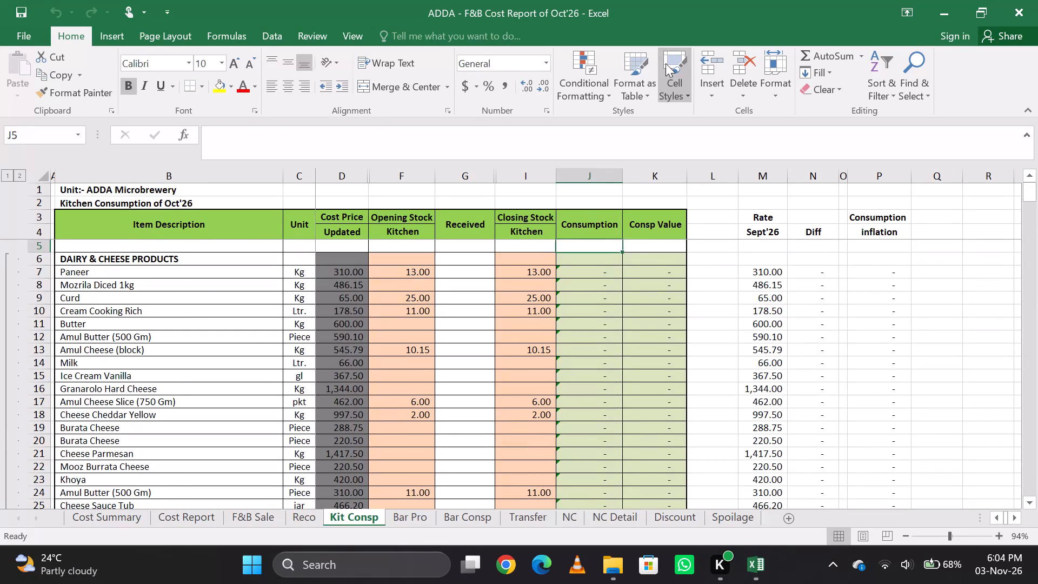
Clear the kitchen closing stock quantities of the Dairy & Cheese Products items, from Paneer to Fresh Yeast.
{"action": "key", "text": "Right"}
{"action": "key", "text": "Down"}
{"action": "key", "text": "Left"}
{"action": "key", "text": "Left"}
{"action": "key", "text": "Down"}
{"action": "key", "text": "shift+Down"}
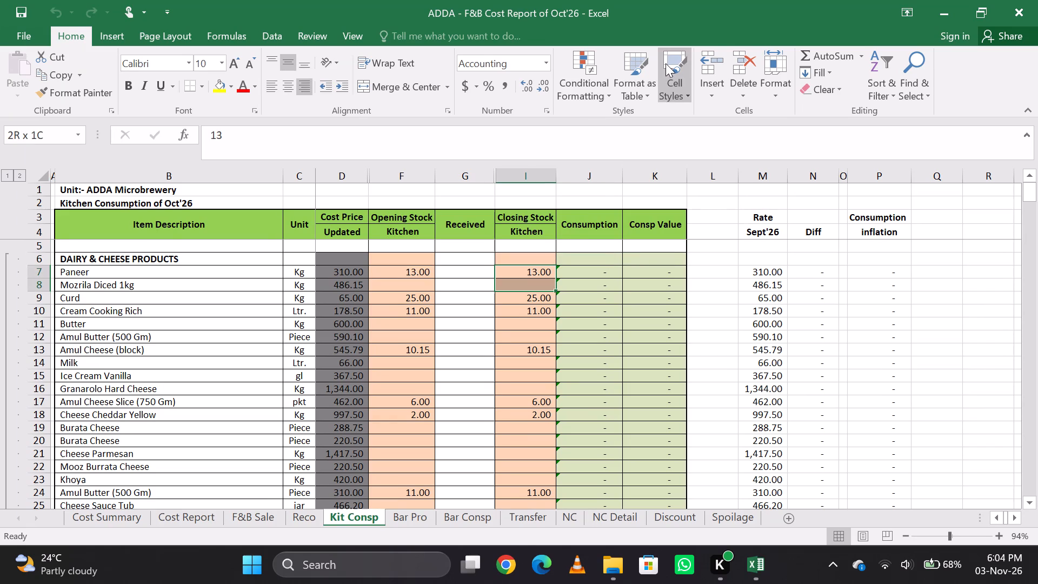
{"action": "key", "text": "ctrl+shift+Down"}
{"action": "key", "text": "ctrl+shift+Down"}
{"action": "key", "text": "ctrl+shift+Down"}
{"action": "key", "text": "ctrl+shift+Down"}
{"action": "key", "text": "ctrl+shift+Down"}
{"action": "key", "text": "ctrl+shift+Down"}
{"action": "key", "text": "ctrl+shift+Down"}
{"action": "key", "text": "ctrl+shift+Down"}
{"action": "key", "text": "ctrl+shift+Down"}
{"action": "key", "text": "ctrl+shift+Down"}
{"action": "key", "text": "ctrl+shift+Down"}
{"action": "key", "text": "ctrl+shift+Down"}
{"action": "key", "text": "ctrl+shift+Down"}
{"action": "key", "text": "ctrl+shift+Down"}
{"action": "key", "text": "ctrl+shift+Down"}
{"action": "key", "text": "ctrl+shift+Down"}
{"action": "key", "text": "ctrl+shift+Down"}
{"action": "key", "text": "ctrl+shift+Down"}
{"action": "key", "text": "ctrl+shift+Up"}
{"action": "key", "text": "ctrl+shift+Up"}
{"action": "key", "text": "ctrl+shift+Up"}
{"action": "key", "text": "ctrl+shift+Up"}
{"action": "key", "text": "ctrl+shift+Up"}
{"action": "key", "text": "ctrl+shift+Up"}
{"action": "key", "text": "ctrl+shift+Up"}
{"action": "key", "text": "ctrl+shift+Up"}
{"action": "key", "text": "ctrl+shift+Up"}
{"action": "key", "text": "ctrl+shift+Up"}
{"action": "key", "text": "ctrl+shift+Up"}
{"action": "key", "text": "ctrl+shift+Up"}
{"action": "key", "text": "ctrl+shift+Up"}
{"action": "key", "text": "ctrl+shift+Up"}
{"action": "key", "text": "ctrl+shift+Up"}
{"action": "key", "text": "ctrl+shift+Up"}
{"action": "key", "text": "ctrl+shift+Up"}
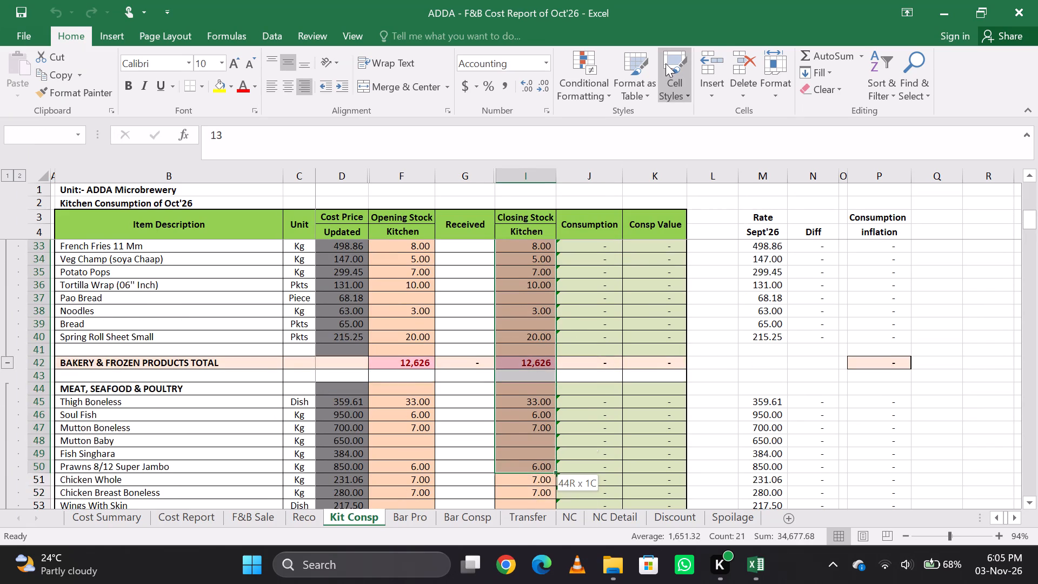
{"action": "key", "text": "shift+Down"}
{"action": "key", "text": "shift+Down"}
{"action": "key", "text": "shift+Up"}
{"action": "key", "text": "shift+Up"}
{"action": "key", "text": "shift+Up"}
{"action": "key", "text": "shift+Up"}
{"action": "key", "text": "shift+Up"}
{"action": "key", "text": "shift+Up"}
{"action": "key", "text": "shift+Up"}
{"action": "key", "text": "shift+Up"}
{"action": "key", "text": "shift+Up"}
{"action": "key", "text": "shift+Up"}
{"action": "key", "text": "shift+Up"}
{"action": "key", "text": "shift+Up"}
{"action": "key", "text": "shift+Up"}
{"action": "key", "text": "shift+Up"}
{"action": "key", "text": "shift+Up"}
{"action": "key", "text": "shift+Up"}
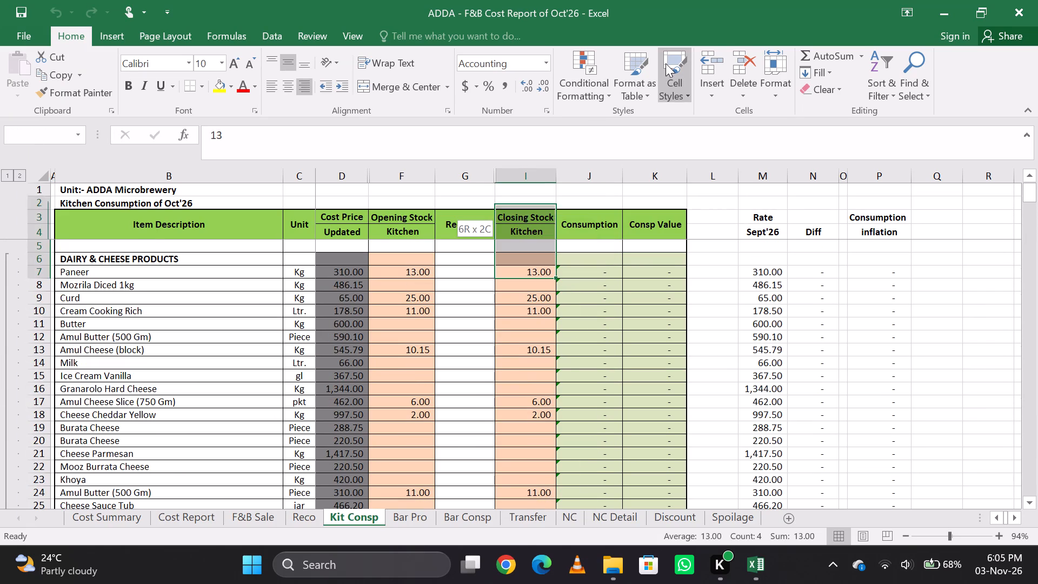
{"action": "key", "text": "shift+Down"}
{"action": "key", "text": "shift+Down"}
{"action": "key", "text": "shift+Down"}
{"action": "key", "text": "shift+Down"}
{"action": "key", "text": "shift+Down"}
{"action": "key", "text": "shift+Down"}
{"action": "key", "text": "shift+Down"}
{"action": "key", "text": "shift+Down"}
{"action": "key", "text": "shift+Down"}
{"action": "key", "text": "shift+Down"}
{"action": "key", "text": "shift+Down"}
{"action": "key", "text": "shift+Down"}
{"action": "key", "text": "shift+Down"}
{"action": "key", "text": "shift+Down"}
{"action": "key", "text": "shift+Down"}
{"action": "key", "text": "shift+Down"}
{"action": "key", "text": "shift+Down"}
{"action": "key", "text": "shift+Down"}
{"action": "key", "text": "shift+Down"}
{"action": "key", "text": "shift+Down"}
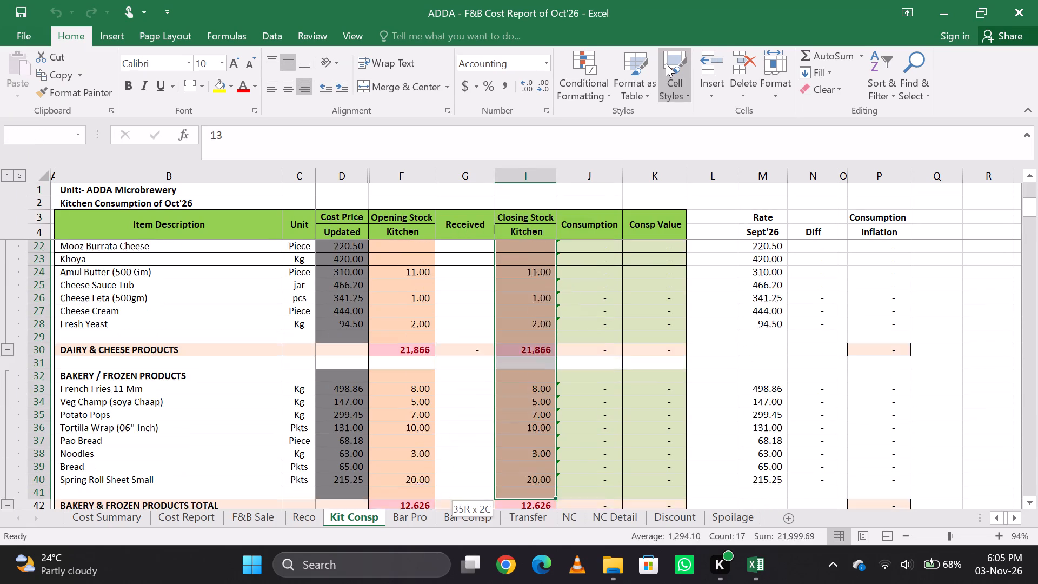
{"action": "key", "text": "shift+Up"}
{"action": "key", "text": "shift+Up"}
{"action": "key", "text": "shift+Up"}
{"action": "key", "text": "shift+Up"}
{"action": "key", "text": "shift+Up"}
{"action": "key", "text": "shift+Up"}
{"action": "key", "text": "shift+Up"}
{"action": "key", "text": "shift+Up"}
{"action": "key", "text": "shift+Up"}
{"action": "key", "text": "shift+Up"}
{"action": "key", "text": "shift+Up"}
{"action": "key", "text": "shift+Up"}
{"action": "key", "text": "shift+Up"}
{"action": "key", "text": "shift+Up"}
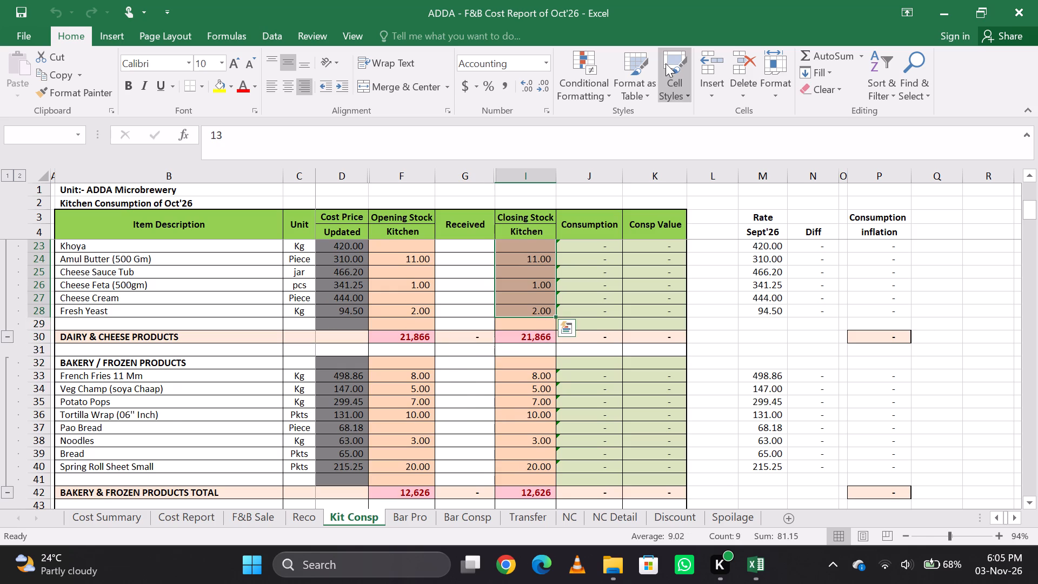
{"action": "key", "text": "Delete"}
Clear the kitchen closing stock quantities of the Bakery / Frozen Products items, from French Fries 11 Mm to Spring Roll Sheet Small.
{"action": "key", "text": "Down"}
{"action": "key", "text": "Page_Down"}
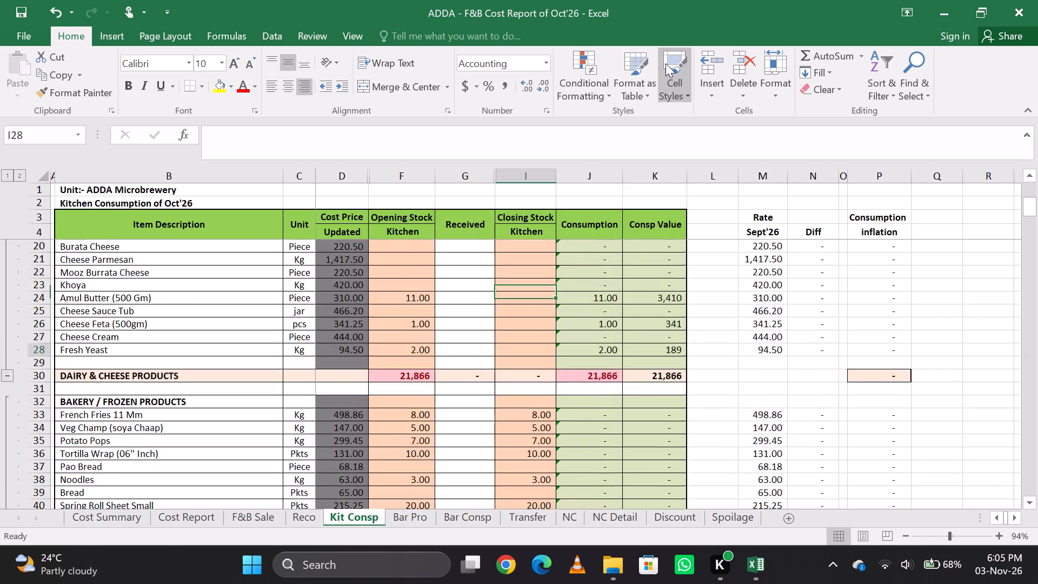
{"action": "key", "text": "Down"}
{"action": "key", "text": "Down"}
{"action": "key", "text": "Down"}
{"action": "key", "text": "Down"}
{"action": "key", "text": "shift+Down"}
{"action": "key", "text": "shift+Down"}
{"action": "key", "text": "shift+Down"}
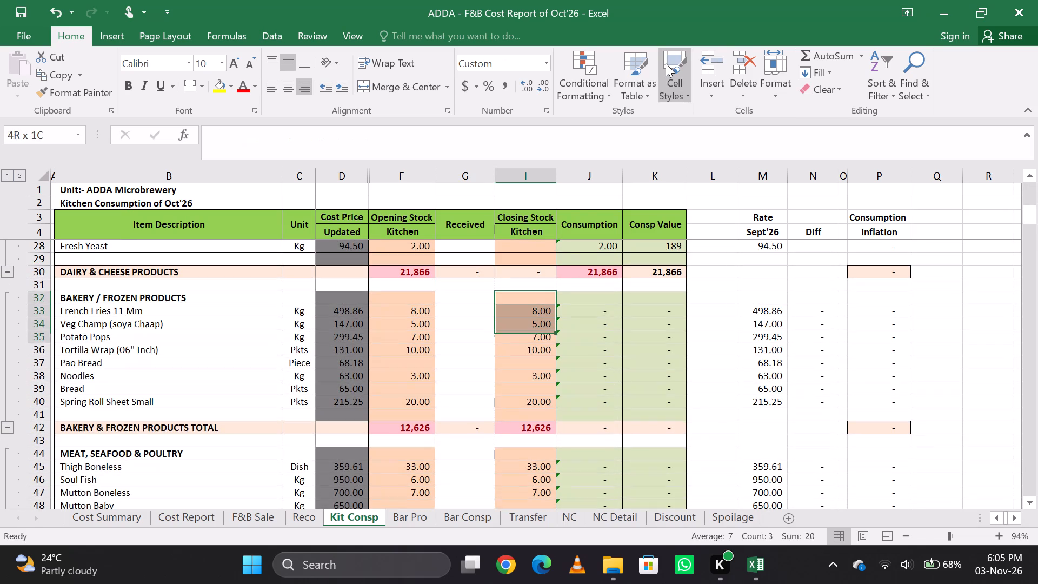
{"action": "key", "text": "shift+Down"}
{"action": "key", "text": "shift+Down"}
{"action": "key", "text": "shift+Down"}
{"action": "key", "text": "shift+Down"}
{"action": "key", "text": "shift+Down"}
{"action": "key", "text": "Delete"}
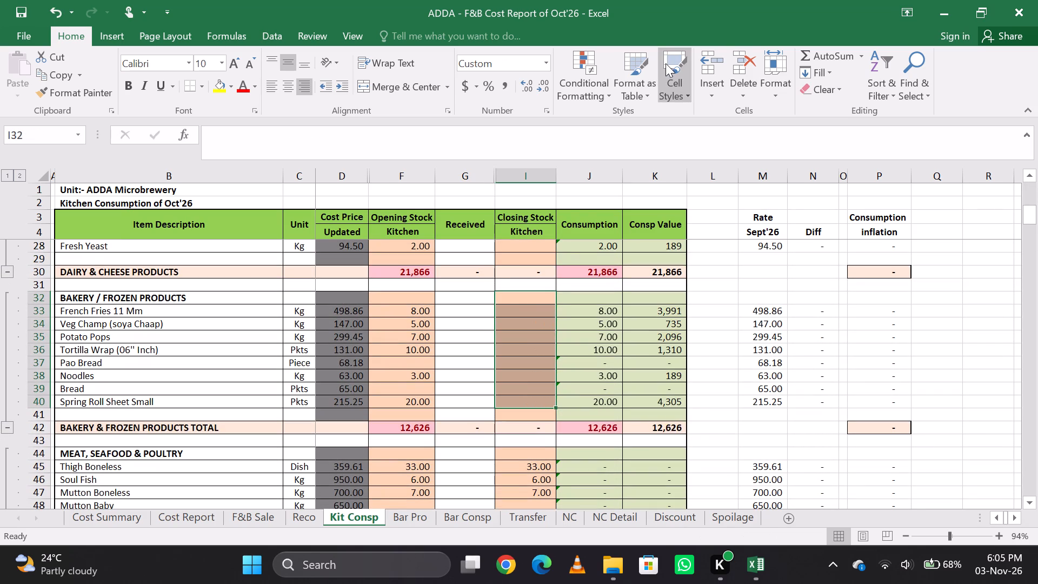
Clear the kitchen closing stock quantities of the Meat, Seafood & Poultry items, from Thigh Boneless to Mutton Champ.
{"action": "key", "text": "shift+Down"}
{"action": "key", "text": "Down"}
{"action": "key", "text": "Down"}
{"action": "key", "text": "Down"}
{"action": "key", "text": "Down"}
{"action": "key", "text": "Down"}
{"action": "key", "text": "Down"}
{"action": "key", "text": "Down"}
{"action": "key", "text": "Down"}
{"action": "key", "text": "Down"}
{"action": "key", "text": "Down"}
{"action": "key", "text": "Down"}
{"action": "key", "text": "Down"}
{"action": "key", "text": "Down"}
{"action": "key", "text": "Down"}
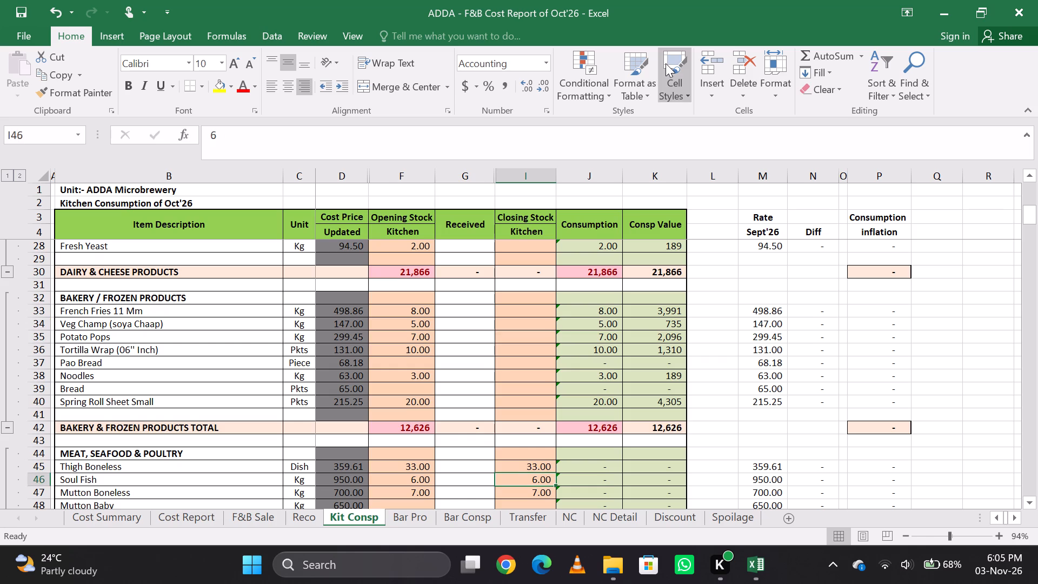
{"action": "key", "text": "Up"}
{"action": "key", "text": "shift+Down"}
{"action": "key", "text": "shift+Down"}
{"action": "key", "text": "shift+Down"}
{"action": "key", "text": "shift+Down"}
{"action": "key", "text": "shift+Down"}
{"action": "key", "text": "shift+Down"}
{"action": "key", "text": "shift+Down"}
{"action": "key", "text": "shift+Down"}
{"action": "key", "text": "shift+Down"}
{"action": "key", "text": "shift+Down"}
{"action": "key", "text": "shift+Down"}
{"action": "key", "text": "shift+Down"}
{"action": "key", "text": "shift+Down"}
{"action": "key", "text": "shift+Down"}
{"action": "key", "text": "shift+Down"}
{"action": "key", "text": "shift+Down"}
{"action": "key", "text": "shift+Down"}
{"action": "key", "text": "shift+Down"}
{"action": "key", "text": "shift+Down"}
{"action": "key", "text": "shift+Down"}
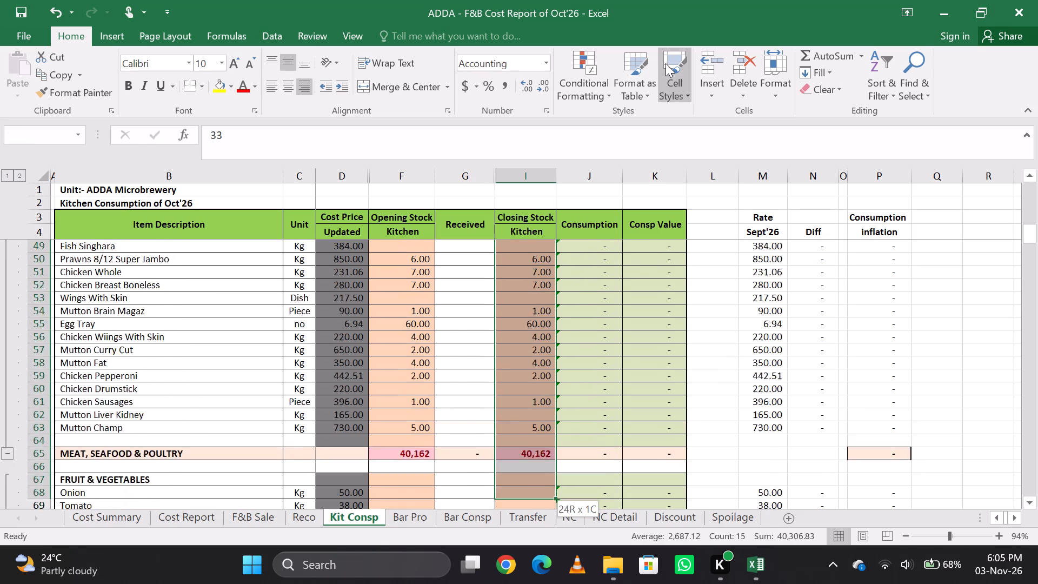
{"action": "key", "text": "shift+Up"}
{"action": "key", "text": "shift+Up"}
{"action": "key", "text": "shift+Up"}
{"action": "key", "text": "shift+Up"}
{"action": "key", "text": "shift+Up"}
{"action": "key", "text": "shift+Up"}
{"action": "key", "text": "shift+Up"}
{"action": "key", "text": "shift+Up"}
{"action": "key", "text": "shift+Up"}
{"action": "key", "text": "shift+Up"}
{"action": "key", "text": "shift+Up"}
{"action": "key", "text": "shift+Up"}
{"action": "key", "text": "shift+Up"}
{"action": "key", "text": "shift+Up"}
{"action": "key", "text": "shift+Up"}
{"action": "key", "text": "shift+Up"}
{"action": "key", "text": "shift+Up"}
{"action": "key", "text": "shift+Up"}
{"action": "key", "text": "shift+Down"}
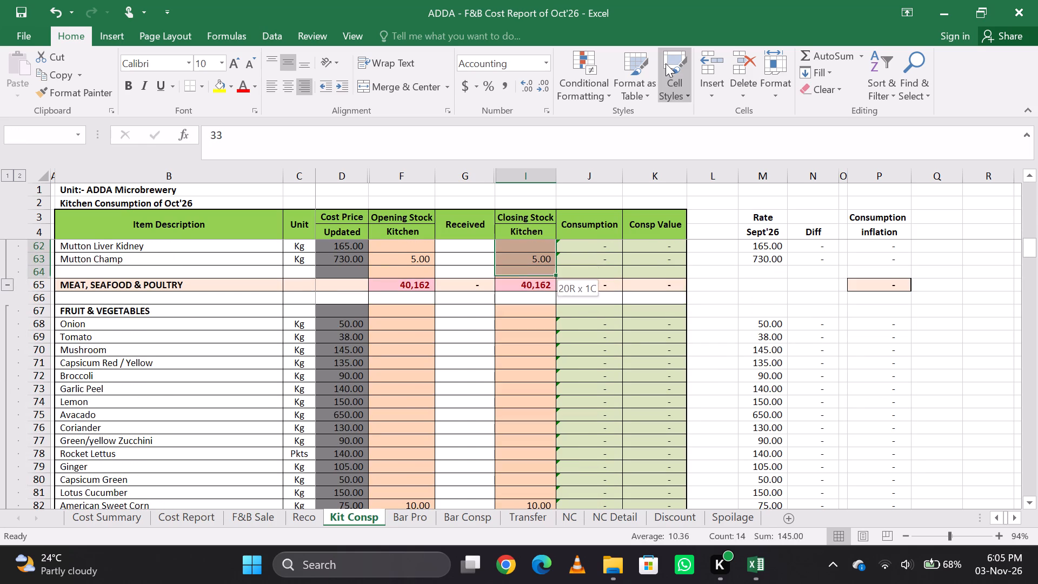
{"action": "key", "text": "Delete"}
Clear the kitchen closing stock quantity of Green Peas at the end of the Fruit & Vegetables items.
{"action": "key", "text": "Down"}
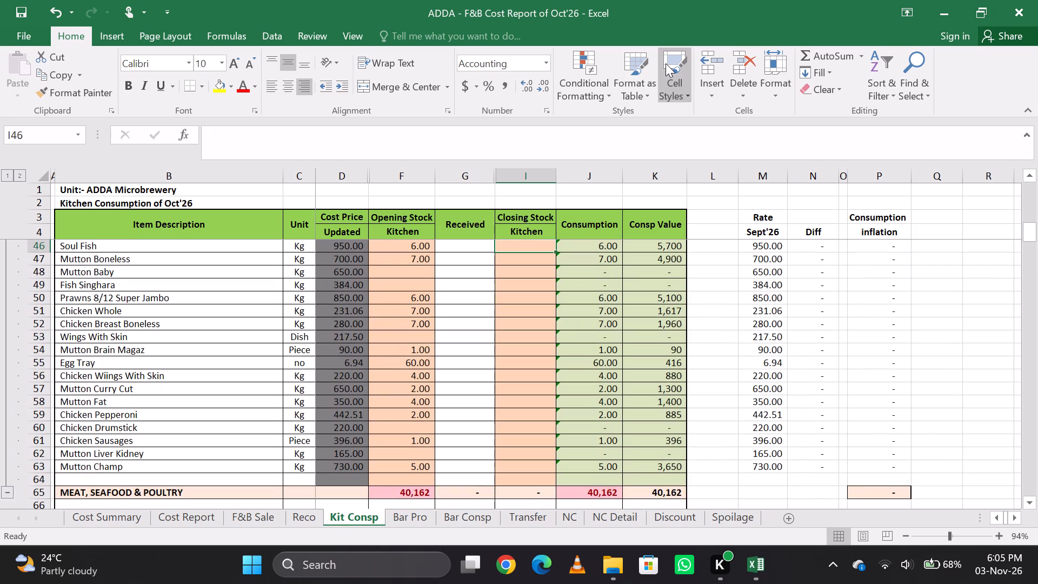
{"action": "key", "text": "Down"}
{"action": "key", "text": "Down"}
{"action": "key", "text": "Down"}
{"action": "key", "text": "Down"}
{"action": "key", "text": "Down"}
{"action": "key", "text": "Down"}
{"action": "key", "text": "Down"}
{"action": "key", "text": "Down"}
{"action": "key", "text": "Down"}
{"action": "key", "text": "Down"}
{"action": "key", "text": "Down"}
{"action": "key", "text": "Down"}
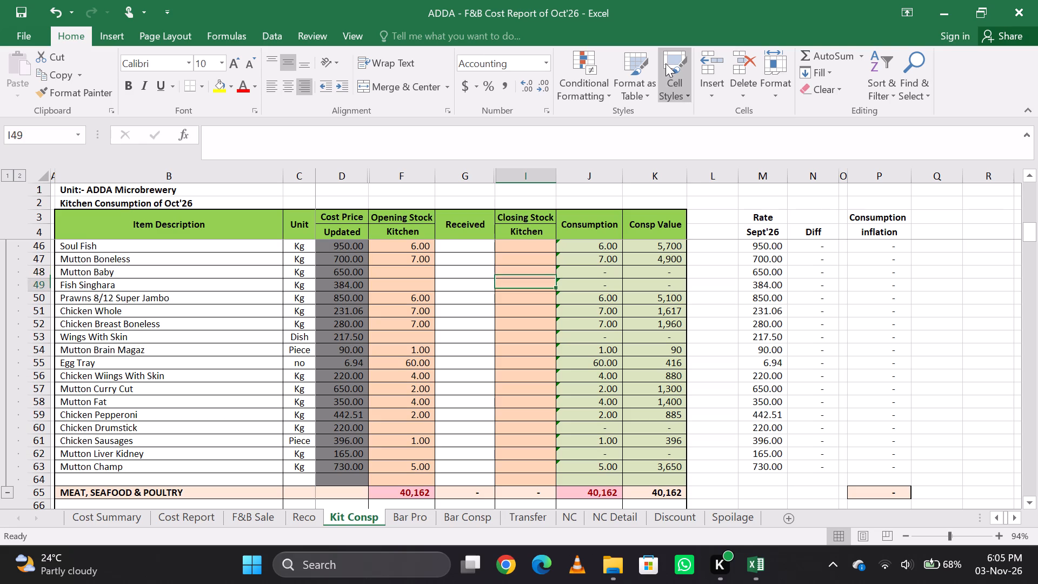
{"action": "key", "text": "Down"}
{"action": "key", "text": "Page_Down"}
{"action": "key", "text": "Page_Down"}
{"action": "key", "text": "Up"}
{"action": "key", "text": "Up"}
{"action": "key", "text": "Up"}
{"action": "key", "text": "Up"}
{"action": "key", "text": "Up"}
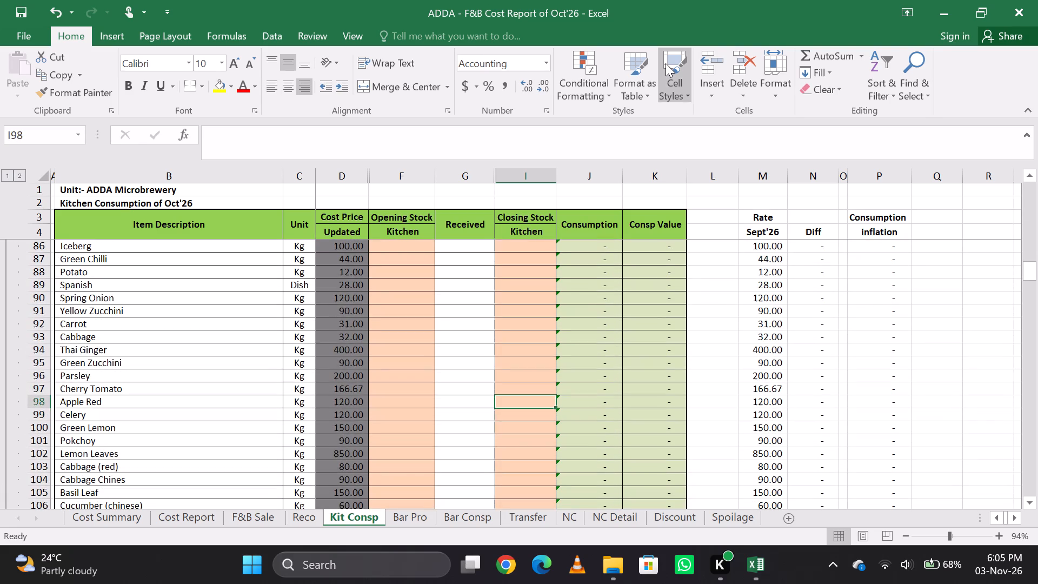
{"action": "key", "text": "Down"}
{"action": "key", "text": "Up"}
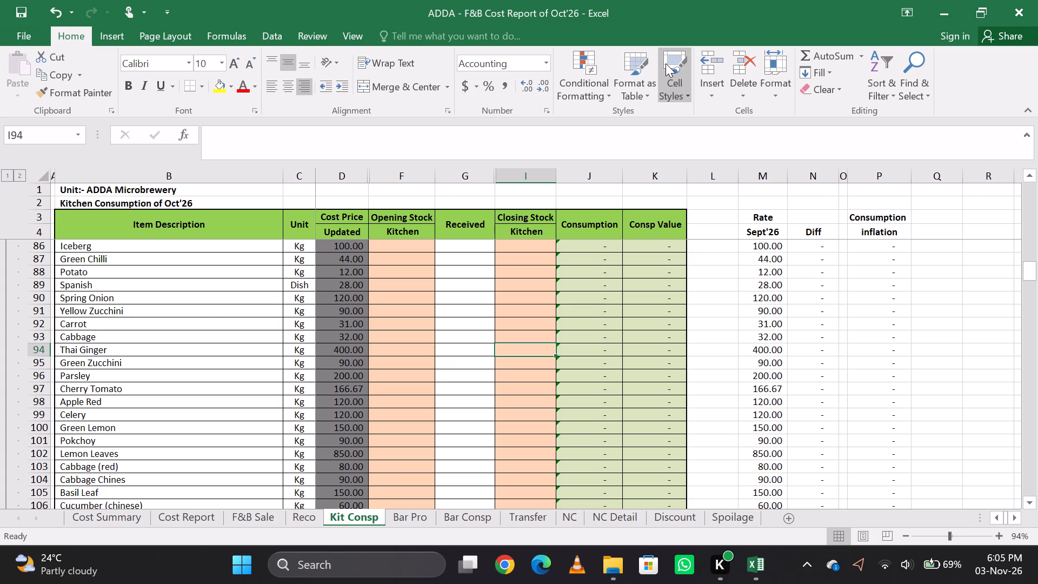
{"action": "key", "text": "Down"}
{"action": "key", "text": "Page_Down"}
{"action": "key", "text": "Page_Up"}
{"action": "key", "text": "Down"}
{"action": "key", "text": "Down"}
{"action": "key", "text": "Down"}
{"action": "key", "text": "Down"}
{"action": "key", "text": "Down"}
{"action": "key", "text": "Down"}
{"action": "key", "text": "Down"}
{"action": "key", "text": "Down"}
{"action": "key", "text": "Down"}
{"action": "key", "text": "Down"}
{"action": "key", "text": "Down"}
{"action": "key", "text": "Down"}
{"action": "key", "text": "Down"}
{"action": "key", "text": "Down"}
{"action": "key", "text": "Down"}
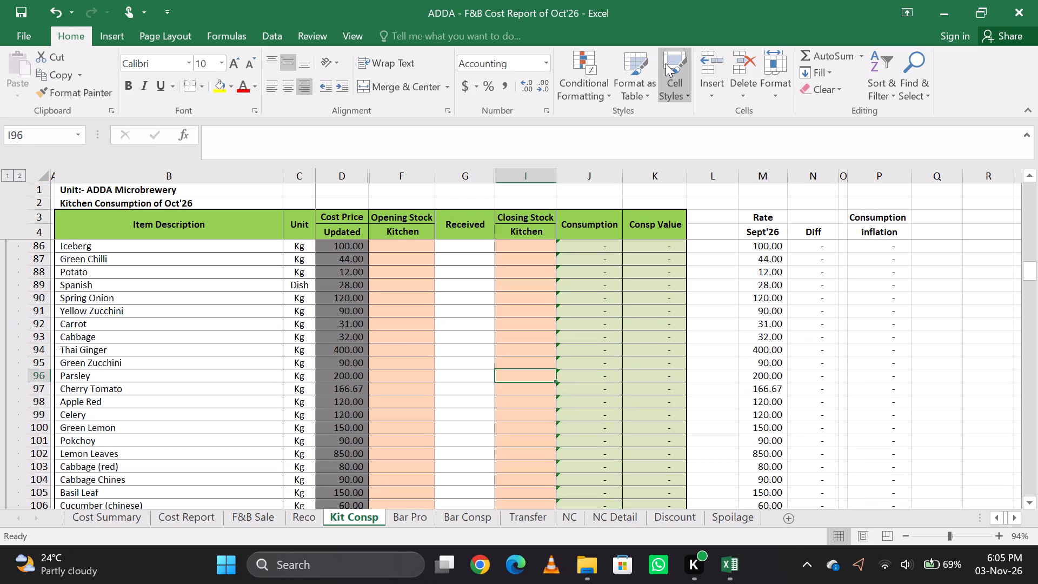
{"action": "key", "text": "Up"}
{"action": "key", "text": "Down"}
{"action": "key", "text": "Down"}
{"action": "key", "text": "Down"}
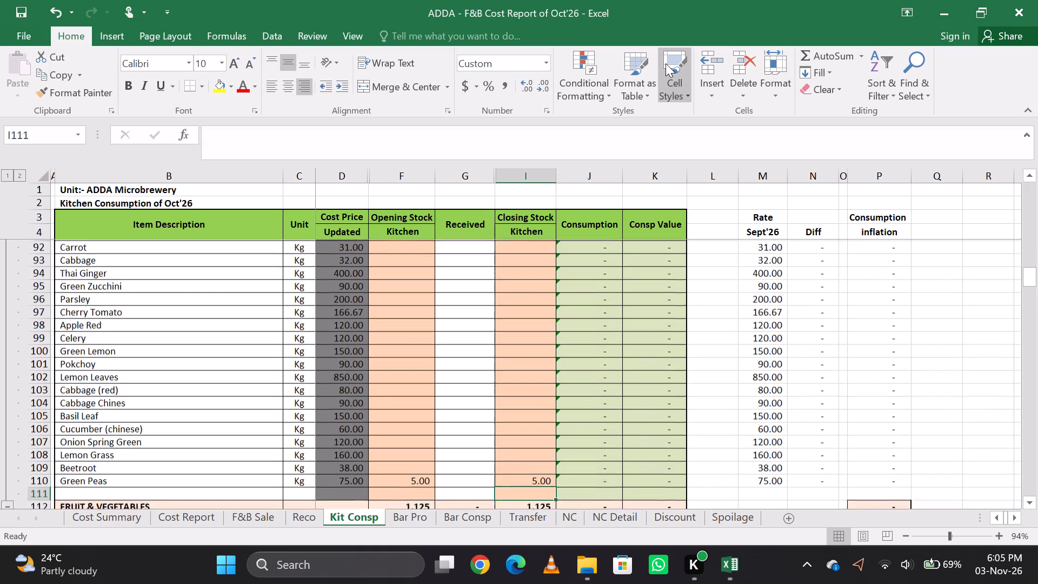
{"action": "key", "text": "Down"}
{"action": "key", "text": "Up"}
{"action": "key", "text": "Up"}
{"action": "key", "text": "Up"}
{"action": "key", "text": "Delete"}
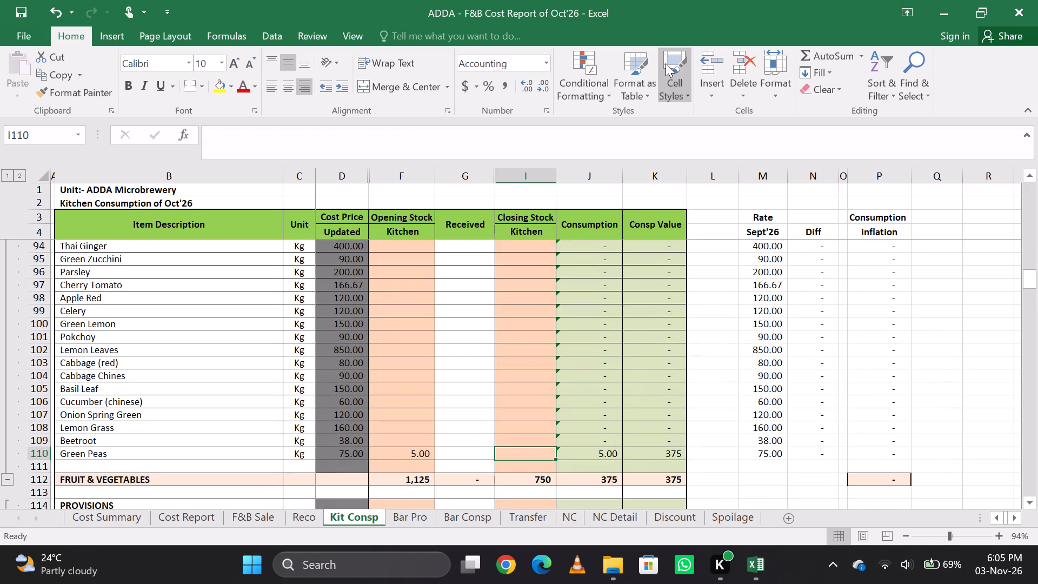
Clear the kitchen closing stock quantity of American Sweet Corn in the Fruit & Vegetables category.
{"action": "key", "text": "Page_Up"}
{"action": "key", "text": "Up"}
{"action": "key", "text": "Up"}
{"action": "key", "text": "Up"}
{"action": "key", "text": "Up"}
{"action": "key", "text": "Up"}
{"action": "key", "text": "Up"}
{"action": "key", "text": "Up"}
{"action": "key", "text": "Up"}
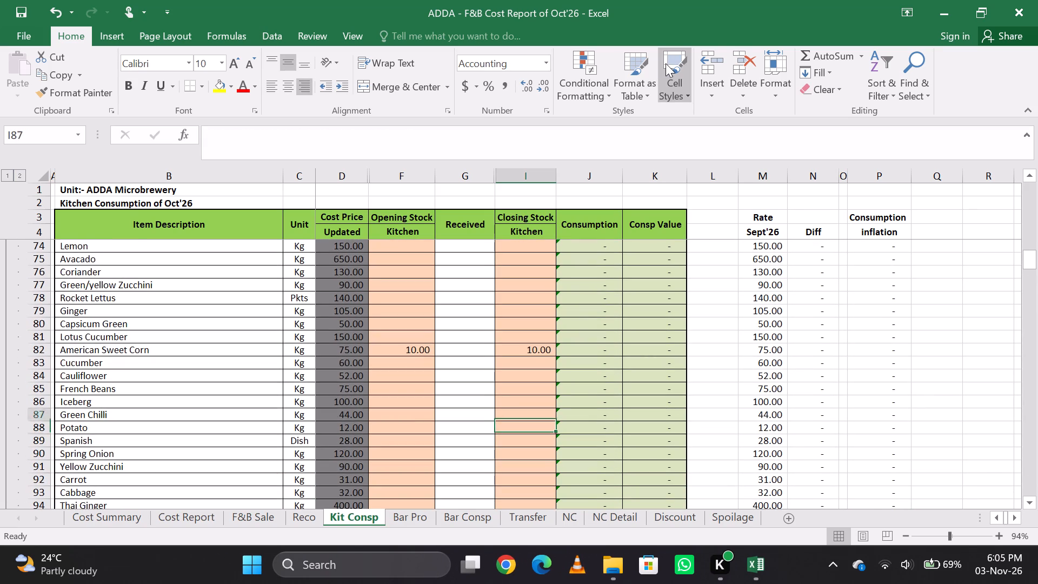
{"action": "key", "text": "Down"}
{"action": "key", "text": "Up"}
{"action": "key", "text": "Delete"}
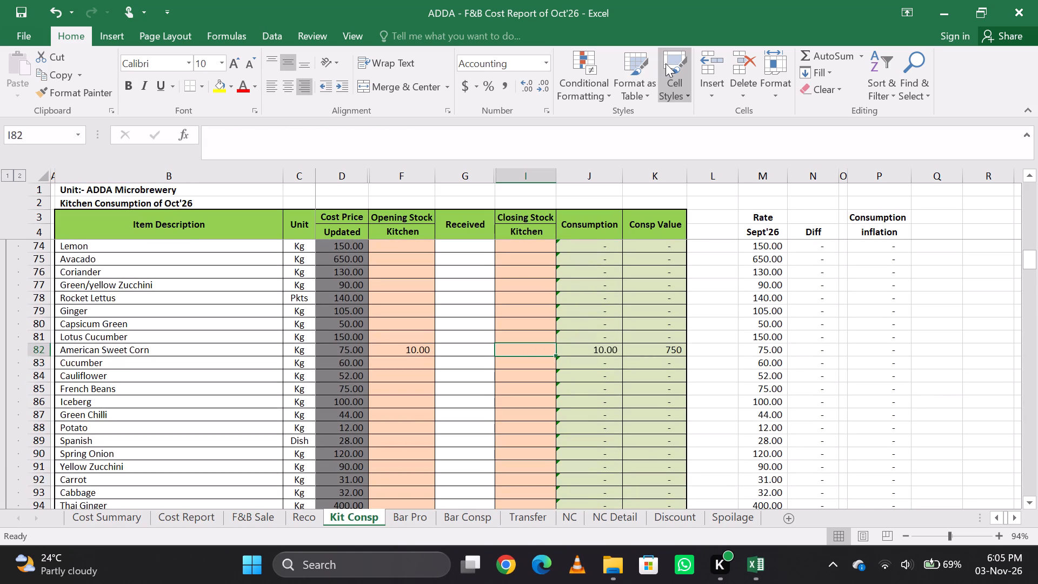
Clear the kitchen closing stock quantities of the Provisions items, from Kaju Tukda to Dried Shitake Mushroom(250gm).
{"action": "key", "text": "Down"}
{"action": "key", "text": "Down"}
{"action": "key", "text": "Down"}
{"action": "key", "text": "Down"}
{"action": "key", "text": "Down"}
{"action": "key", "text": "Down"}
{"action": "key", "text": "Down"}
{"action": "key", "text": "Down"}
{"action": "key", "text": "Down"}
{"action": "key", "text": "Down"}
{"action": "key", "text": "Down"}
{"action": "key", "text": "Down"}
{"action": "key", "text": "Down"}
{"action": "key", "text": "Down"}
{"action": "key", "text": "Down"}
{"action": "key", "text": "Down"}
{"action": "key", "text": "Down"}
{"action": "key", "text": "Down"}
{"action": "key", "text": "Down"}
{"action": "key", "text": "Down"}
{"action": "key", "text": "Up"}
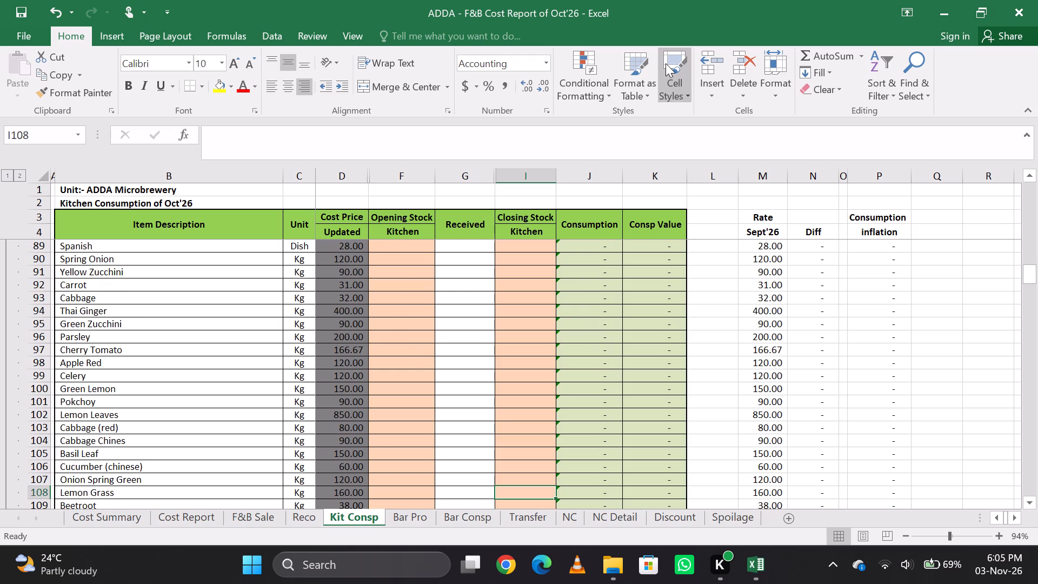
{"action": "key", "text": "Down"}
{"action": "key", "text": "Down"}
{"action": "key", "text": "Down"}
{"action": "key", "text": "Down"}
{"action": "key", "text": "Down"}
{"action": "key", "text": "Down"}
{"action": "key", "text": "Down"}
{"action": "key", "text": "Down"}
{"action": "key", "text": "Down"}
{"action": "key", "text": "Down"}
{"action": "key", "text": "Down"}
{"action": "key", "text": "Down"}
{"action": "key", "text": "Down"}
{"action": "key", "text": "Down"}
{"action": "key", "text": "Down"}
{"action": "key", "text": "Down"}
{"action": "key", "text": "Down"}
{"action": "key", "text": "Down"}
{"action": "key", "text": "Down"}
{"action": "key", "text": "Up"}
{"action": "key", "text": "Up"}
{"action": "key", "text": "Up"}
{"action": "key", "text": "Up"}
{"action": "key", "text": "Up"}
{"action": "key", "text": "Up"}
{"action": "key", "text": "Up"}
{"action": "key", "text": "Up"}
{"action": "key", "text": "Up"}
{"action": "key", "text": "Up"}
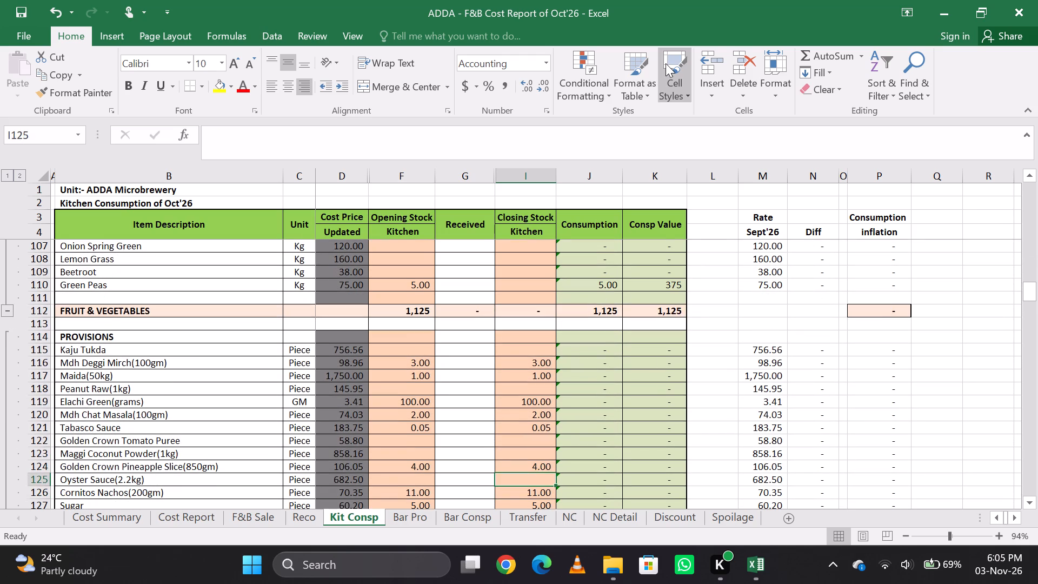
{"action": "key", "text": "Up"}
{"action": "key", "text": "Down"}
{"action": "key", "text": "Up"}
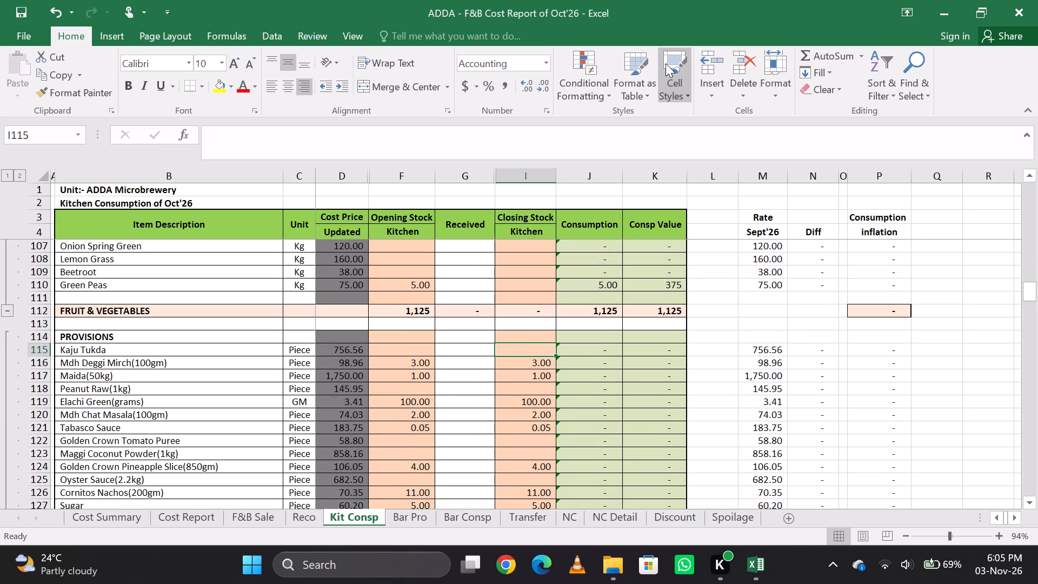
{"action": "key", "text": "shift+Down"}
{"action": "key", "text": "shift+Down"}
{"action": "key", "text": "shift+Down"}
{"action": "key", "text": "shift+Down"}
{"action": "key", "text": "shift+Down"}
{"action": "key", "text": "shift+Down"}
{"action": "key", "text": "shift+Down"}
{"action": "key", "text": "shift+Down"}
{"action": "key", "text": "shift+Down"}
{"action": "key", "text": "shift+Down"}
{"action": "key", "text": "shift+Down"}
{"action": "key", "text": "shift+Down"}
{"action": "key", "text": "shift+Down"}
{"action": "key", "text": "shift+Down"}
{"action": "key", "text": "shift+Down"}
{"action": "key", "text": "shift+Down"}
{"action": "key", "text": "shift+Down"}
{"action": "key", "text": "shift+Down"}
{"action": "key", "text": "shift+Down"}
{"action": "key", "text": "shift+Down"}
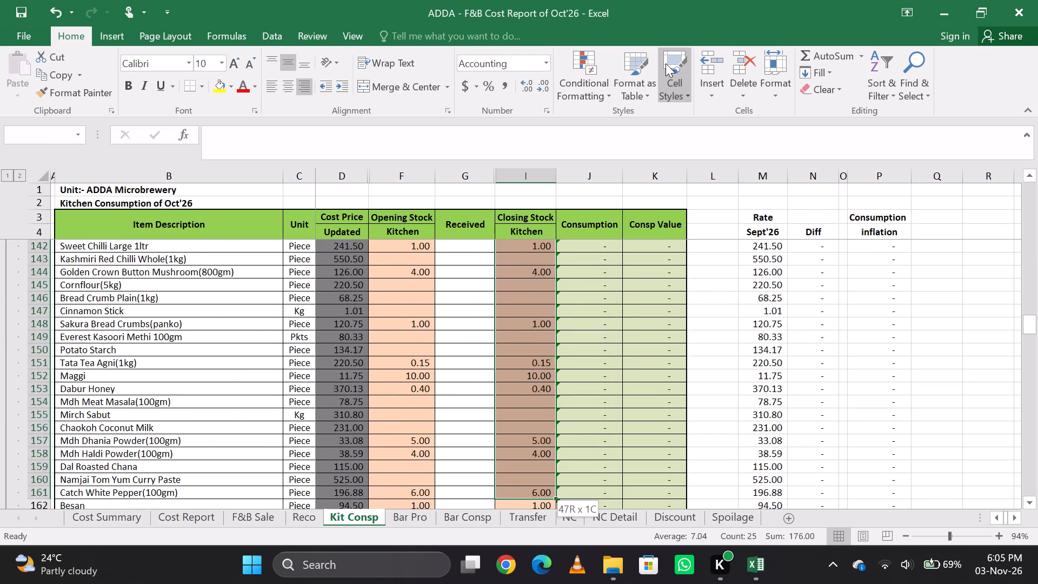
{"action": "key", "text": "shift+Down"}
{"action": "key", "text": "shift+Down"}
{"action": "key", "text": "shift+Down"}
{"action": "key", "text": "shift+Down"}
{"action": "key", "text": "shift+Down"}
{"action": "key", "text": "shift+Down"}
{"action": "key", "text": "shift+Down"}
{"action": "key", "text": "shift+Down"}
{"action": "key", "text": "shift+Down"}
{"action": "key", "text": "shift+Down"}
{"action": "key", "text": "shift+Down"}
{"action": "key", "text": "shift+Down"}
{"action": "key", "text": "shift+Down"}
{"action": "key", "text": "shift+Down"}
{"action": "key", "text": "shift+Down"}
{"action": "key", "text": "shift+Down"}
{"action": "key", "text": "shift+Down"}
{"action": "key", "text": "shift+Down"}
{"action": "key", "text": "shift+Down"}
{"action": "key", "text": "shift+Down"}
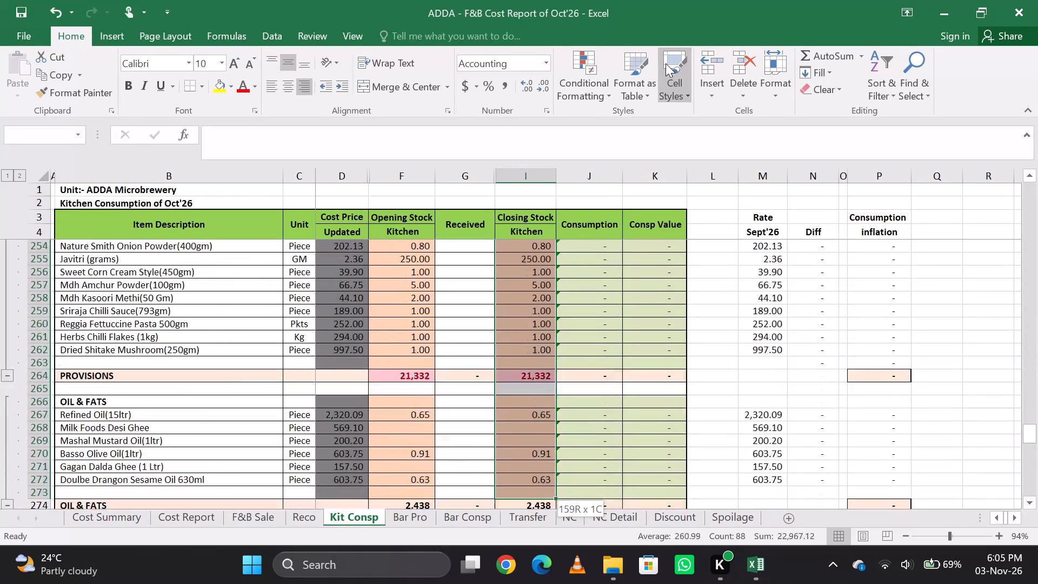
{"action": "key", "text": "shift+Up"}
{"action": "key", "text": "shift+Up"}
{"action": "key", "text": "shift+Up"}
{"action": "key", "text": "shift+Up"}
{"action": "key", "text": "shift+Up"}
{"action": "key", "text": "shift+Up"}
{"action": "key", "text": "shift+Up"}
{"action": "key", "text": "shift+Up"}
{"action": "key", "text": "shift+Up"}
{"action": "key", "text": "shift+Up"}
{"action": "key", "text": "shift+Up"}
{"action": "key", "text": "shift+Up"}
{"action": "key", "text": "shift+Up"}
{"action": "key", "text": "shift+Up"}
{"action": "key", "text": "shift+Up"}
{"action": "key", "text": "shift+Up"}
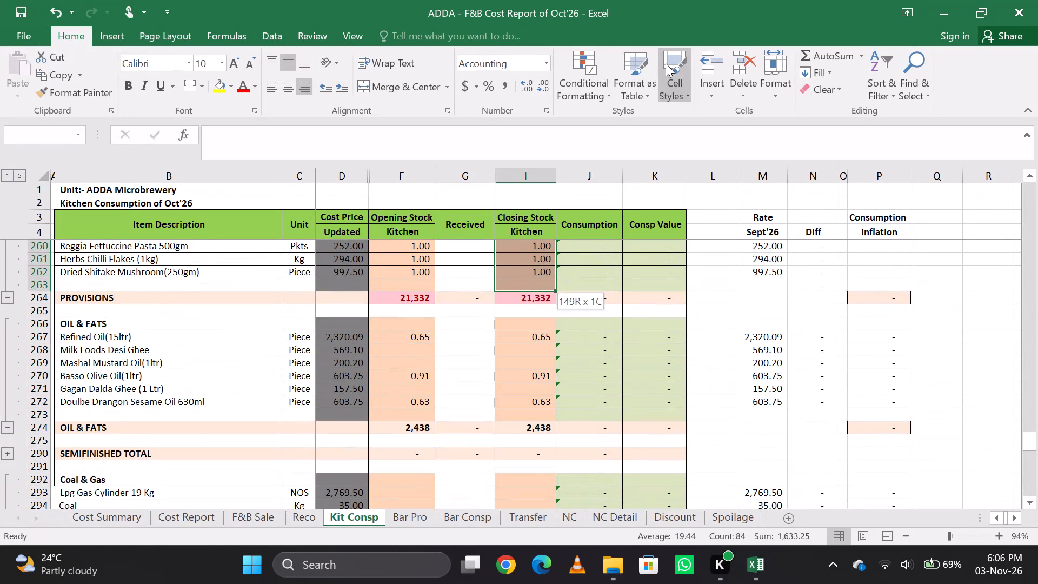
{"action": "key", "text": "Delete"}
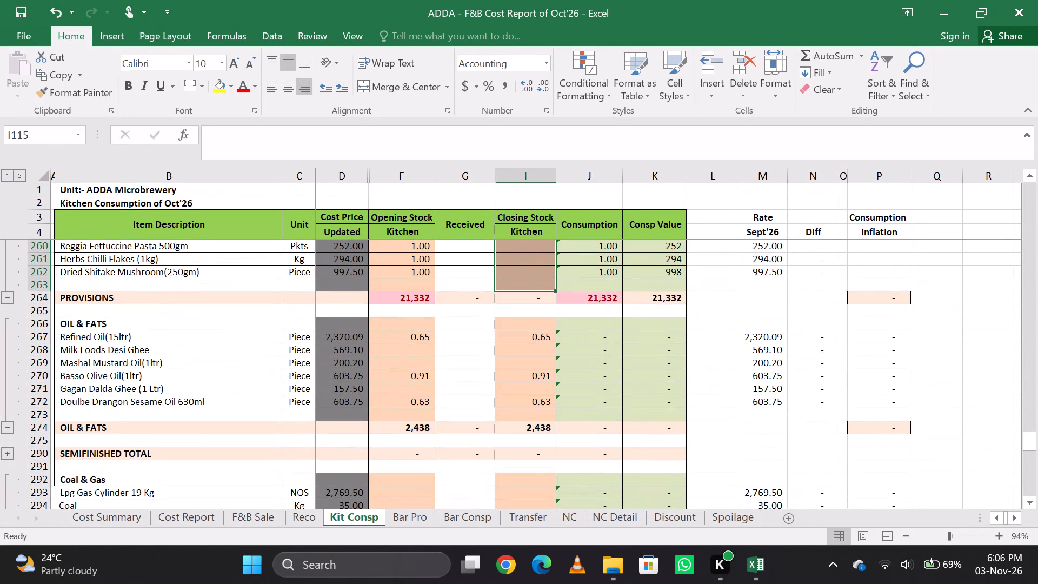
Clear the kitchen closing stock quantities of the Oil & Fats items, from Refined Oil(15ltr) to Doulbe Drangon Sesame Oil 630ml.
{"action": "left_click", "coordinate": [532, 337]}
{"action": "key", "text": "shift+Down"}
{"action": "key", "text": "shift+Down"}
{"action": "key", "text": "shift+Down"}
{"action": "key", "text": "shift+Down"}
{"action": "key", "text": "shift+Down"}
{"action": "key", "text": "shift+Down"}
{"action": "key", "text": "shift+Down"}
{"action": "key", "text": "shift+Down"}
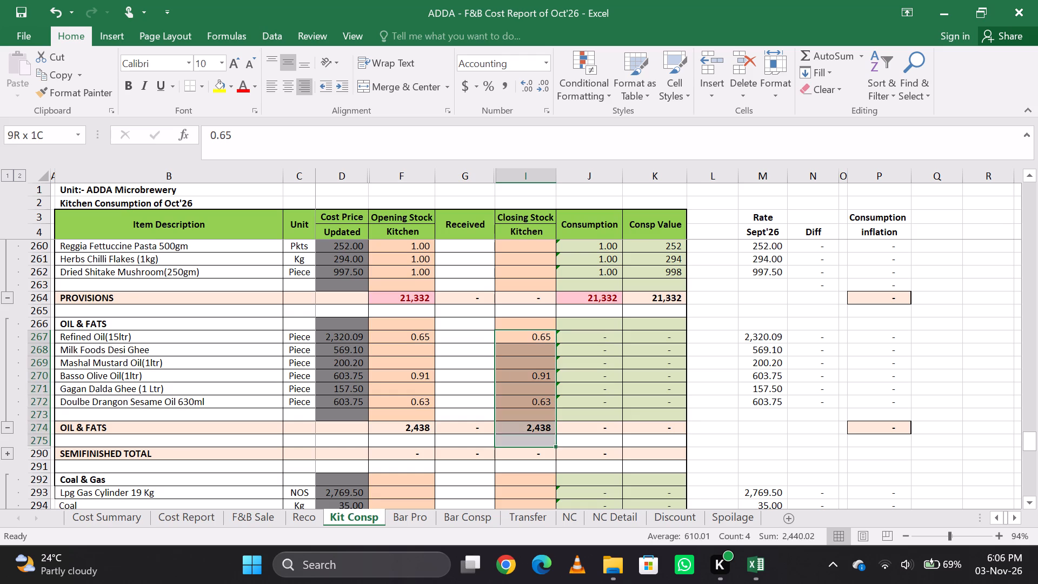
{"action": "key", "text": "shift+Up"}
{"action": "key", "text": "shift+Up"}
{"action": "key", "text": "shift+Up"}
{"action": "key", "text": "shift+Down"}
{"action": "key", "text": "Delete"}
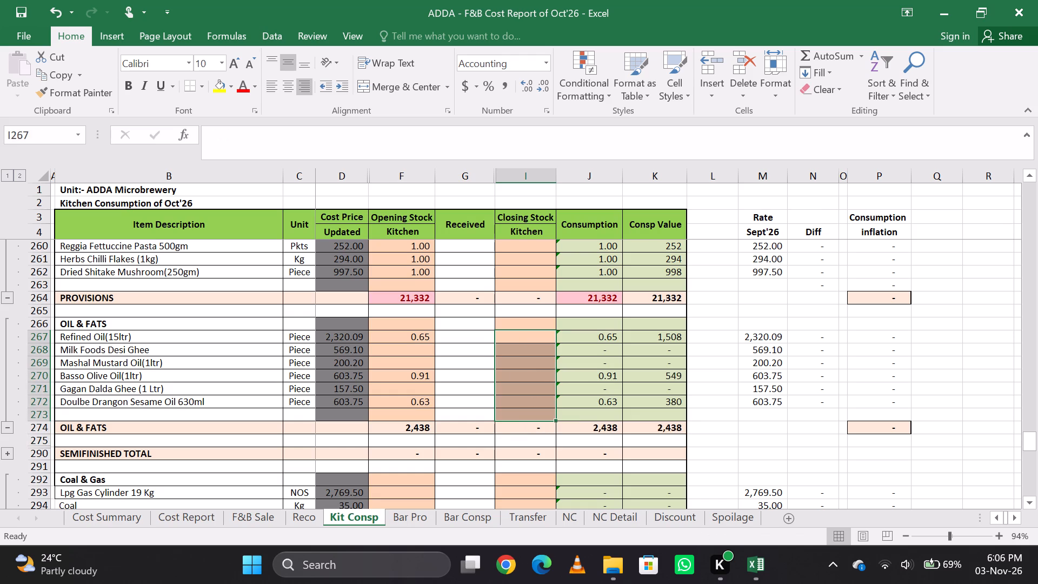
Check the kitchen closing stock cells of the Coal & Gas category down to the grand total for remaining entries.
{"action": "left_click", "coordinate": [528, 486]}
{"action": "key", "text": "shift+Down"}
{"action": "key", "text": "shift+Down"}
{"action": "key", "text": "shift+Down"}
{"action": "key", "text": "shift+Down"}
{"action": "key", "text": "shift+Down"}
{"action": "key", "text": "shift+Down"}
{"action": "key", "text": "shift+Down"}
{"action": "key", "text": "shift+Down"}
{"action": "key", "text": "shift+Down"}
{"action": "key", "text": "shift+Down"}
{"action": "key", "text": "shift+Down"}
{"action": "key", "text": "shift+Down"}
{"action": "key", "text": "shift+Down"}
{"action": "key", "text": "shift+Down"}
{"action": "key", "text": "shift+Down"}
{"action": "key", "text": "shift+Down"}
{"action": "key", "text": "shift+Down"}
{"action": "key", "text": "shift+Down"}
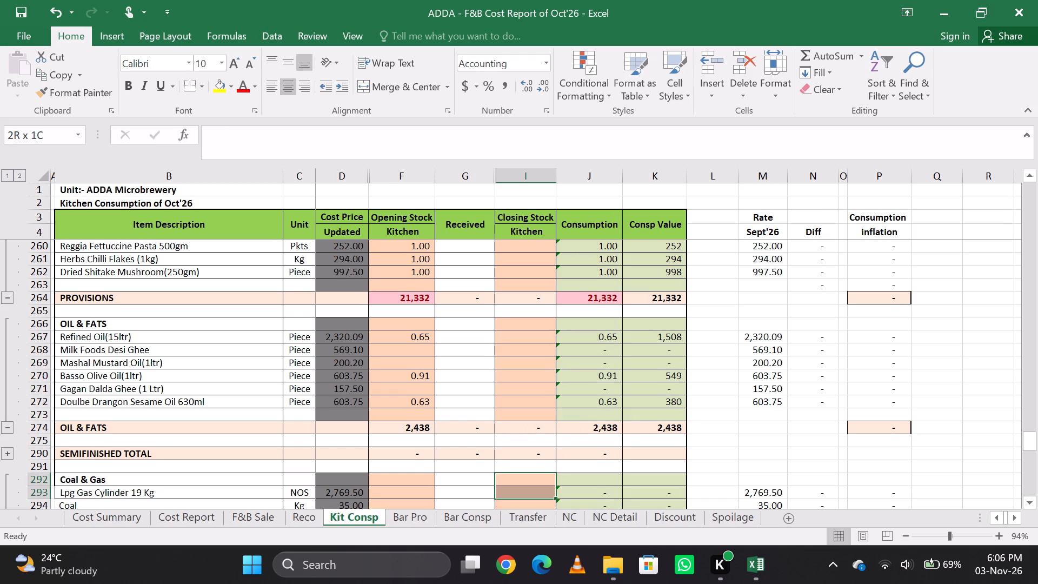
{"action": "key", "text": "shift+Up"}
{"action": "key", "text": "shift+Up"}
{"action": "key", "text": "shift+Up"}
{"action": "key", "text": "shift+Up"}
{"action": "key", "text": "shift+Up"}
{"action": "key", "text": "shift+Up"}
{"action": "key", "text": "shift+Up"}
{"action": "key", "text": "shift+Up"}
{"action": "key", "text": "shift+Up"}
{"action": "key", "text": "shift+Up"}
{"action": "key", "text": "shift+Up"}
{"action": "key", "text": "shift+Up"}
{"action": "key", "text": "shift+Up"}
{"action": "key", "text": "shift+Up"}
{"action": "key", "text": "shift+Up"}
{"action": "key", "text": "shift+Up"}
{"action": "key", "text": "shift+Up"}
{"action": "key", "text": "shift+Up"}
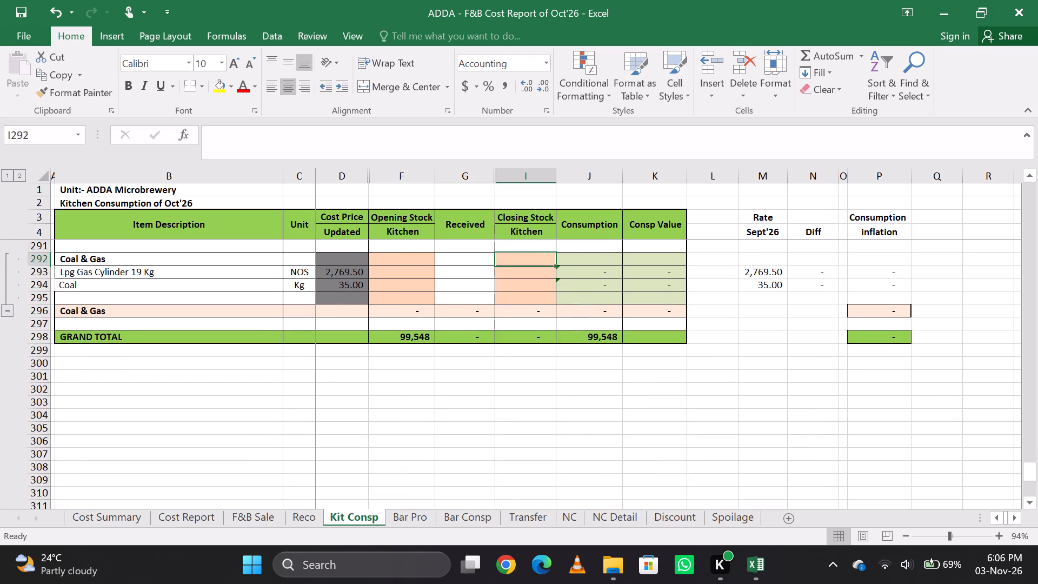
Review the kitchen closing stock column back up through the categories, including Bakery / Frozen and Dairy & Cheese Products, for leftover quantities.
{"action": "key", "text": "Up"}
{"action": "key", "text": "Up"}
{"action": "key", "text": "ctrl+Up"}
{"action": "key", "text": "ctrl+Up"}
{"action": "key", "text": "ctrl+Up"}
{"action": "key", "text": "ctrl+Up"}
{"action": "key", "text": "ctrl+Up"}
{"action": "key", "text": "ctrl+Up"}
{"action": "key", "text": "ctrl+Up"}
{"action": "key", "text": "ctrl+Up"}
{"action": "key", "text": "ctrl+Up"}
{"action": "key", "text": "ctrl+Up"}
{"action": "key", "text": "ctrl+Up"}
{"action": "key", "text": "ctrl+Up"}
{"action": "key", "text": "ctrl+Up"}
{"action": "key", "text": "ctrl+Up"}
{"action": "key", "text": "ctrl+Up"}
{"action": "key", "text": "ctrl+Up"}
{"action": "key", "text": "ctrl+Up"}
{"action": "key", "text": "ctrl+Up"}
{"action": "key", "text": "ctrl+Up"}
{"action": "key", "text": "ctrl+Up"}
{"action": "key", "text": "ctrl+Up"}
{"action": "key", "text": "ctrl+Up"}
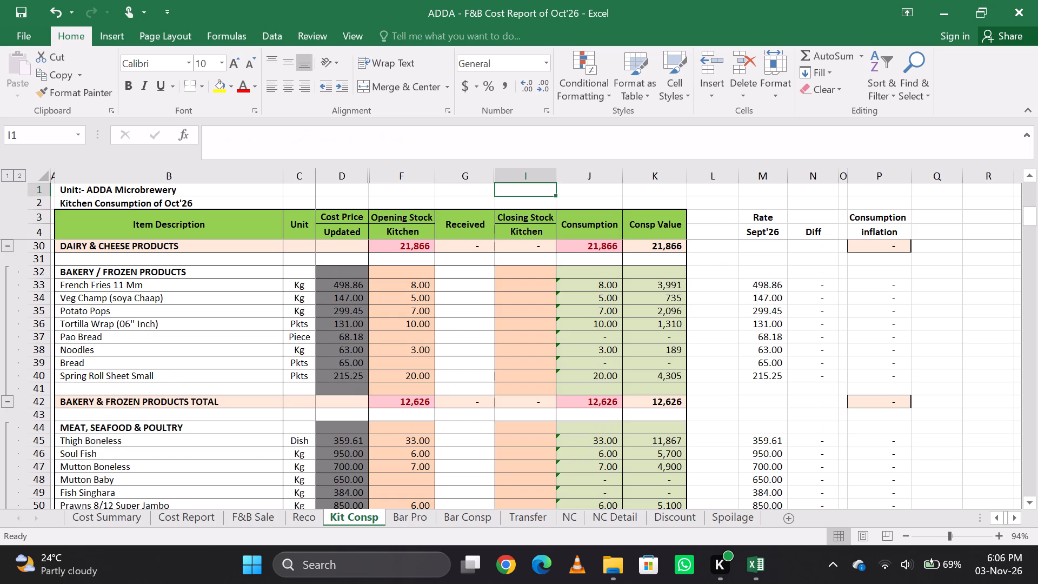
{"action": "key", "text": "Down"}
{"action": "key", "text": "Down"}
{"action": "key", "text": "Down"}
{"action": "key", "text": "Down"}
{"action": "key", "text": "Down"}
{"action": "key", "text": "Down"}
{"action": "key", "text": "Down"}
{"action": "key", "text": "Down"}
{"action": "key", "text": "Down"}
{"action": "key", "text": "Down"}
{"action": "key", "text": "Down"}
{"action": "key", "text": "Down"}
{"action": "key", "text": "Down"}
{"action": "key", "text": "Down"}
{"action": "key", "text": "Down"}
{"action": "key", "text": "Down"}
{"action": "key", "text": "Down"}
{"action": "key", "text": "Down"}
{"action": "key", "text": "Down"}
{"action": "key", "text": "Down"}
{"action": "key", "text": "Down"}
{"action": "key", "text": "Down"}
{"action": "key", "text": "Down"}
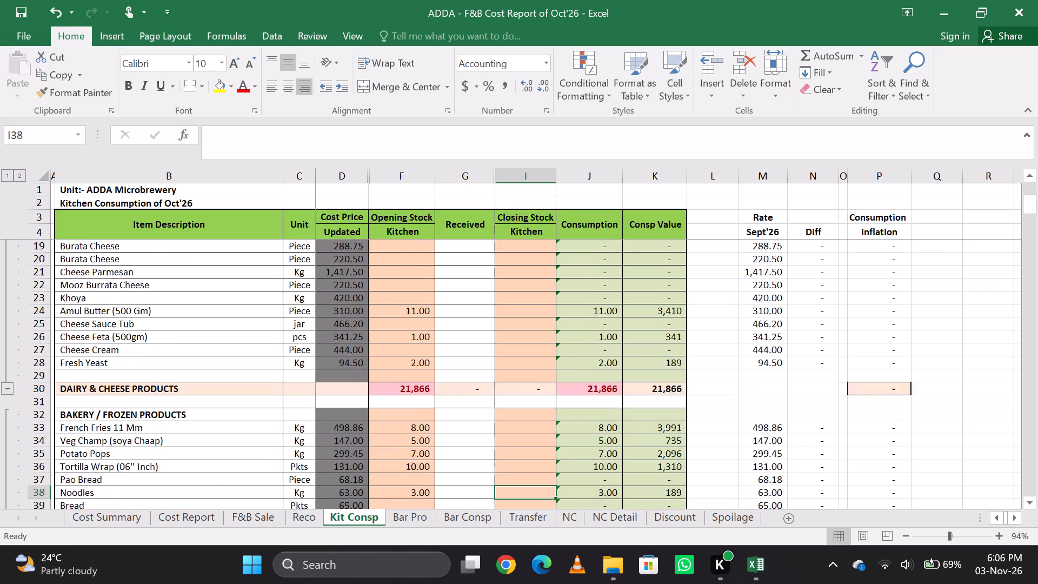
On the Bar Pro sheet, clear the bar closing stock quantities of the Crush & Syrup items, from Monin Peach Puree to Monin Peach.
{"action": "key", "text": "ctrl+Page_Down"}
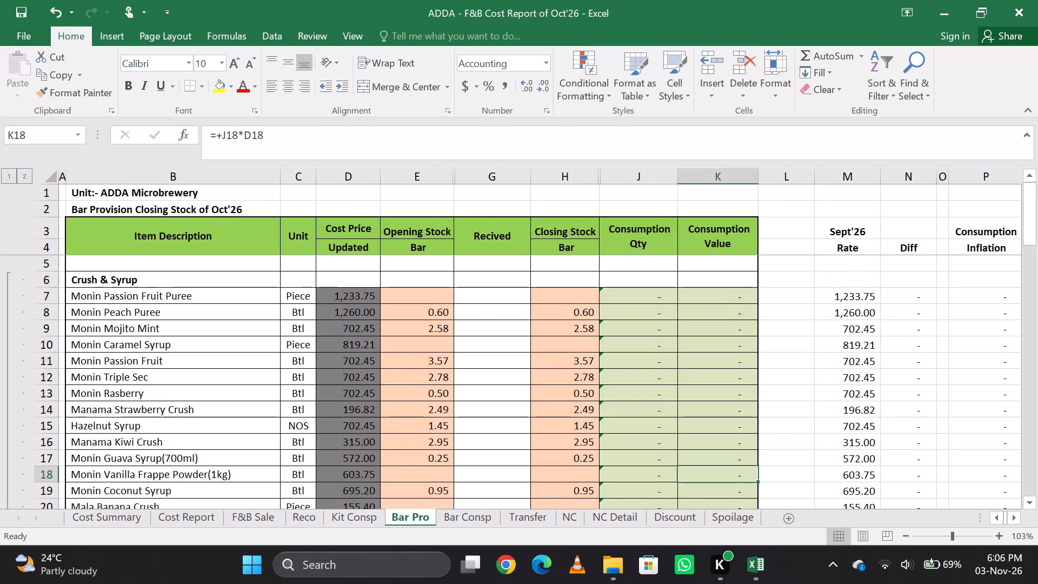
{"action": "key", "text": "Up"}
{"action": "key", "text": "Up"}
{"action": "key", "text": "Up"}
{"action": "key", "text": "Up"}
{"action": "key", "text": "Up"}
{"action": "key", "text": "Up"}
{"action": "key", "text": "Up"}
{"action": "key", "text": "Up"}
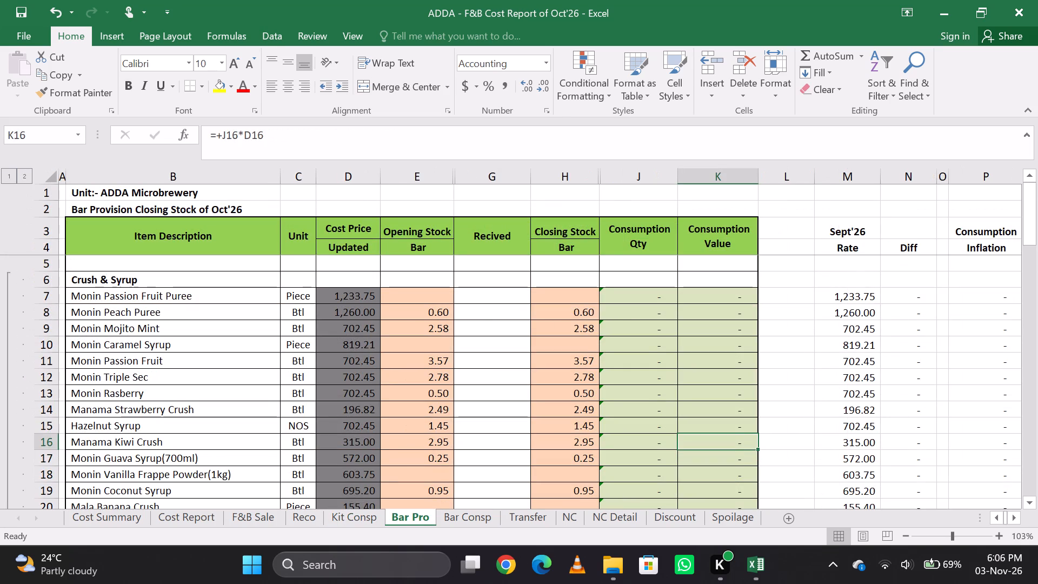
{"action": "key", "text": "Left"}
{"action": "key", "text": "Up"}
{"action": "key", "text": "Up"}
{"action": "key", "text": "Left"}
{"action": "key", "text": "shift+Down"}
{"action": "key", "text": "shift+Down"}
{"action": "key", "text": "shift+Down"}
{"action": "key", "text": "shift+Down"}
{"action": "key", "text": "shift+Down"}
{"action": "key", "text": "shift+Down"}
{"action": "key", "text": "shift+Down"}
{"action": "key", "text": "shift+Down"}
{"action": "key", "text": "shift+Down"}
{"action": "key", "text": "shift+Down"}
{"action": "key", "text": "shift+Down"}
{"action": "key", "text": "shift+Down"}
{"action": "key", "text": "shift+Down"}
{"action": "key", "text": "shift+Down"}
{"action": "key", "text": "shift+Down"}
{"action": "key", "text": "shift+Down"}
{"action": "key", "text": "shift+Down"}
{"action": "key", "text": "shift+Down"}
{"action": "key", "text": "shift+Down"}
{"action": "key", "text": "shift+Down"}
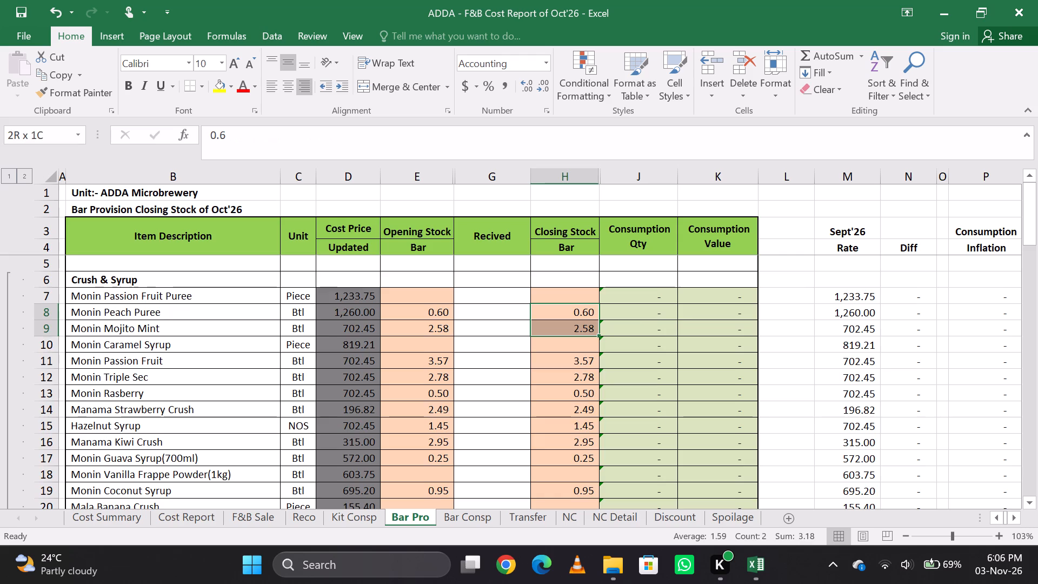
{"action": "key", "text": "shift+Down"}
{"action": "key", "text": "shift+Down"}
{"action": "key", "text": "shift+Down"}
{"action": "key", "text": "shift+Down"}
{"action": "key", "text": "shift+Down"}
{"action": "key", "text": "shift+Down"}
{"action": "key", "text": "shift+Down"}
{"action": "key", "text": "shift+Down"}
{"action": "key", "text": "shift+Down"}
{"action": "key", "text": "shift+Down"}
{"action": "key", "text": "shift+Down"}
{"action": "key", "text": "shift+Down"}
{"action": "key", "text": "shift+Down"}
{"action": "key", "text": "shift+Down"}
{"action": "key", "text": "shift+Down"}
{"action": "key", "text": "shift+Down"}
{"action": "key", "text": "shift+Down"}
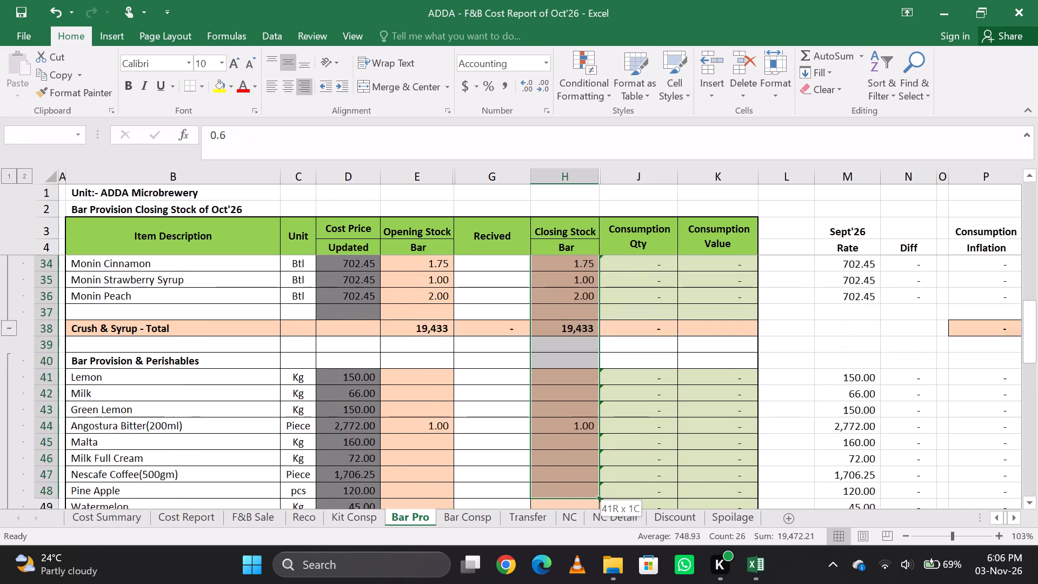
{"action": "key", "text": "shift+Up"}
{"action": "key", "text": "shift+Up"}
{"action": "key", "text": "shift+Up"}
{"action": "key", "text": "shift+Up"}
{"action": "key", "text": "shift+Up"}
{"action": "key", "text": "shift+Up"}
{"action": "key", "text": "shift+Up"}
{"action": "key", "text": "shift+Up"}
{"action": "key", "text": "shift+Up"}
{"action": "key", "text": "shift+Up"}
{"action": "key", "text": "shift+Up"}
{"action": "key", "text": "shift+Up"}
{"action": "key", "text": "shift+Up"}
{"action": "key", "text": "shift+Up"}
{"action": "key", "text": "shift+Up"}
{"action": "key", "text": "shift+Up"}
{"action": "key", "text": "shift+Up"}
{"action": "key", "text": "shift+Up"}
{"action": "key", "text": "shift+Down"}
{"action": "key", "text": "shift+Down"}
{"action": "key", "text": "shift+Down"}
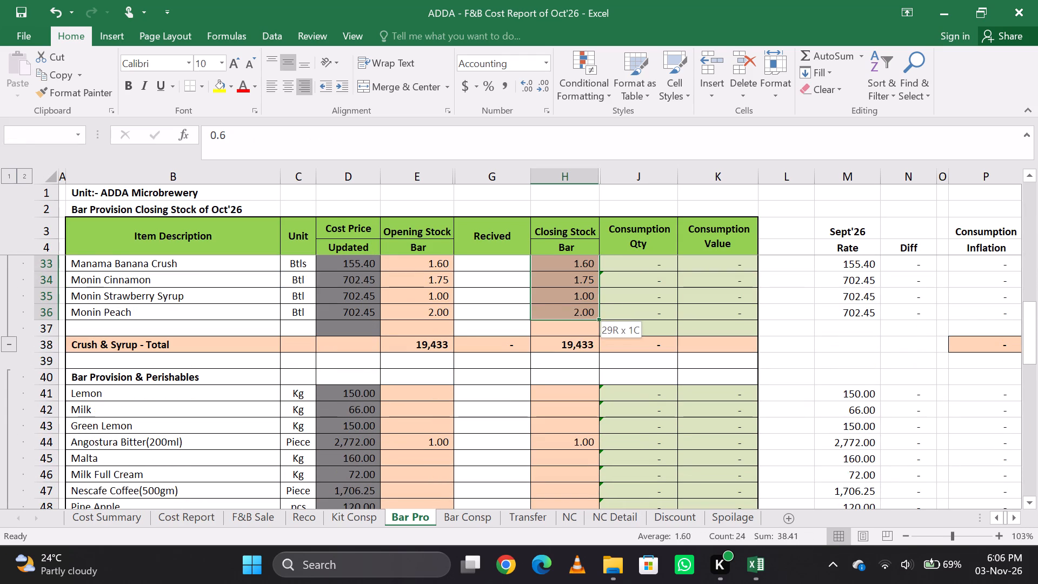
{"action": "key", "text": "shift+Down"}
{"action": "key", "text": "Delete"}
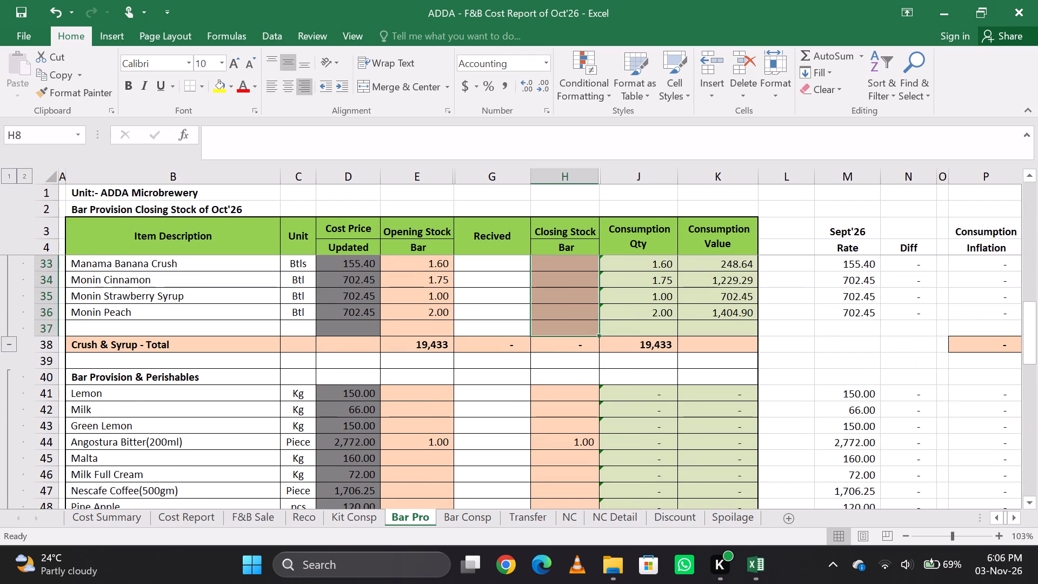
Clear the bar closing stock quantities of the Bar Provision & Perishables items, from Milk down to the blank row below Kiwi.
{"action": "left_click", "coordinate": [580, 405]}
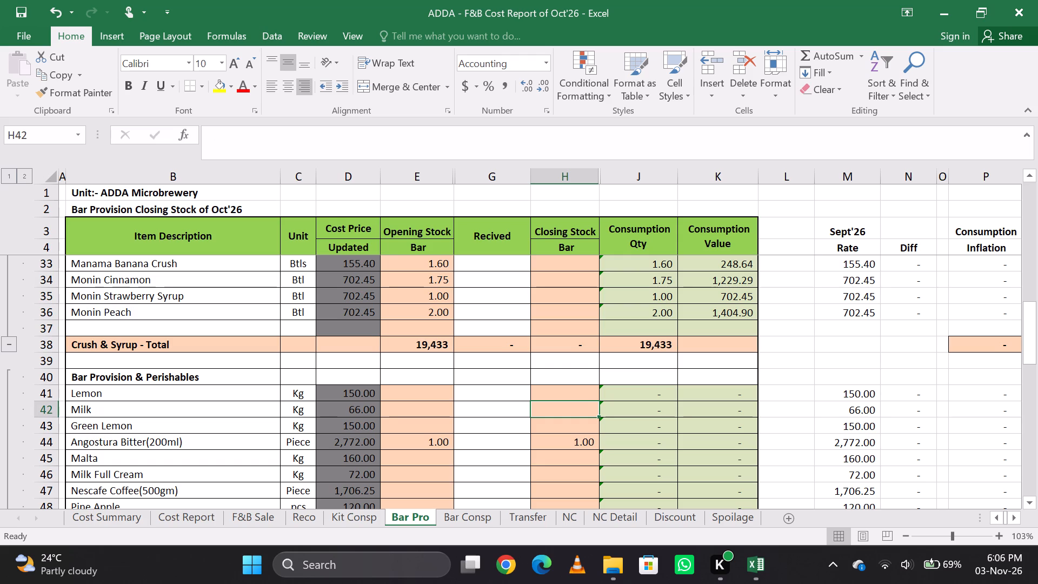
{"action": "key", "text": "shift+Down"}
{"action": "key", "text": "shift+Down"}
{"action": "key", "text": "shift+Down"}
{"action": "key", "text": "shift+Down"}
{"action": "key", "text": "shift+Down"}
{"action": "key", "text": "shift+Down"}
{"action": "key", "text": "shift+Down"}
{"action": "key", "text": "shift+Down"}
{"action": "key", "text": "shift+Down"}
{"action": "key", "text": "shift+Down"}
{"action": "key", "text": "shift+Down"}
{"action": "key", "text": "shift+Down"}
{"action": "key", "text": "shift+Down"}
{"action": "key", "text": "shift+Down"}
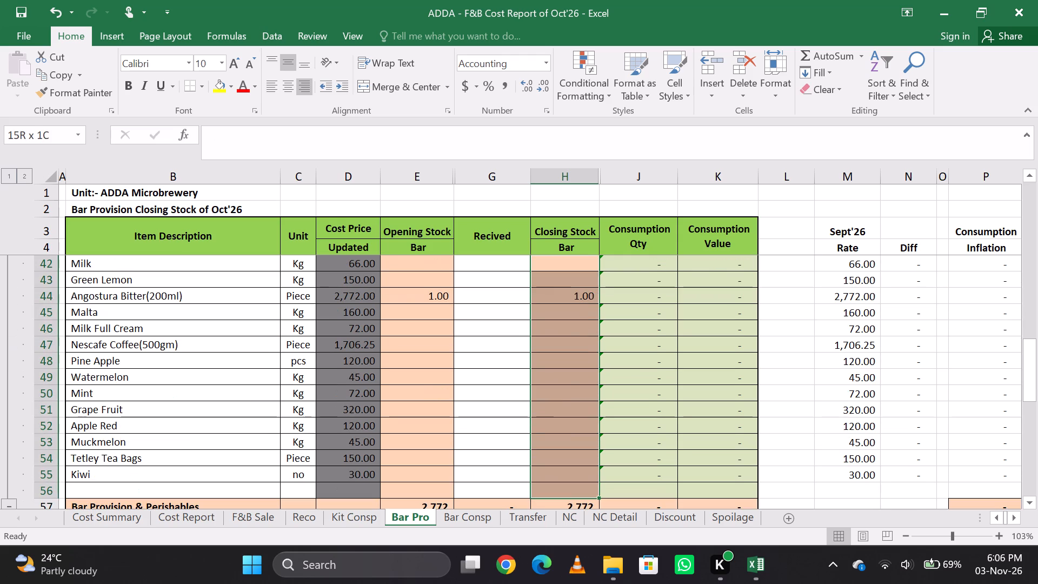
{"action": "key", "text": "shift+Up"}
{"action": "key", "text": "shift+Down"}
{"action": "key", "text": "Delete"}
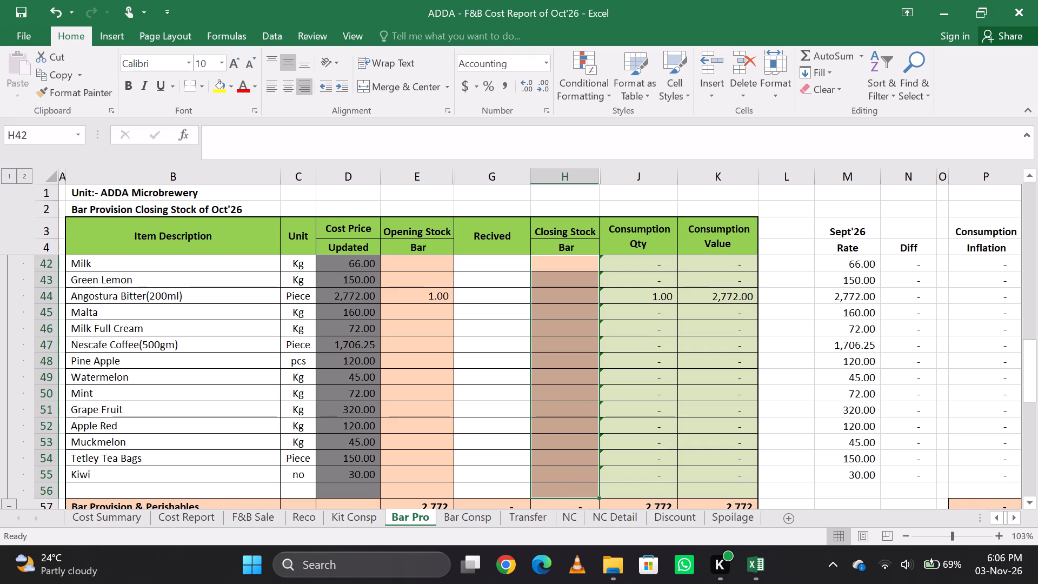
Check the received and closing stock cells of the Ice category down to the grand total for remaining entries.
{"action": "key", "text": "Page_Down"}
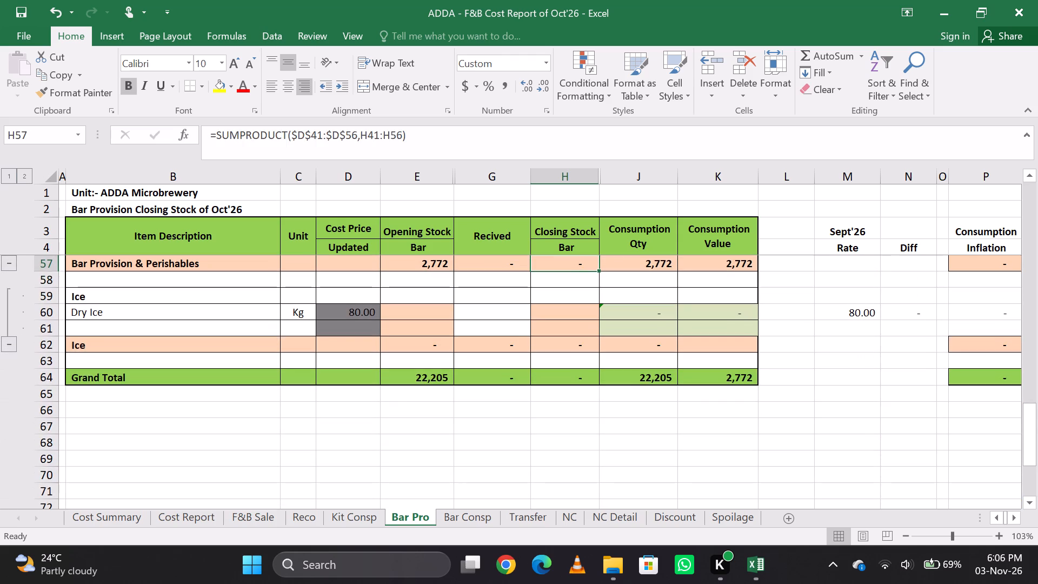
{"action": "key", "text": "Down"}
{"action": "key", "text": "Down"}
{"action": "key", "text": "Down"}
{"action": "key", "text": "Down"}
{"action": "key", "text": "Down"}
{"action": "key", "text": "Up"}
{"action": "key", "text": "Up"}
{"action": "key", "text": "Left"}
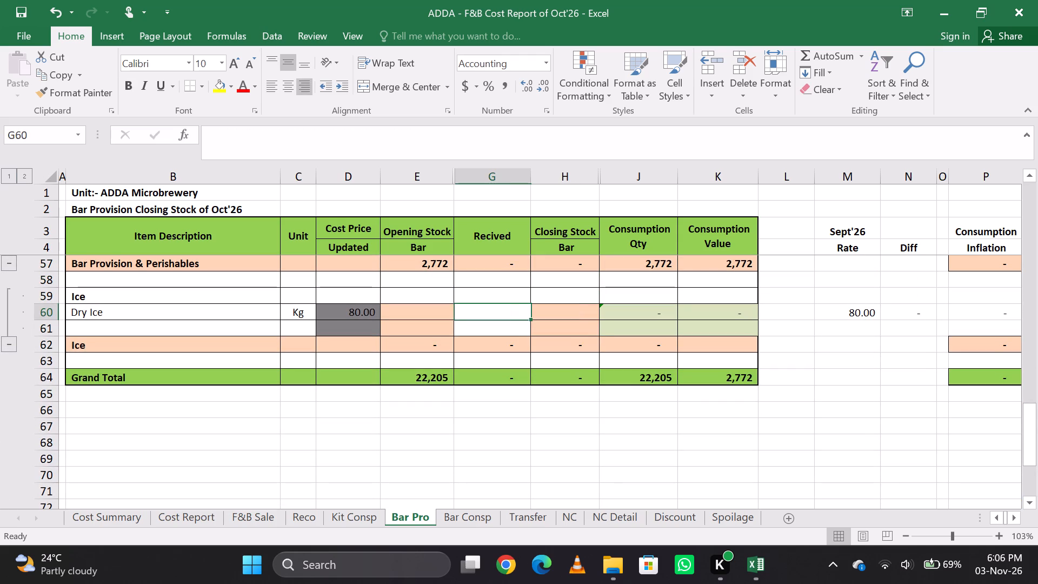
{"action": "key", "text": "Up"}
{"action": "key", "text": "Up"}
{"action": "key", "text": "Up"}
{"action": "key", "text": "Up"}
{"action": "key", "text": "Up"}
{"action": "key", "text": "Up"}
{"action": "key", "text": "Up"}
{"action": "key", "text": "Down"}
{"action": "key", "text": "Down"}
{"action": "key", "text": "Down"}
{"action": "key", "text": "Down"}
{"action": "key", "text": "Down"}
{"action": "key", "text": "Down"}
{"action": "key", "text": "Down"}
{"action": "key", "text": "Down"}
{"action": "key", "text": "Down"}
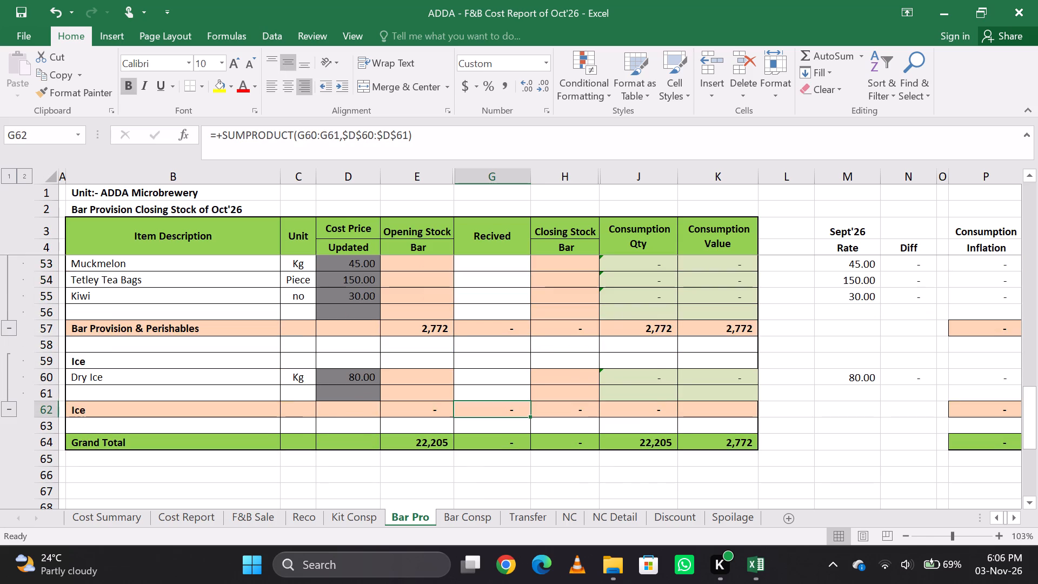
{"action": "key", "text": "Up"}
{"action": "key", "text": "Down"}
{"action": "key", "text": "Left"}
{"action": "key", "text": "Right"}
{"action": "key", "text": "Right"}
{"action": "key", "text": "Up"}
{"action": "key", "text": "Up"}
Review the bar closing stock column back up through Bar Provision & Perishables and Crush & Syrup for leftover quantities.
{"action": "key", "text": "ctrl+Up"}
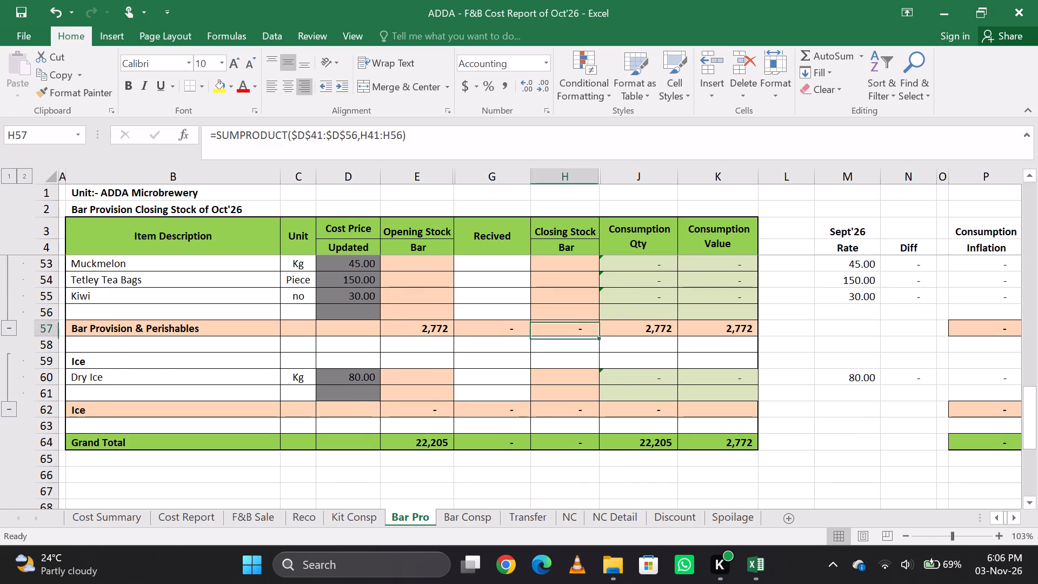
{"action": "key", "text": "ctrl+Up"}
{"action": "key", "text": "ctrl+Up"}
{"action": "key", "text": "ctrl+Up"}
{"action": "key", "text": "ctrl+Up"}
{"action": "key", "text": "ctrl+Up"}
{"action": "key", "text": "ctrl+Up"}
{"action": "key", "text": "ctrl+Up"}
{"action": "key", "text": "ctrl+Up"}
{"action": "key", "text": "ctrl+Up"}
{"action": "key", "text": "ctrl+Up"}
{"action": "key", "text": "ctrl+Up"}
{"action": "key", "text": "ctrl+Up"}
{"action": "key", "text": "ctrl+Up"}
{"action": "key", "text": "ctrl+Up"}
{"action": "key", "text": "ctrl+Up"}
{"action": "key", "text": "ctrl+Up"}
{"action": "key", "text": "ctrl+Up"}
{"action": "key", "text": "ctrl+Up"}
{"action": "key", "text": "ctrl+Up"}
{"action": "key", "text": "Down"}
{"action": "key", "text": "Down"}
{"action": "key", "text": "Down"}
{"action": "key", "text": "Down"}
{"action": "key", "text": "Down"}
{"action": "key", "text": "Down"}
{"action": "key", "text": "Down"}
{"action": "key", "text": "Down"}
{"action": "key", "text": "Down"}
{"action": "key", "text": "Down"}
{"action": "key", "text": "Down"}
{"action": "key", "text": "Down"}
{"action": "key", "text": "Down"}
{"action": "key", "text": "Down"}
{"action": "key", "text": "Down"}
{"action": "key", "text": "Down"}
{"action": "key", "text": "Down"}
{"action": "key", "text": "Down"}
{"action": "key", "text": "Down"}
{"action": "key", "text": "Down"}
{"action": "key", "text": "Down"}
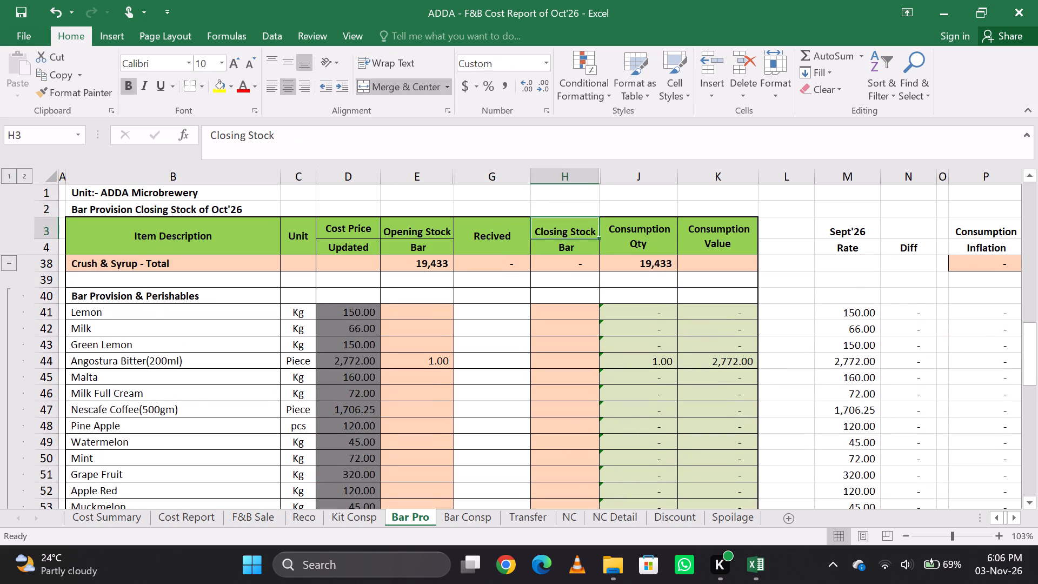
{"action": "key", "text": "Up"}
{"action": "key", "text": "Up"}
{"action": "key", "text": "Up"}
{"action": "key", "text": "Up"}
{"action": "key", "text": "Up"}
{"action": "key", "text": "Up"}
{"action": "key", "text": "Up"}
{"action": "key", "text": "Up"}
{"action": "key", "text": "Up"}
{"action": "key", "text": "Up"}
{"action": "key", "text": "Up"}
{"action": "key", "text": "Up"}
{"action": "key", "text": "Up"}
{"action": "key", "text": "Up"}
{"action": "key", "text": "Up"}
{"action": "key", "text": "Up"}
{"action": "key", "text": "Up"}
{"action": "key", "text": "Up"}
{"action": "key", "text": "Up"}
{"action": "key", "text": "Up"}
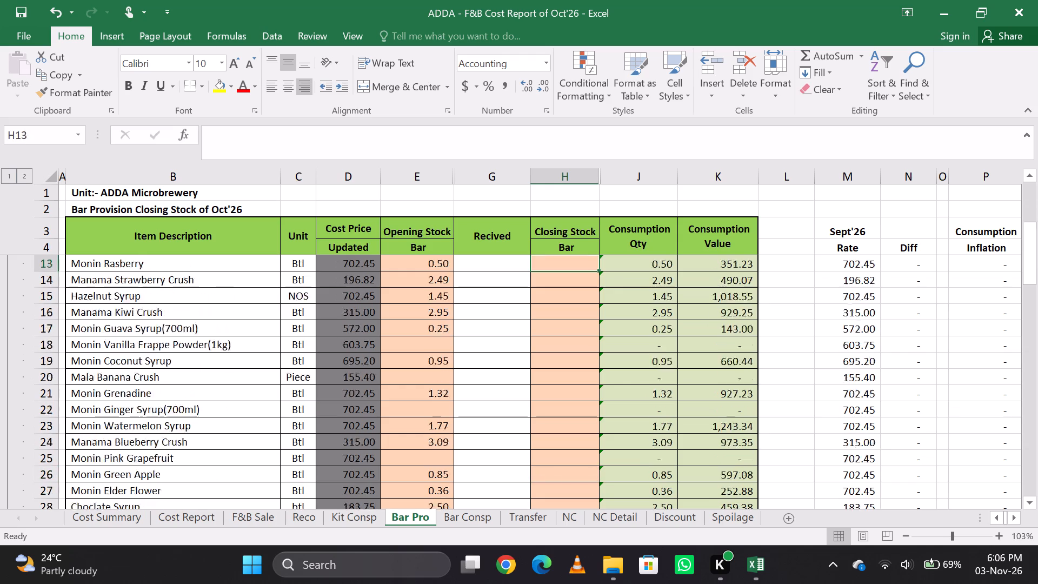
On the Bar Consp sheet, look through the bar closing stock columns from Single Malt down to the Beverage section.
{"action": "key", "text": "ctrl+Page_Down"}
{"action": "key", "text": "Down"}
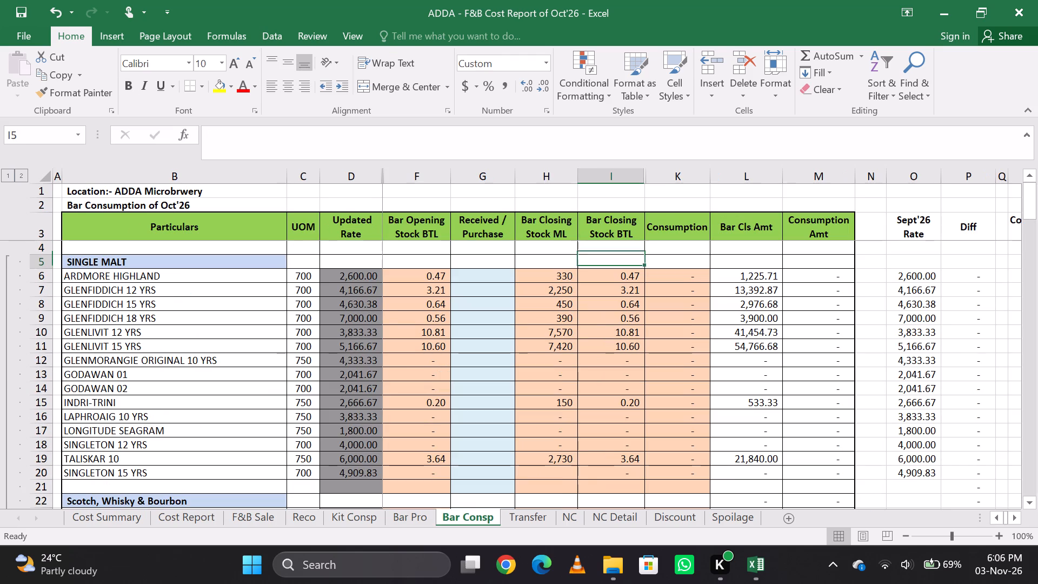
{"action": "key", "text": "Left"}
{"action": "key", "text": "Right"}
{"action": "key", "text": "Page_Down"}
{"action": "key", "text": "Page_Down"}
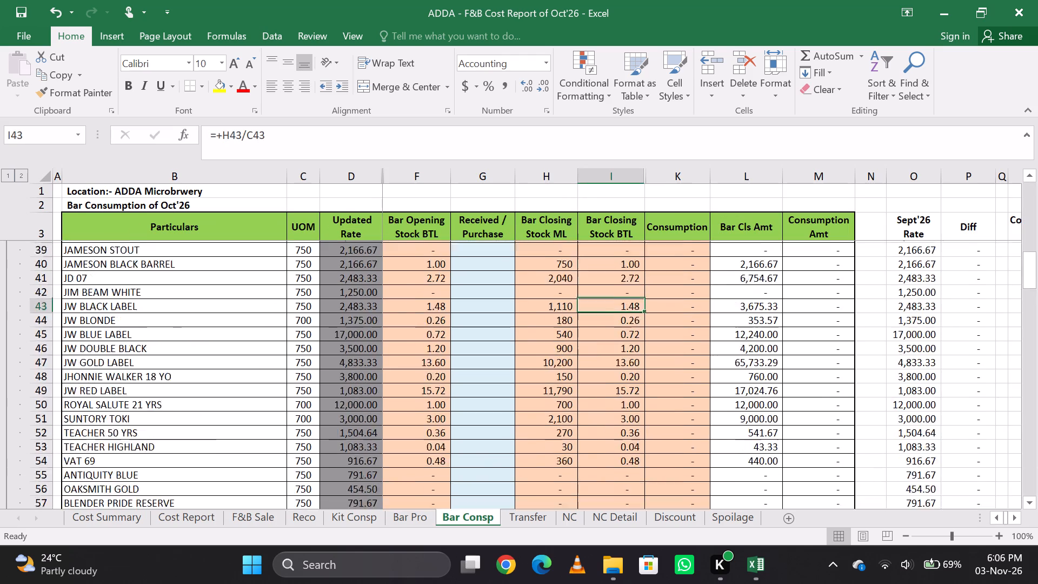
{"action": "key", "text": "Page_Down"}
{"action": "key", "text": "Page_Down"}
{"action": "key", "text": "Page_Down"}
{"action": "key", "text": "Page_Down"}
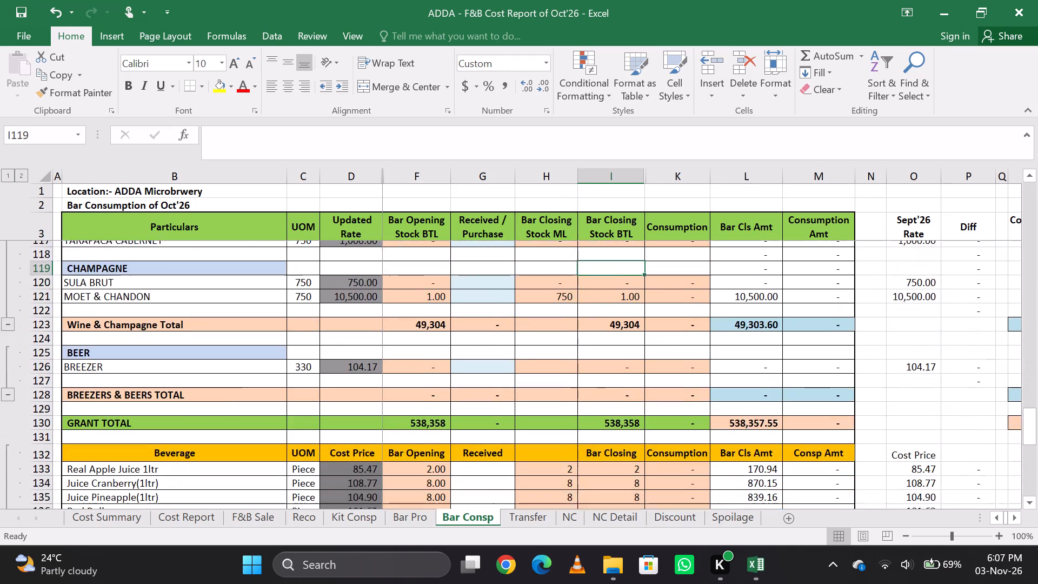
{"action": "key", "text": "Page_Down"}
{"action": "key", "text": "Up"}
{"action": "key", "text": "Up"}
{"action": "key", "text": "Up"}
{"action": "key", "text": "Up"}
{"action": "key", "text": "Up"}
{"action": "key", "text": "Up"}
{"action": "key", "text": "Up"}
{"action": "key", "text": "Up"}
{"action": "key", "text": "Up"}
{"action": "key", "text": "Down"}
{"action": "key", "text": "Down"}
{"action": "key", "text": "Down"}
{"action": "key", "text": "Down"}
{"action": "key", "text": "Down"}
{"action": "key", "text": "Down"}
{"action": "key", "text": "Down"}
{"action": "key", "text": "Down"}
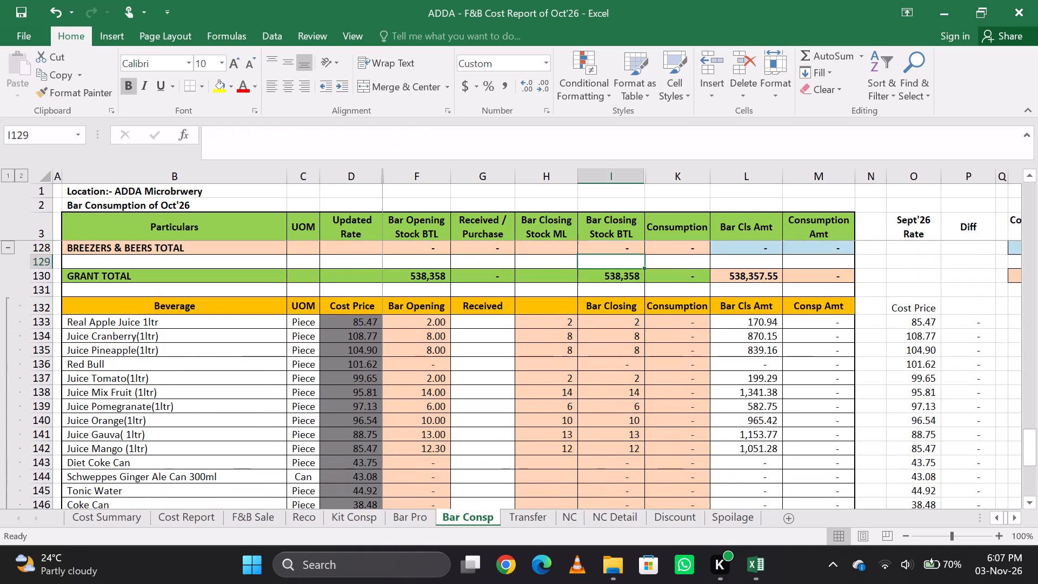
Examine how the bar closing cell of Real Apple Juice 1ltr relates to the quantity cell beside it.
{"action": "key", "text": "Up"}
{"action": "key", "text": "Up"}
{"action": "key", "text": "Up"}
{"action": "key", "text": "Left"}
{"action": "key", "text": "Right"}
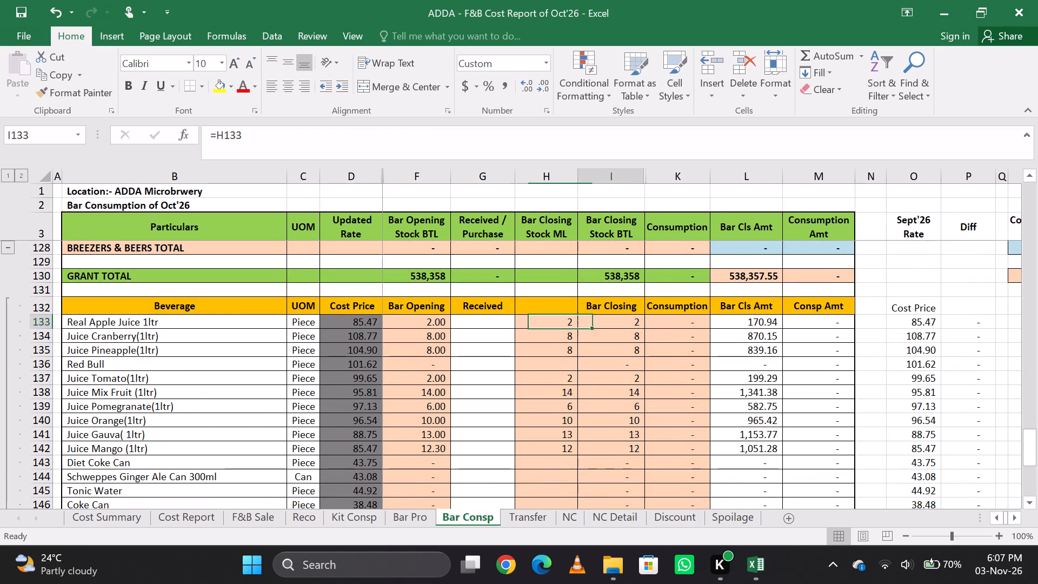
{"action": "key", "text": "Left"}
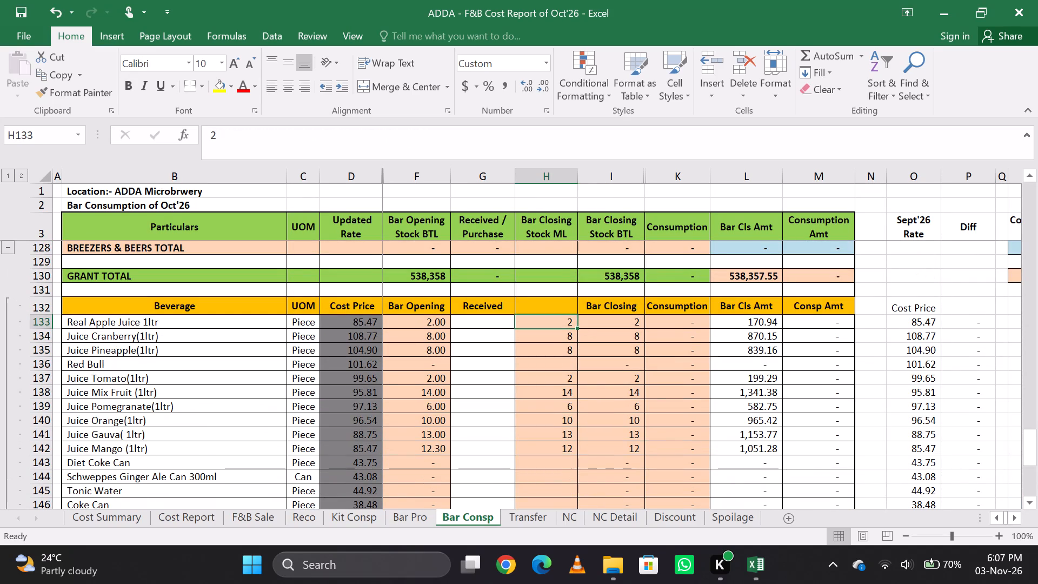
{"action": "key", "text": "Right"}
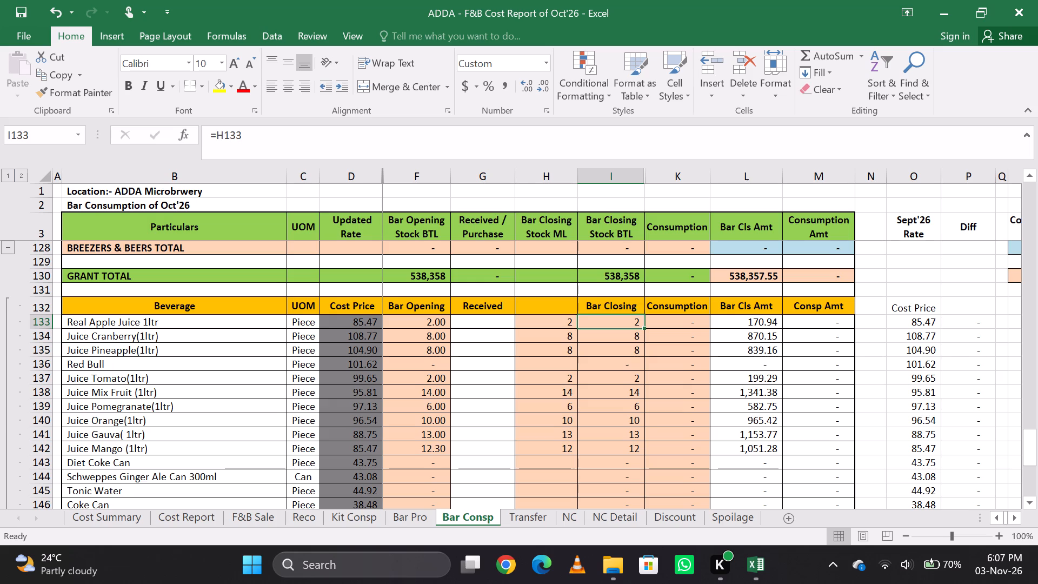
{"action": "key", "text": "Down"}
{"action": "key", "text": "Up"}
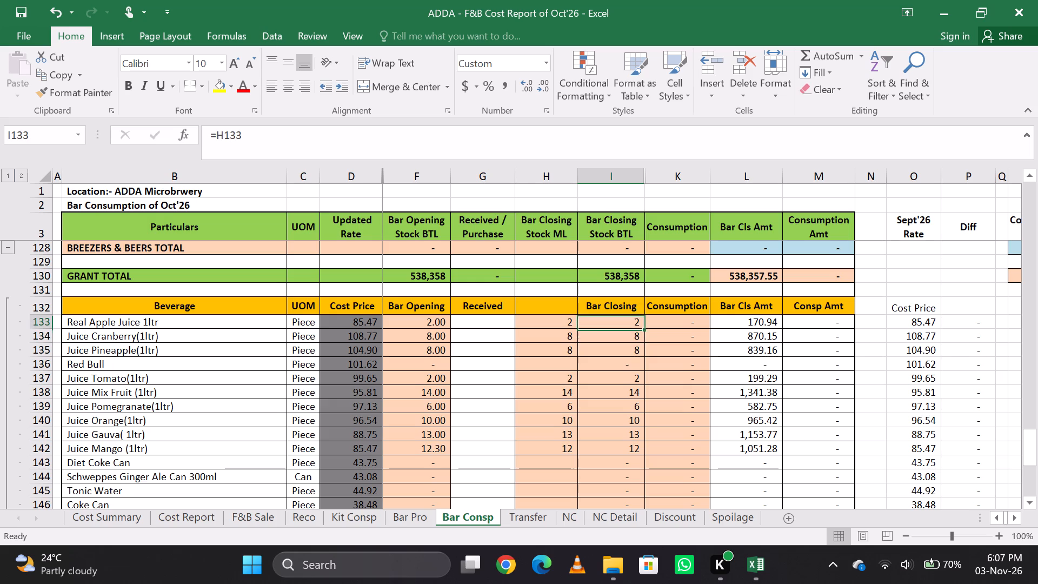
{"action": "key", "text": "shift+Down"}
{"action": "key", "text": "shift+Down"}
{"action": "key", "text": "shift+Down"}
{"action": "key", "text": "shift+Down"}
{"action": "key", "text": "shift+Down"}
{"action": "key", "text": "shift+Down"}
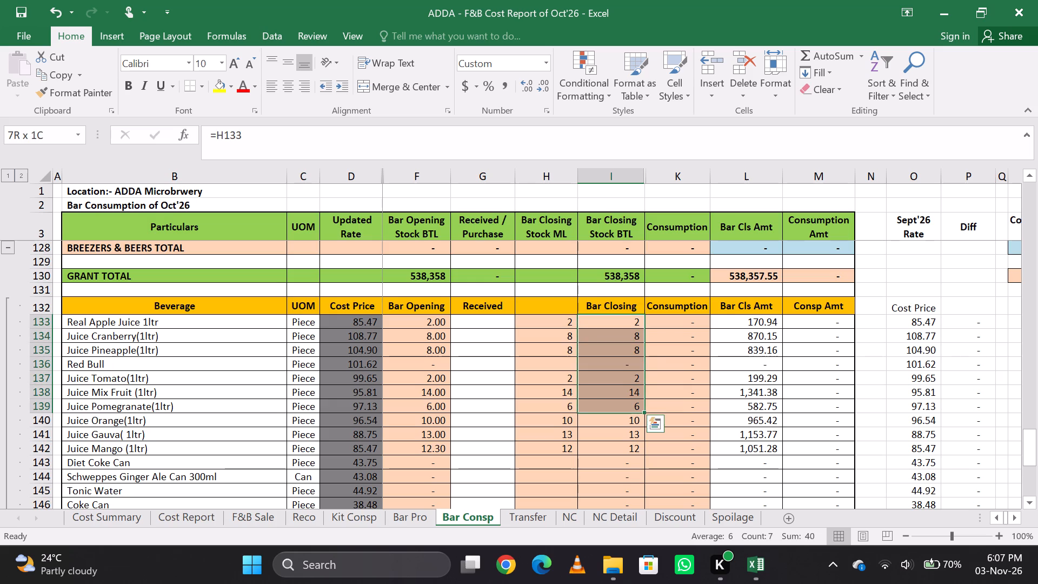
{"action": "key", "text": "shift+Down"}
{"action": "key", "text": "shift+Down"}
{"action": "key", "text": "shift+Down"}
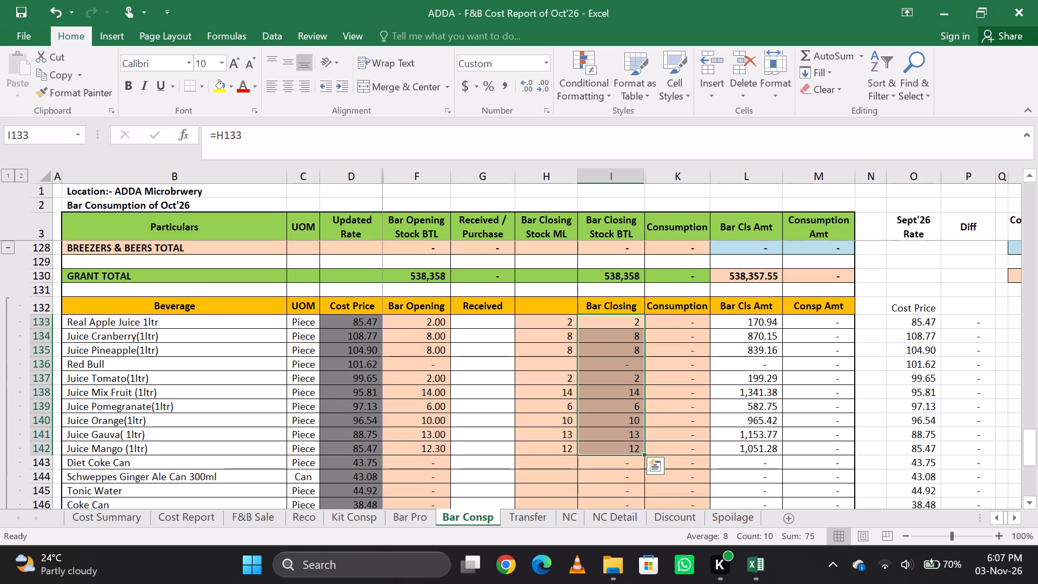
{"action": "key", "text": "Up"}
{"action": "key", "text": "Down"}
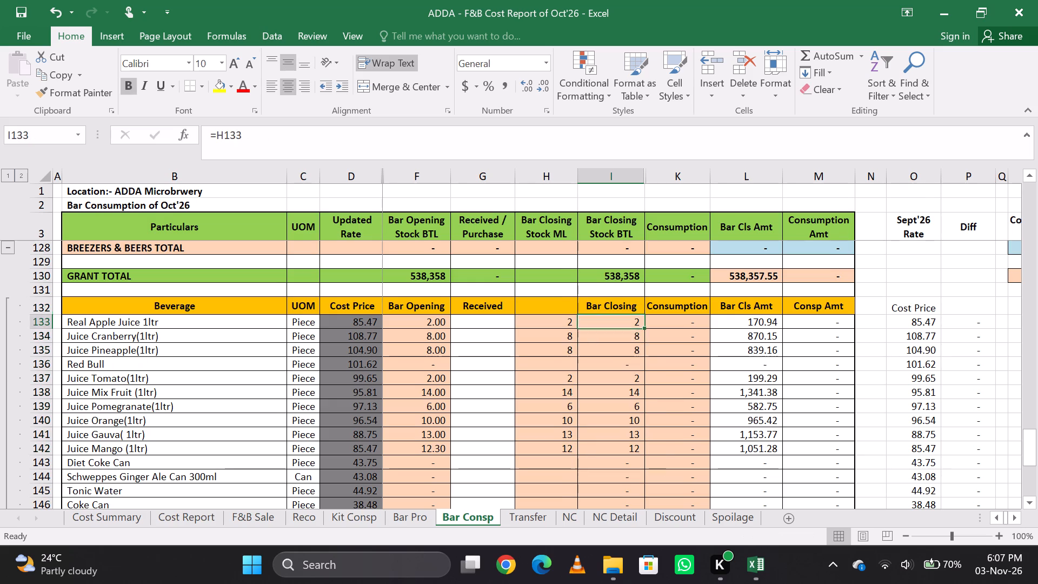
Clear the Beverage section's closing quantities from Real Apple Juice 1ltr down to Juice Mango (1ltr), in the column before Bar Closing.
{"action": "key", "text": "Down"}
{"action": "key", "text": "Down"}
{"action": "key", "text": "Down"}
{"action": "key", "text": "Up"}
{"action": "key", "text": "Left"}
{"action": "key", "text": "Up"}
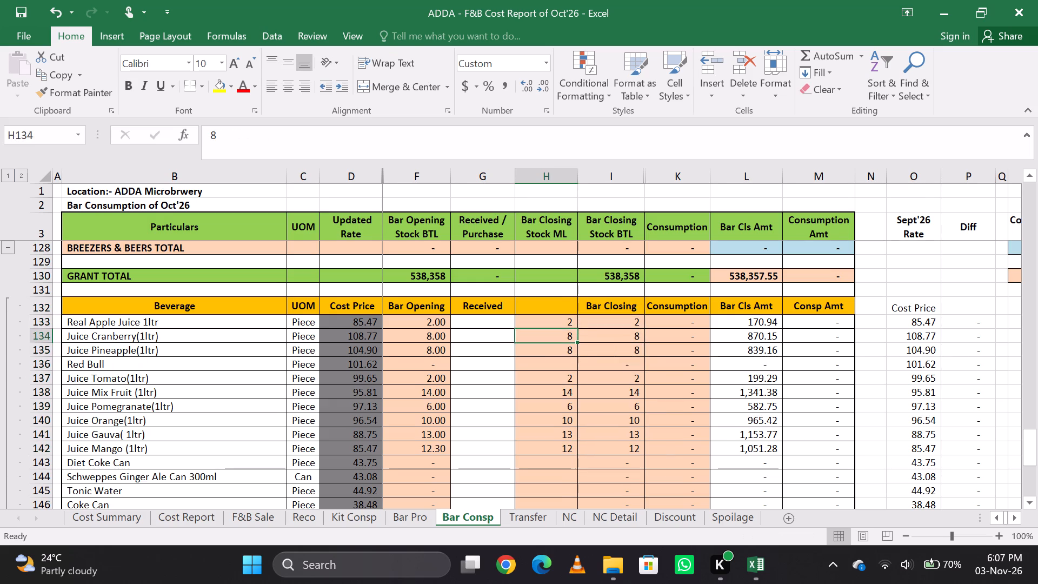
{"action": "key", "text": "Up"}
{"action": "key", "text": "Down"}
{"action": "key", "text": "Up"}
{"action": "key", "text": "shift+Down"}
{"action": "key", "text": "shift+Down"}
{"action": "key", "text": "shift+Down"}
{"action": "key", "text": "shift+Down"}
{"action": "key", "text": "shift+Down"}
{"action": "key", "text": "shift+Down"}
{"action": "key", "text": "shift+Down"}
{"action": "key", "text": "shift+Down"}
{"action": "key", "text": "shift+Down"}
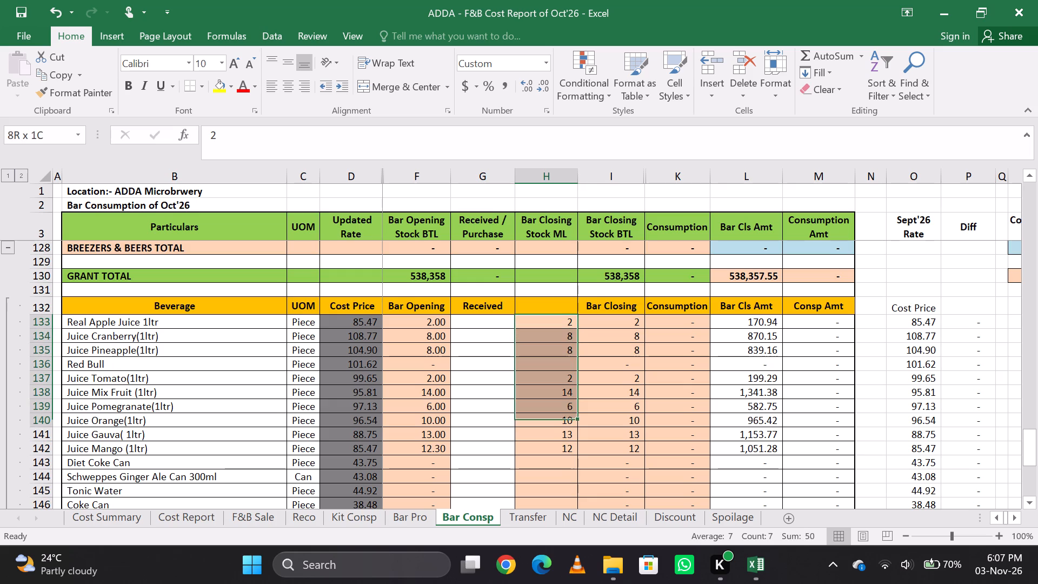
{"action": "key", "text": "Delete"}
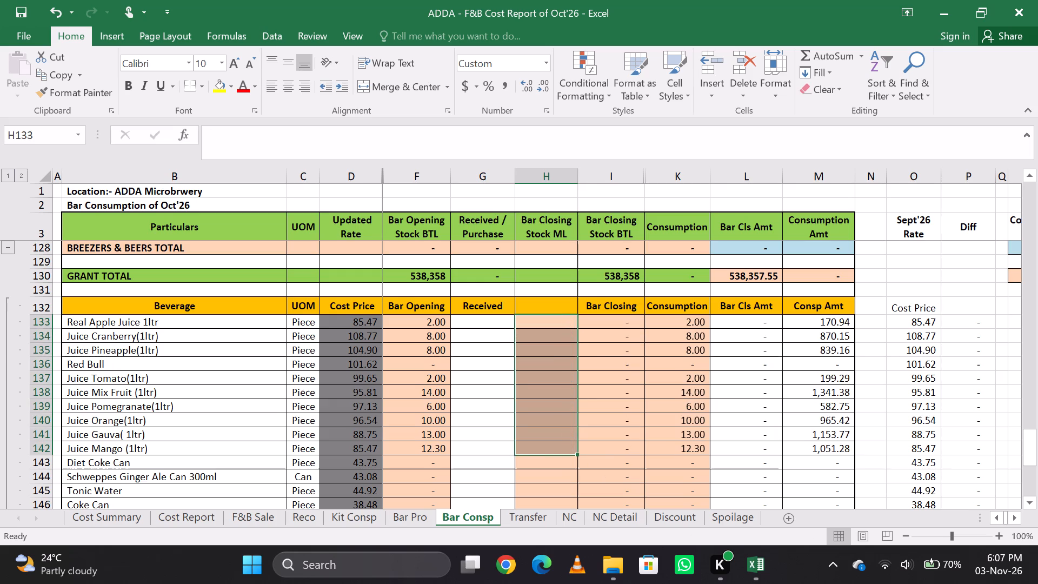
{"action": "key", "text": "Right"}
{"action": "key", "text": "Left"}
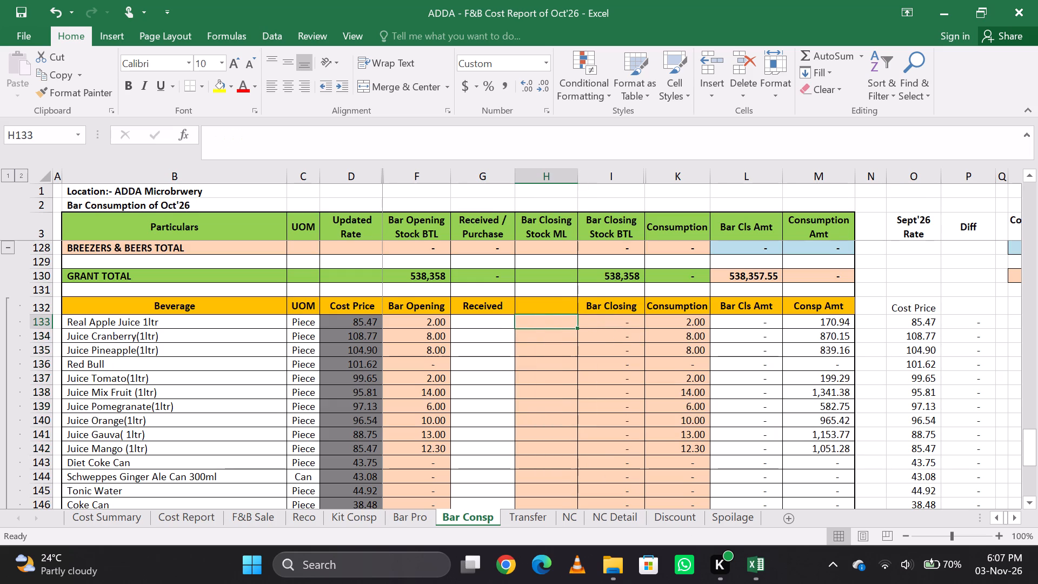
Save the cost report workbook.
{"action": "key", "text": "ctrl+s"}
Look through the Transfer, NC, NC Detail, Discount and Spoilage sheets for remaining entries, ending on the Kit Consp sheet.
{"action": "key", "text": "ctrl+Page_Down"}
{"action": "key", "text": "ctrl+Page_Down"}
{"action": "key", "text": "ctrl+Page_Down"}
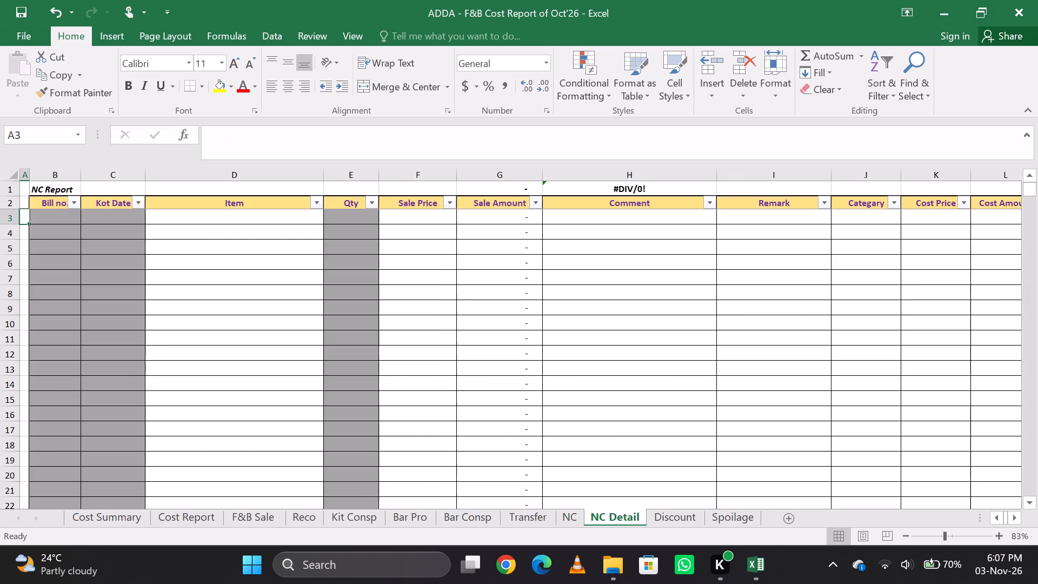
{"action": "key", "text": "ctrl+Page_Down"}
{"action": "key", "text": "ctrl+Page_Down"}
{"action": "key", "text": "ctrl+Page_Up"}
{"action": "key", "text": "ctrl+Page_Up"}
{"action": "key", "text": "ctrl+Page_Up"}
{"action": "key", "text": "ctrl+Page_Up"}
{"action": "key", "text": "ctrl+Page_Up"}
{"action": "key", "text": "ctrl+Page_Up"}
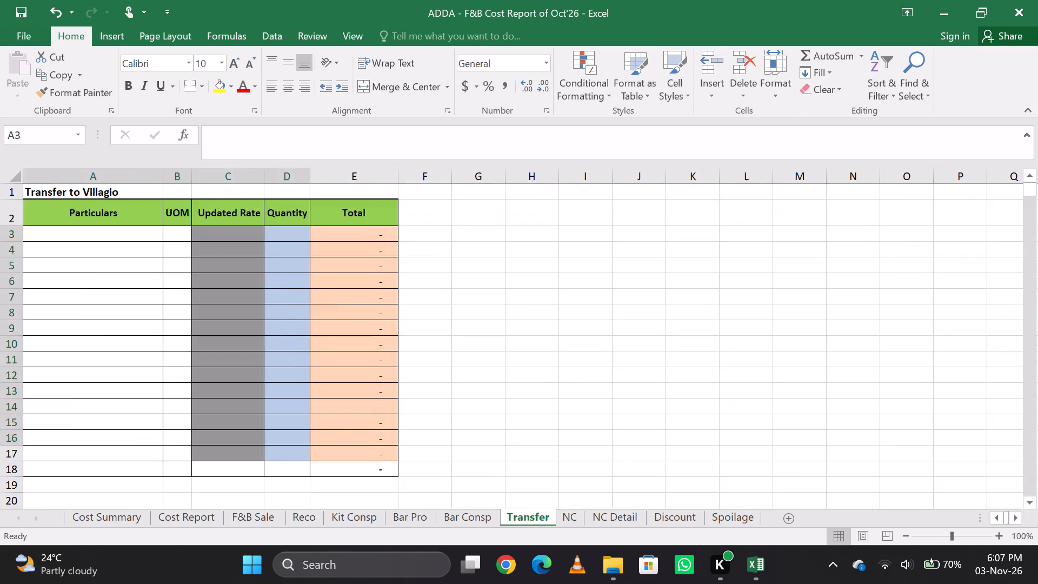
{"action": "key", "text": "ctrl+Page_Up"}
{"action": "key", "text": "ctrl+Page_Up"}
{"action": "key", "text": "ctrl+Page_Down"}
Review the kitchen closing stock column from Meat, Seafood & Poultry up through Dairy & Cheese Products to the header for leftover quantities.
{"action": "key", "text": "Up"}
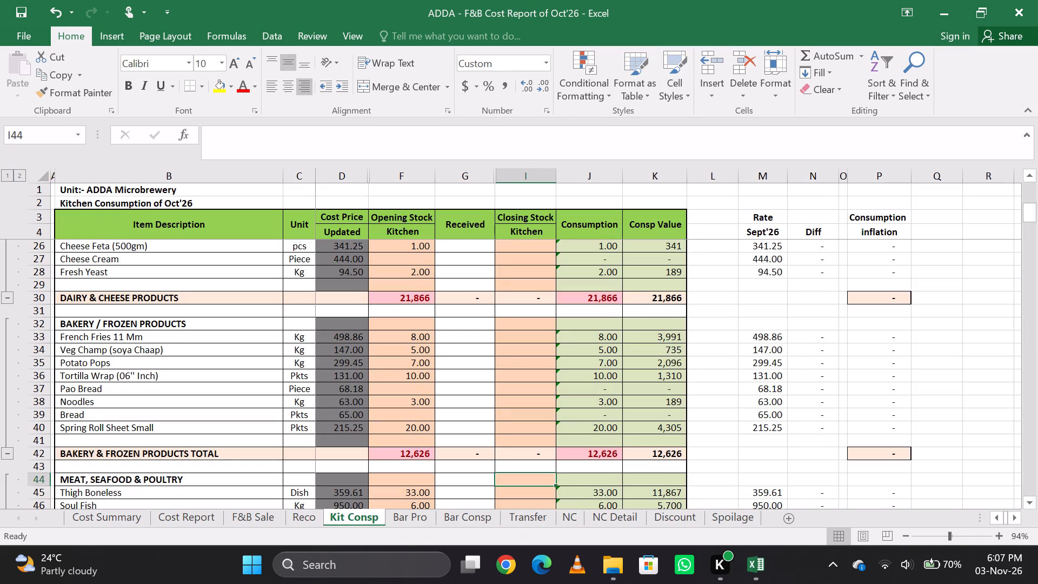
{"action": "key", "text": "Left"}
{"action": "key", "text": "Right"}
{"action": "key", "text": "Up"}
{"action": "key", "text": "Page_Up"}
{"action": "key", "text": "Page_Up"}
{"action": "key", "text": "Page_Up"}
{"action": "key", "text": "Page_Up"}
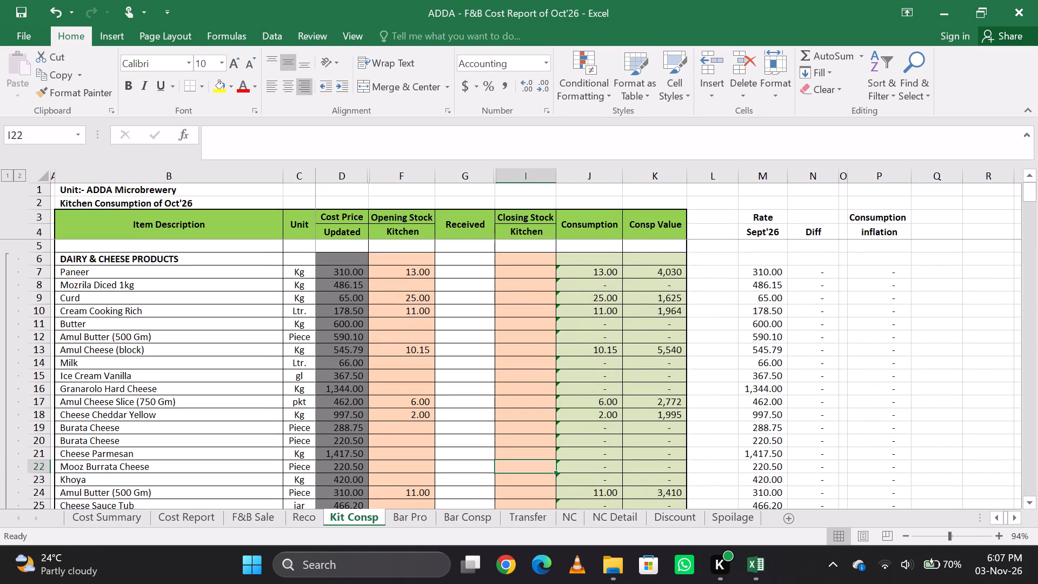
{"action": "key", "text": "Down"}
{"action": "key", "text": "Down"}
{"action": "key", "text": "Down"}
{"action": "key", "text": "Up"}
{"action": "key", "text": "Up"}
{"action": "key", "text": "Up"}
{"action": "key", "text": "Up"}
{"action": "key", "text": "Up"}
{"action": "key", "text": "Up"}
{"action": "key", "text": "Up"}
{"action": "key", "text": "Up"}
{"action": "key", "text": "Up"}
{"action": "key", "text": "Up"}
{"action": "key", "text": "Up"}
{"action": "key", "text": "Up"}
{"action": "key", "text": "Up"}
{"action": "key", "text": "Up"}
{"action": "key", "text": "Up"}
{"action": "key", "text": "Up"}
{"action": "key", "text": "Up"}
{"action": "key", "text": "Up"}
{"action": "key", "text": "Up"}
{"action": "key", "text": "Up"}
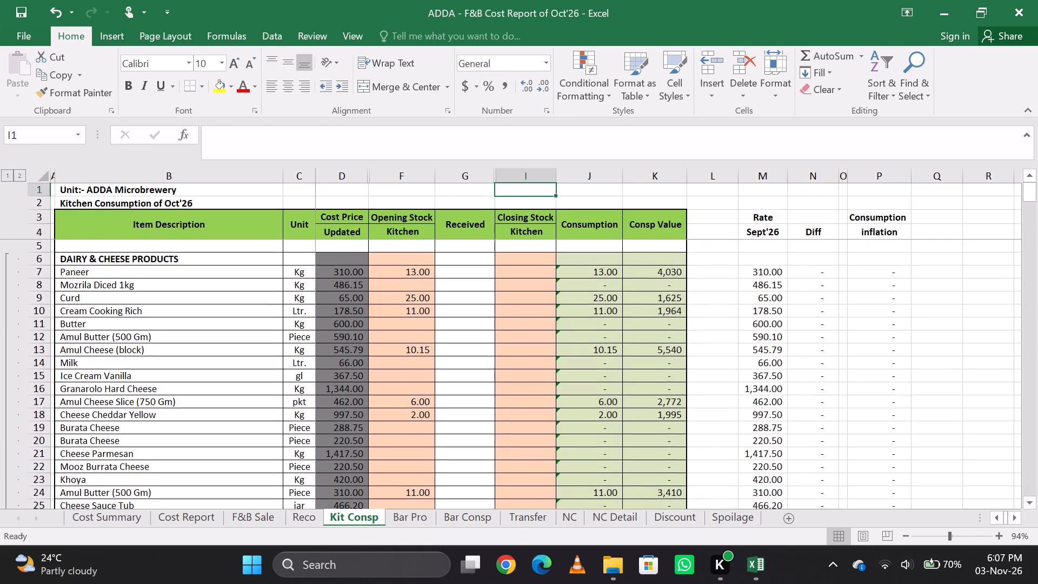
{"action": "key", "text": "Down"}
{"action": "key", "text": "Down"}
{"action": "key", "text": "Down"}
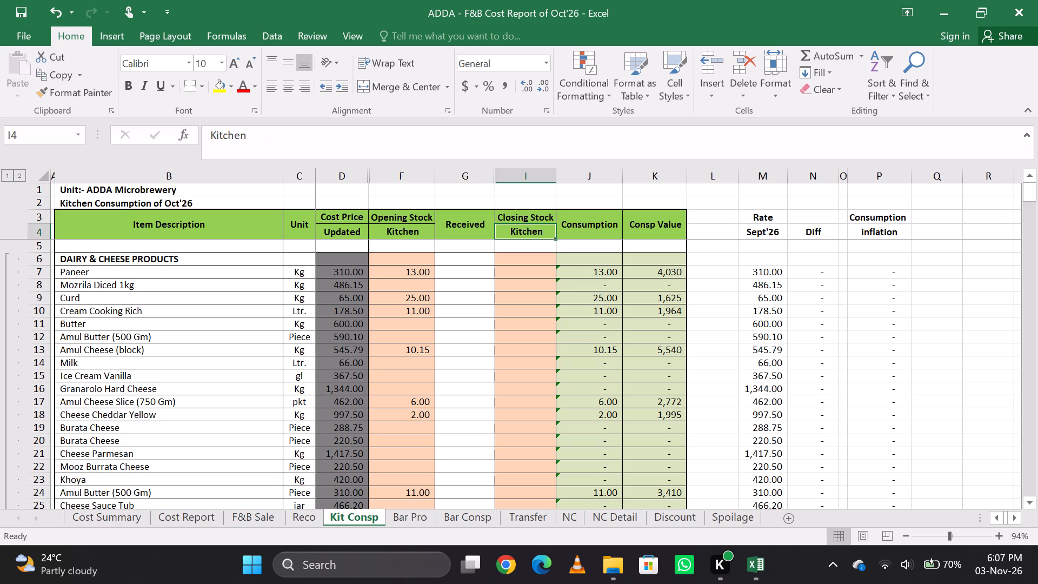
{"action": "key", "text": "Down"}
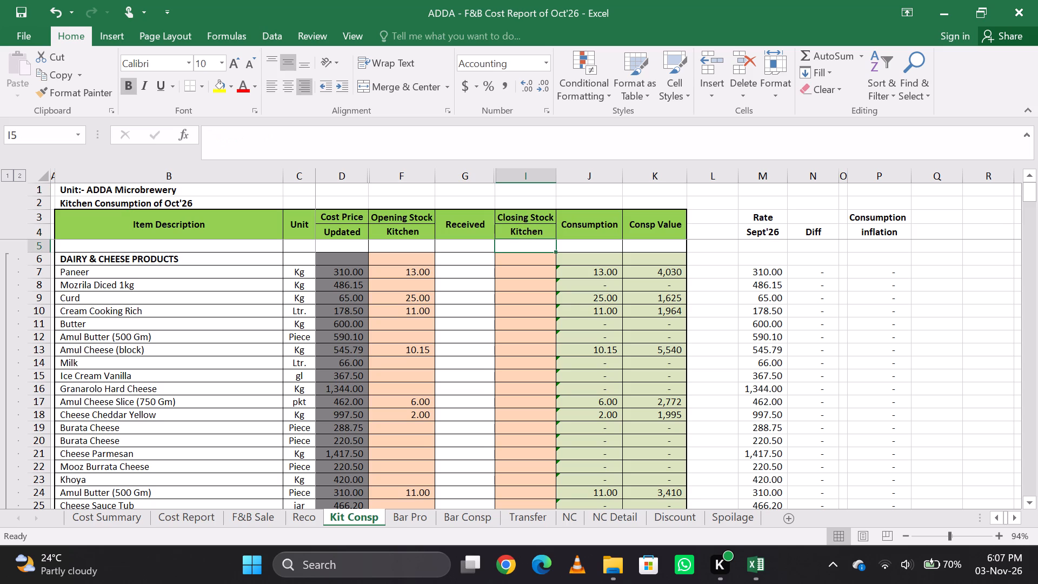
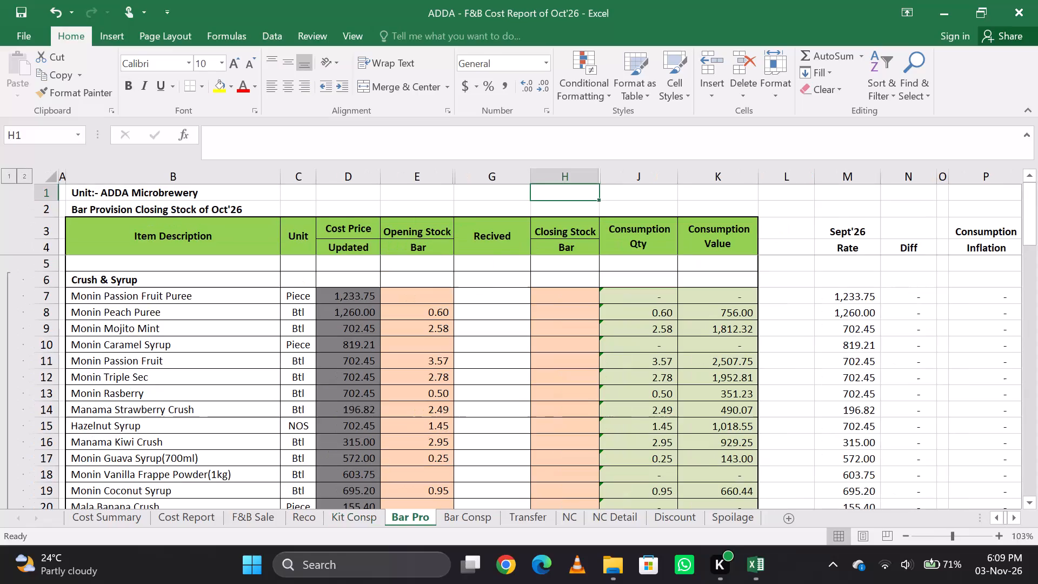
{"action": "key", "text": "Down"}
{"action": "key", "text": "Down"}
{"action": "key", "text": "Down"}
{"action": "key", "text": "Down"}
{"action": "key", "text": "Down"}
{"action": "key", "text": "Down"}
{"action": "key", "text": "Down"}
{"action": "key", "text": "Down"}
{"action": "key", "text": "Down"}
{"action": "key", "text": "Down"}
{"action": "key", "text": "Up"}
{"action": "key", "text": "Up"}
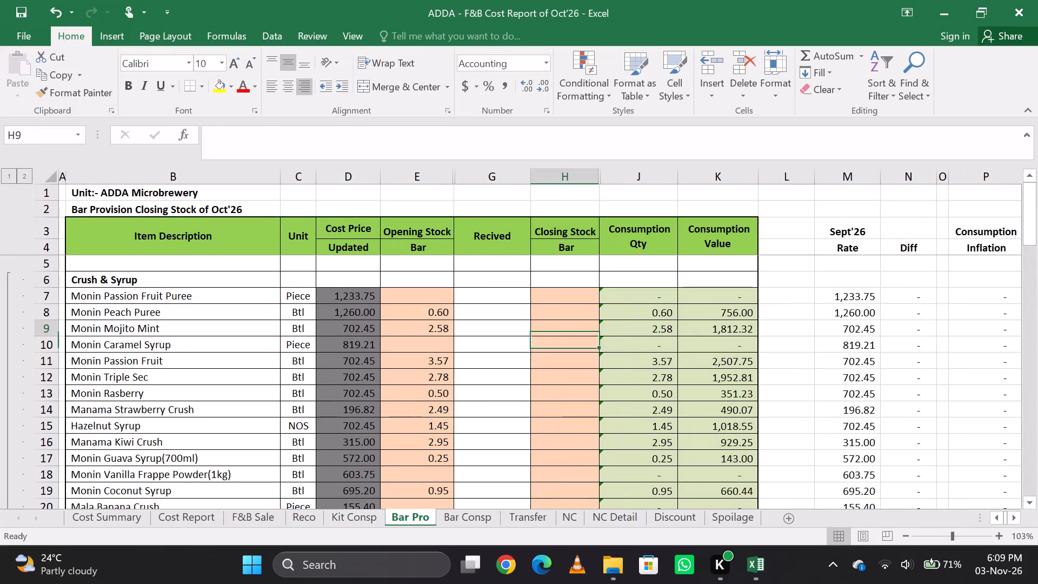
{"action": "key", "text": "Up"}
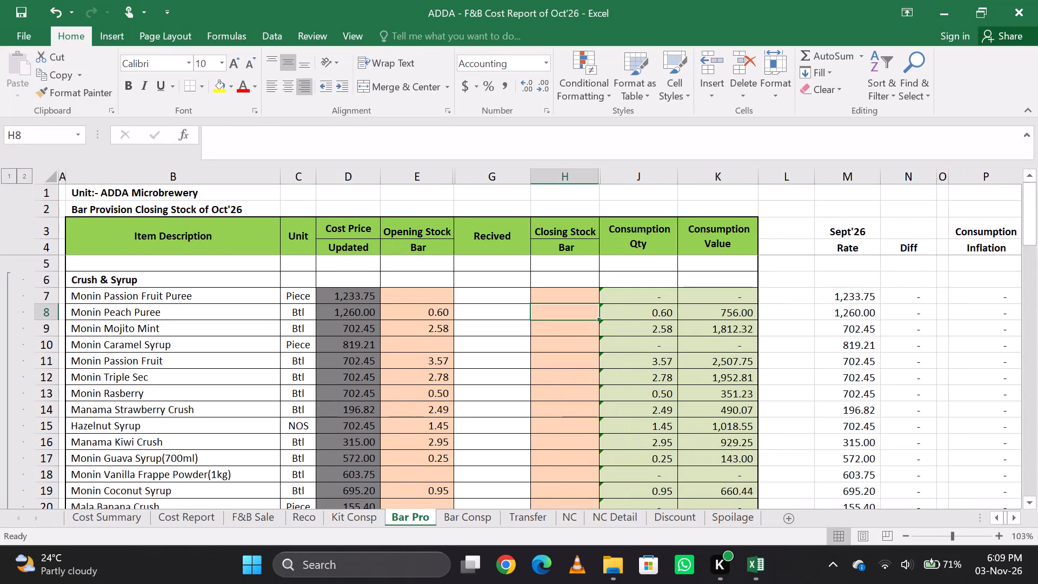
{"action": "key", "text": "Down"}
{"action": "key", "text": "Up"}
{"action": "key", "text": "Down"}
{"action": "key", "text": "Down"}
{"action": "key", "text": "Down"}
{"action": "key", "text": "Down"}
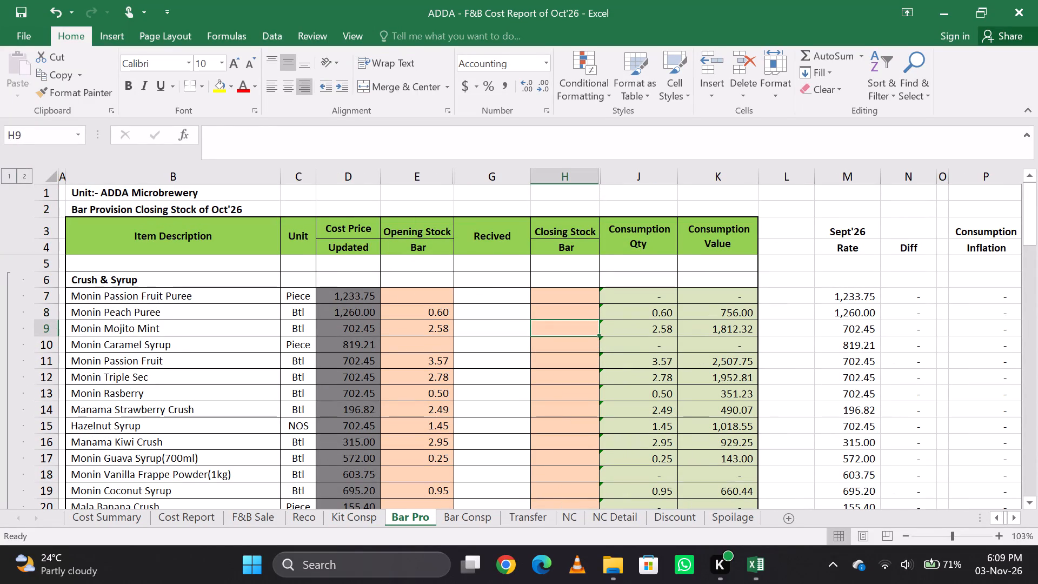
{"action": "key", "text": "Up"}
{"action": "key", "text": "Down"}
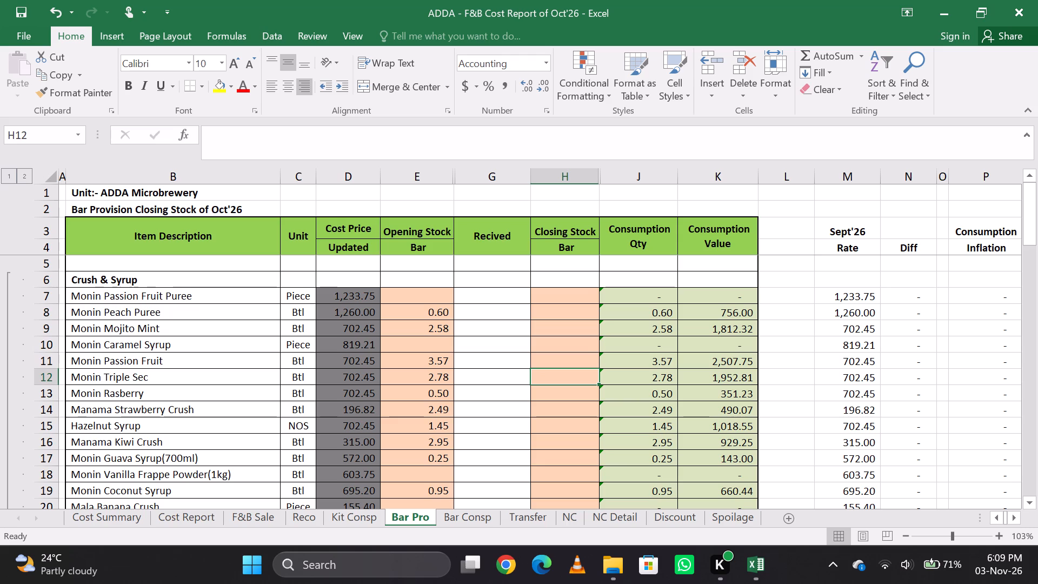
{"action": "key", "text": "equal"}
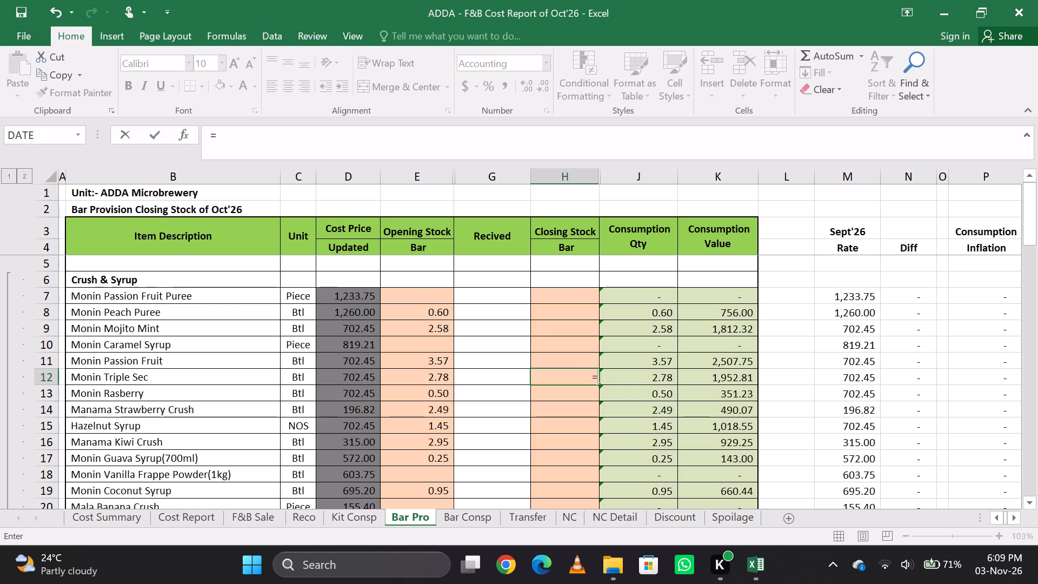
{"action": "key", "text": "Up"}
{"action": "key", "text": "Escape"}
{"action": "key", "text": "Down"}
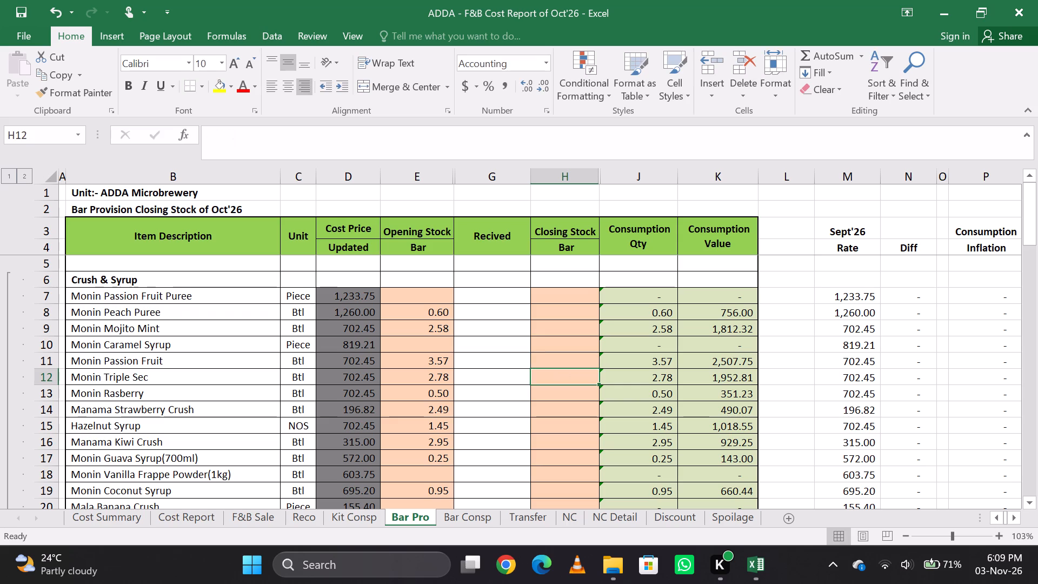
Enter the bar closing stock for Monin Triple Sec on the Bar Pro sheet as the formula =2+0.85+0.3.
{"action": "key", "text": "Up"}
{"action": "key", "text": "Up"}
{"action": "key", "text": "Down"}
{"action": "key", "text": "Up"}
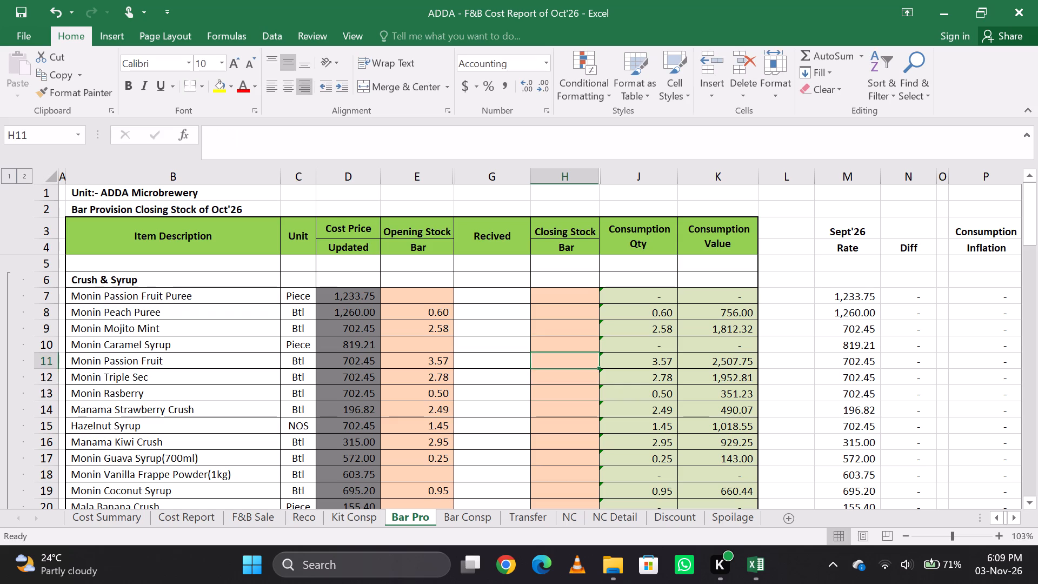
{"action": "key", "text": "Down"}
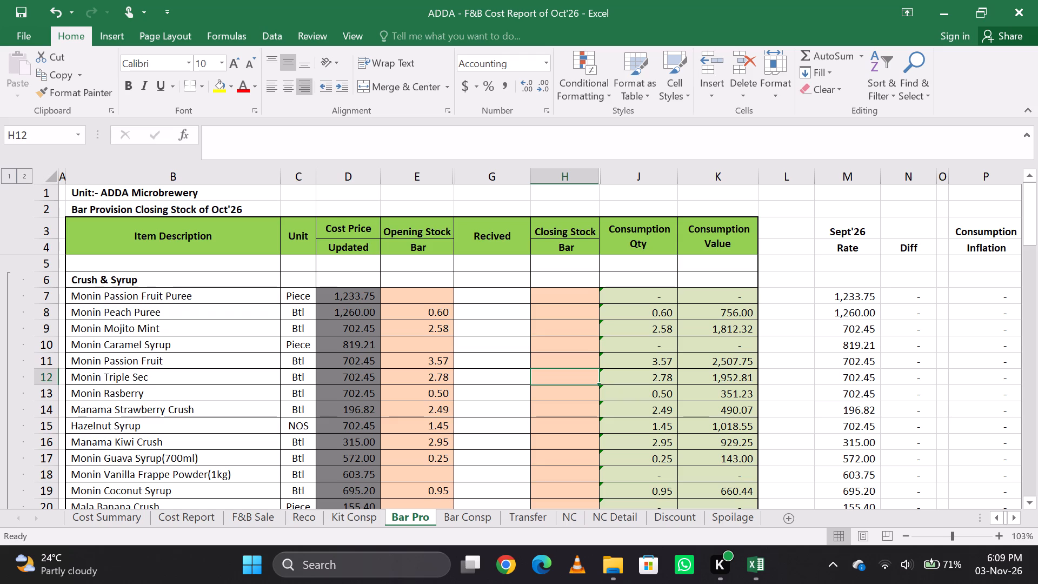
{"action": "key", "text": "Down"}
{"action": "key", "text": "Up"}
{"action": "type", "text": "=1"}
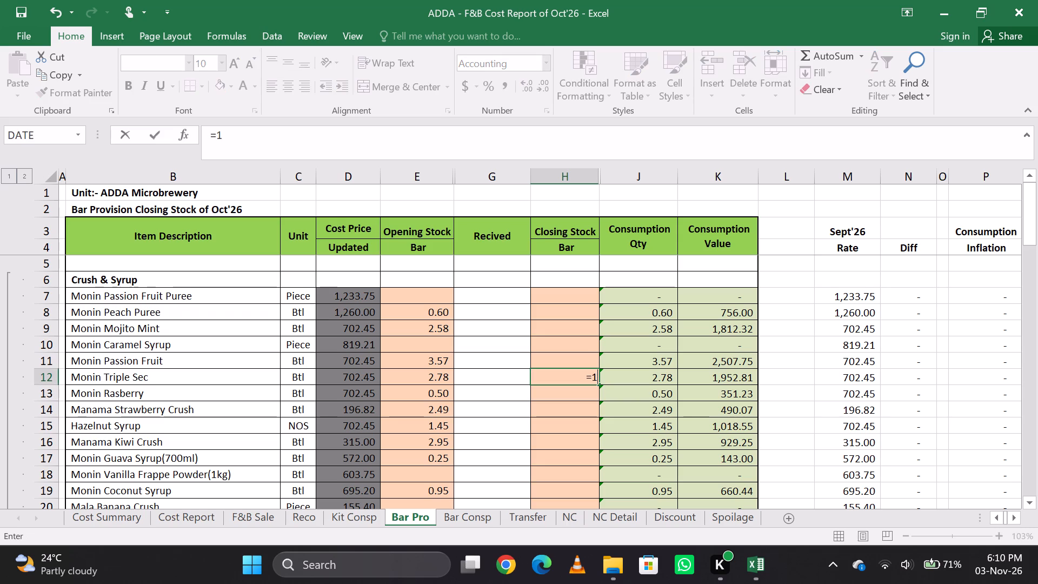
{"action": "key", "text": "BackSpace"}
{"action": "key", "text": "2"}
{"action": "key", "text": "shift+plus"}
{"action": "key", "text": "period"}
{"action": "type", "text": "85"}
{"action": "key", "text": "shift+plus"}
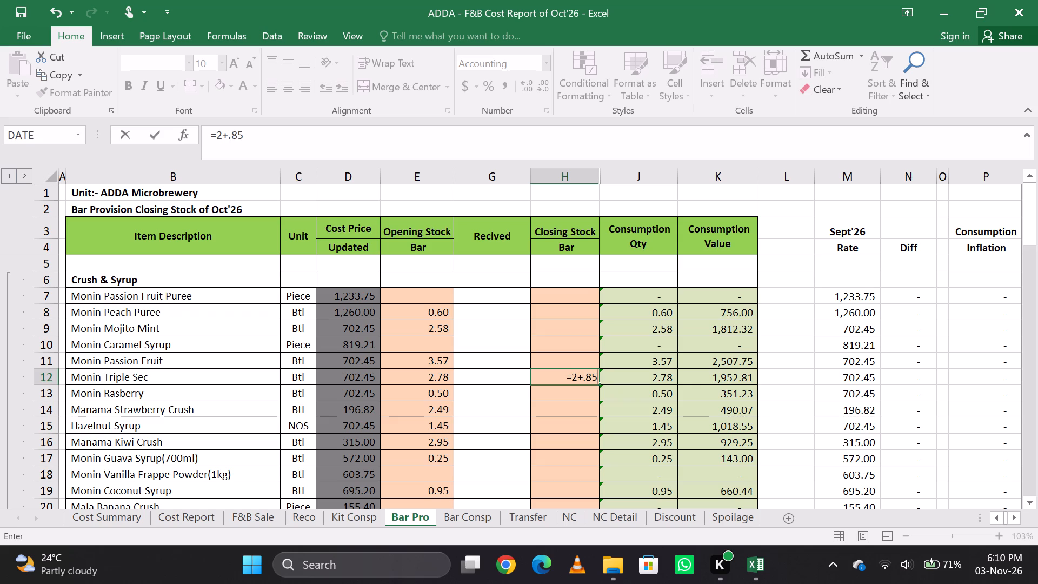
{"action": "type", "text": ".3"}
{"action": "key", "text": "Return"}
{"action": "key", "text": "Up"}
{"action": "key", "text": "Down"}
{"action": "key", "text": "Up"}
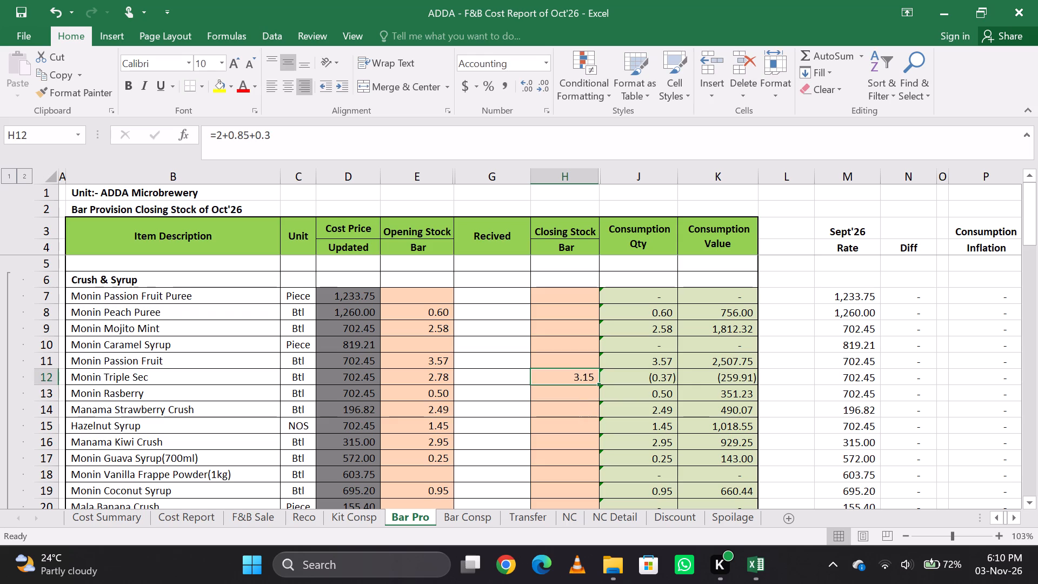
Enter the bar closing stock for Monin Peach, the last Crush & Syrup item, as the formula =2+0.75+0.21.
{"action": "key", "text": "Down"}
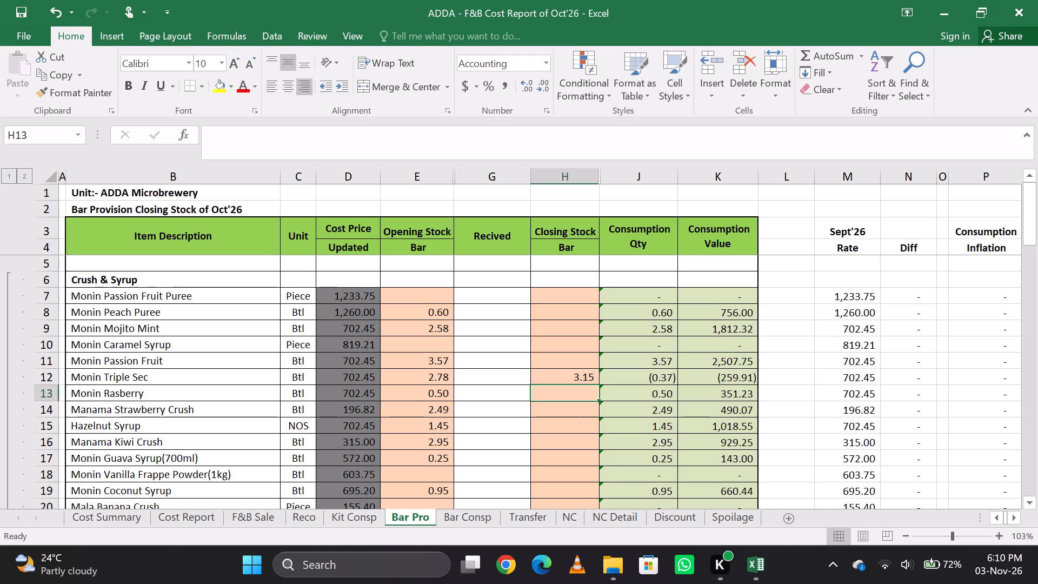
{"action": "key", "text": "Up"}
{"action": "key", "text": "Down"}
{"action": "key", "text": "Up"}
{"action": "key", "text": "Up"}
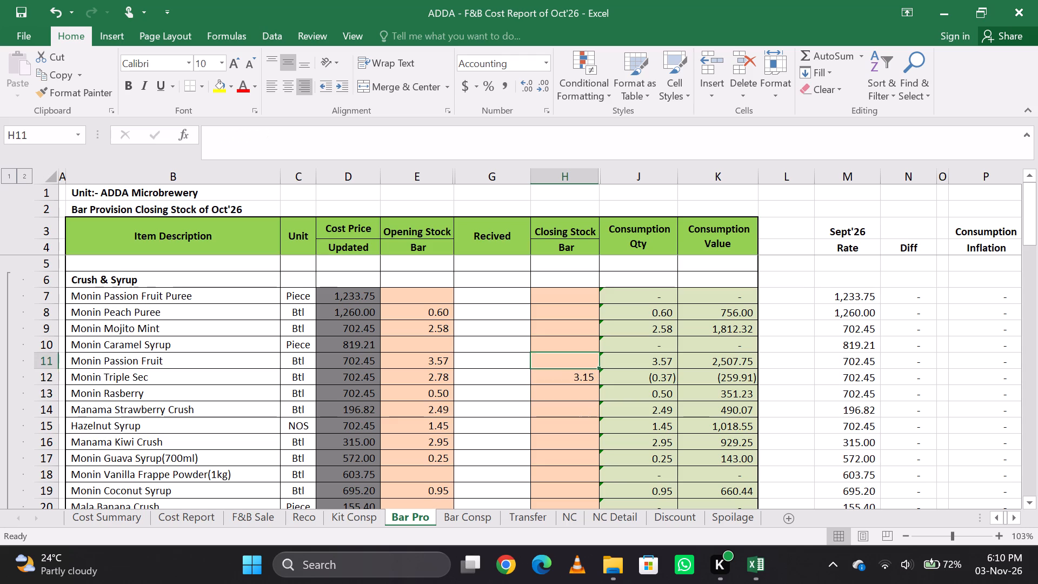
{"action": "key", "text": "Up"}
{"action": "key", "text": "Up"}
{"action": "key", "text": "Up"}
{"action": "key", "text": "Down"}
{"action": "key", "text": "Down"}
{"action": "key", "text": "Down"}
{"action": "key", "text": "Down"}
{"action": "key", "text": "Down"}
{"action": "key", "text": "Down"}
{"action": "key", "text": "Down"}
{"action": "key", "text": "Down"}
{"action": "key", "text": "Down"}
{"action": "key", "text": "Down"}
{"action": "key", "text": "Down"}
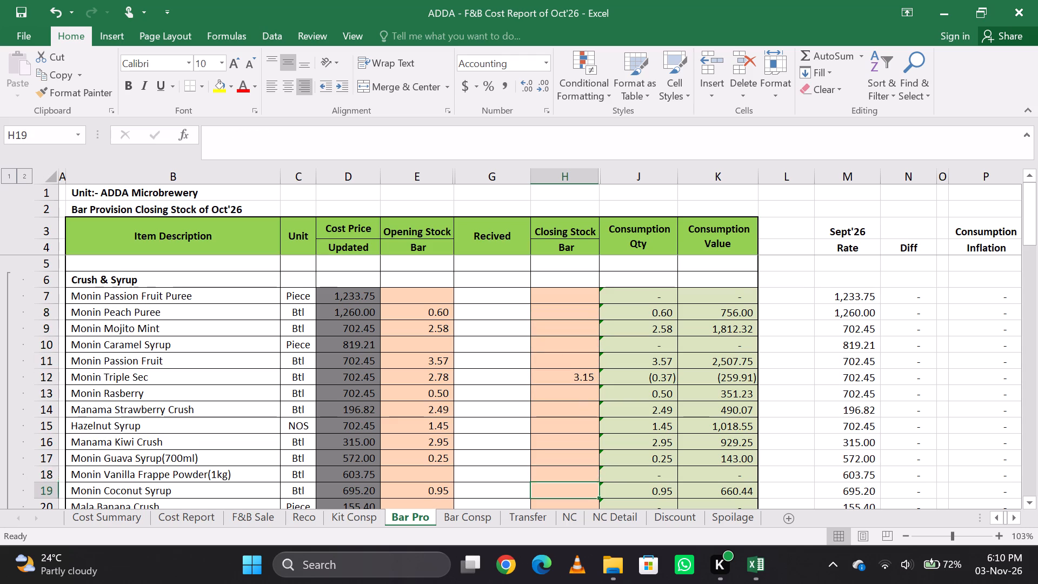
{"action": "key", "text": "Down"}
{"action": "key", "text": "Down"}
{"action": "key", "text": "Down"}
{"action": "key", "text": "Down"}
{"action": "key", "text": "Down"}
{"action": "key", "text": "Down"}
{"action": "key", "text": "Down"}
{"action": "key", "text": "Down"}
{"action": "key", "text": "Down"}
{"action": "key", "text": "Down"}
{"action": "key", "text": "Down"}
{"action": "key", "text": "Down"}
{"action": "key", "text": "Down"}
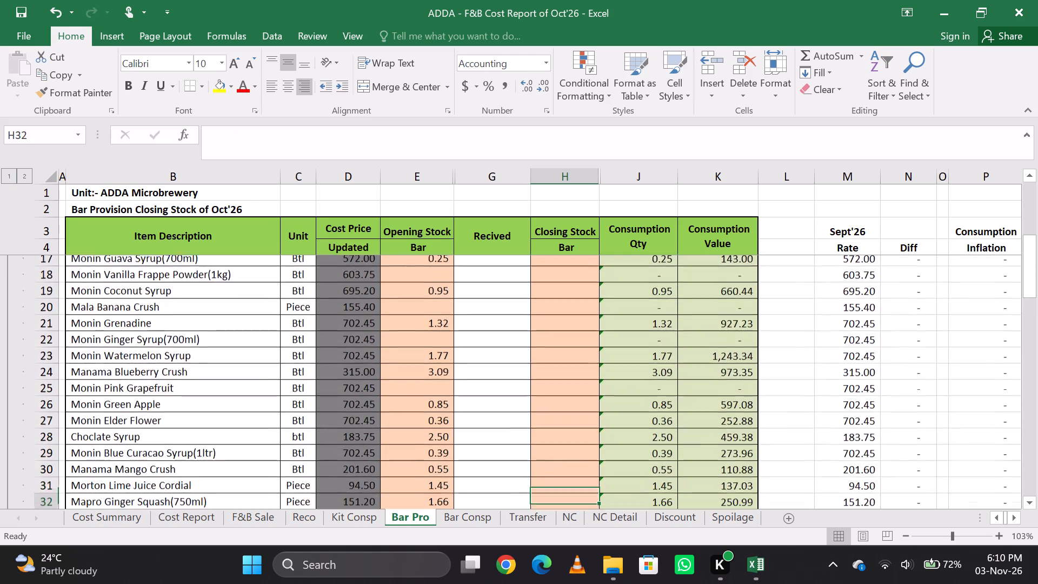
{"action": "key", "text": "Down"}
{"action": "key", "text": "Down"}
{"action": "key", "text": "Down"}
{"action": "key", "text": "Down"}
{"action": "key", "text": "Down"}
{"action": "key", "text": "Down"}
{"action": "key", "text": "Up"}
{"action": "key", "text": "Up"}
{"action": "key", "text": "Down"}
{"action": "key", "text": "Up"}
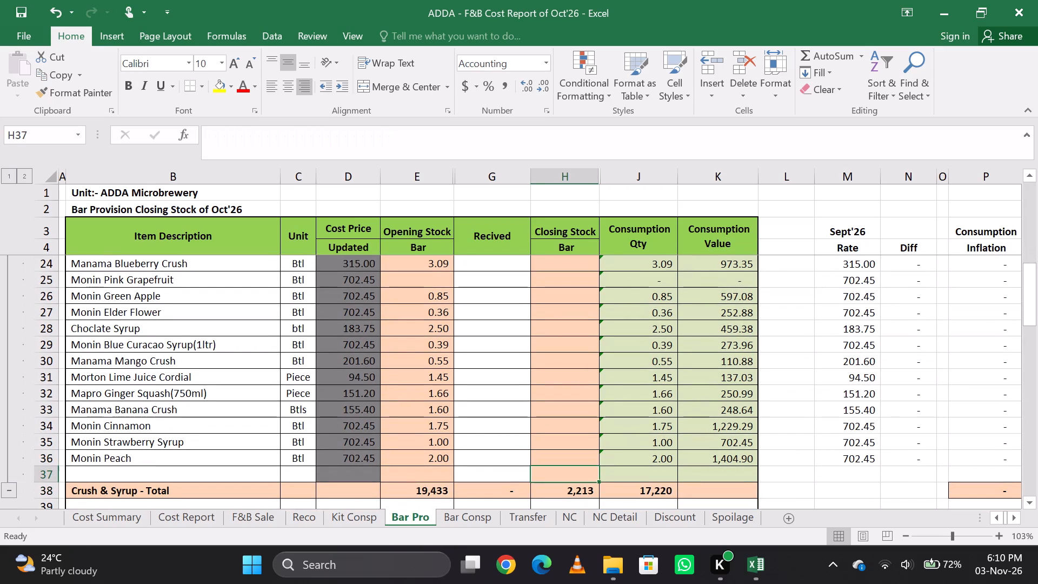
{"action": "type", "text": "=2"}
{"action": "key", "text": "shift+plus"}
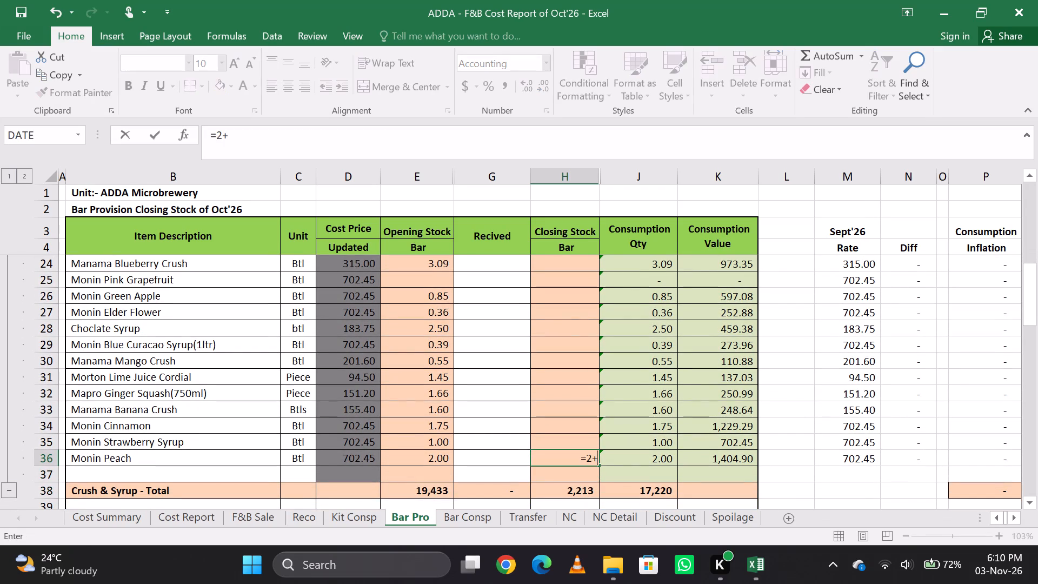
{"action": "key", "text": "period"}
{"action": "type", "text": "75>"}
{"action": "key", "text": "BackSpace"}
{"action": "key", "text": "shift+plus"}
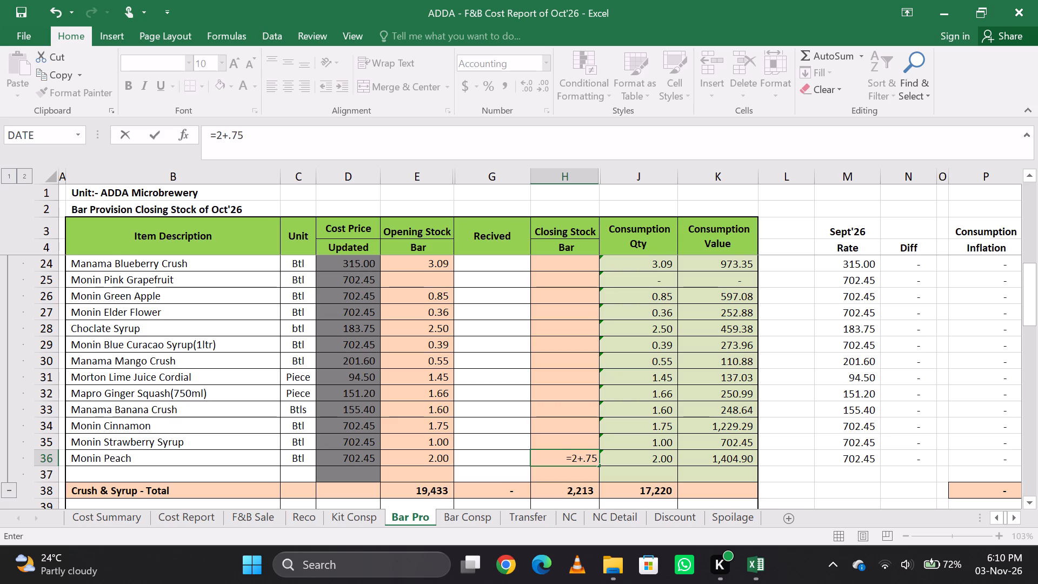
{"action": "type", "text": ".21"}
{"action": "key", "text": "Return"}
{"action": "key", "text": "Down"}
{"action": "key", "text": "Up"}
{"action": "key", "text": "Up"}
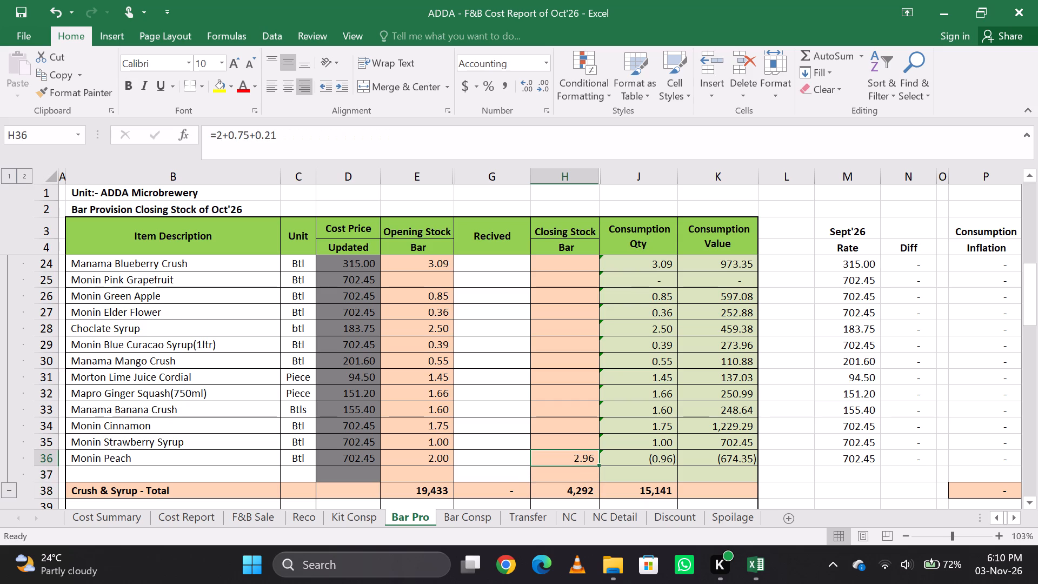
Enter the bar closing stock for Monin Passion Fruit on the Bar Pro sheet as the formula =3+0.3+0.21.
{"action": "key", "text": "Up"}
{"action": "key", "text": "Up"}
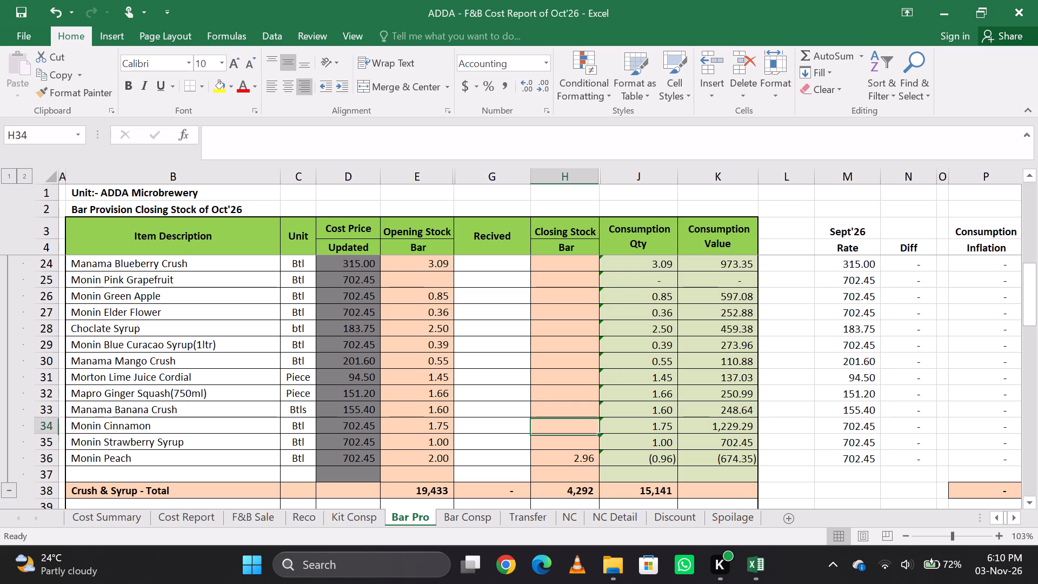
{"action": "key", "text": "Up"}
{"action": "key", "text": "Up"}
{"action": "key", "text": "Up"}
{"action": "key", "text": "Up"}
{"action": "key", "text": "Up"}
{"action": "key", "text": "Up"}
{"action": "key", "text": "Up"}
{"action": "key", "text": "Up"}
{"action": "key", "text": "Up"}
{"action": "key", "text": "Up"}
{"action": "key", "text": "Up"}
{"action": "key", "text": "Down"}
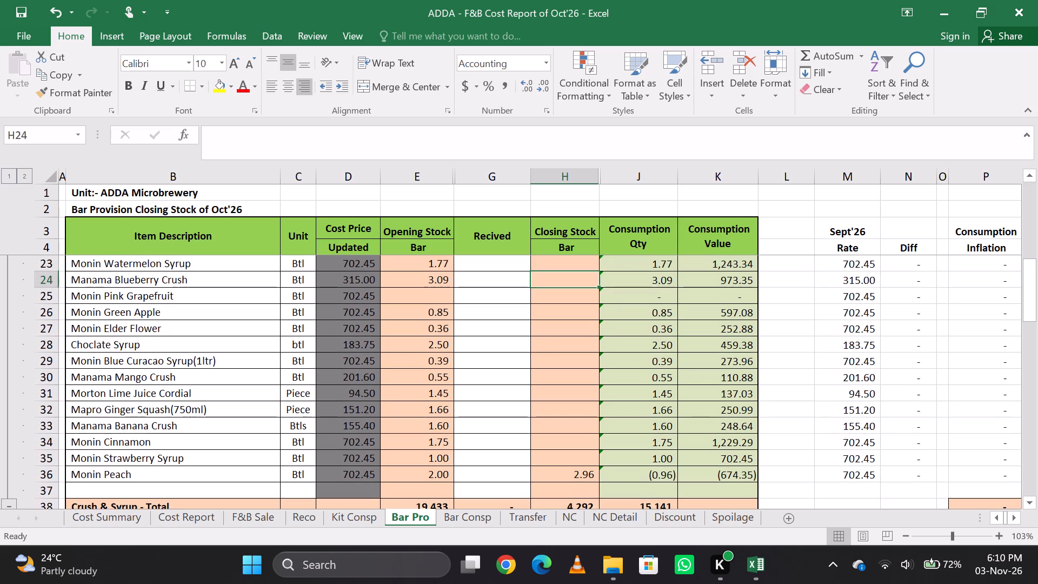
{"action": "key", "text": "Down"}
{"action": "key", "text": "Up"}
{"action": "key", "text": "Up"}
{"action": "key", "text": "Up"}
{"action": "key", "text": "Up"}
{"action": "key", "text": "Up"}
{"action": "key", "text": "Up"}
{"action": "key", "text": "Up"}
{"action": "key", "text": "Up"}
{"action": "key", "text": "Up"}
{"action": "key", "text": "Up"}
{"action": "key", "text": "Down"}
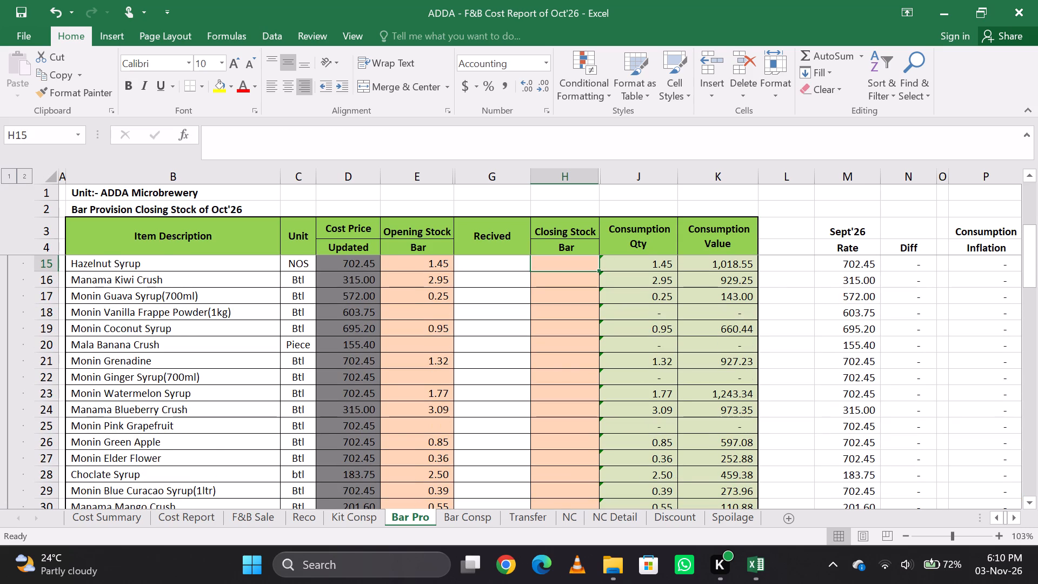
{"action": "key", "text": "Down"}
{"action": "key", "text": "Up"}
{"action": "key", "text": "Down"}
{"action": "key", "text": "Down"}
{"action": "key", "text": "Down"}
{"action": "key", "text": "Down"}
{"action": "key", "text": "Down"}
{"action": "key", "text": "Down"}
{"action": "key", "text": "Down"}
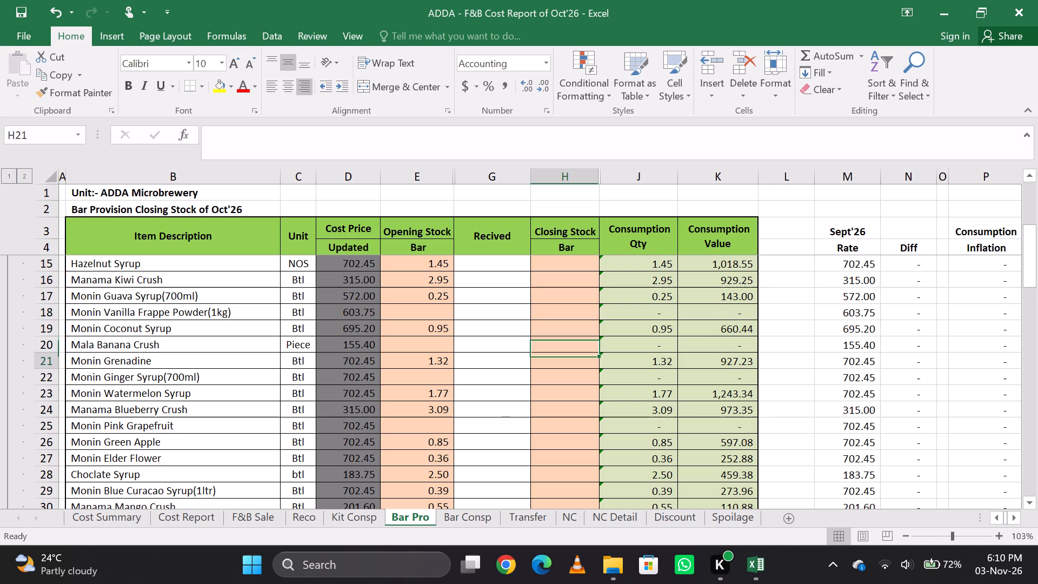
{"action": "key", "text": "Up"}
{"action": "key", "text": "Up"}
{"action": "key", "text": "Up"}
{"action": "key", "text": "Up"}
{"action": "key", "text": "Up"}
{"action": "key", "text": "Up"}
{"action": "key", "text": "Up"}
{"action": "key", "text": "Up"}
{"action": "key", "text": "Up"}
{"action": "key", "text": "Up"}
{"action": "key", "text": "Up"}
{"action": "key", "text": "Up"}
{"action": "key", "text": "Up"}
{"action": "key", "text": "Down"}
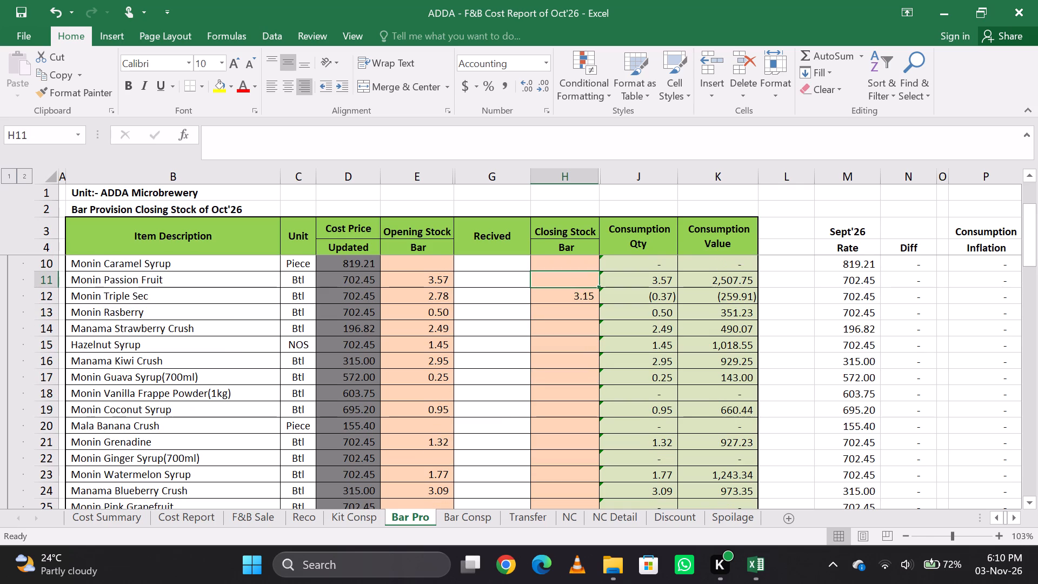
{"action": "key", "text": "Up"}
{"action": "key", "text": "Up"}
{"action": "key", "text": "Down"}
{"action": "key", "text": "Down"}
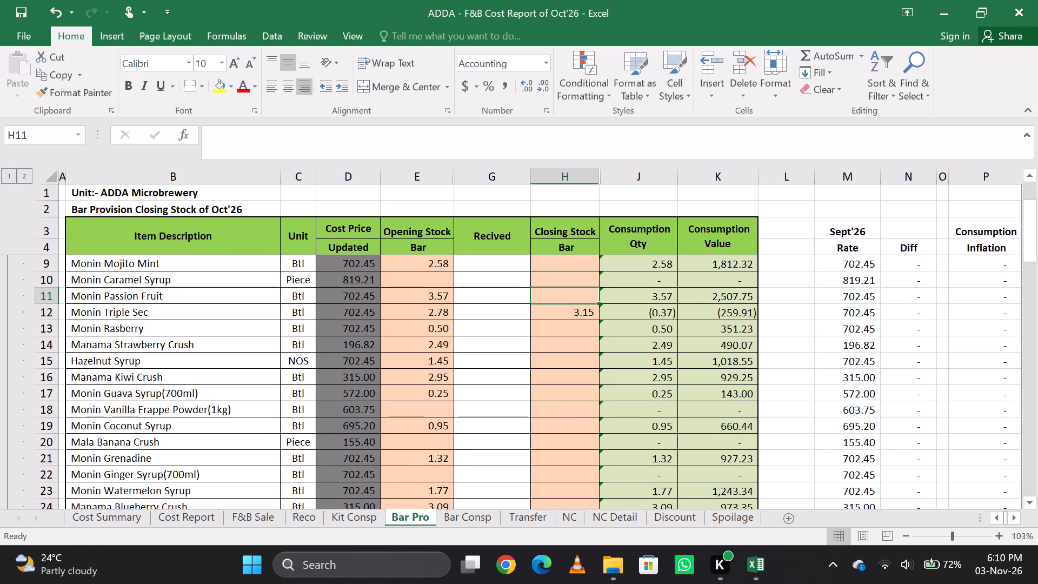
{"action": "type", "text": "=2+"}
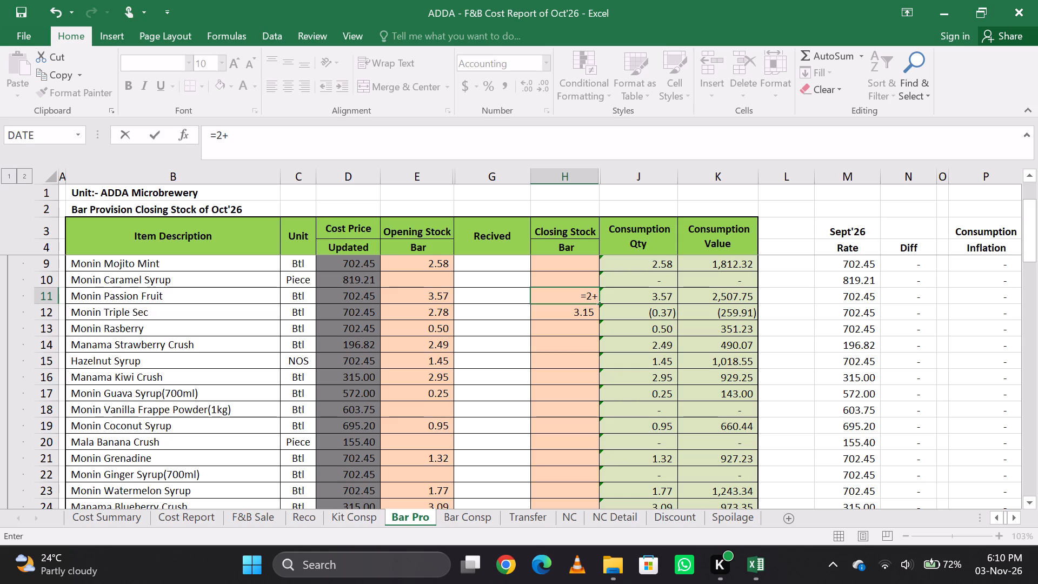
{"action": "key", "text": "BackSpace"}
{"action": "key", "text": "BackSpace"}
{"action": "type", "text": "2+"}
{"action": "key", "text": "BackSpace"}
{"action": "key", "text": "BackSpace"}
{"action": "key", "text": "3"}
{"action": "key", "text": "shift+plus"}
{"action": "type", "text": ".3"}
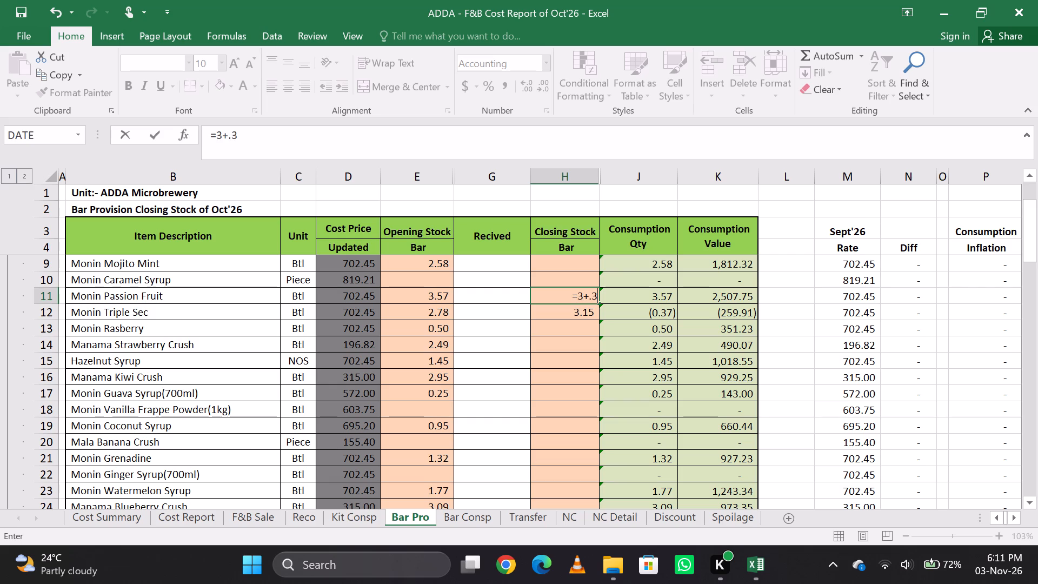
{"action": "type", "text": "+.3"}
{"action": "key", "text": "BackSpace"}
{"action": "type", "text": "21"}
{"action": "key", "text": "Return"}
{"action": "key", "text": "Up"}
{"action": "key", "text": "Down"}
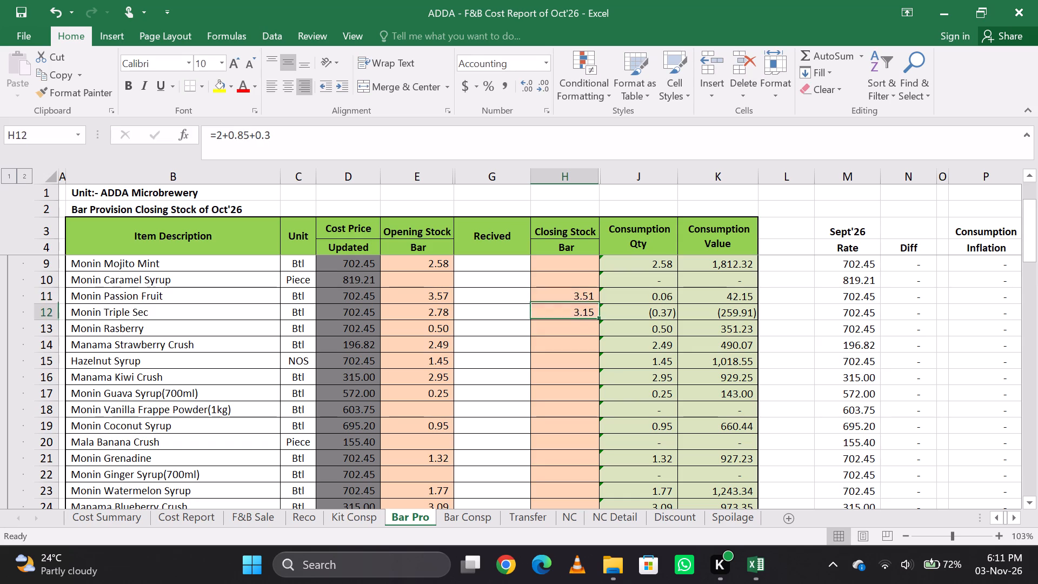
{"action": "key", "text": "Up"}
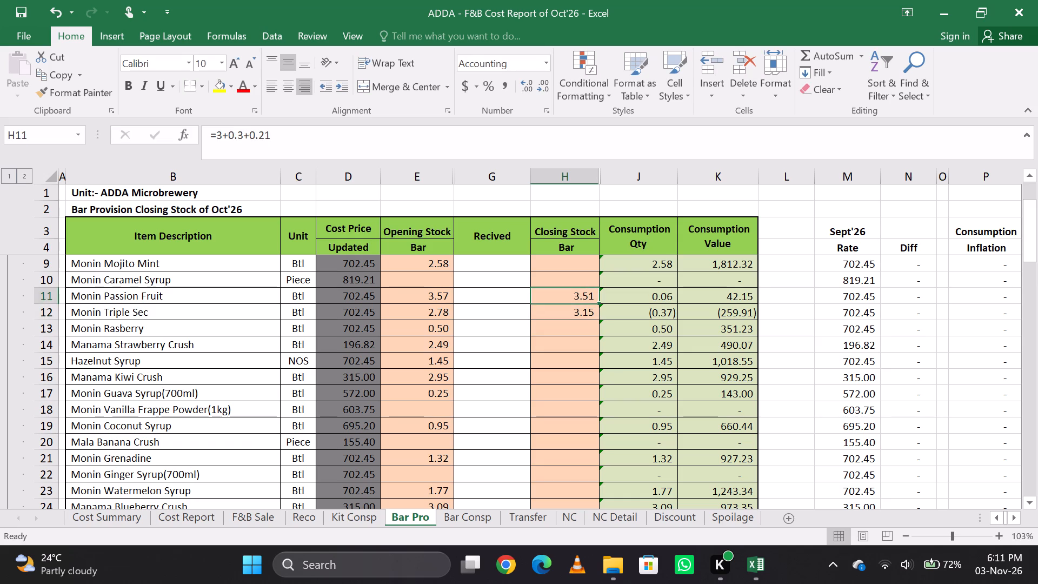
{"action": "key", "text": "Down"}
{"action": "key", "text": "Up"}
Look through the Crush & Syrup items between the section heading and Hazelnut Syrup, checking the closing stock cells.
{"action": "key", "text": "Up"}
{"action": "key", "text": "Up"}
{"action": "key", "text": "Up"}
{"action": "key", "text": "Down"}
{"action": "key", "text": "Up"}
{"action": "key", "text": "Up"}
{"action": "key", "text": "Up"}
{"action": "key", "text": "Up"}
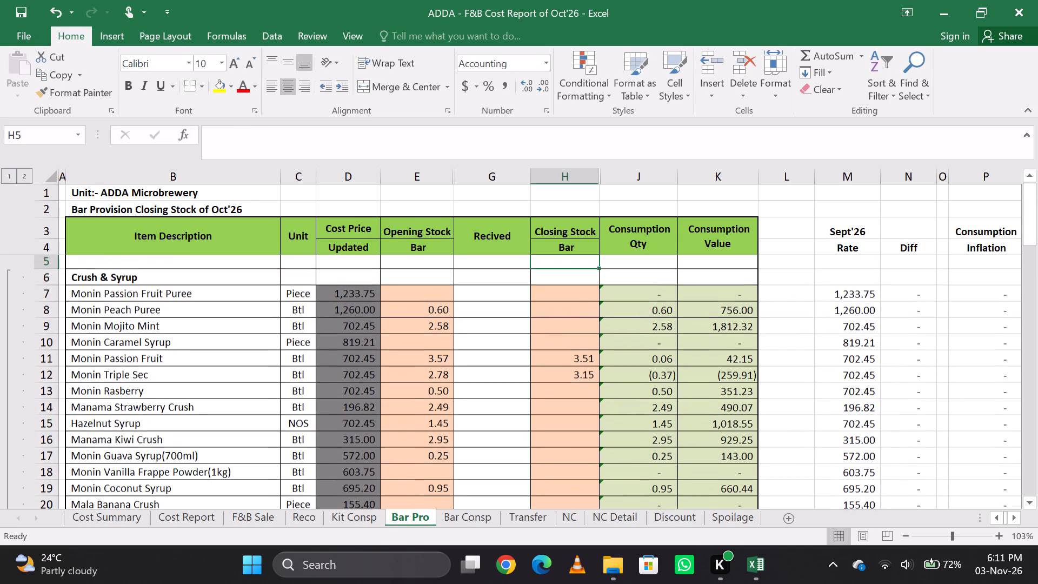
{"action": "key", "text": "Down"}
{"action": "key", "text": "Down"}
{"action": "key", "text": "Down"}
{"action": "key", "text": "Down"}
{"action": "key", "text": "Down"}
{"action": "key", "text": "Down"}
{"action": "key", "text": "Down"}
{"action": "key", "text": "Down"}
{"action": "key", "text": "Down"}
{"action": "key", "text": "Down"}
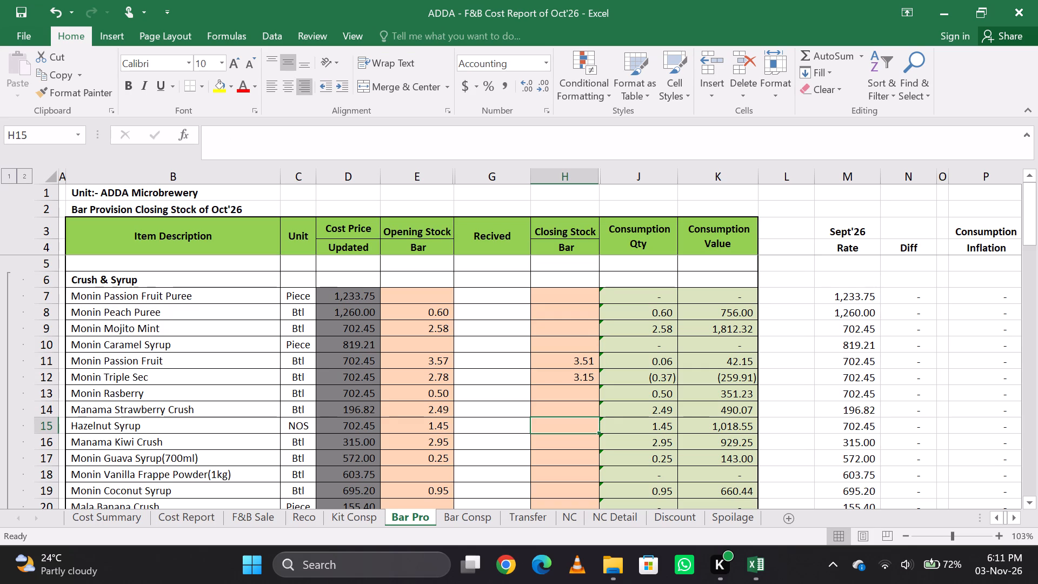
{"action": "key", "text": "Up"}
{"action": "key", "text": "Down"}
{"action": "key", "text": "Up"}
{"action": "key", "text": "Down"}
{"action": "key", "text": "Up"}
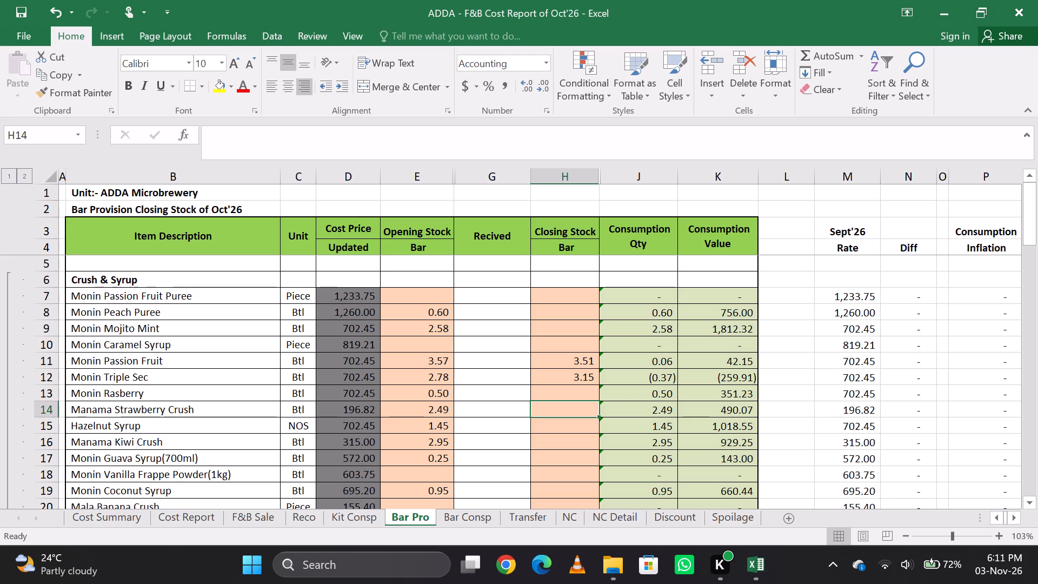
{"action": "key", "text": "Down"}
{"action": "key", "text": "Up"}
{"action": "key", "text": "Up"}
{"action": "key", "text": "Up"}
{"action": "key", "text": "Down"}
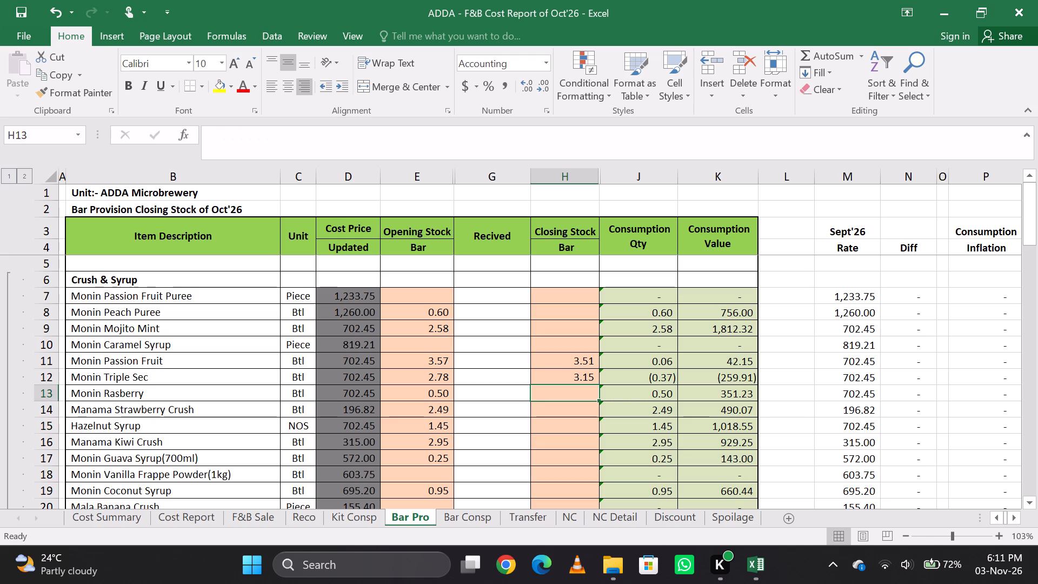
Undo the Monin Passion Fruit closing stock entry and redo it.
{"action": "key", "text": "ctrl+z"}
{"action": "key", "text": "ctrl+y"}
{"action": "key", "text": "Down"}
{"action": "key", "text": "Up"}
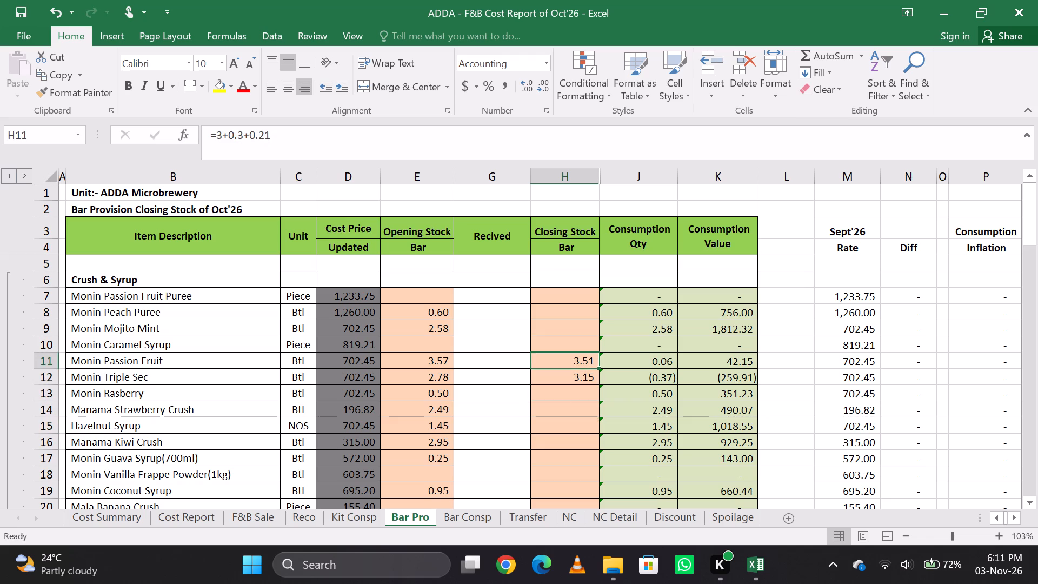
Enter 1 as the bar closing stock for Monin Green Apple in the Crush & Syrup section.
{"action": "key", "text": "Up"}
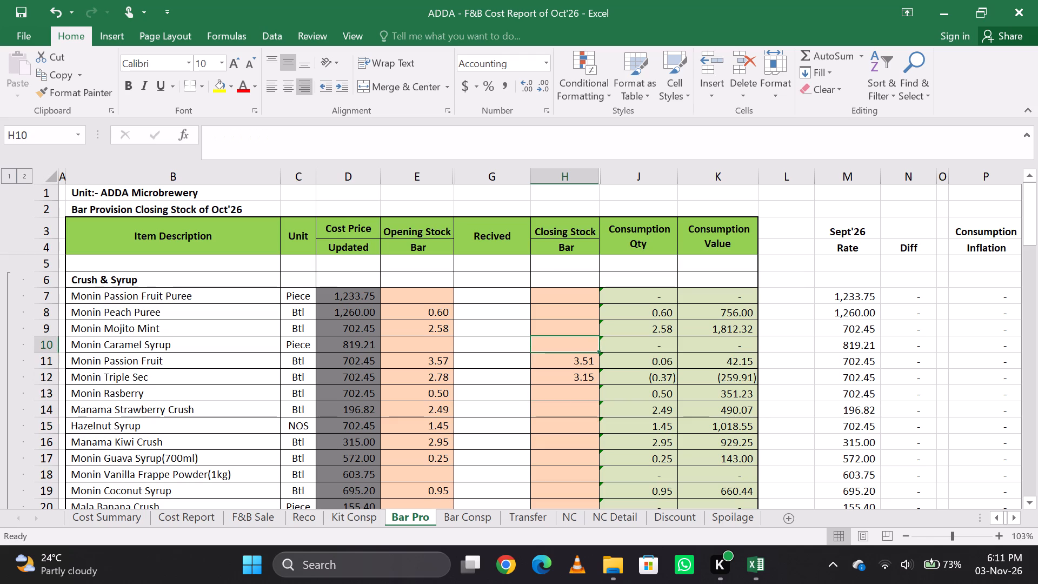
{"action": "key", "text": "Down"}
{"action": "key", "text": "Up"}
{"action": "key", "text": "Up"}
{"action": "key", "text": "Down"}
{"action": "key", "text": "Down"}
{"action": "key", "text": "Down"}
{"action": "key", "text": "Down"}
{"action": "key", "text": "Down"}
{"action": "key", "text": "Down"}
{"action": "key", "text": "Down"}
{"action": "key", "text": "Down"}
{"action": "key", "text": "Down"}
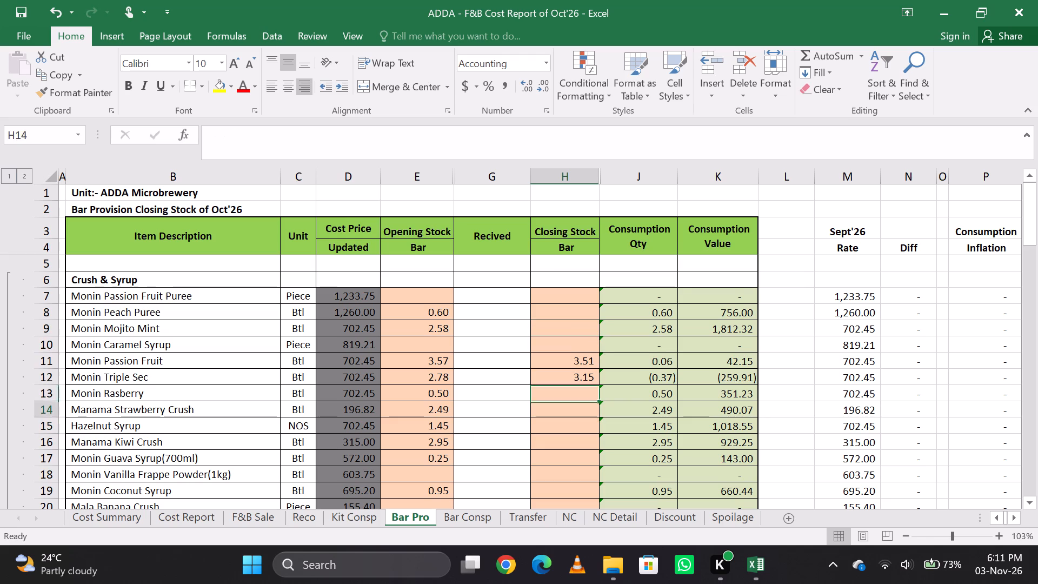
{"action": "key", "text": "Down"}
{"action": "key", "text": "Down"}
{"action": "key", "text": "Down"}
{"action": "key", "text": "Down"}
{"action": "key", "text": "Down"}
{"action": "key", "text": "Down"}
{"action": "key", "text": "Down"}
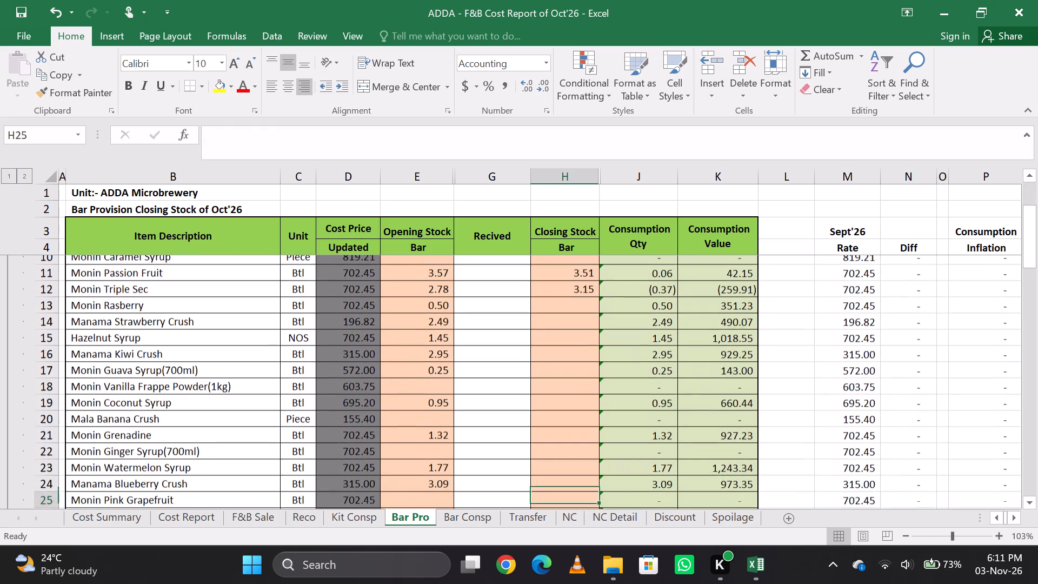
{"action": "key", "text": "Up"}
{"action": "key", "text": "Up"}
{"action": "key", "text": "Down"}
{"action": "key", "text": "Down"}
{"action": "key", "text": "Down"}
{"action": "key", "text": "Down"}
{"action": "key", "text": "Down"}
{"action": "key", "text": "Up"}
{"action": "key", "text": "Up"}
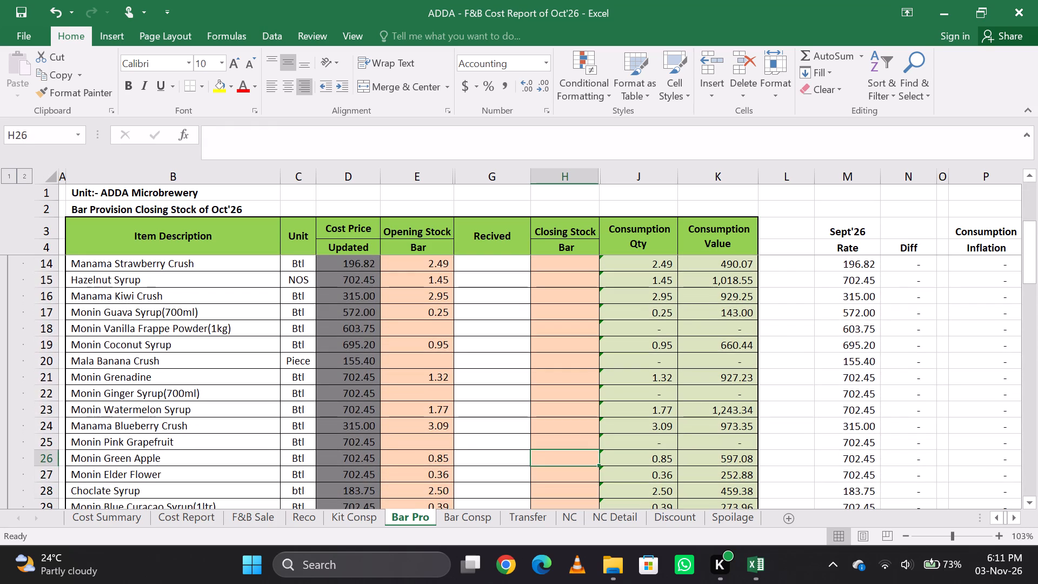
{"action": "key", "text": "1"}
{"action": "key", "text": "Return"}
{"action": "key", "text": "Up"}
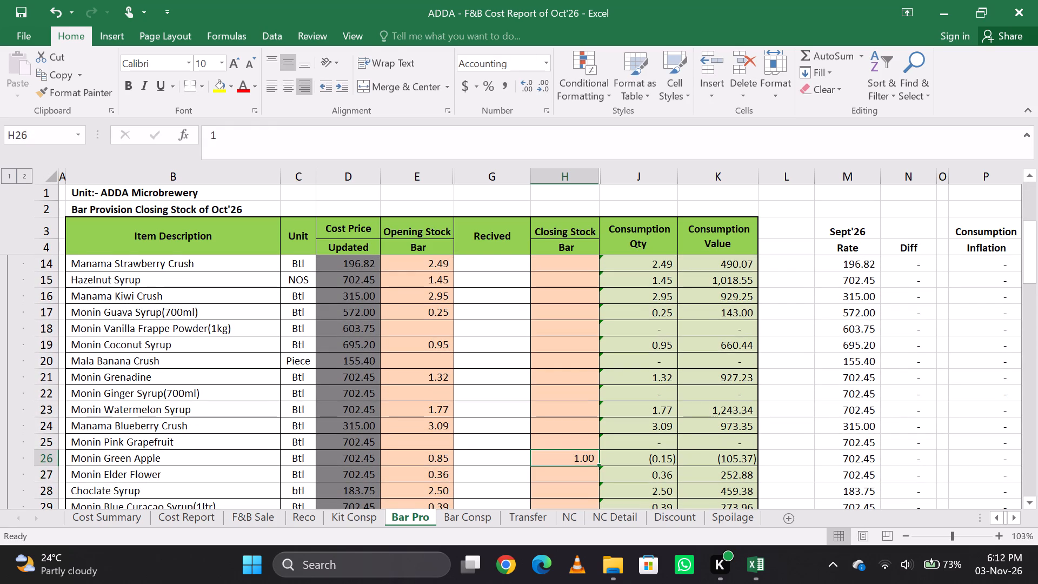
Find the item matching "cocon" and enter the bar closing stock for Monin Coconut Syrup as the formula =1+0.42+0.18.
{"action": "key", "text": "ctrl+f"}
{"action": "key", "text": "BackSpace"}
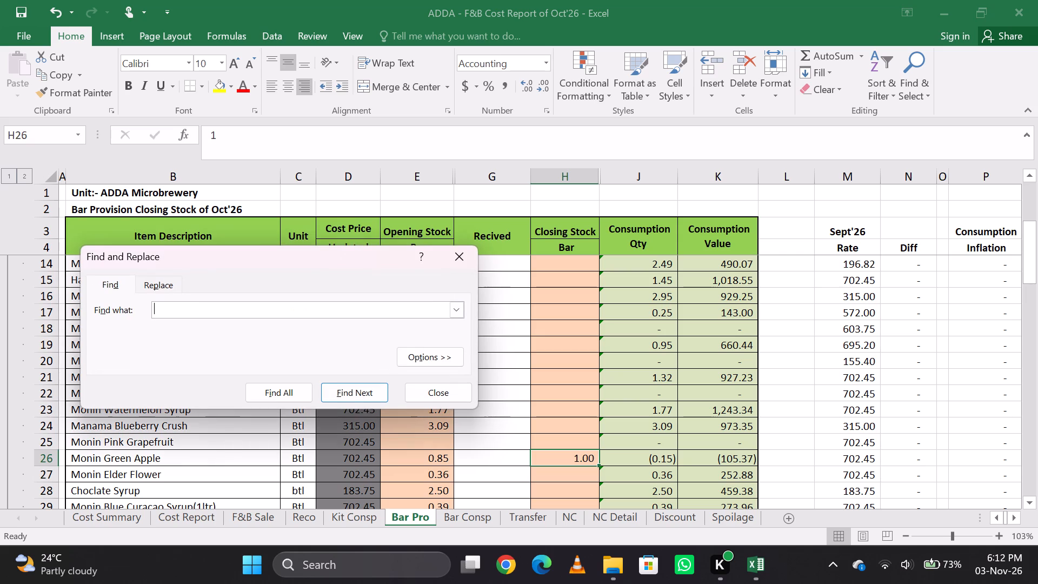
{"action": "type", "text": "cocon"}
{"action": "key", "text": "Return"}
{"action": "key", "text": "Escape"}
{"action": "key", "text": "Right"}
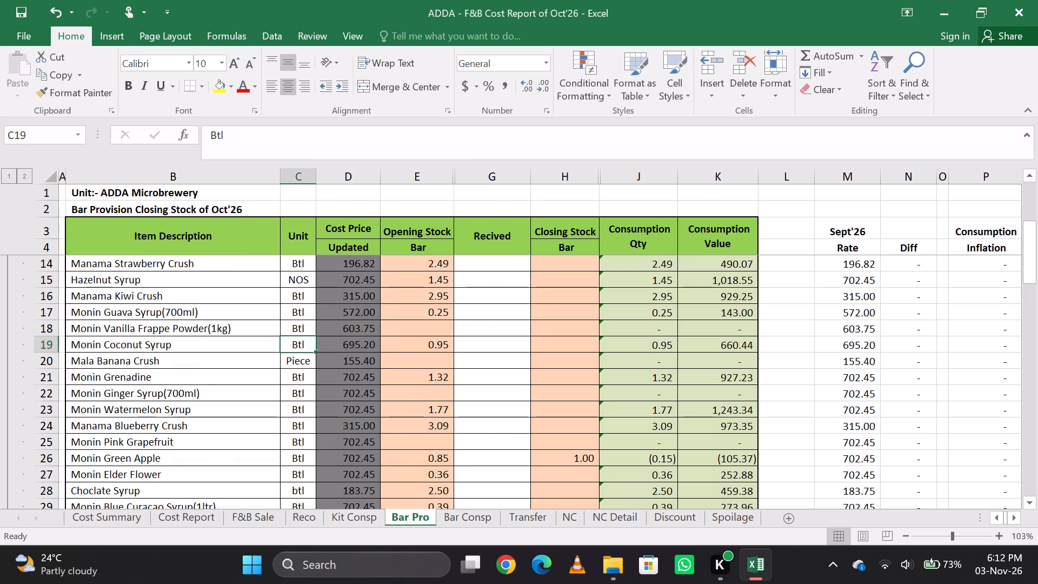
{"action": "key", "text": "Right"}
{"action": "key", "text": "Right"}
{"action": "key", "text": "Right"}
{"action": "key", "text": "Right"}
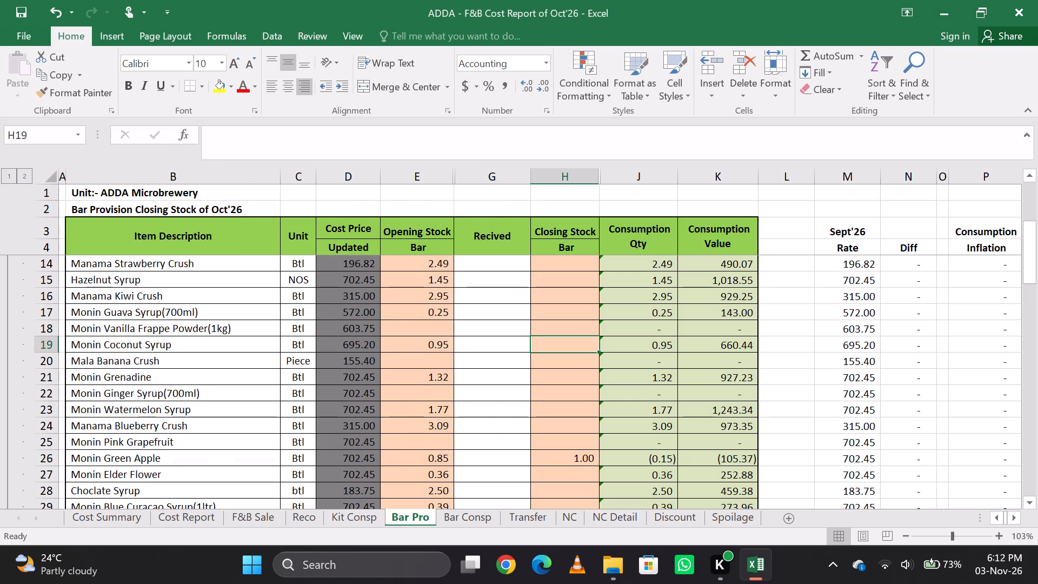
{"action": "type", "text": "=1"}
{"action": "type", "text": "+42"}
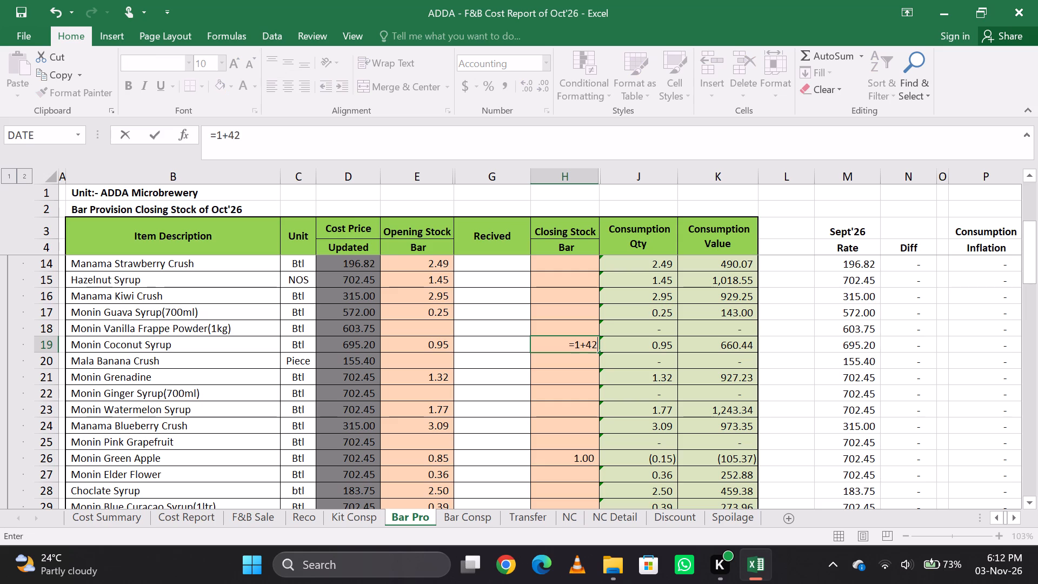
{"action": "key", "text": "BackSpace"}
{"action": "key", "text": "BackSpace"}
{"action": "type", "text": ".42+"}
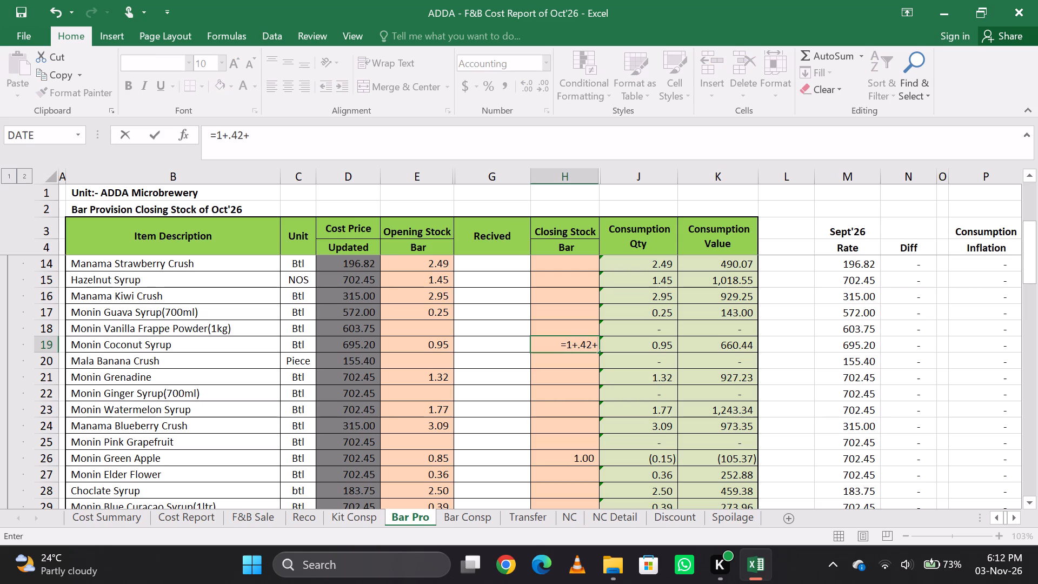
{"action": "type", "text": ".1"}
{"action": "key", "text": "8"}
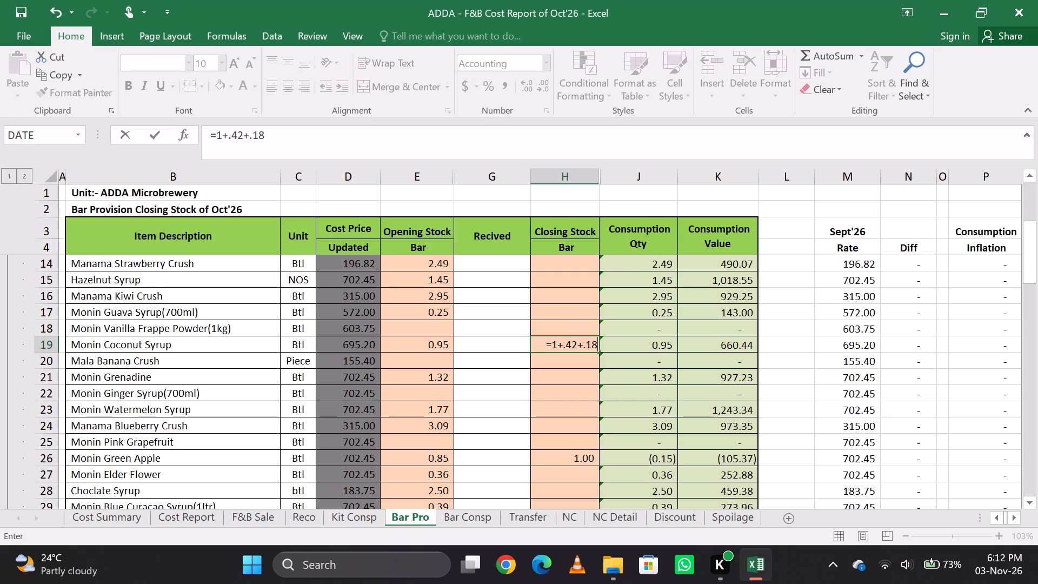
{"action": "key", "text": "Return"}
{"action": "key", "text": "Up"}
Find the item matching "gua" and enter 1 as the bar closing stock for Monin Guava Syrup(700ml).
{"action": "key", "text": "ctrl+f"}
{"action": "key", "text": "BackSpace"}
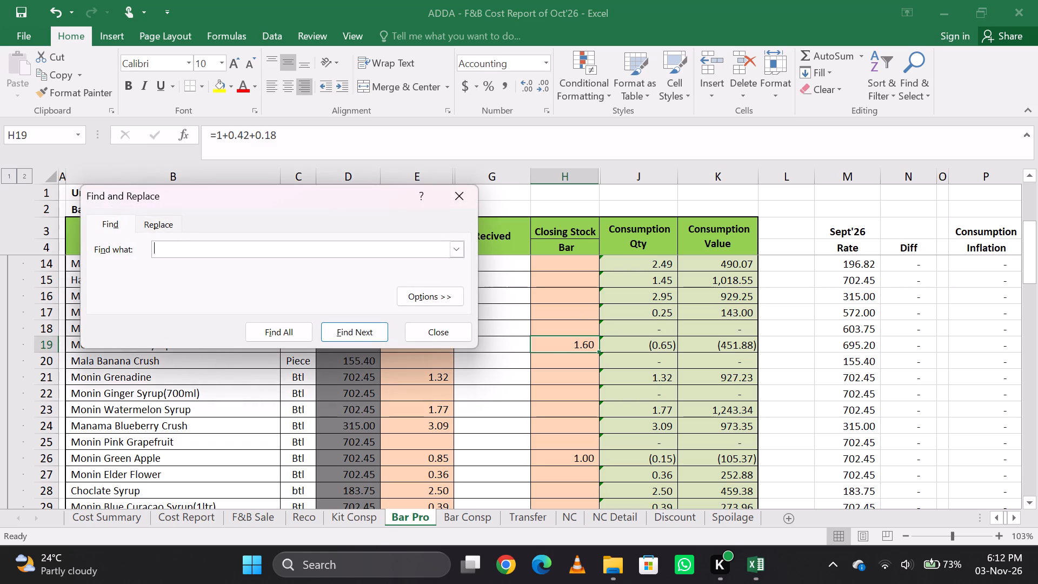
{"action": "key", "text": "BackSpace"}
{"action": "type", "text": "gua"}
{"action": "key", "text": "Return"}
{"action": "key", "text": "Escape"}
{"action": "key", "text": "Right"}
{"action": "key", "text": "Left"}
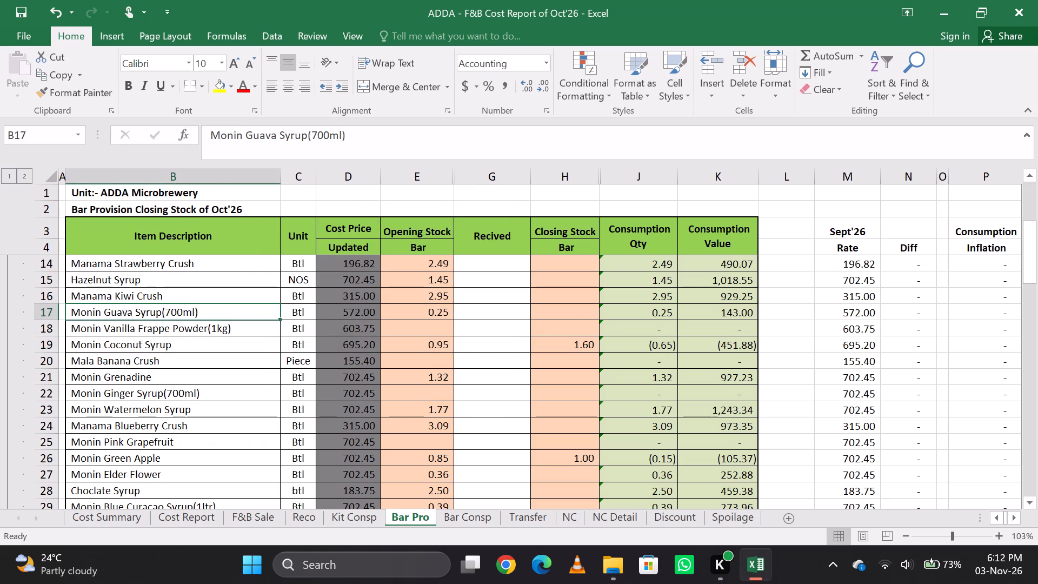
{"action": "key", "text": "Right"}
{"action": "key", "text": "Right"}
{"action": "key", "text": "Right"}
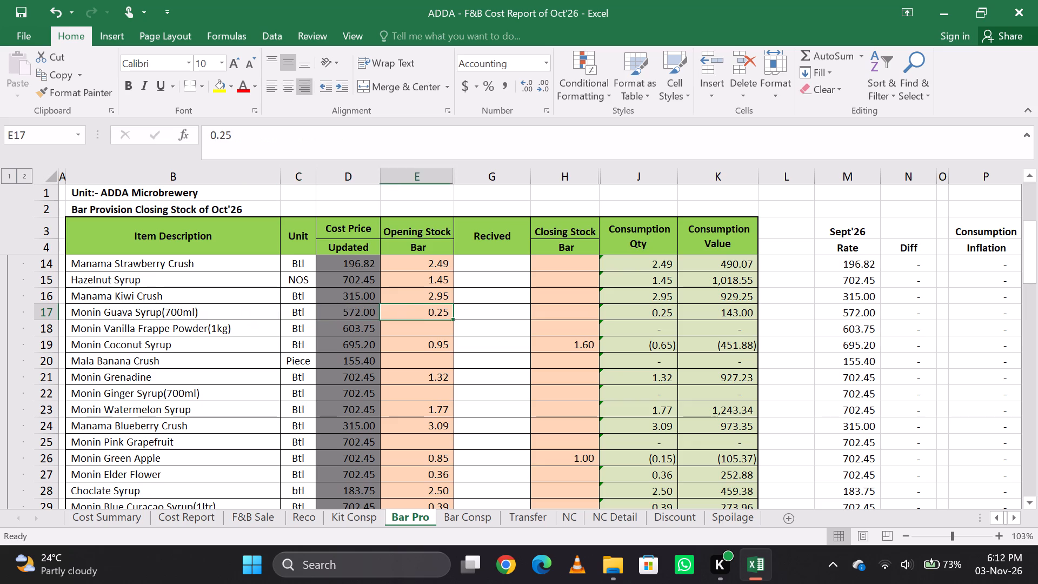
{"action": "key", "text": "Right"}
{"action": "key", "text": "Right"}
{"action": "key", "text": "1"}
{"action": "key", "text": "Right"}
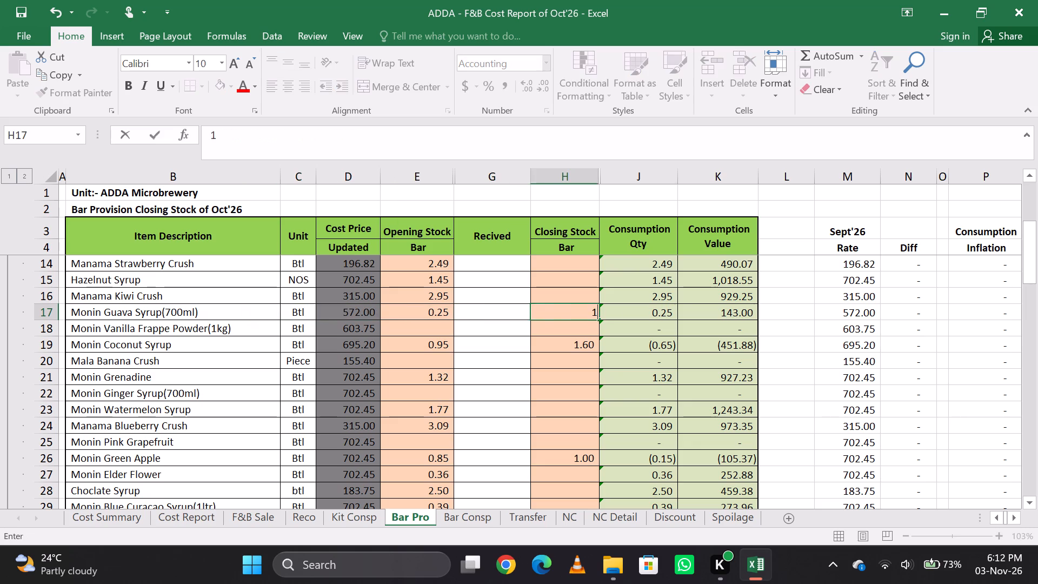
{"action": "key", "text": "Left"}
Find the item matching "cin" and enter 1.6 as the bar closing stock for Monin Cinnamon.
{"action": "key", "text": "ctrl+f"}
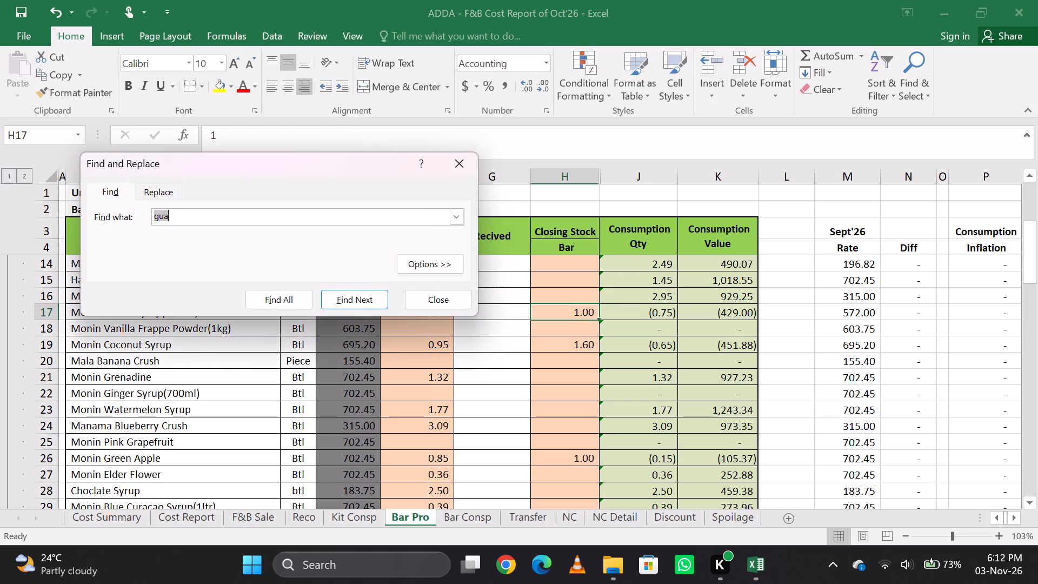
{"action": "key", "text": "BackSpace"}
{"action": "key", "text": "BackSpace"}
{"action": "key", "text": "BackSpace"}
{"action": "key", "text": "BackSpace"}
{"action": "key", "text": "o"}
{"action": "key", "text": "BackSpace"}
{"action": "key", "text": "BackSpace"}
{"action": "key", "text": "BackSpace"}
{"action": "type", "text": "cin"}
{"action": "key", "text": "Return"}
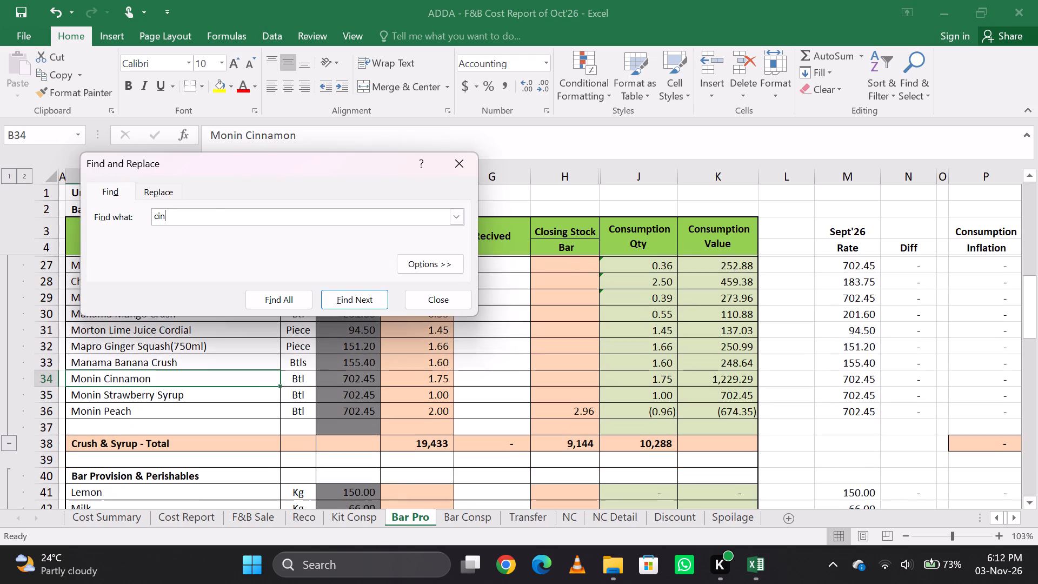
{"action": "key", "text": "Escape"}
{"action": "key", "text": "Right"}
{"action": "key", "text": "Right"}
{"action": "key", "text": "Right"}
{"action": "key", "text": "Right"}
{"action": "key", "text": "Right"}
{"action": "key", "text": "Right"}
{"action": "key", "text": "Left"}
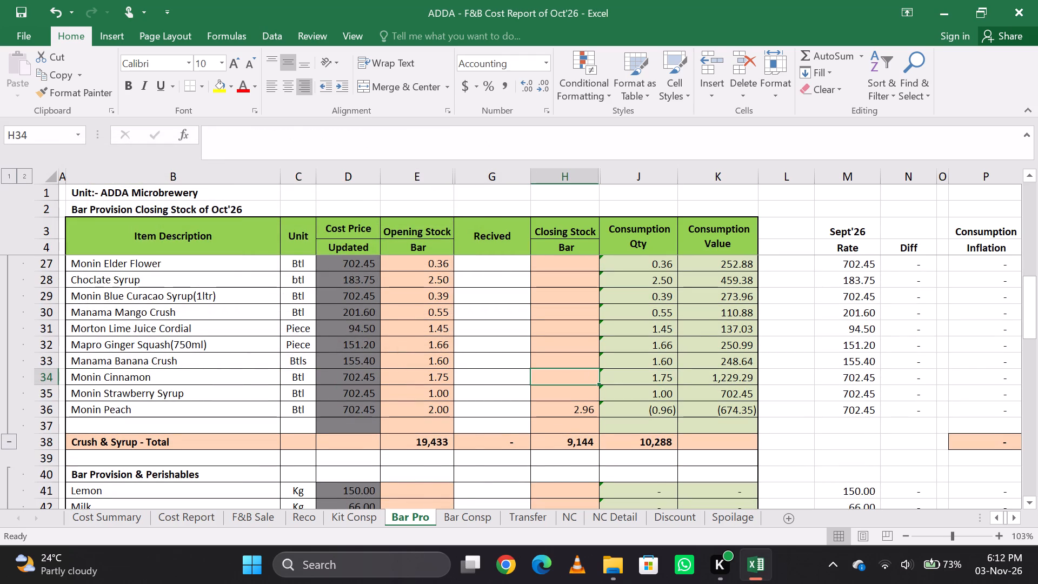
{"action": "key", "text": "1"}
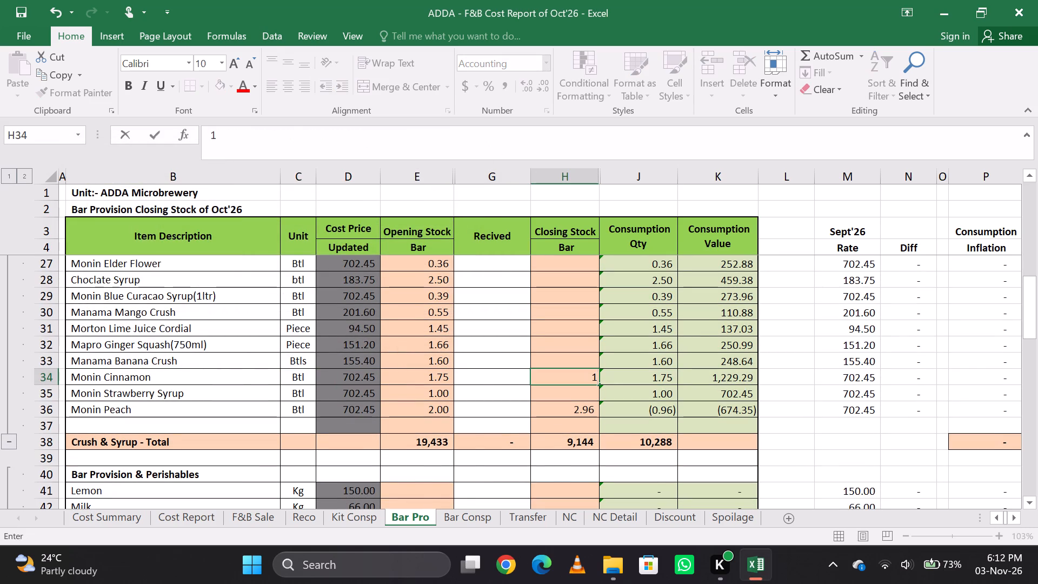
{"action": "type", "text": ".6"}
{"action": "key", "text": "Return"}
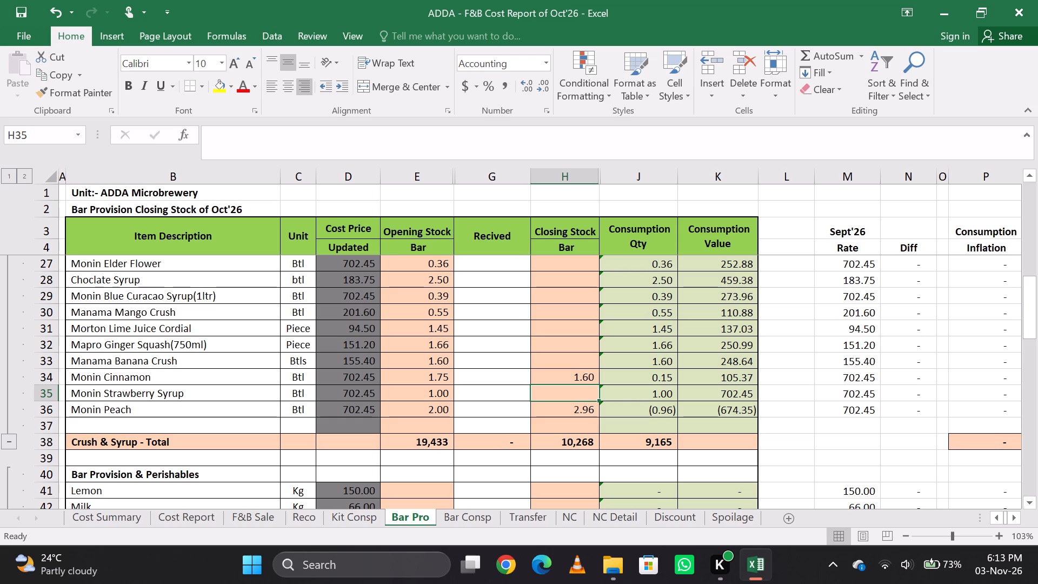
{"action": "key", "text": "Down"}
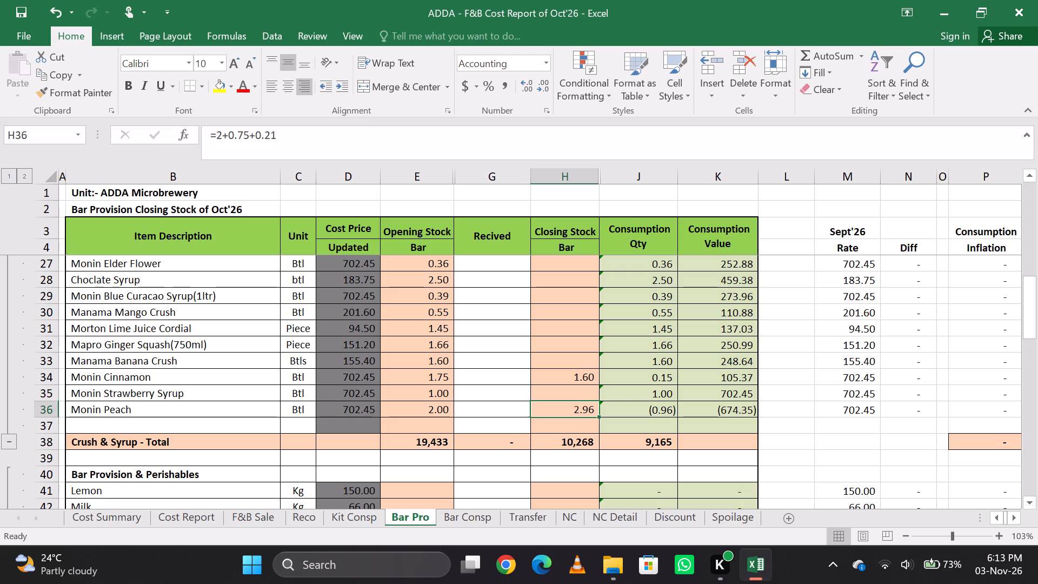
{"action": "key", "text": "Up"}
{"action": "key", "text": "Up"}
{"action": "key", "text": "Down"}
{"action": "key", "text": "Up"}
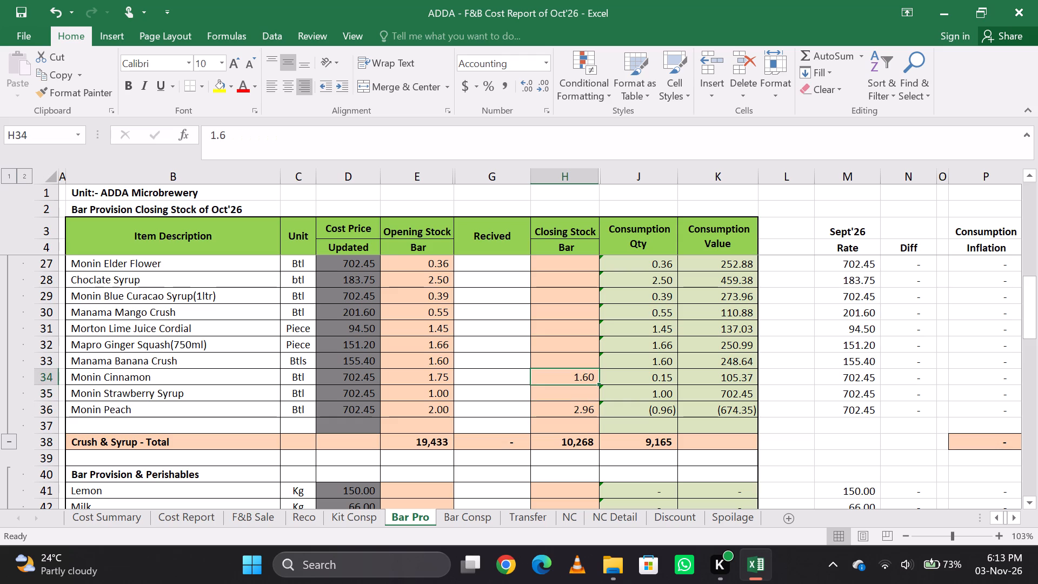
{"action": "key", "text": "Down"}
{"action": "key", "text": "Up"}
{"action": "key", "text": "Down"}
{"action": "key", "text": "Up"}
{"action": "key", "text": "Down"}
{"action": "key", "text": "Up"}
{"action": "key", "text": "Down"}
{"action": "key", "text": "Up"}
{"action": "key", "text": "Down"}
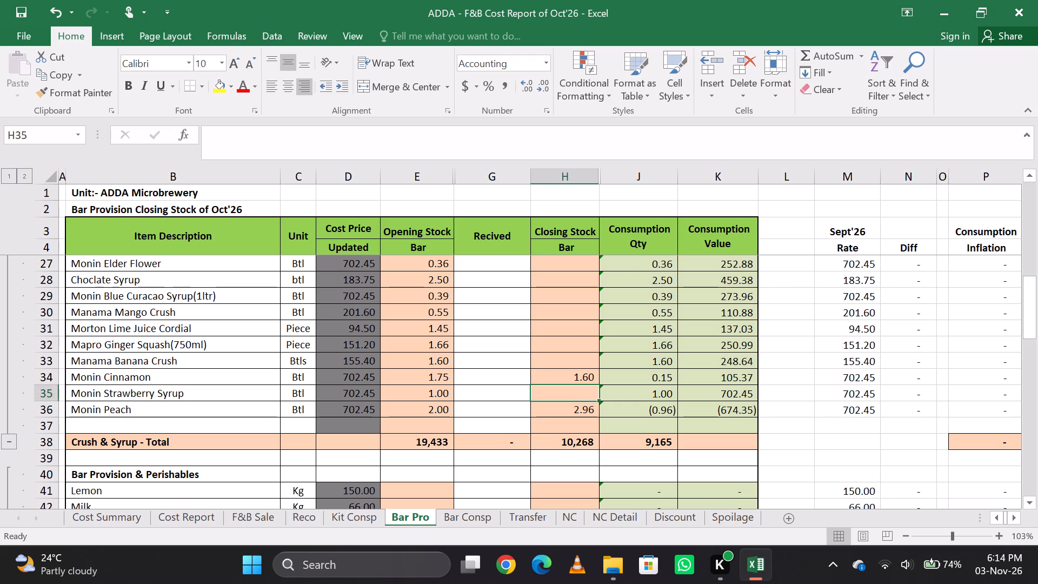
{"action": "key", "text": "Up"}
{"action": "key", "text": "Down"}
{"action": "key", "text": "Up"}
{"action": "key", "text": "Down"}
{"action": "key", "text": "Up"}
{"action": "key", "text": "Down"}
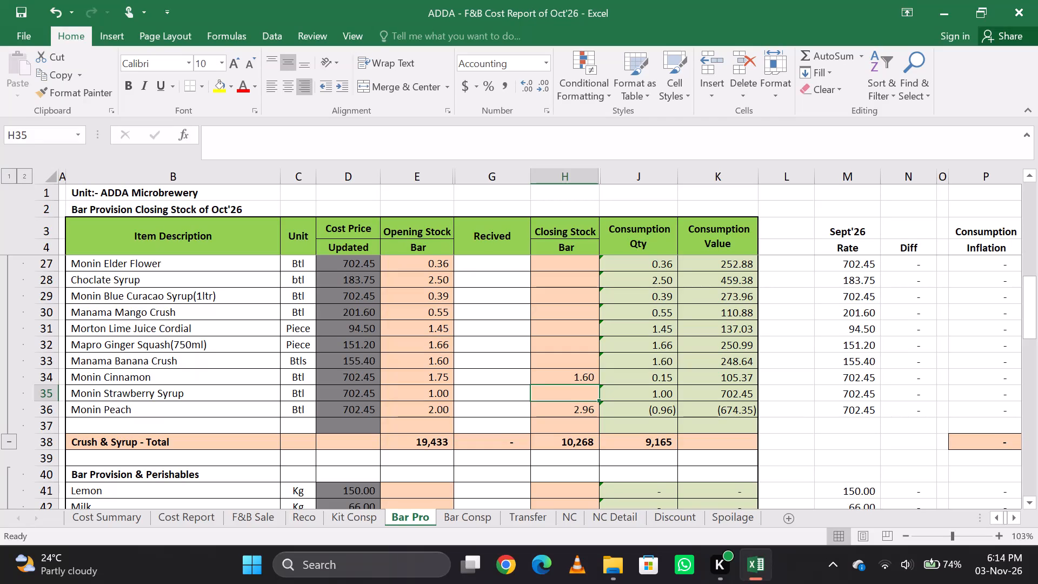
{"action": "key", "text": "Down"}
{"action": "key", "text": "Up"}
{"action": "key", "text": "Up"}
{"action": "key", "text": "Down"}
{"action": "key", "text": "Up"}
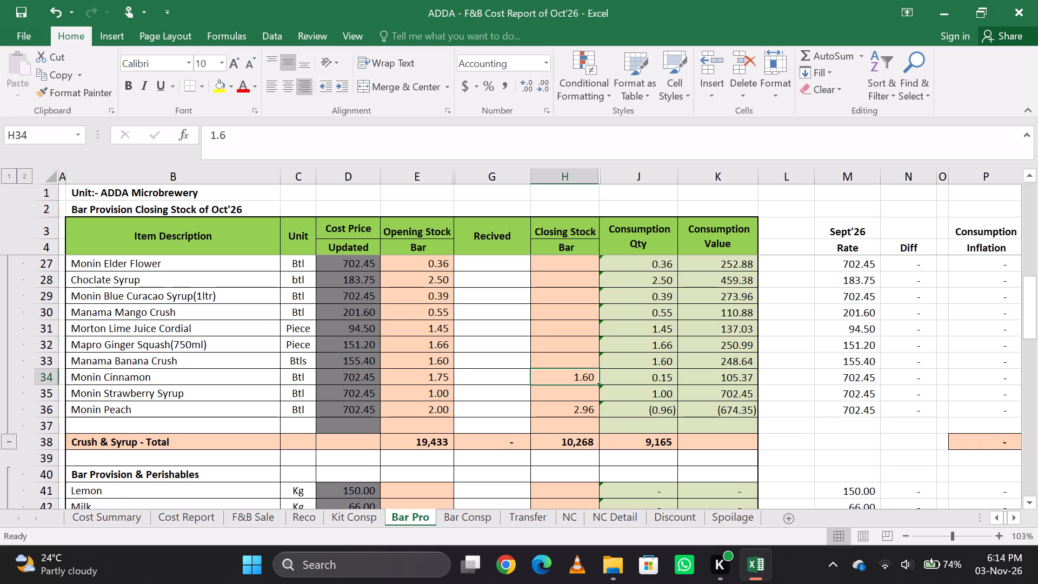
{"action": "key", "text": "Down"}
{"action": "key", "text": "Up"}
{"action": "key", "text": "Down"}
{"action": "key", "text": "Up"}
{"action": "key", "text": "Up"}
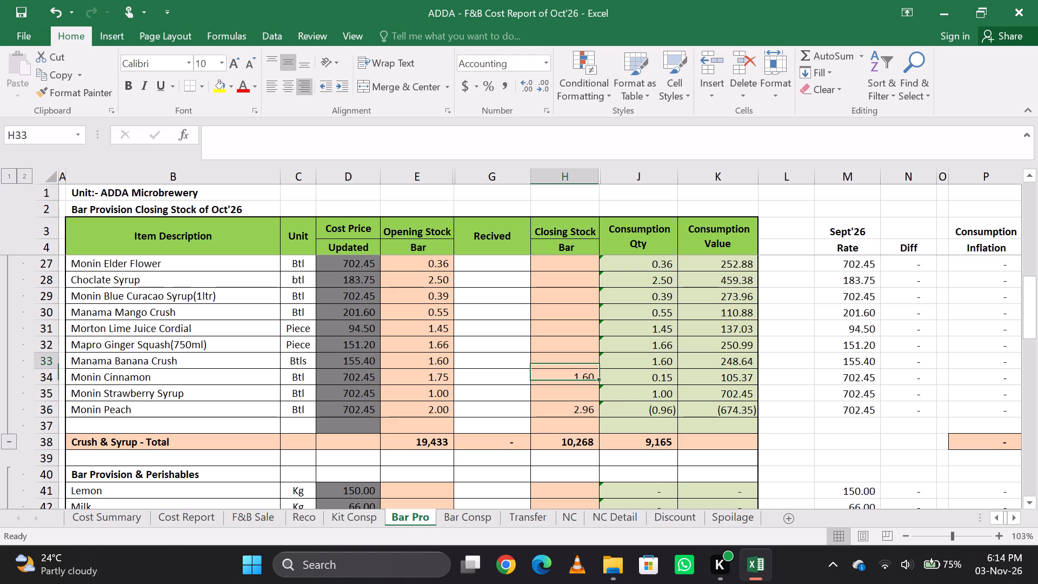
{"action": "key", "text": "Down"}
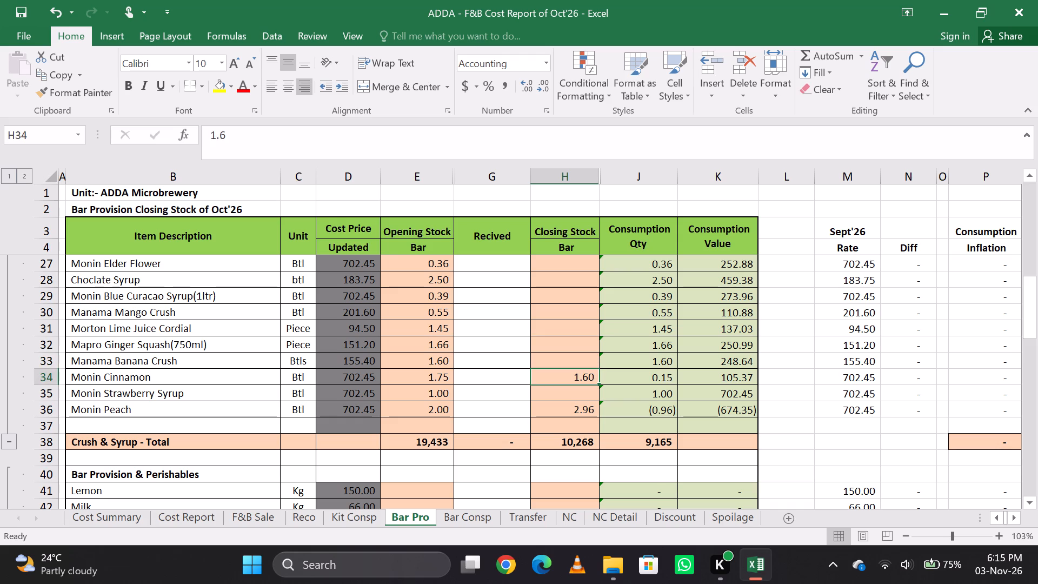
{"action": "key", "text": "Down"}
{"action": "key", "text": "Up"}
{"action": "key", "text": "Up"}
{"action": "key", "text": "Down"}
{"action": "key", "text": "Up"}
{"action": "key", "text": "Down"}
Search the Bar Pro sheet for the item matching "stra".
{"action": "key", "text": "ctrl+f"}
{"action": "type", "text": "st"}
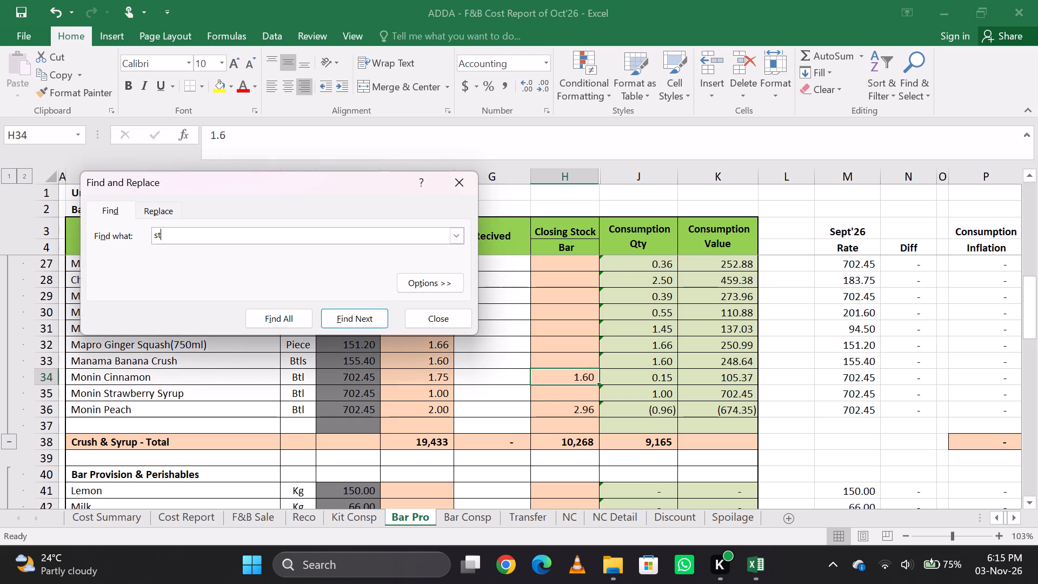
{"action": "type", "text": "ra"}
{"action": "key", "text": "Return"}
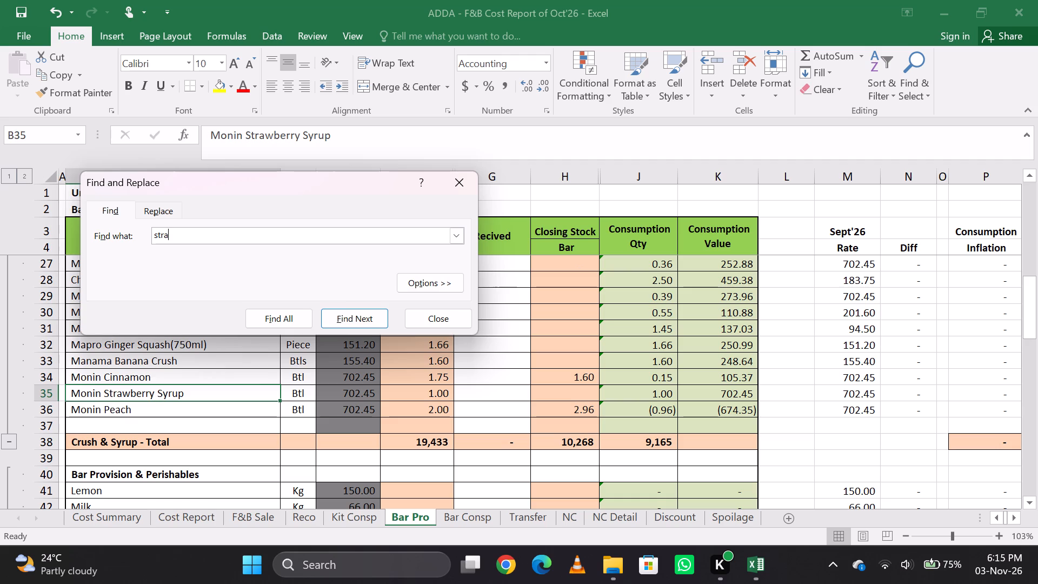
{"action": "key", "text": "Escape"}
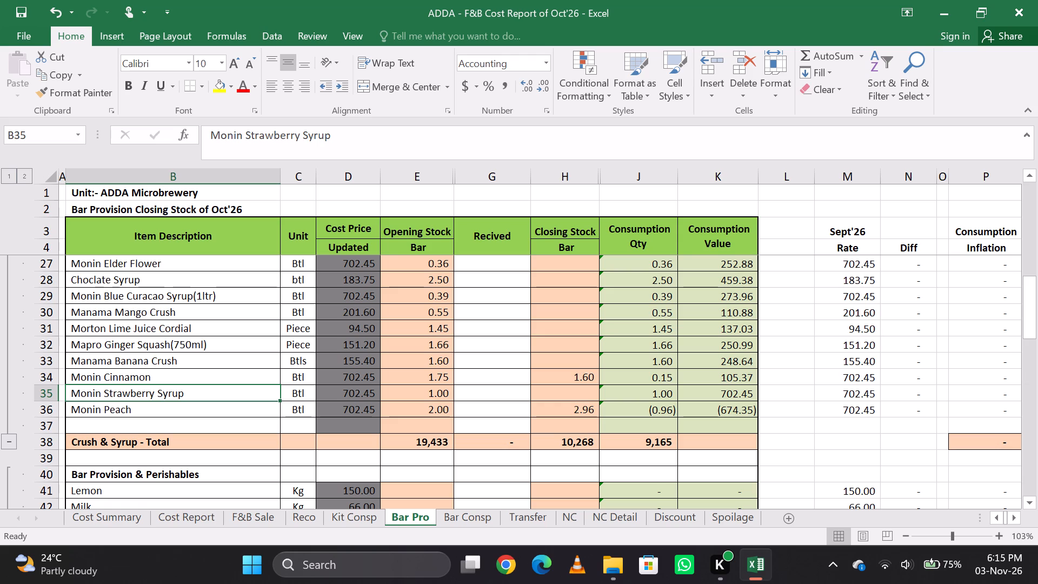
{"action": "key", "text": "Right"}
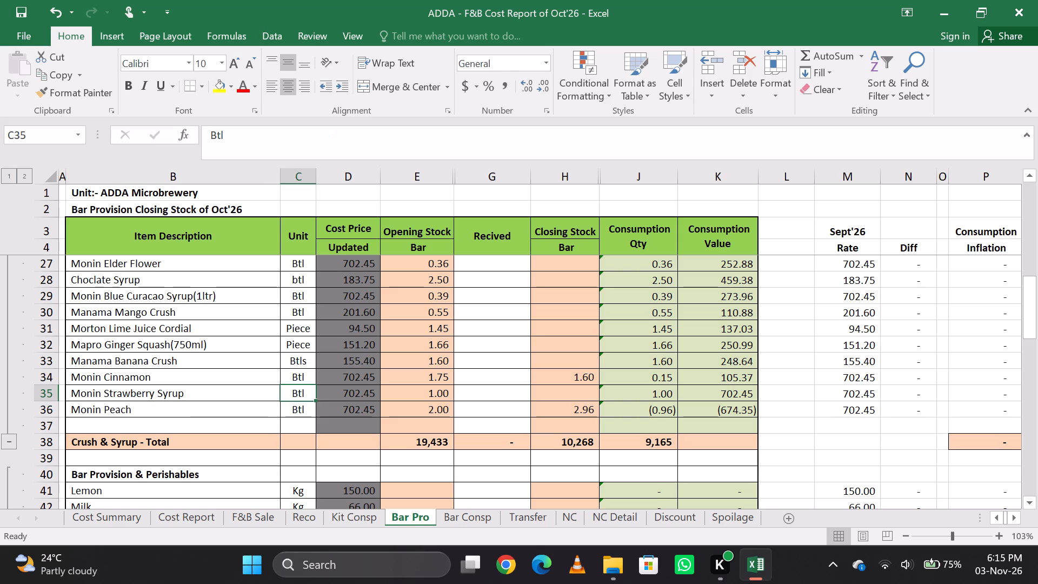
{"action": "key", "text": "Left"}
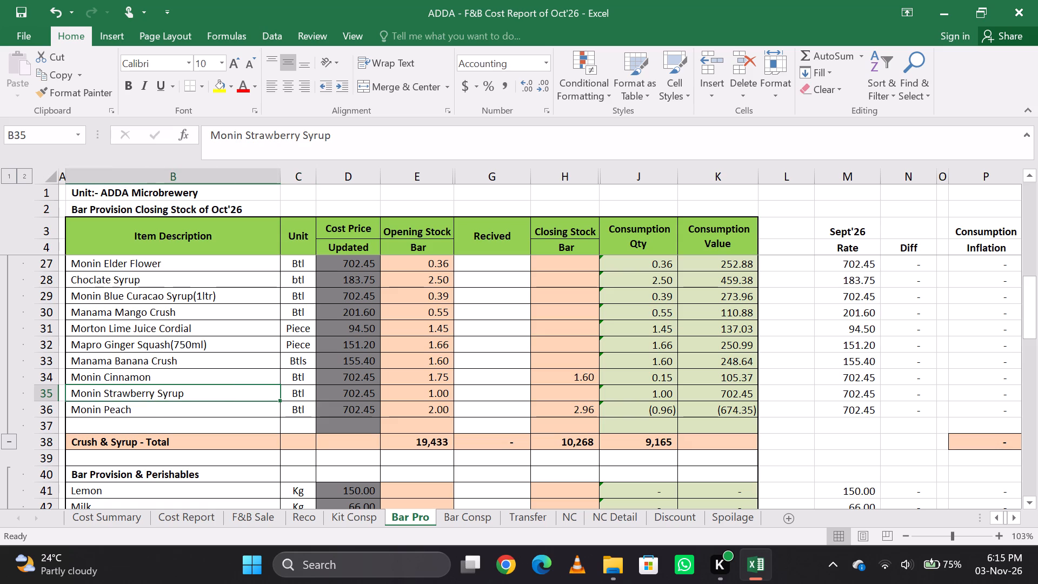
Enter the bar closing stock for Manama Strawberry Crush as the formula =1+.5+.36.
{"action": "key", "text": "Up"}
{"action": "key", "text": "Up"}
{"action": "key", "text": "Up"}
{"action": "key", "text": "Up"}
{"action": "key", "text": "Up"}
{"action": "key", "text": "Up"}
{"action": "key", "text": "Up"}
{"action": "key", "text": "Up"}
{"action": "key", "text": "Up"}
{"action": "key", "text": "Up"}
{"action": "key", "text": "Up"}
{"action": "key", "text": "Up"}
{"action": "key", "text": "Up"}
{"action": "key", "text": "Up"}
{"action": "key", "text": "Up"}
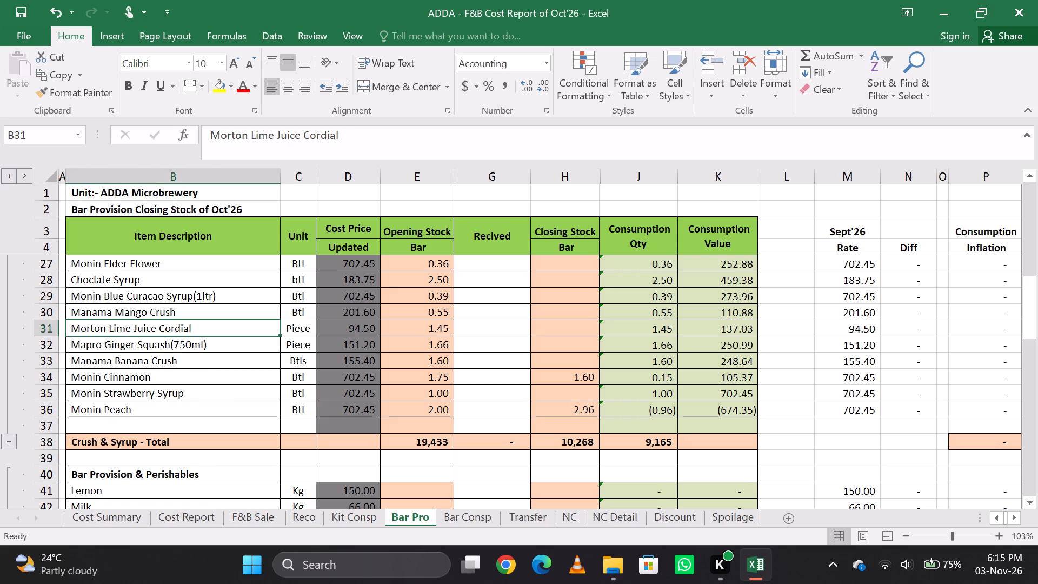
{"action": "key", "text": "Up"}
{"action": "key", "text": "Down"}
{"action": "key", "text": "Down"}
{"action": "key", "text": "Up"}
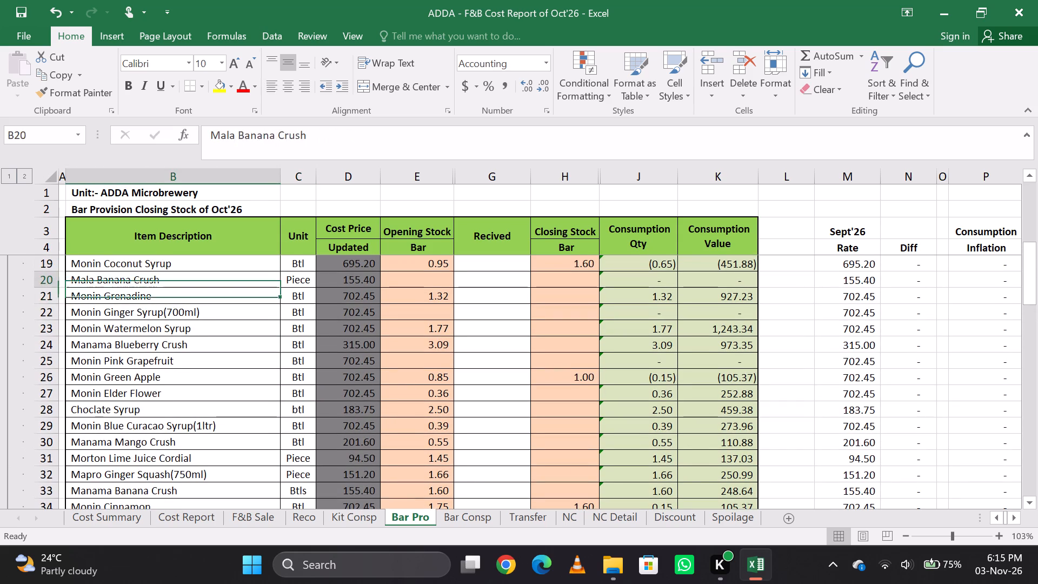
{"action": "key", "text": "Up"}
{"action": "key", "text": "Up"}
{"action": "key", "text": "Up"}
{"action": "key", "text": "Up"}
{"action": "key", "text": "Up"}
{"action": "key", "text": "Up"}
{"action": "key", "text": "Up"}
{"action": "key", "text": "Up"}
{"action": "key", "text": "Up"}
{"action": "key", "text": "Down"}
{"action": "key", "text": "Down"}
{"action": "key", "text": "Down"}
{"action": "key", "text": "Down"}
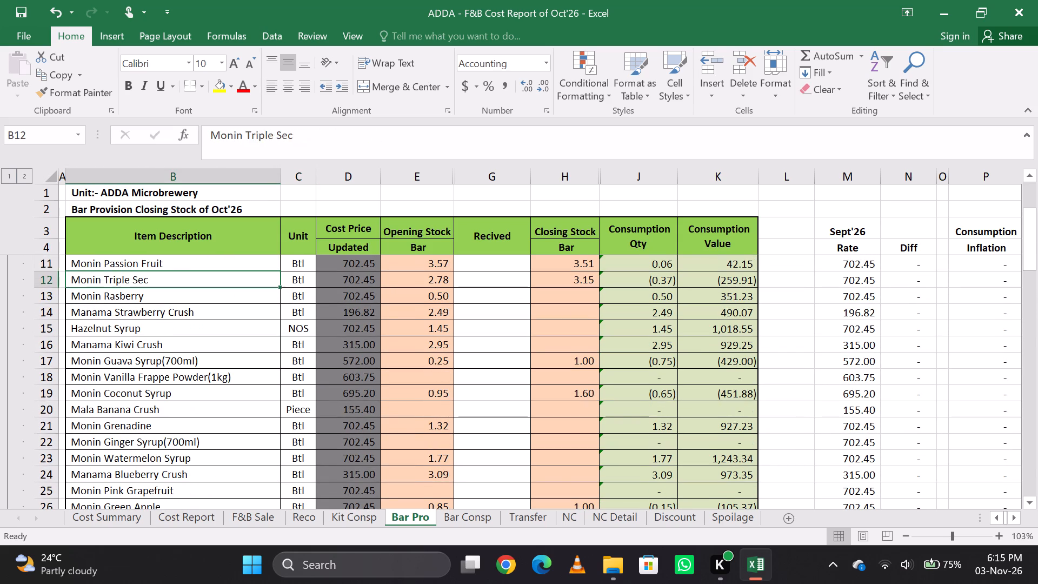
{"action": "key", "text": "Up"}
{"action": "key", "text": "Right"}
{"action": "key", "text": "Right"}
{"action": "key", "text": "Right"}
{"action": "key", "text": "Right"}
{"action": "key", "text": "Right"}
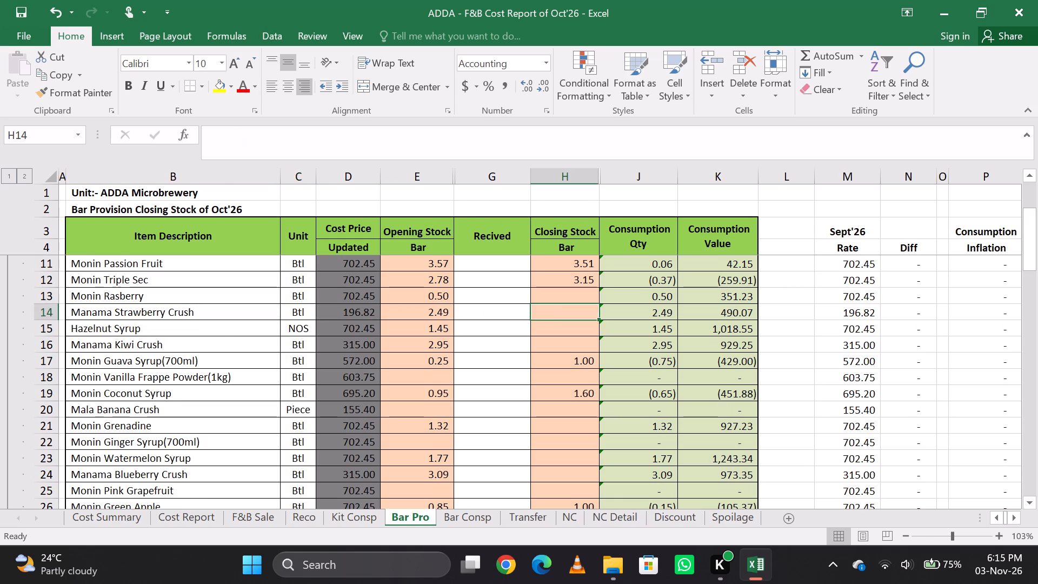
{"action": "type", "text": "=1+"}
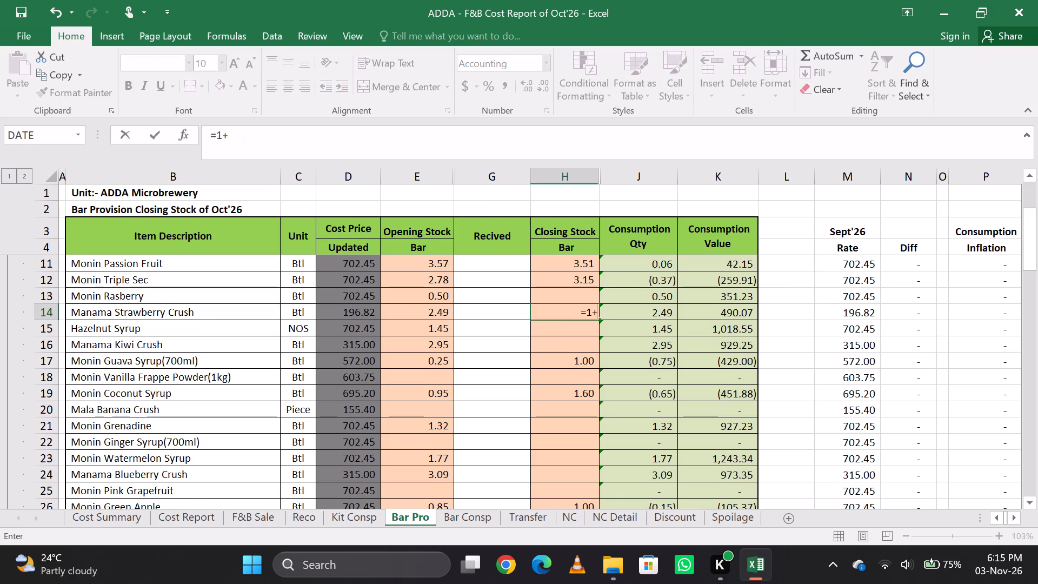
{"action": "key", "text": "period"}
{"action": "key", "text": "5"}
{"action": "key", "text": "shift+plus"}
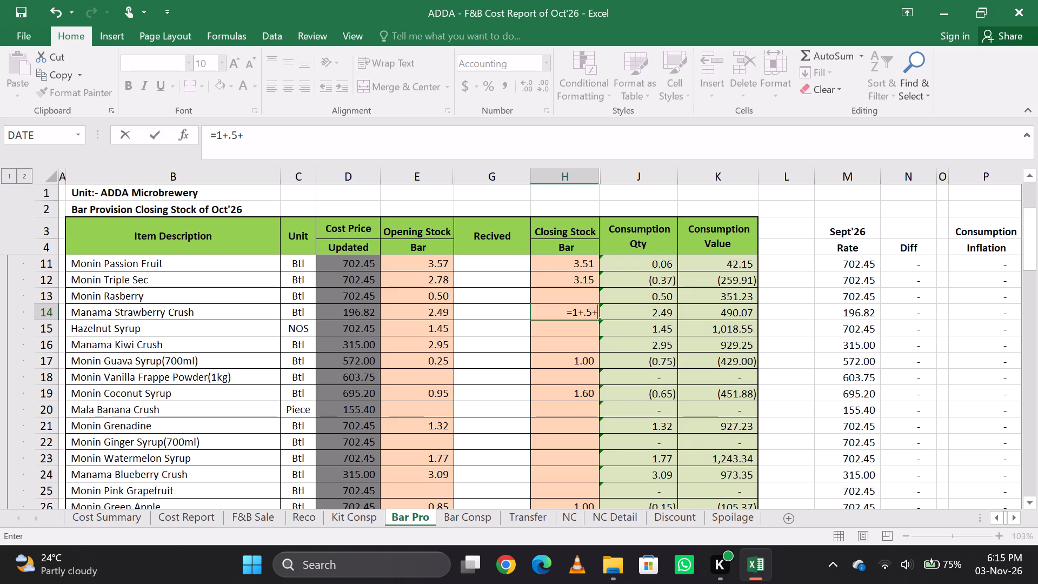
{"action": "type", "text": ".36"}
{"action": "key", "text": "Return"}
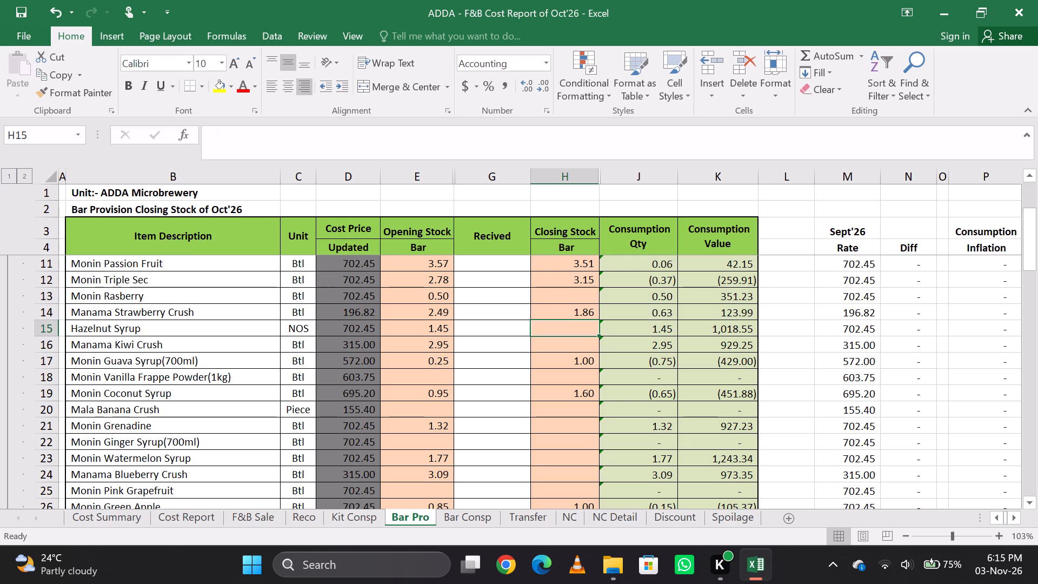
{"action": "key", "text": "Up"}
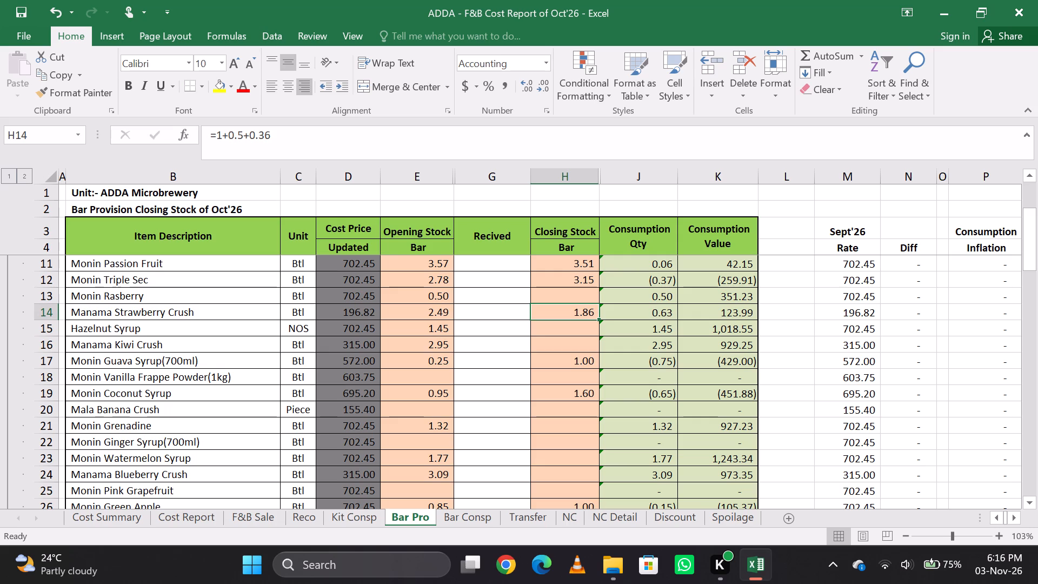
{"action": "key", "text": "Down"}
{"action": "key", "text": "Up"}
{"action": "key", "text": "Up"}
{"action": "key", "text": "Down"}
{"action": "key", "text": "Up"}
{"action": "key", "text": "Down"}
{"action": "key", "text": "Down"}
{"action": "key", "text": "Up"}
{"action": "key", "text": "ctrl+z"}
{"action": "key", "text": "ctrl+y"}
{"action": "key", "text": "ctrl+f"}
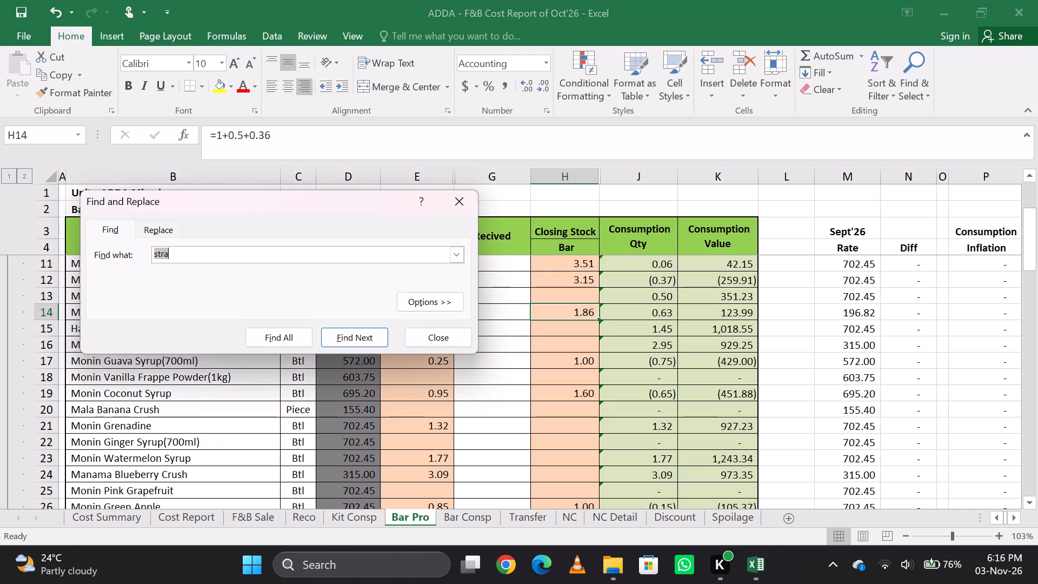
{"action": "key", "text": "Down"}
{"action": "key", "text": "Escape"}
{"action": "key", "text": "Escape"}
Enter the bar closing stock for Manama Blueberry Crush as the formula =1+.21+.5.
{"action": "key", "text": "Down"}
{"action": "key", "text": "Down"}
{"action": "key", "text": "Down"}
{"action": "key", "text": "Down"}
{"action": "key", "text": "Down"}
{"action": "key", "text": "Down"}
{"action": "key", "text": "Down"}
{"action": "key", "text": "Down"}
{"action": "key", "text": "Down"}
{"action": "key", "text": "Down"}
{"action": "key", "text": "Down"}
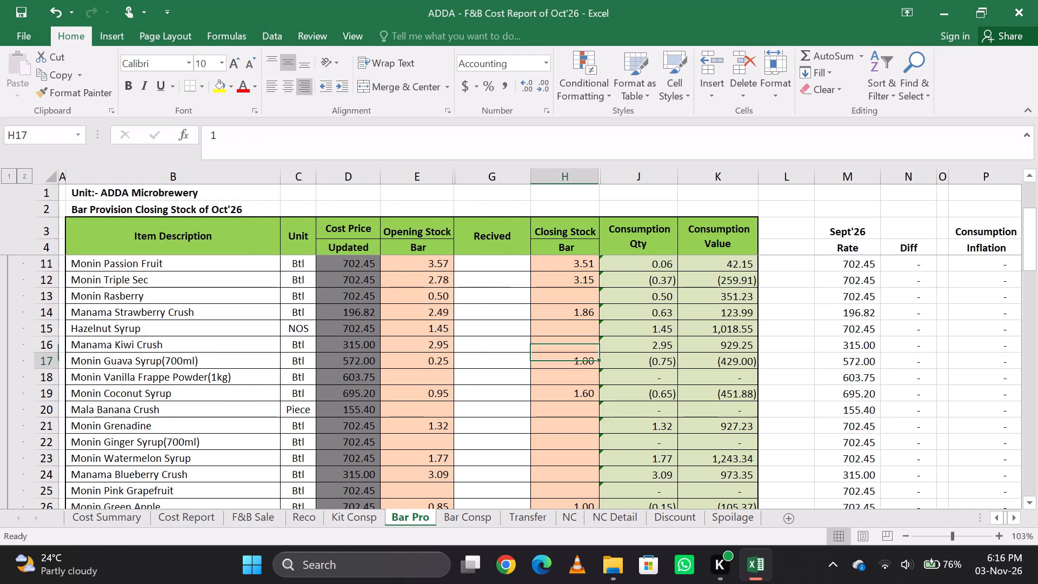
{"action": "key", "text": "Up"}
{"action": "key", "text": "Up"}
{"action": "key", "text": "Down"}
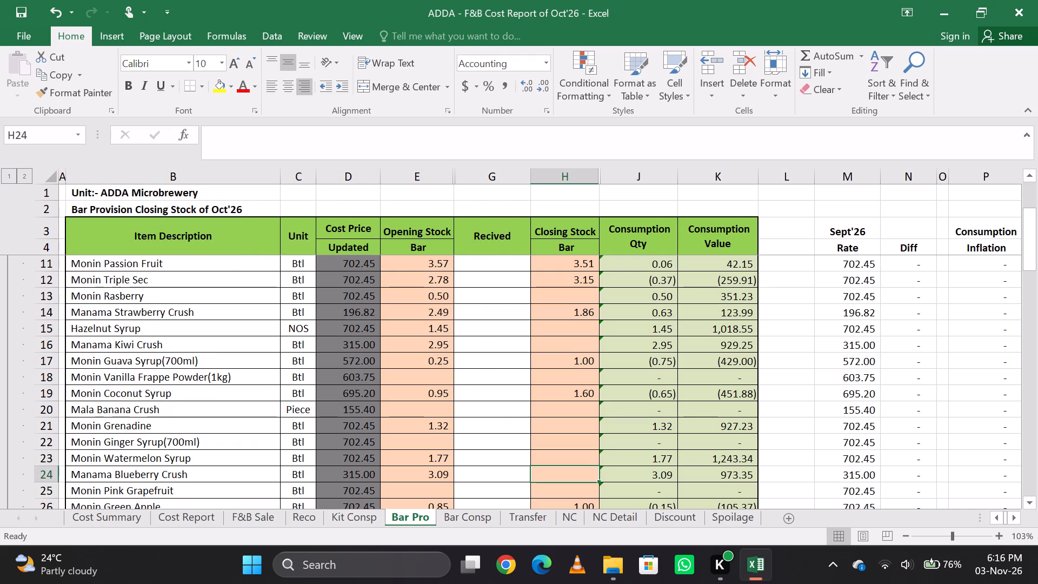
{"action": "type", "text": "=1."}
{"action": "type", "text": "21"}
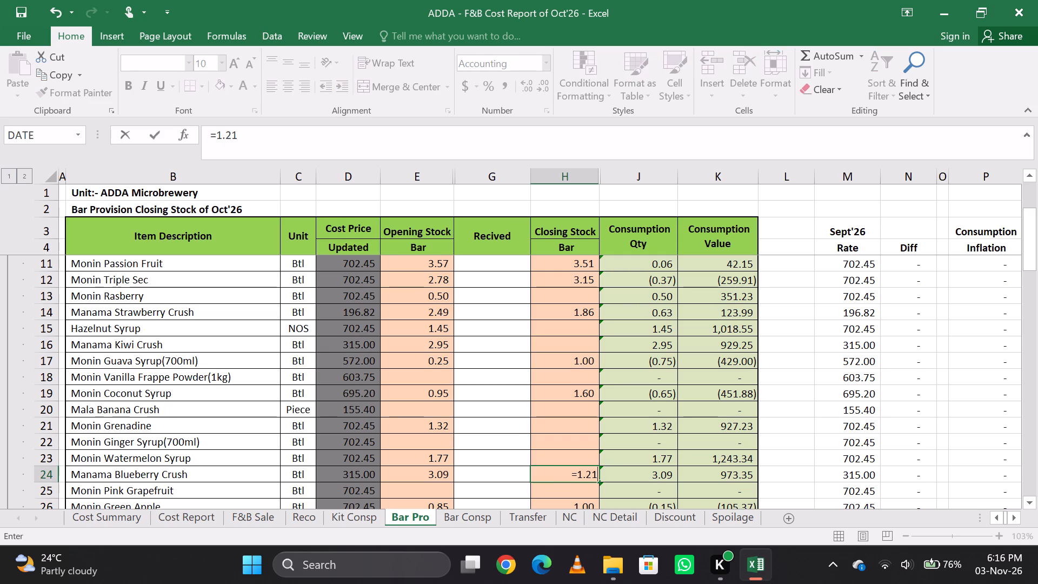
{"action": "key", "text": "BackSpace"}
{"action": "key", "text": "BackSpace"}
{"action": "key", "text": "shift+plus"}
{"action": "key", "text": "BackSpace"}
{"action": "key", "text": "BackSpace"}
{"action": "type", "text": "+21"}
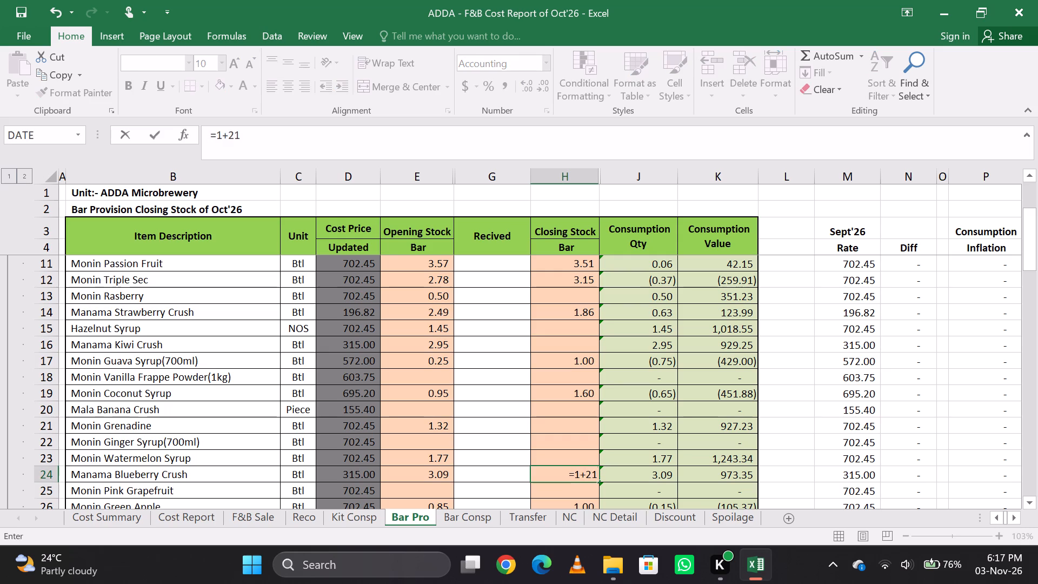
{"action": "key", "text": "BackSpace"}
{"action": "key", "text": "BackSpace"}
{"action": "type", "text": ".21+"}
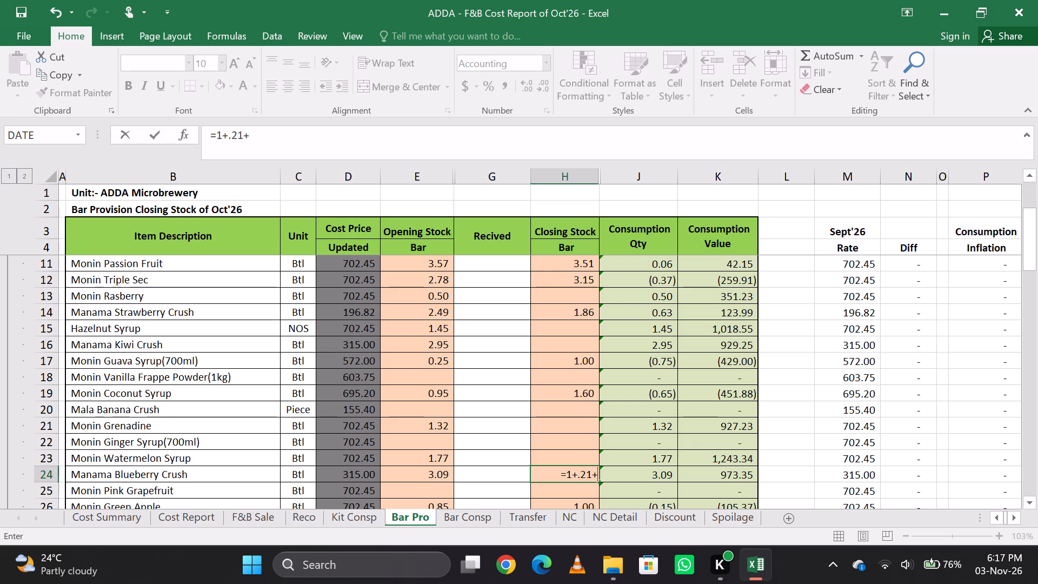
{"action": "type", "text": ".5"}
{"action": "key", "text": "Return"}
{"action": "key", "text": "Up"}
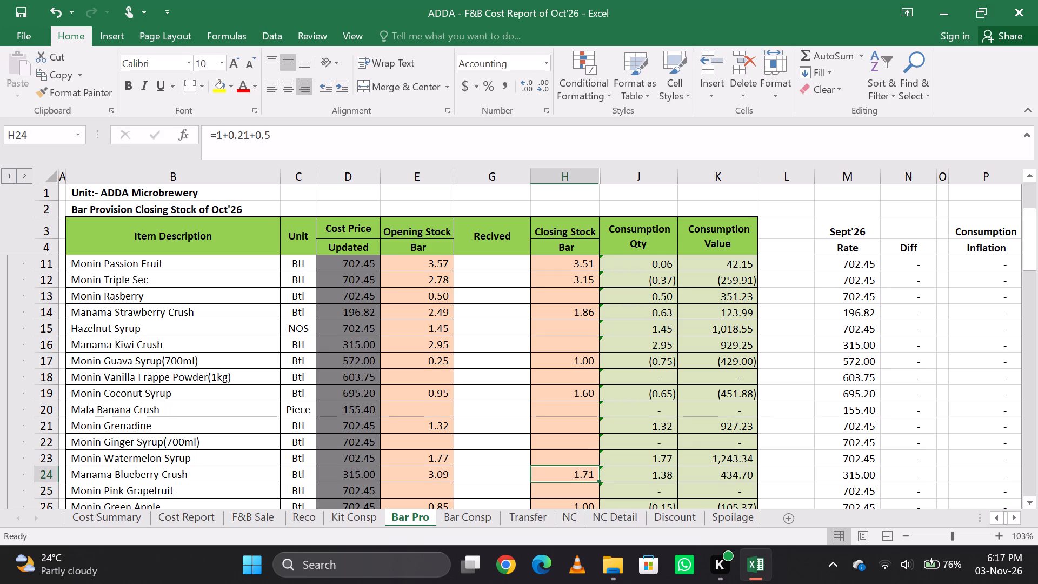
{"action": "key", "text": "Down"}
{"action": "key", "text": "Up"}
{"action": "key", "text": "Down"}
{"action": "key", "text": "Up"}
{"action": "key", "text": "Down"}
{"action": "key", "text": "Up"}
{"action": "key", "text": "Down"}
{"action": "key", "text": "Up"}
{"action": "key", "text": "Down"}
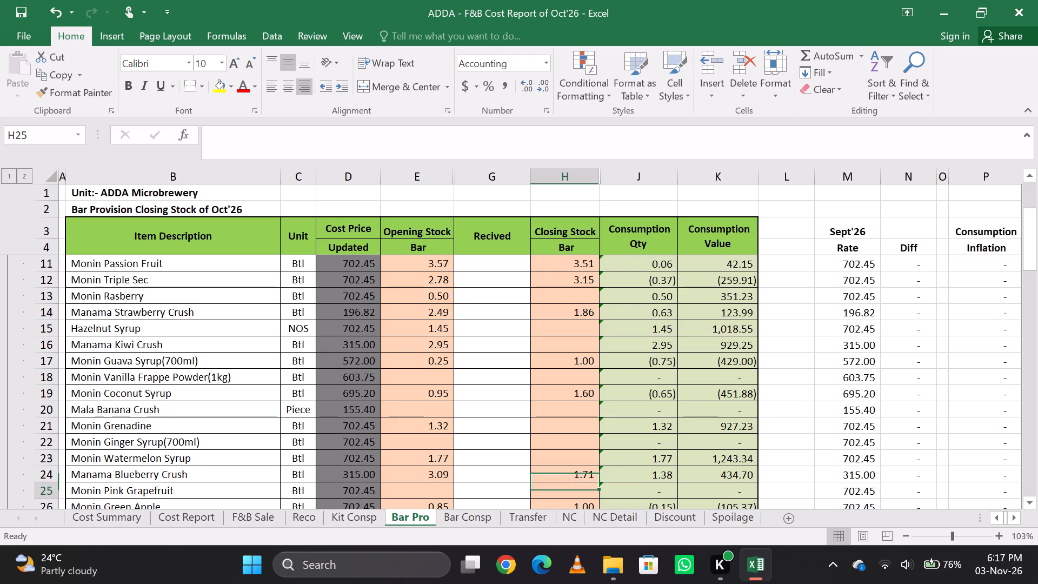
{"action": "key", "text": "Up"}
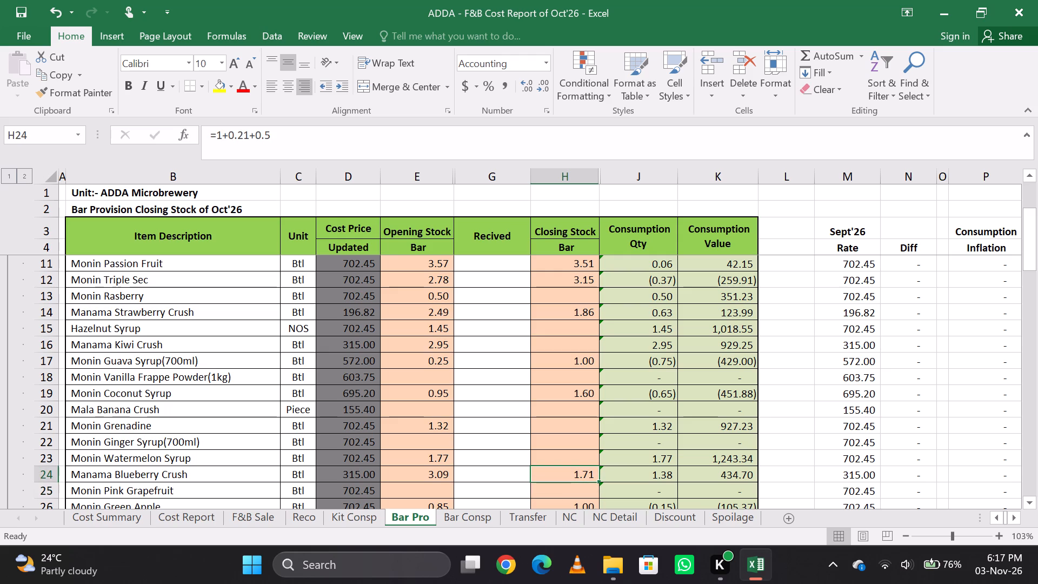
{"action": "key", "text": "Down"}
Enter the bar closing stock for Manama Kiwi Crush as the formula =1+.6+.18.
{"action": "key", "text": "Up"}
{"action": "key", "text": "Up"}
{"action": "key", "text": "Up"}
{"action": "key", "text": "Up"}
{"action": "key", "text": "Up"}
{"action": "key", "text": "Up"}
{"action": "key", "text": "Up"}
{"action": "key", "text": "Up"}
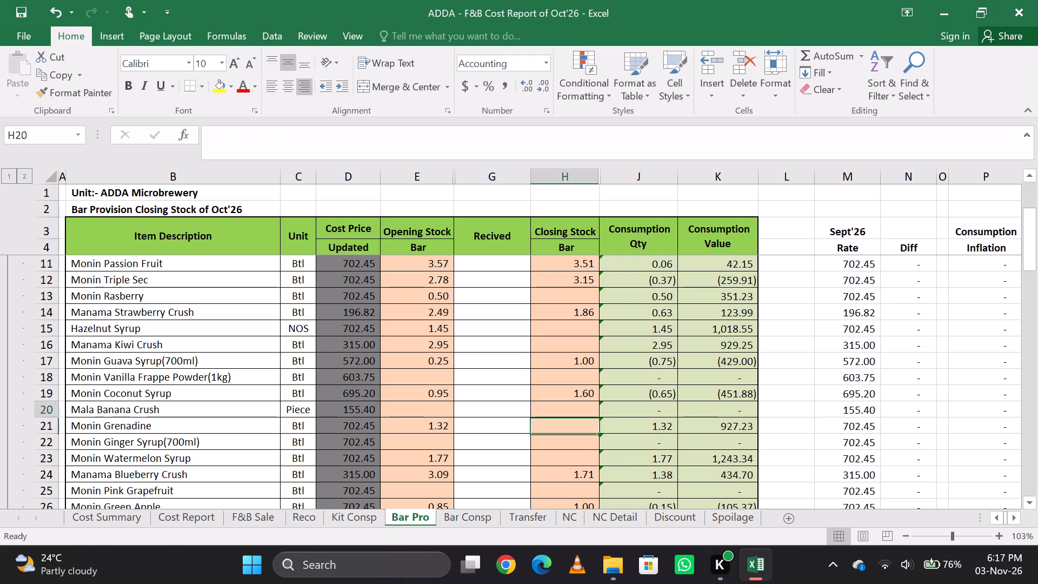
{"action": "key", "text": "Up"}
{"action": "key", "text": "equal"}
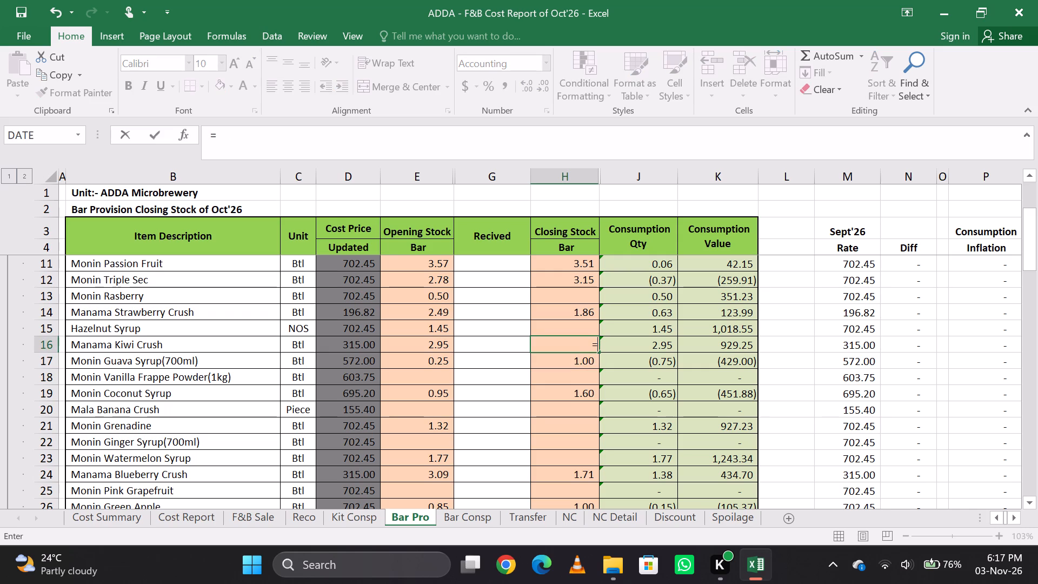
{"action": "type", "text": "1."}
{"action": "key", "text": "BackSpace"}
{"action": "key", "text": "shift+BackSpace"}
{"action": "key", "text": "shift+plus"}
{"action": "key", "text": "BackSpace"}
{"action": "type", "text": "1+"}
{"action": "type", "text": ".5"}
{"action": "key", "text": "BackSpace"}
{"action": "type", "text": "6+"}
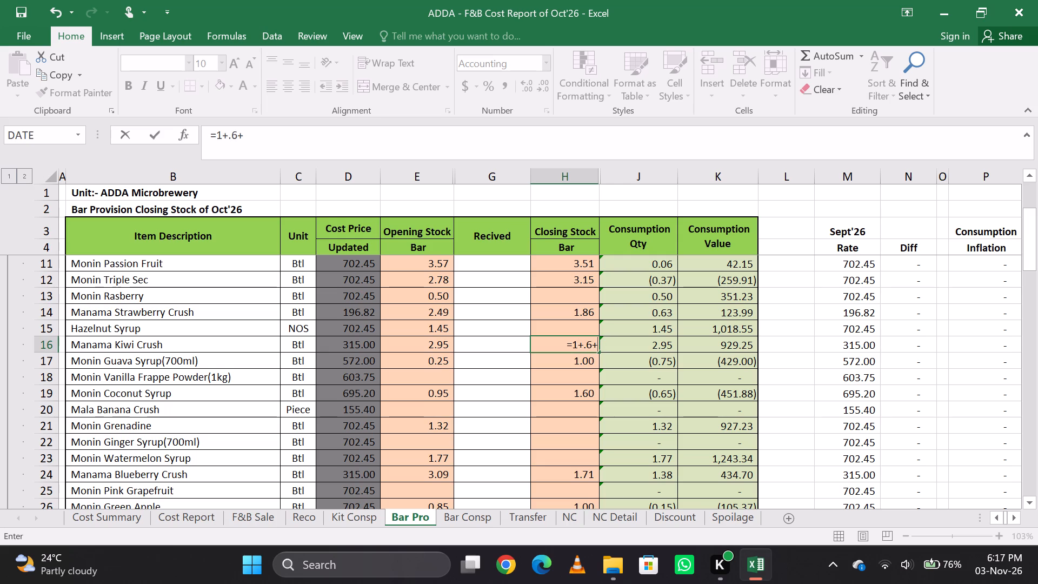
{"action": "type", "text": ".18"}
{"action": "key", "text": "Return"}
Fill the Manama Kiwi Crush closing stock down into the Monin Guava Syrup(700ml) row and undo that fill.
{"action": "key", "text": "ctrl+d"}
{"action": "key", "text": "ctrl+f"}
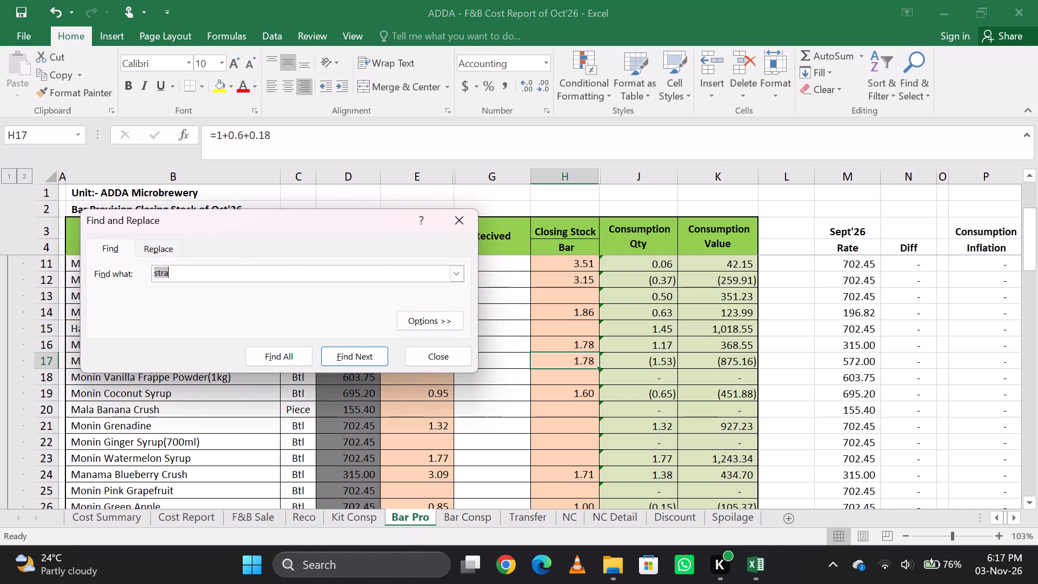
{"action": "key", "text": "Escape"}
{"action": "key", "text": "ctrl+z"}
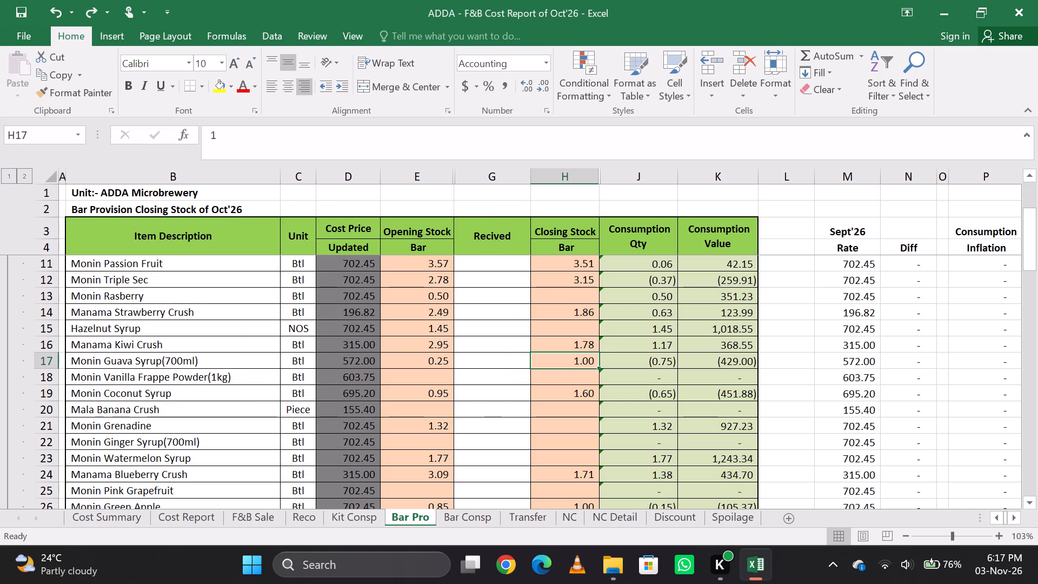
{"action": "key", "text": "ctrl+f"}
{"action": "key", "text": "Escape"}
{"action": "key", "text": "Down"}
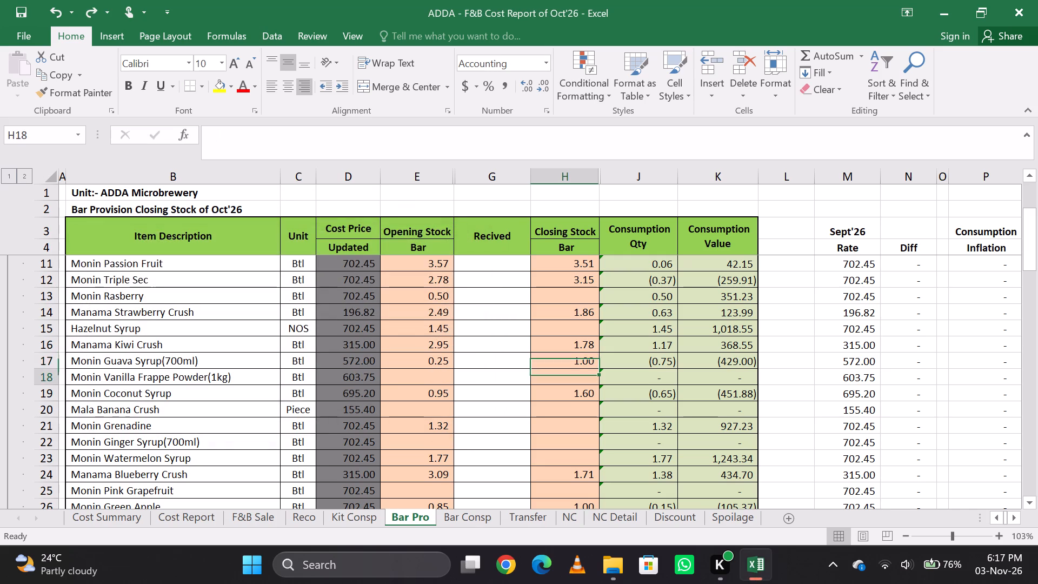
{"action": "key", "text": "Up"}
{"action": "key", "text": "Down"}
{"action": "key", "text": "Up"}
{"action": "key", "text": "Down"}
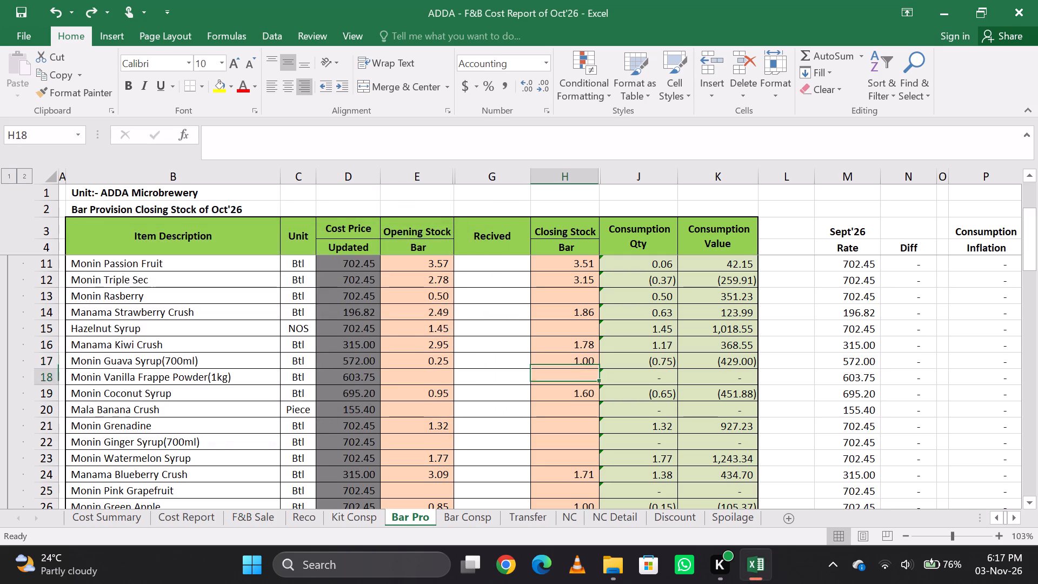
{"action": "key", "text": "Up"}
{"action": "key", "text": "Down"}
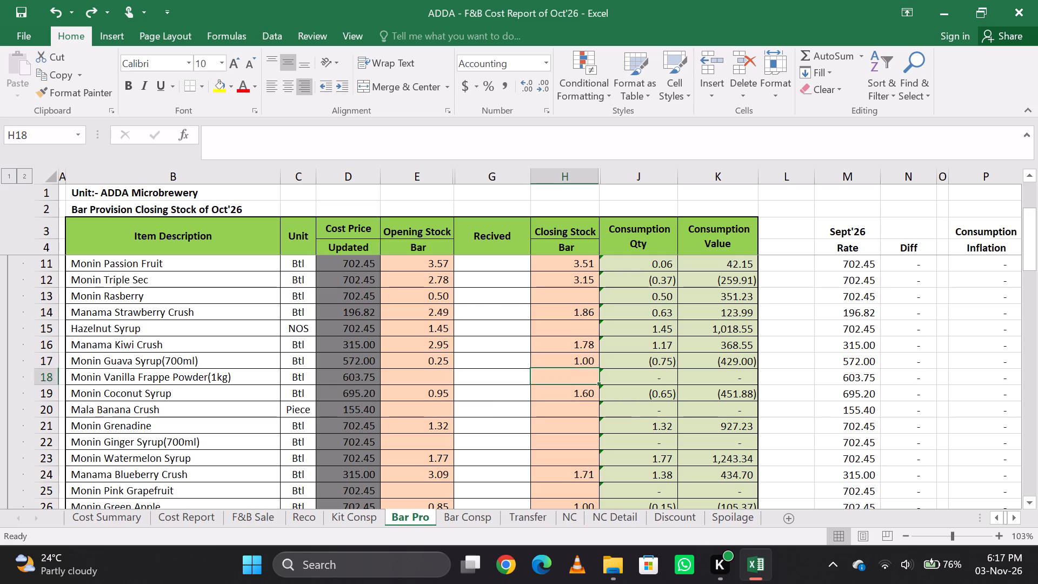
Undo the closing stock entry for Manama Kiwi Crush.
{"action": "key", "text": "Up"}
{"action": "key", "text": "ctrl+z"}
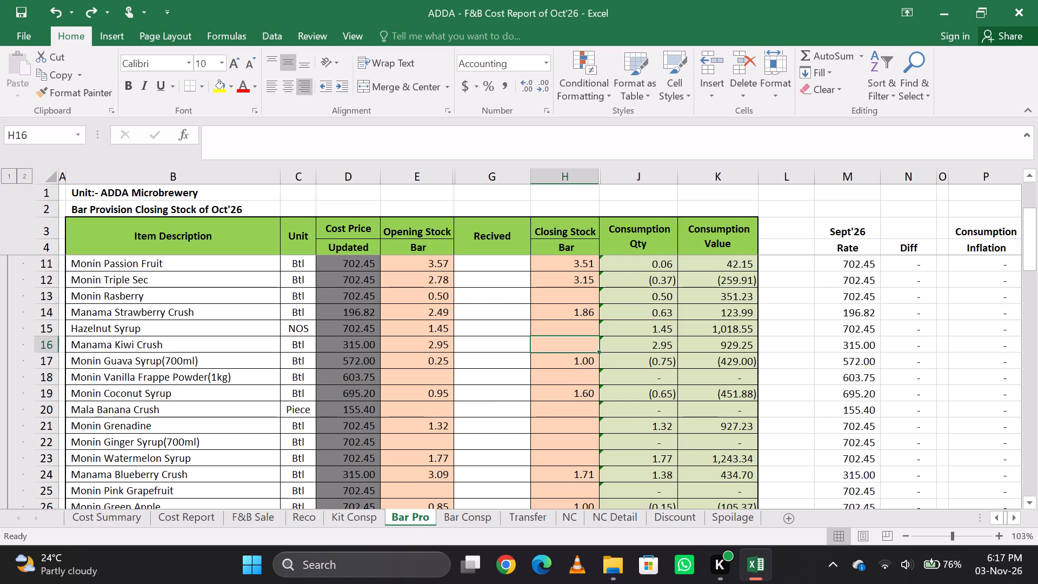
Redo the undone closing stock entry for Manama Kiwi Crush.
{"action": "key", "text": "ctrl+y"}
{"action": "key", "text": "Down"}
{"action": "key", "text": "Up"}
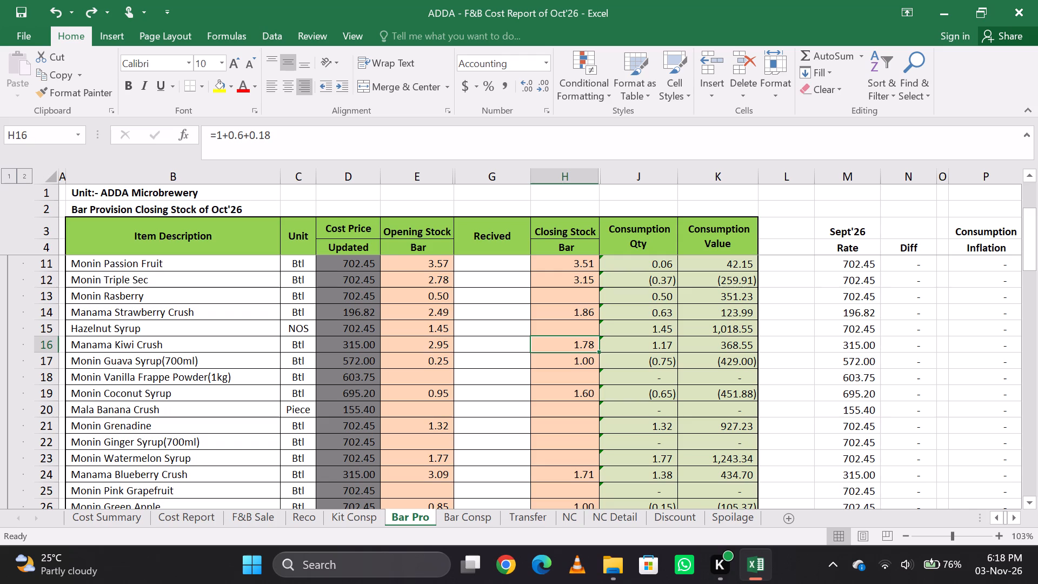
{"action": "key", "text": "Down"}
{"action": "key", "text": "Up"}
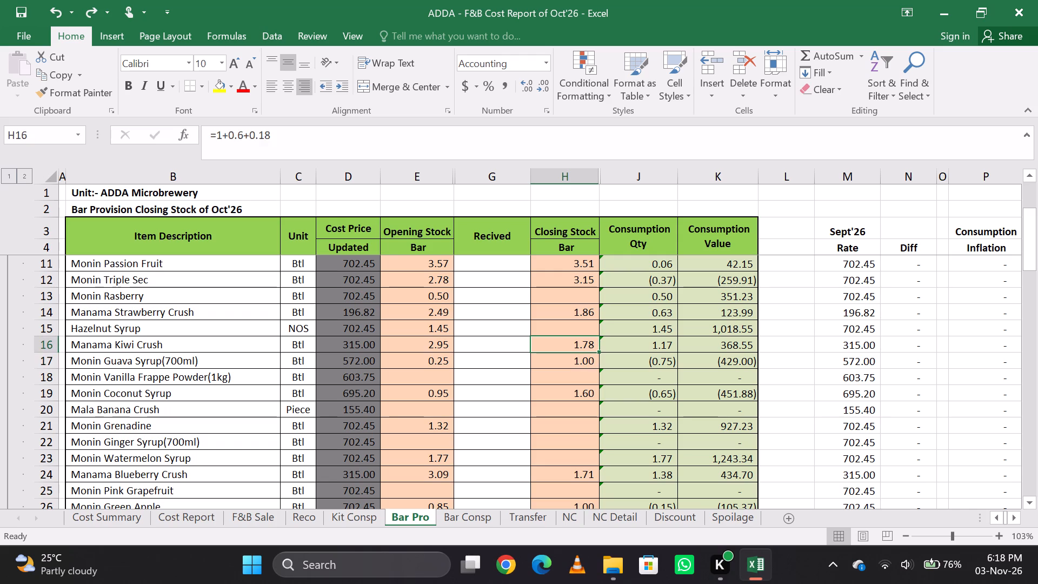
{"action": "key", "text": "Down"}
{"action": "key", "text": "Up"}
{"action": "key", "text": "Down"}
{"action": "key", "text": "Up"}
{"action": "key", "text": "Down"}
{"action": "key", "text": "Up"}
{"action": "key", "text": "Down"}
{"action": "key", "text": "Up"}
Look down the closing stock rows below Manama Kiwi Crush, as far as Morton Lime Juice Cordial, for the banana crush item.
{"action": "key", "text": "Down"}
{"action": "key", "text": "Down"}
{"action": "key", "text": "Down"}
{"action": "key", "text": "Down"}
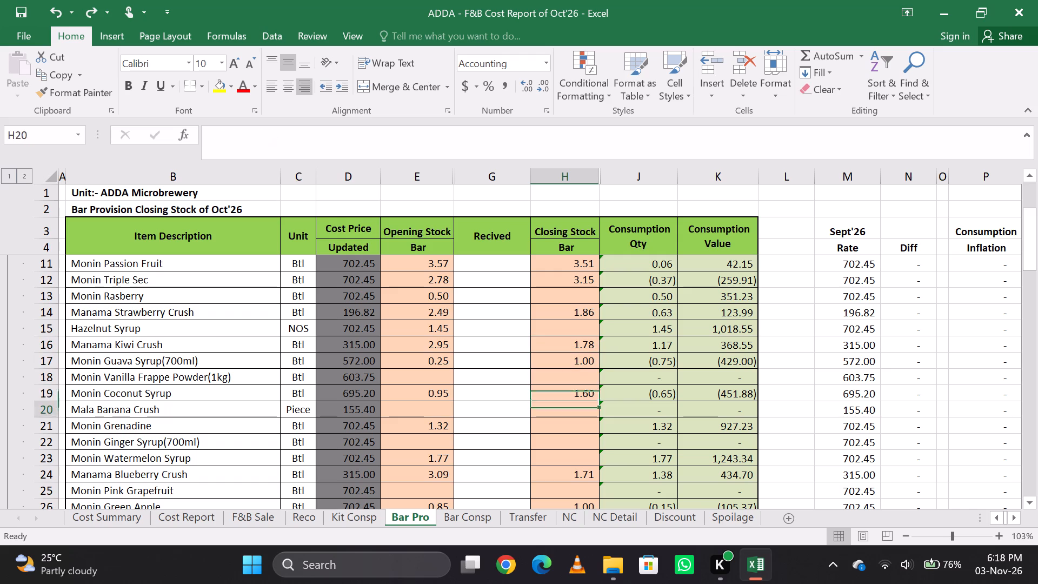
{"action": "key", "text": "Down"}
{"action": "key", "text": "Up"}
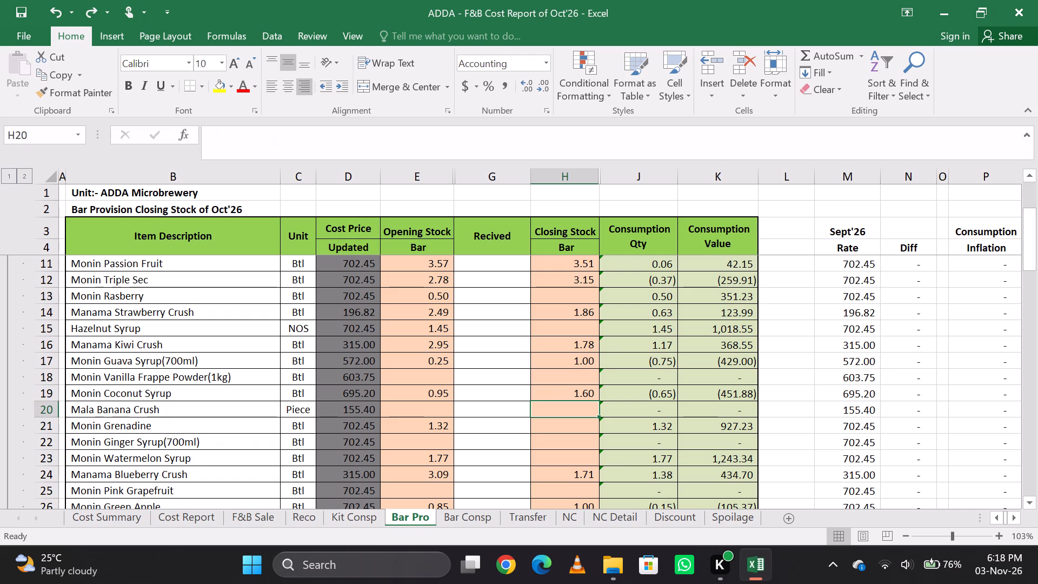
{"action": "key", "text": "Down"}
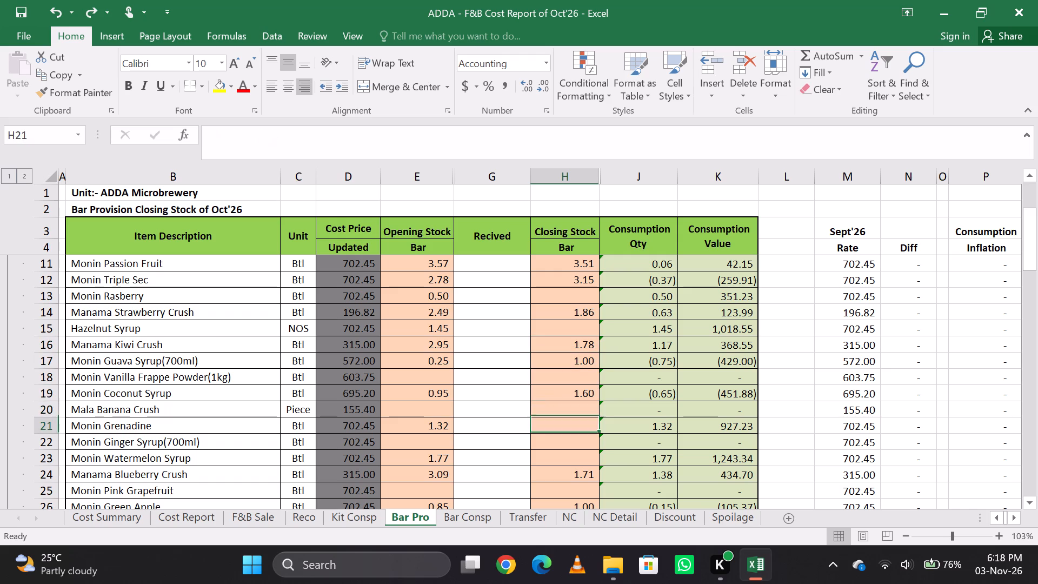
{"action": "key", "text": "Up"}
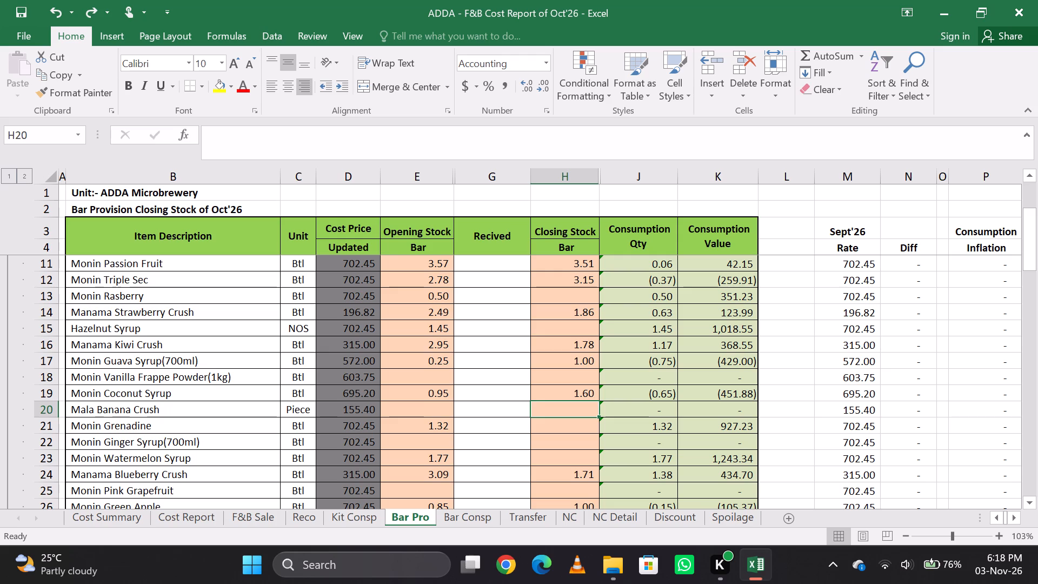
{"action": "key", "text": "Down"}
{"action": "key", "text": "Down"}
{"action": "key", "text": "Down"}
{"action": "key", "text": "Down"}
{"action": "key", "text": "Down"}
{"action": "key", "text": "Down"}
{"action": "key", "text": "Down"}
{"action": "key", "text": "Down"}
{"action": "key", "text": "Down"}
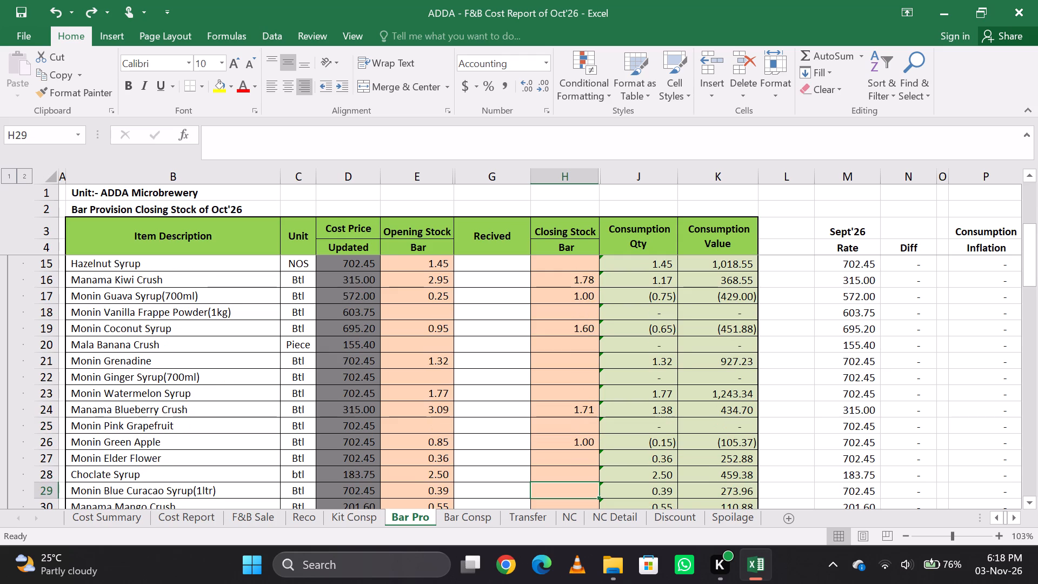
{"action": "key", "text": "Up"}
{"action": "key", "text": "Down"}
{"action": "key", "text": "Down"}
{"action": "key", "text": "Down"}
Search the sheet for "bana" and enter the bar closing stock for Manama Banana Crush as the formula =1+.3.
{"action": "key", "text": "ctrl+f"}
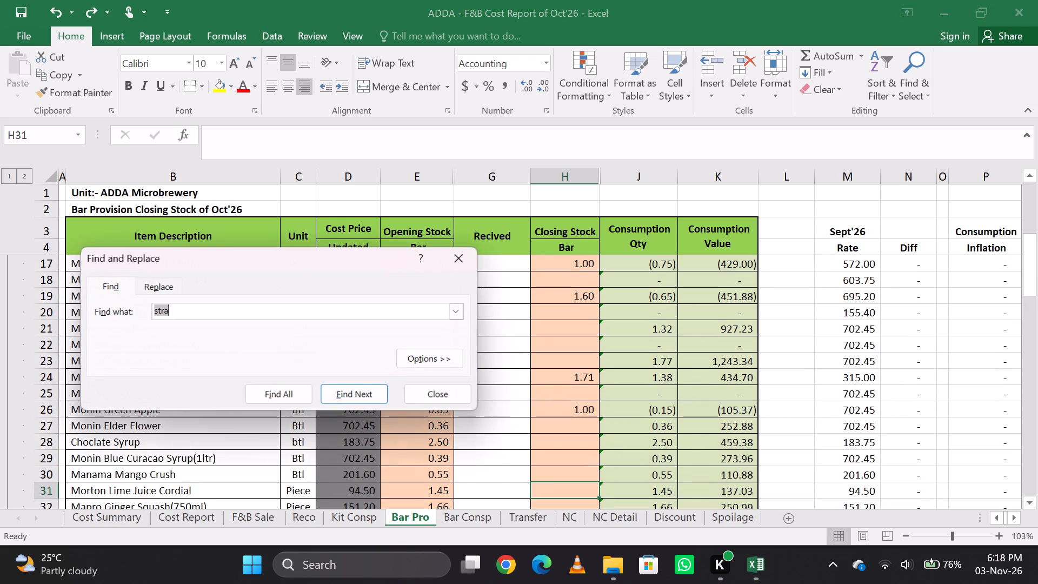
{"action": "type", "text": "bana"}
{"action": "key", "text": "Return"}
{"action": "key", "text": "Escape"}
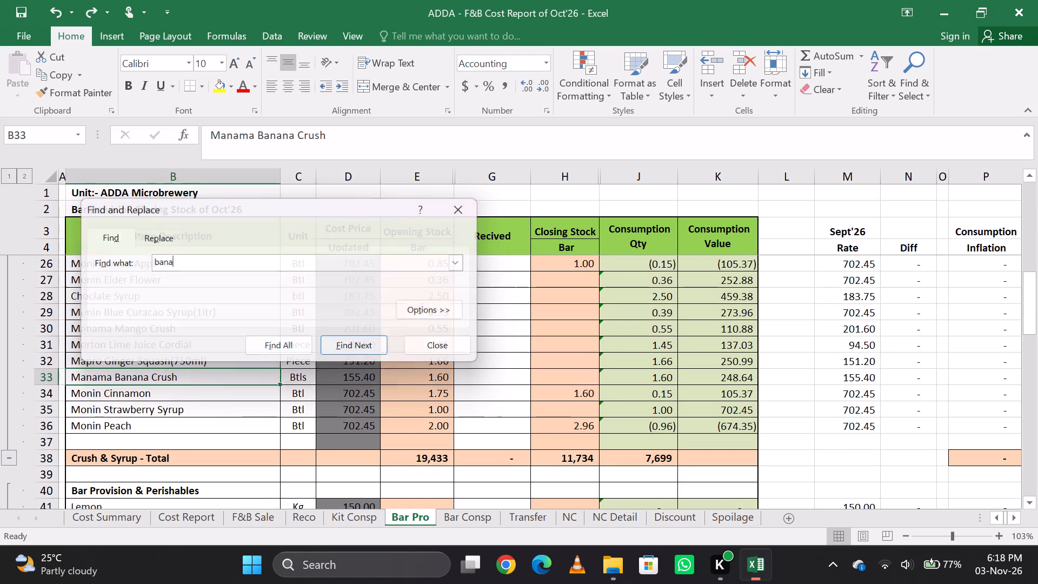
{"action": "key", "text": "Right"}
{"action": "key", "text": "Right"}
{"action": "key", "text": "Right"}
{"action": "key", "text": "Right"}
{"action": "key", "text": "Right"}
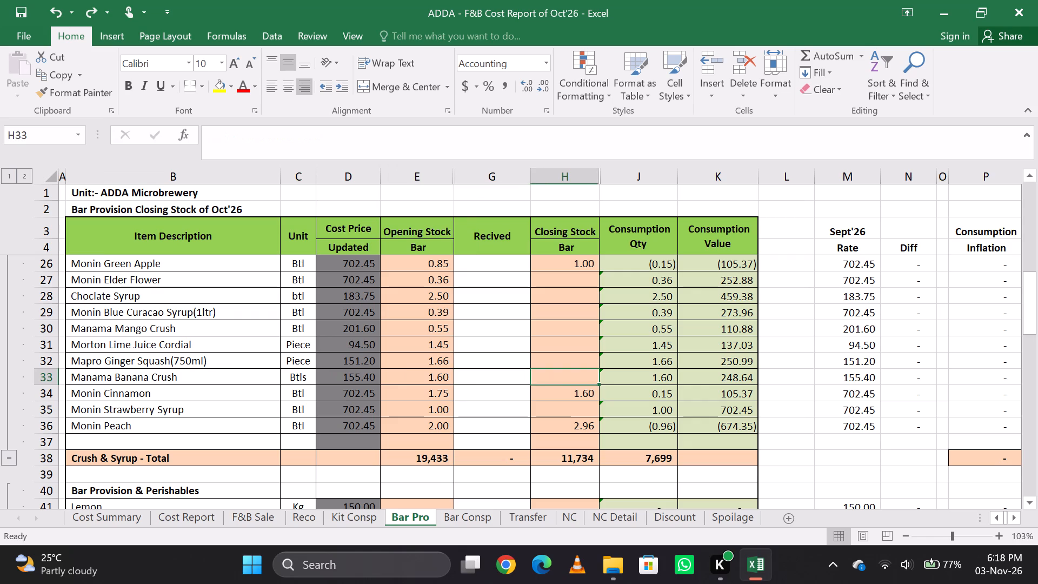
{"action": "type", "text": "=1"}
{"action": "key", "text": "shift+plus"}
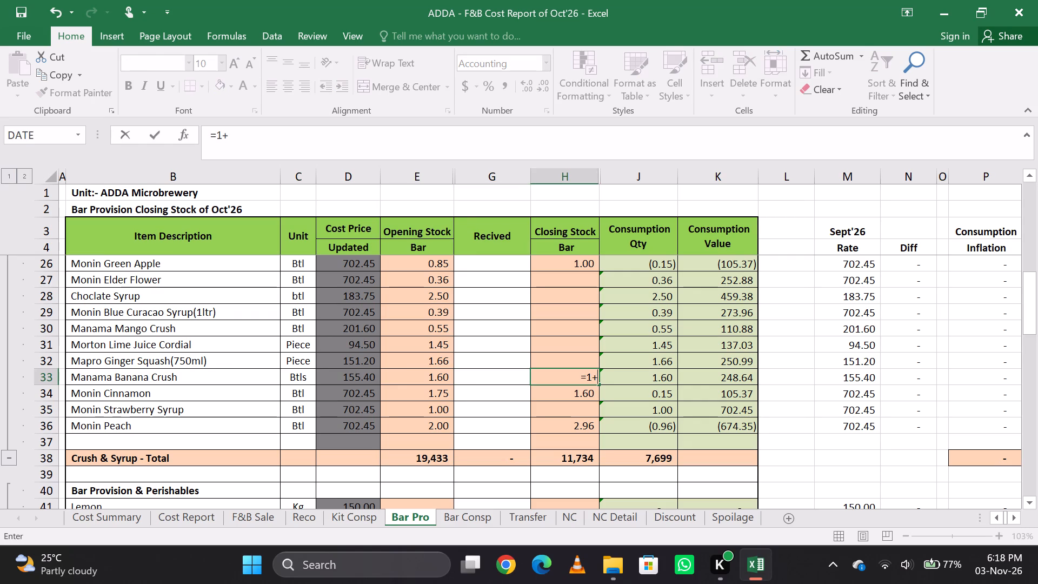
{"action": "type", "text": ".3"}
{"action": "key", "text": "Return"}
{"action": "key", "text": "Up"}
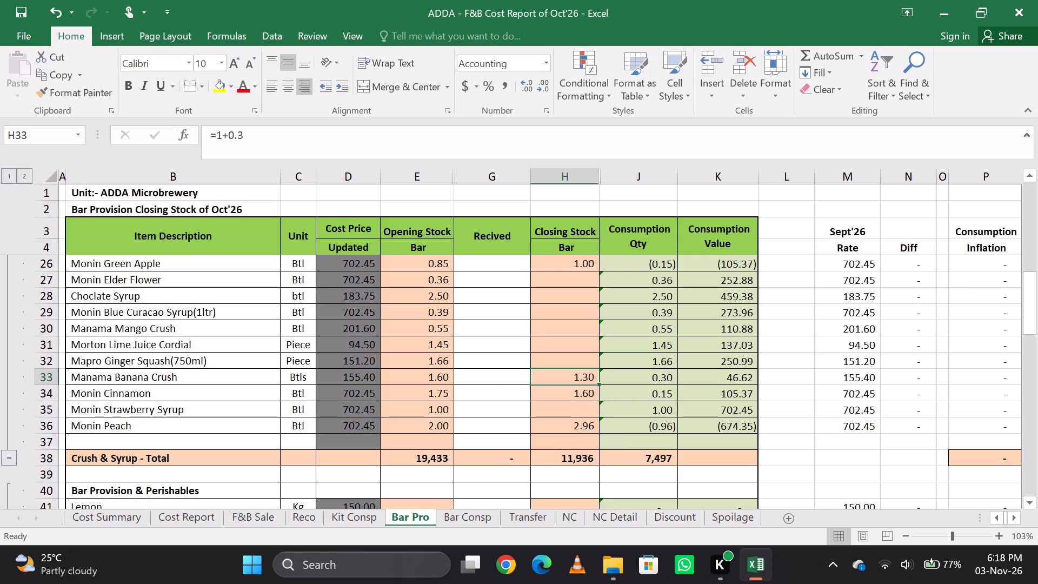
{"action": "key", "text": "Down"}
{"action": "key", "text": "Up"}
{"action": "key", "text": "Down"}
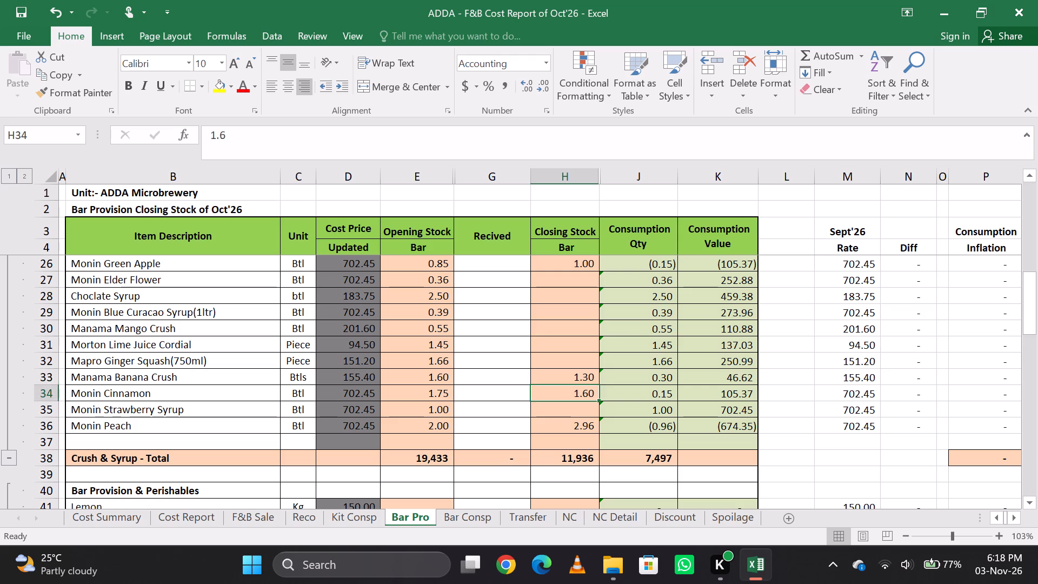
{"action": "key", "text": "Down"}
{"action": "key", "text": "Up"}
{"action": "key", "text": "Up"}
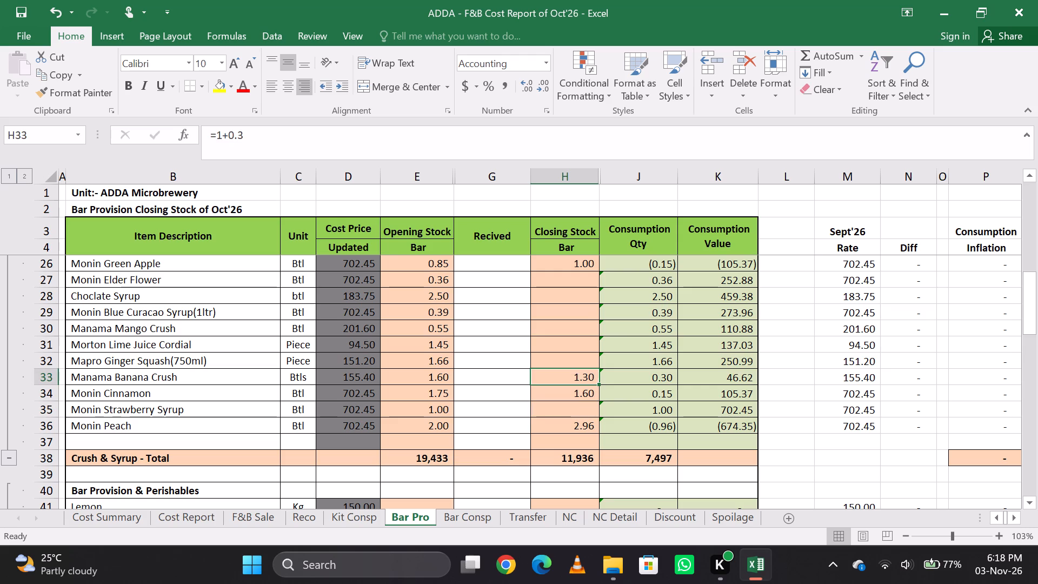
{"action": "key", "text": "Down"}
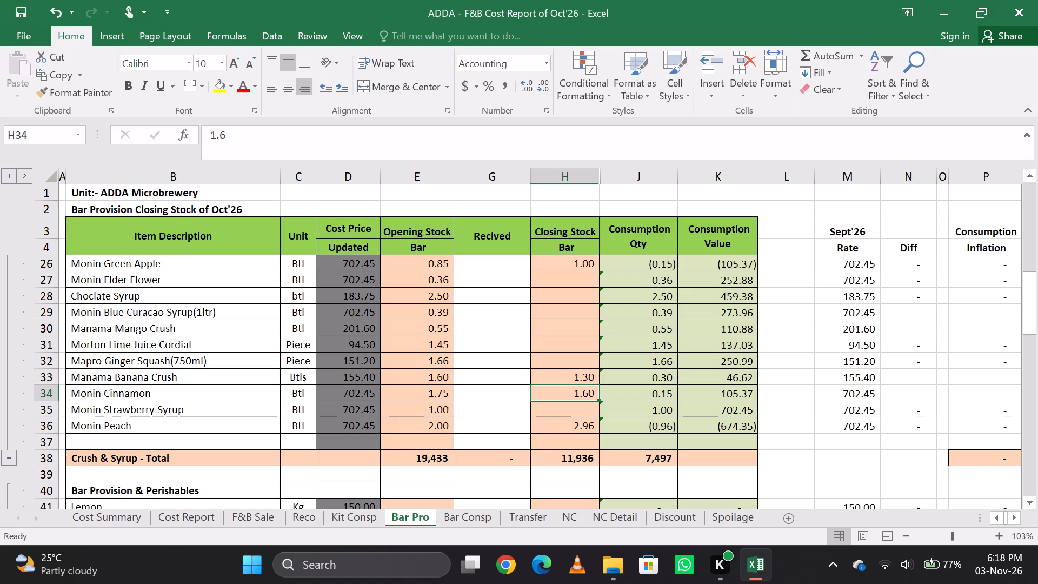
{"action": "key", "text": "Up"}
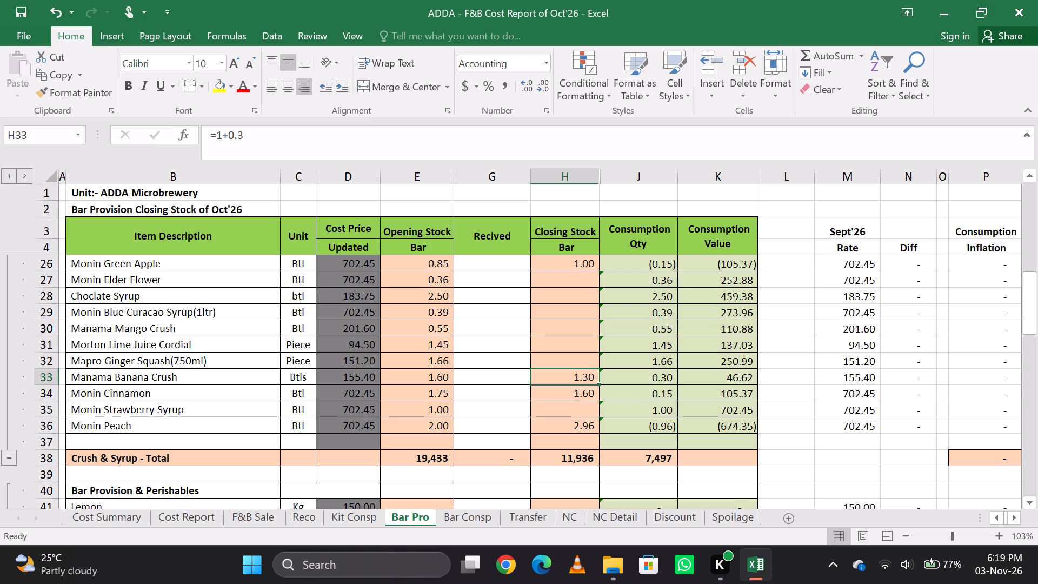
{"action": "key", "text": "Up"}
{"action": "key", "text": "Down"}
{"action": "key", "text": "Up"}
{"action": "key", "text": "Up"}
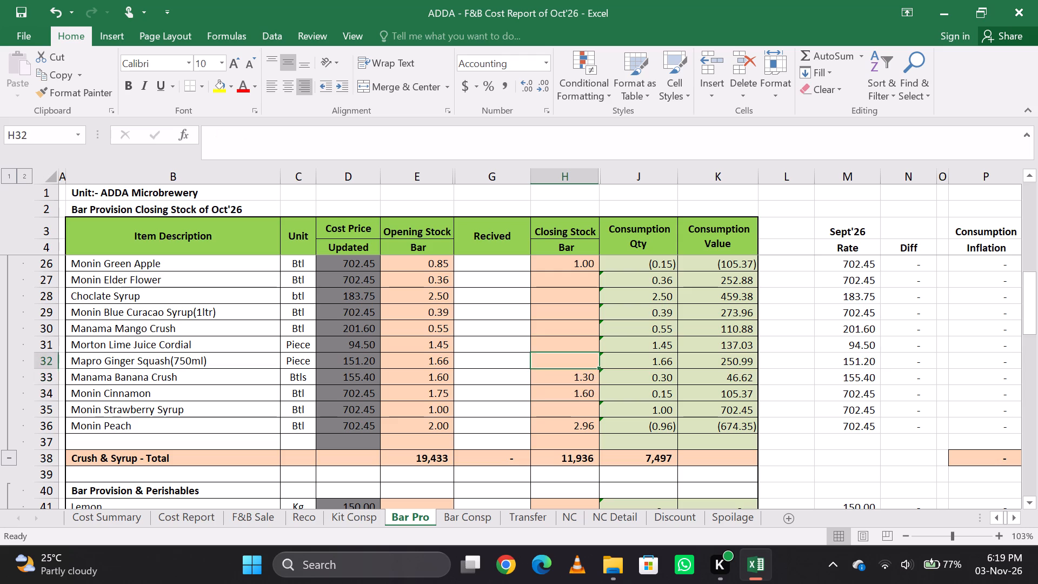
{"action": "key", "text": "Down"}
Review the bar closing stock column upward from Mapro Ginger Squash(750ml) to the first items of the Crush & Syrup list.
{"action": "key", "text": "Up"}
{"action": "key", "text": "Up"}
{"action": "key", "text": "Up"}
{"action": "key", "text": "Up"}
{"action": "key", "text": "Up"}
{"action": "key", "text": "Up"}
{"action": "key", "text": "Up"}
{"action": "key", "text": "Up"}
{"action": "key", "text": "Up"}
{"action": "key", "text": "Up"}
{"action": "key", "text": "Up"}
{"action": "key", "text": "Up"}
{"action": "key", "text": "Up"}
{"action": "key", "text": "Up"}
{"action": "key", "text": "Up"}
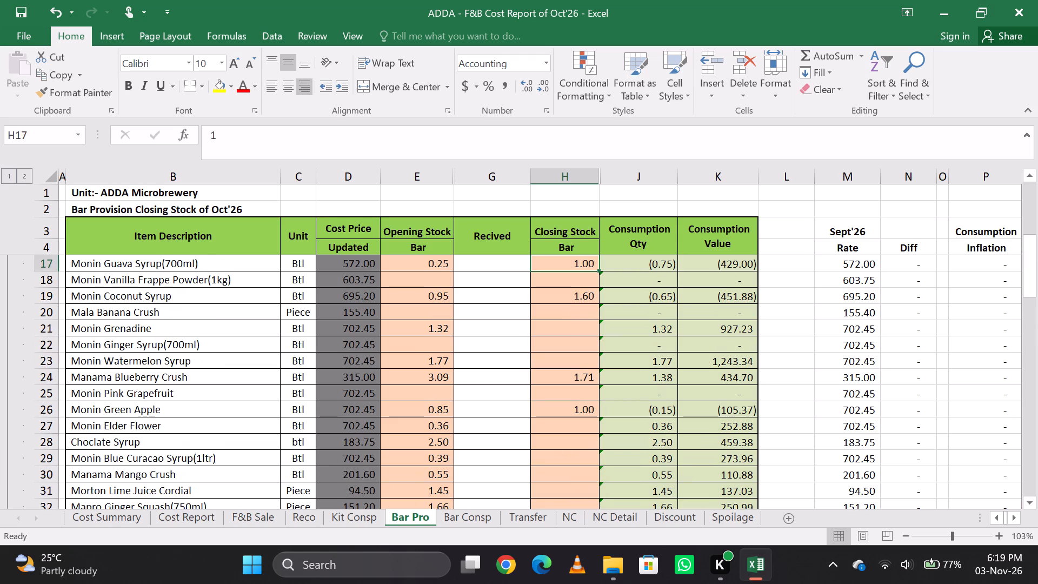
{"action": "key", "text": "Down"}
{"action": "key", "text": "Down"}
{"action": "key", "text": "Up"}
{"action": "key", "text": "Up"}
{"action": "key", "text": "Up"}
{"action": "key", "text": "Up"}
{"action": "key", "text": "Up"}
{"action": "key", "text": "Up"}
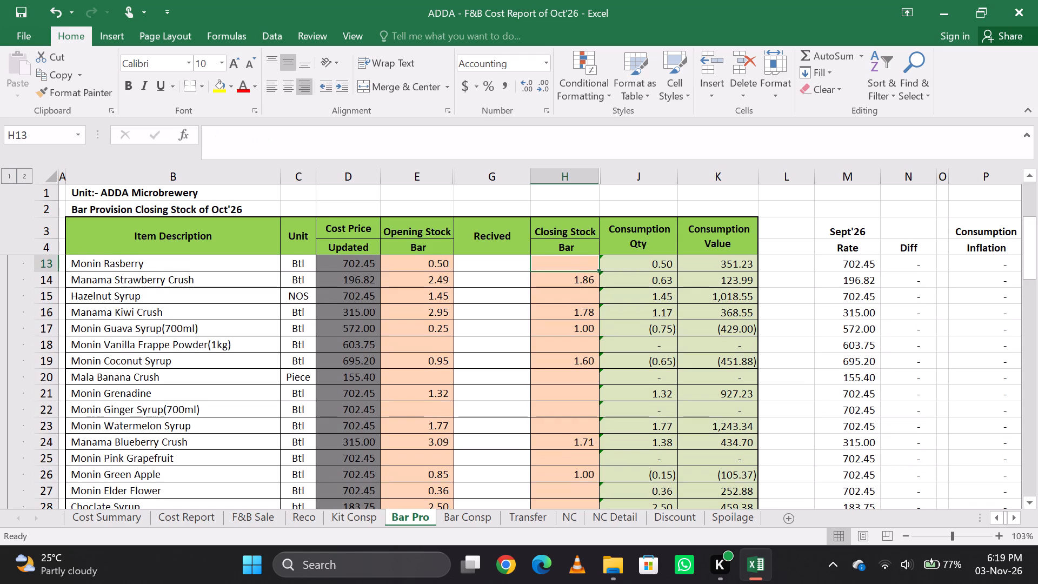
{"action": "key", "text": "Up"}
{"action": "key", "text": "Up"}
{"action": "key", "text": "Up"}
{"action": "key", "text": "Up"}
{"action": "key", "text": "Up"}
{"action": "key", "text": "Up"}
{"action": "key", "text": "Up"}
{"action": "key", "text": "Up"}
{"action": "key", "text": "Up"}
{"action": "key", "text": "Up"}
{"action": "key", "text": "Down"}
{"action": "key", "text": "Down"}
{"action": "key", "text": "Down"}
{"action": "key", "text": "Down"}
{"action": "key", "text": "Down"}
{"action": "key", "text": "Down"}
{"action": "key", "text": "Down"}
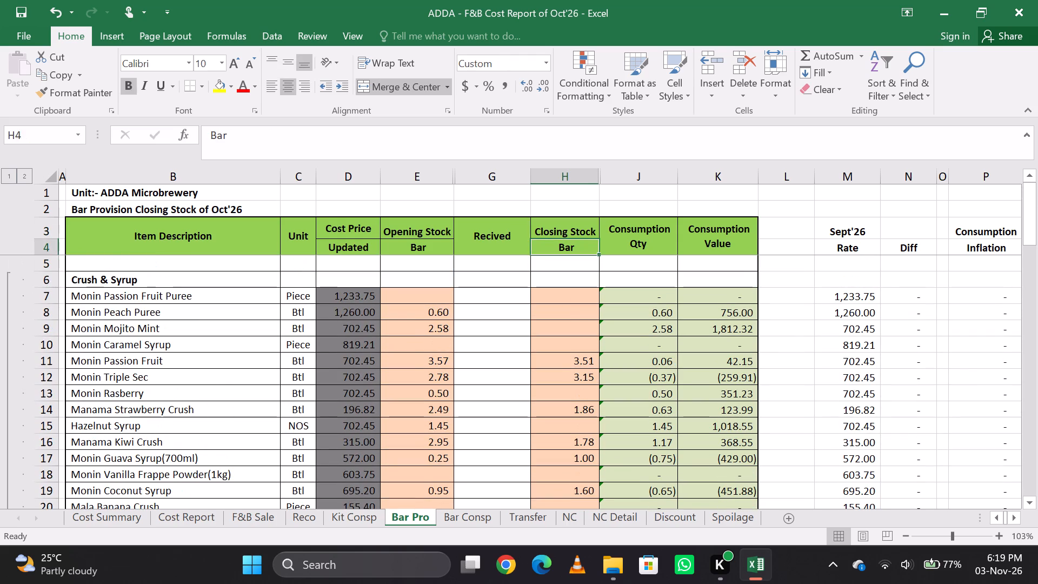
{"action": "key", "text": "Up"}
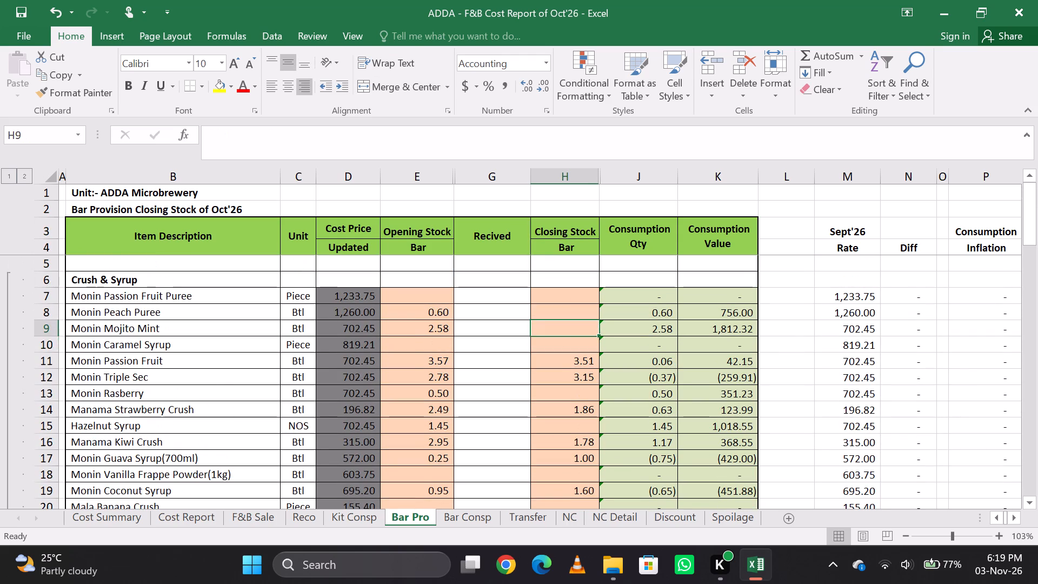
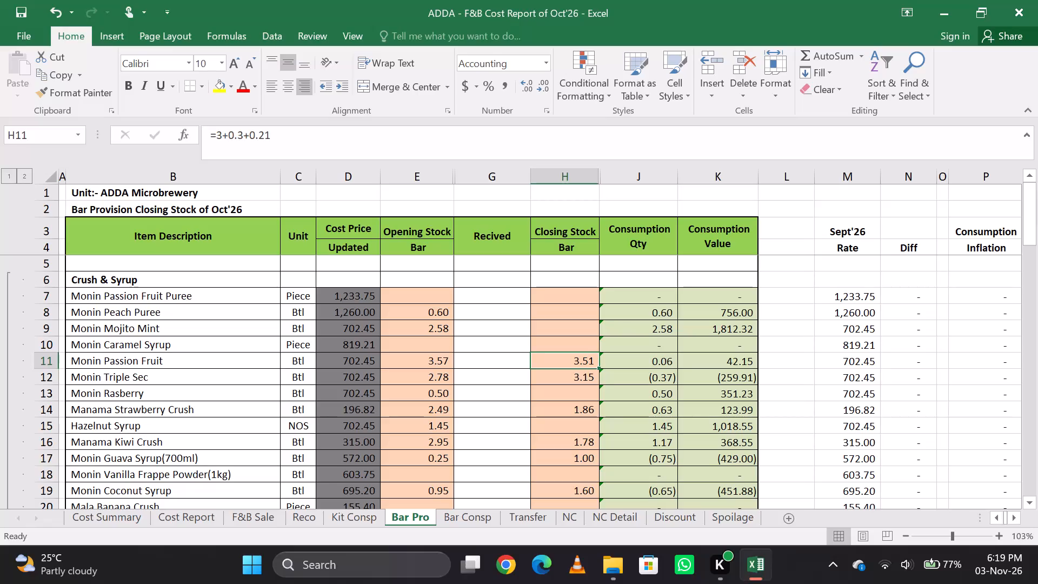
Enter the bar closing stock for Monin Peach Puree as the formula =.9.
{"action": "key", "text": "Down"}
{"action": "key", "text": "Down"}
{"action": "key", "text": "Up"}
{"action": "key", "text": "Up"}
{"action": "key", "text": "Up"}
{"action": "key", "text": "Down"}
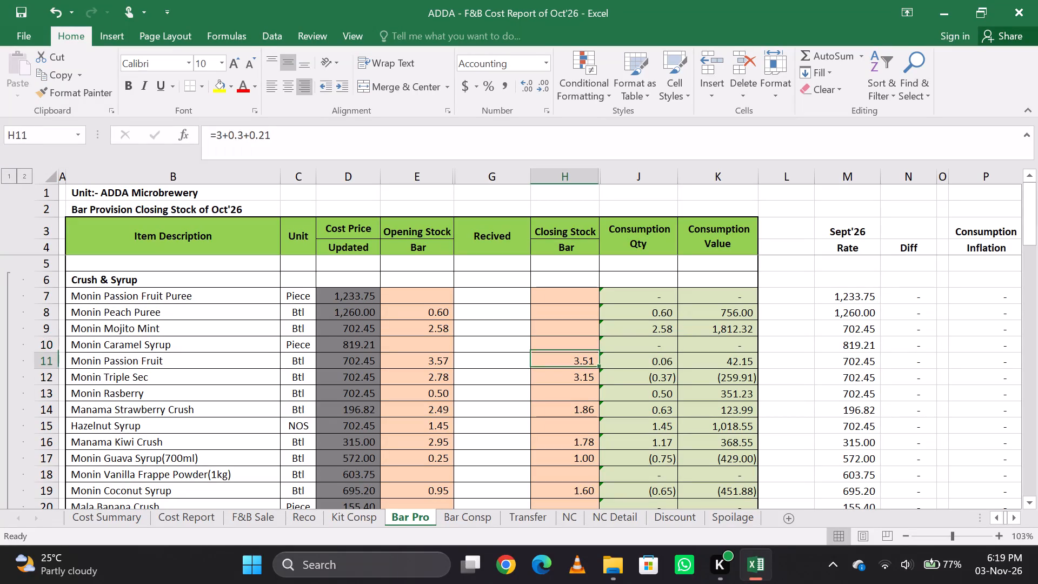
{"action": "key", "text": "Up"}
{"action": "key", "text": "Up"}
{"action": "key", "text": "Up"}
{"action": "key", "text": "Down"}
{"action": "key", "text": "Up"}
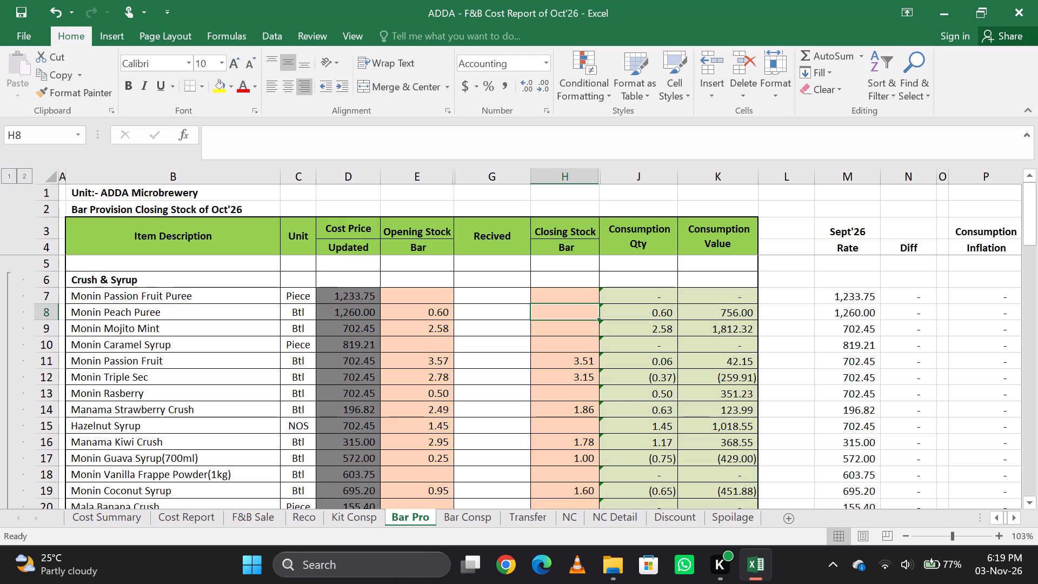
{"action": "key", "text": "Down"}
{"action": "key", "text": "Up"}
{"action": "key", "text": "equal"}
{"action": "type", "text": ".9"}
{"action": "key", "text": "Return"}
{"action": "key", "text": "Up"}
{"action": "key", "text": "Down"}
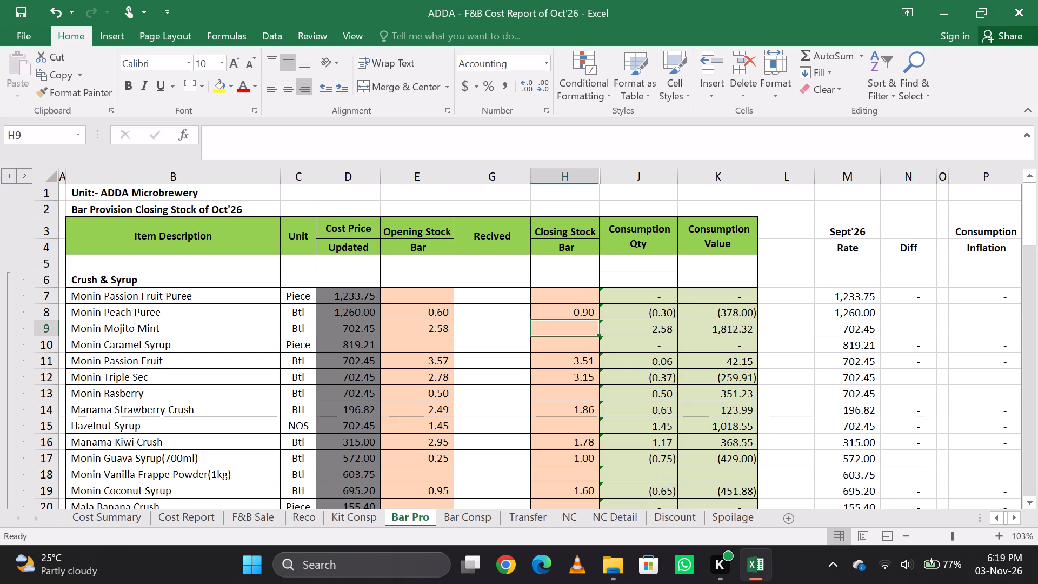
{"action": "key", "text": "Up"}
{"action": "key", "text": "Down"}
{"action": "key", "text": "Up"}
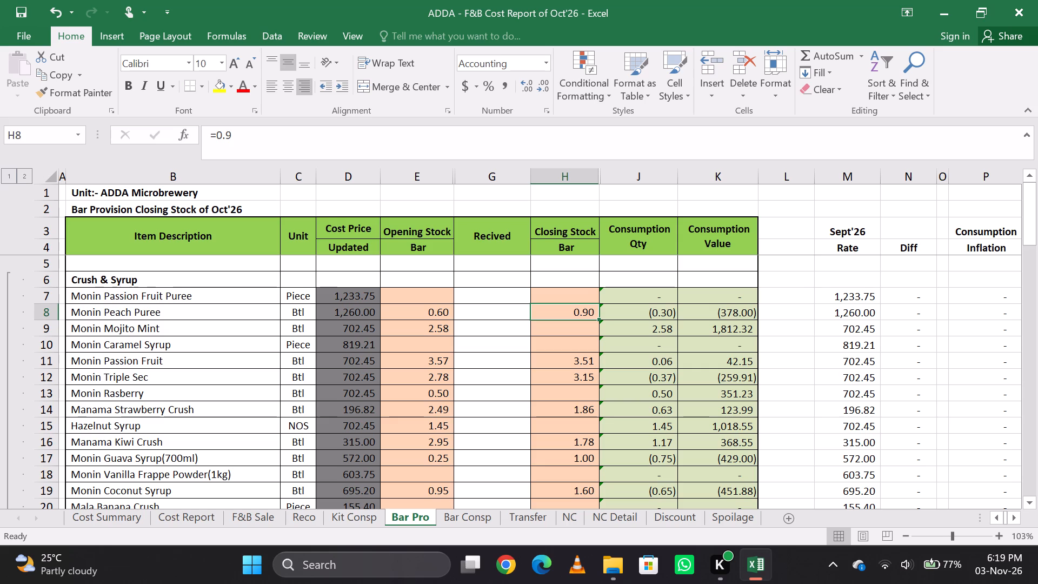
Look down the closing stock rows from Monin Peach Puree to the end of the Crush & Syrup section.
{"action": "key", "text": "Down"}
{"action": "key", "text": "Down"}
{"action": "key", "text": "Down"}
{"action": "key", "text": "Down"}
{"action": "key", "text": "Down"}
{"action": "key", "text": "Down"}
{"action": "key", "text": "Down"}
{"action": "key", "text": "Down"}
{"action": "key", "text": "Down"}
{"action": "key", "text": "Down"}
{"action": "key", "text": "Down"}
{"action": "key", "text": "Down"}
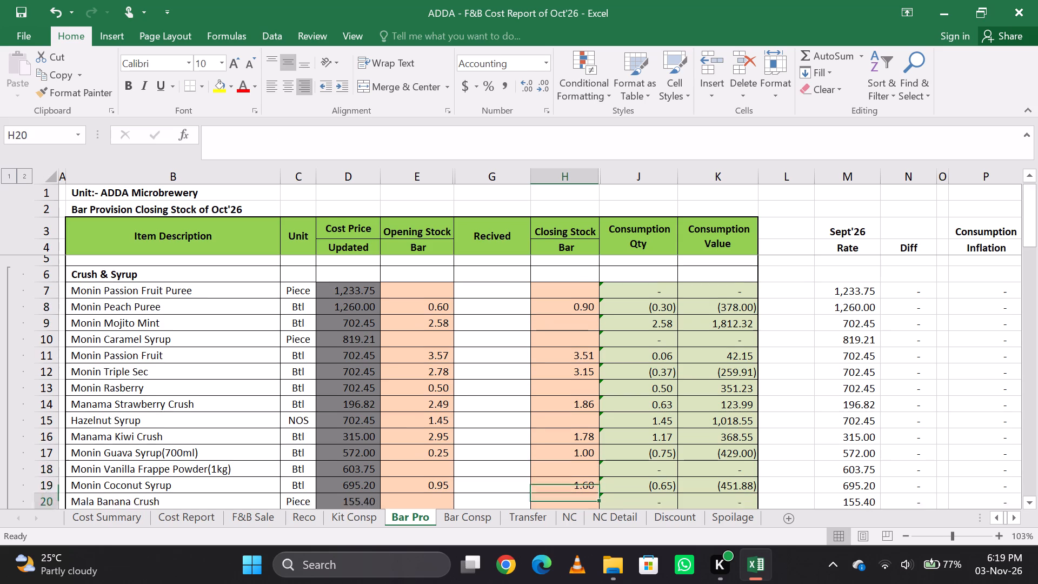
{"action": "key", "text": "Up"}
{"action": "key", "text": "Down"}
{"action": "key", "text": "Down"}
{"action": "key", "text": "Down"}
{"action": "key", "text": "Down"}
{"action": "key", "text": "Down"}
{"action": "key", "text": "Down"}
{"action": "key", "text": "Down"}
{"action": "key", "text": "Down"}
{"action": "key", "text": "Down"}
{"action": "key", "text": "Down"}
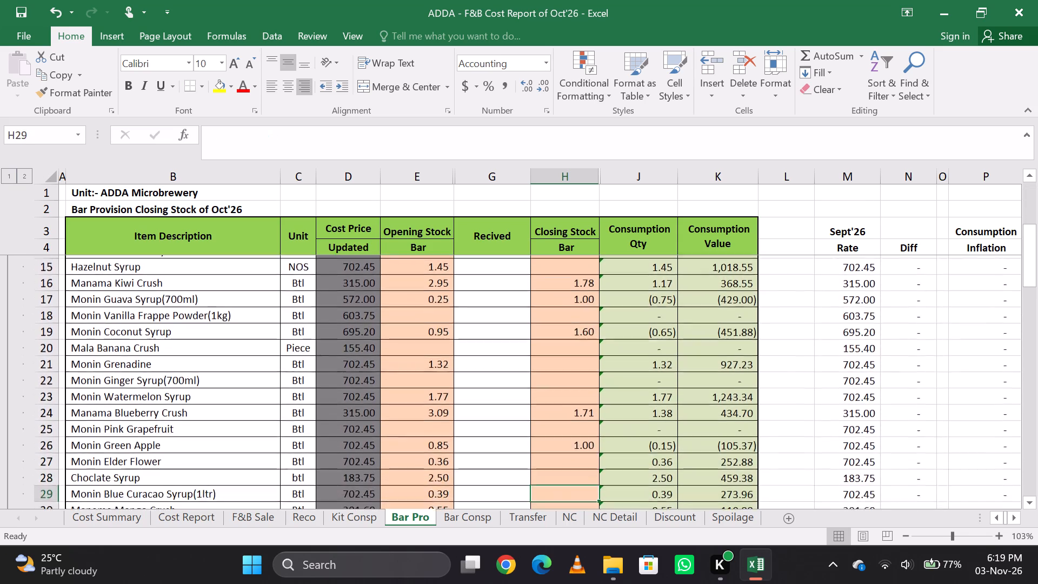
{"action": "key", "text": "Down"}
{"action": "key", "text": "Down"}
{"action": "key", "text": "Down"}
{"action": "key", "text": "Down"}
{"action": "key", "text": "Down"}
{"action": "key", "text": "Down"}
{"action": "key", "text": "Down"}
{"action": "key", "text": "Down"}
{"action": "key", "text": "Down"}
{"action": "key", "text": "Down"}
{"action": "key", "text": "Down"}
{"action": "key", "text": "Up"}
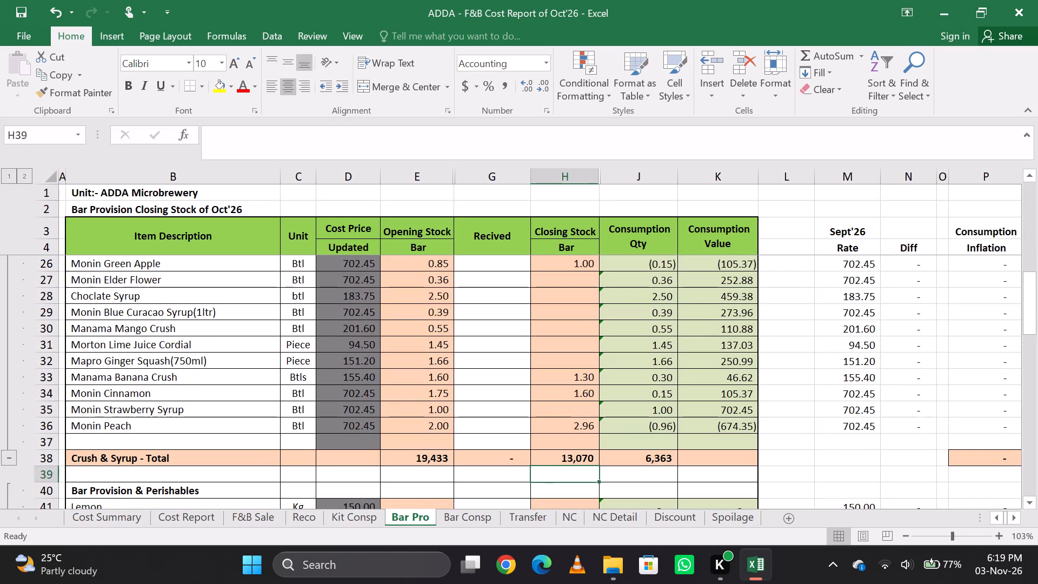
Search the sheet for "yuzu", shortening the search text to "yuz" and "yu".
{"action": "key", "text": "ctrl+f"}
{"action": "key", "text": "u"}
{"action": "key", "text": "BackSpace"}
{"action": "type", "text": "yuzu"}
{"action": "key", "text": "Return"}
{"action": "key", "text": "Return"}
{"action": "key", "text": "BackSpace"}
{"action": "key", "text": "Return"}
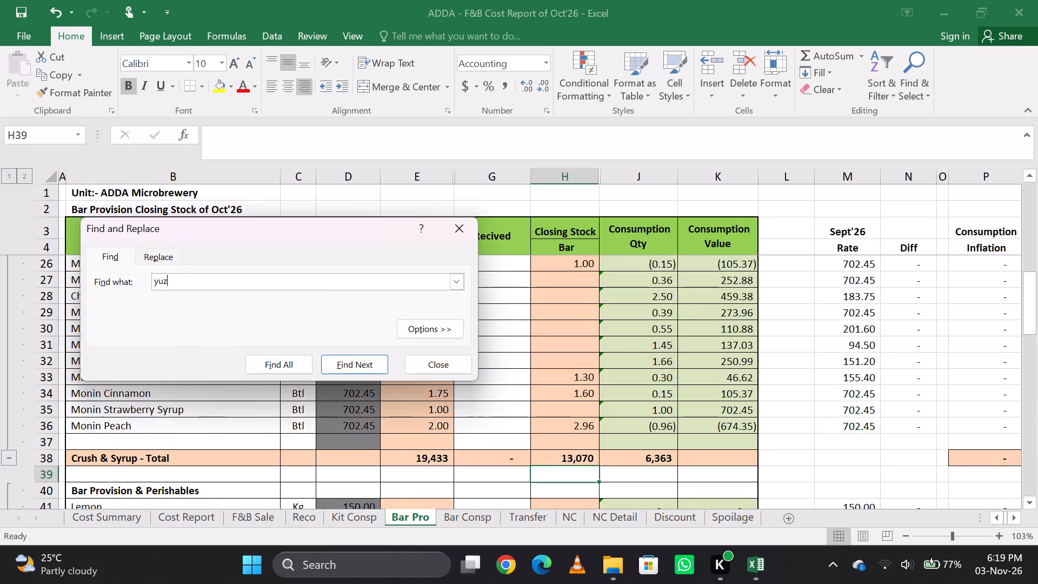
{"action": "key", "text": "Return"}
{"action": "key", "text": "BackSpace"}
{"action": "key", "text": "Return"}
{"action": "key", "text": "Return"}
{"action": "key", "text": "Escape"}
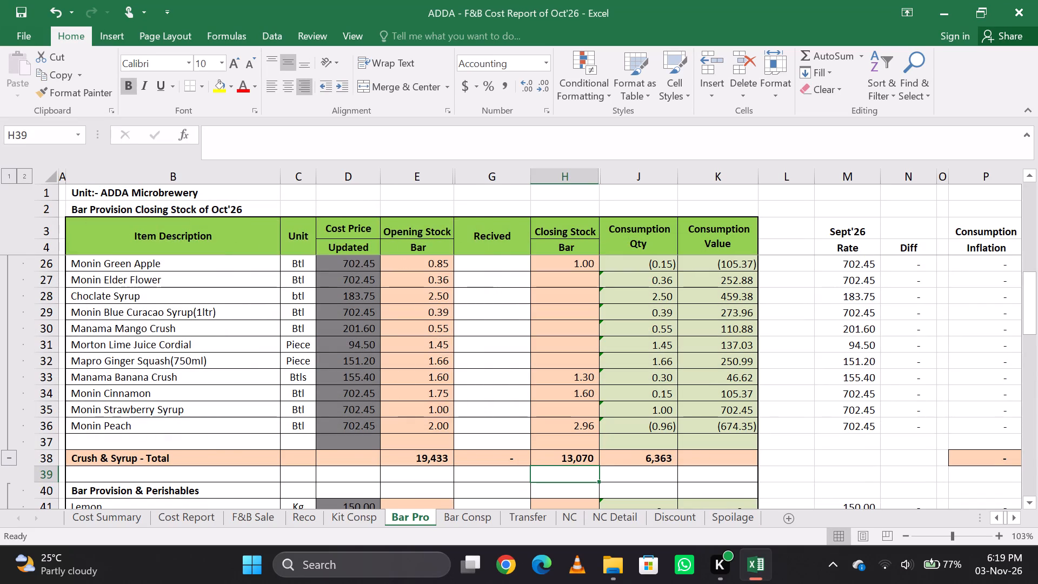
Search the sheet for "puree" and check the neighbouring items at the start of the Crush & Syrup list.
{"action": "key", "text": "Down"}
{"action": "key", "text": "Up"}
{"action": "key", "text": "Up"}
{"action": "key", "text": "Up"}
{"action": "key", "text": "Up"}
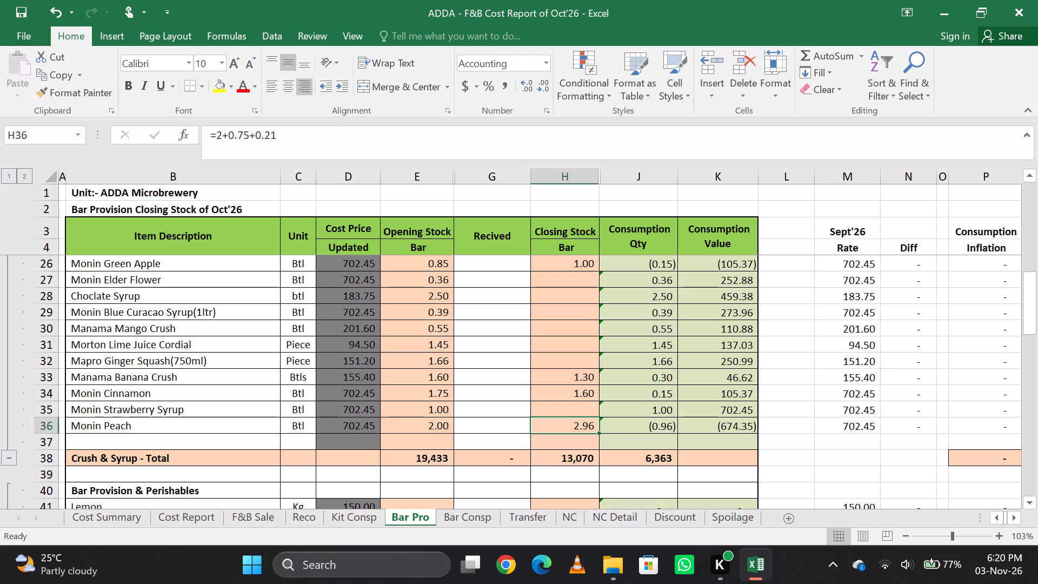
{"action": "key", "text": "Down"}
{"action": "key", "text": "Up"}
{"action": "key", "text": "ctrl+f"}
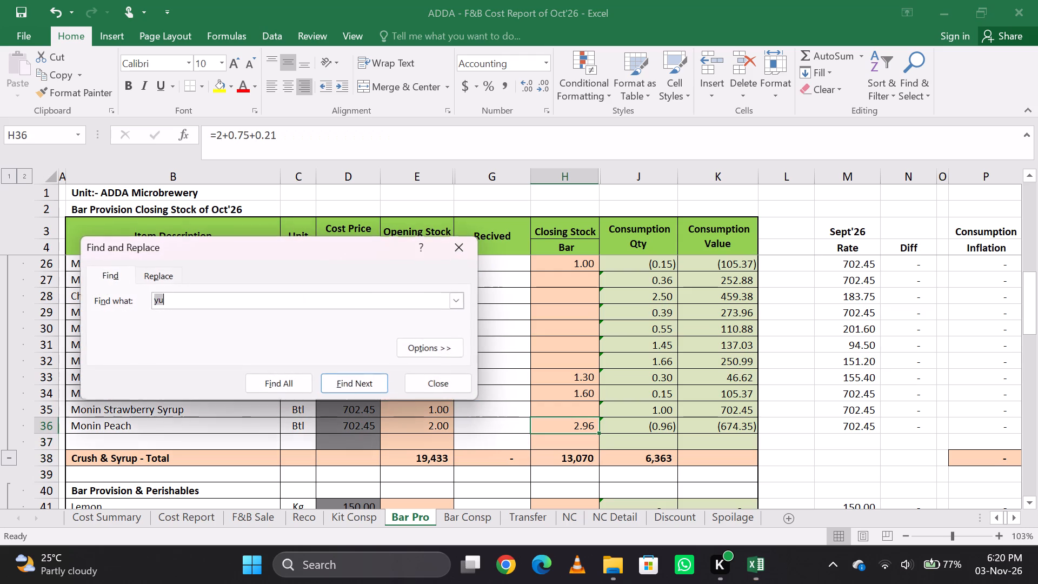
{"action": "type", "text": "puree"}
{"action": "key", "text": "Return"}
{"action": "key", "text": "Return"}
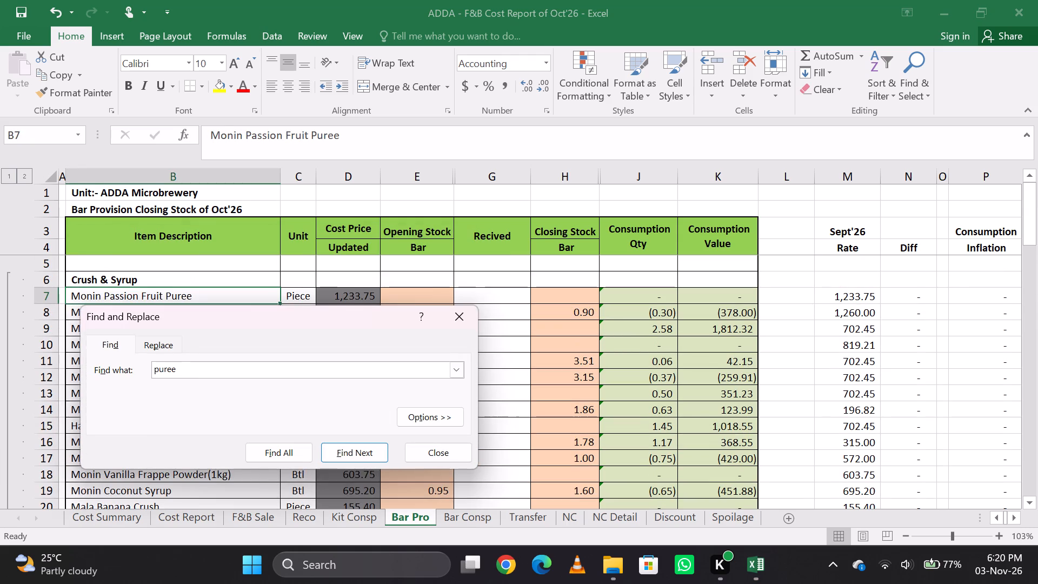
{"action": "key", "text": "Escape"}
{"action": "key", "text": "Down"}
{"action": "key", "text": "Down"}
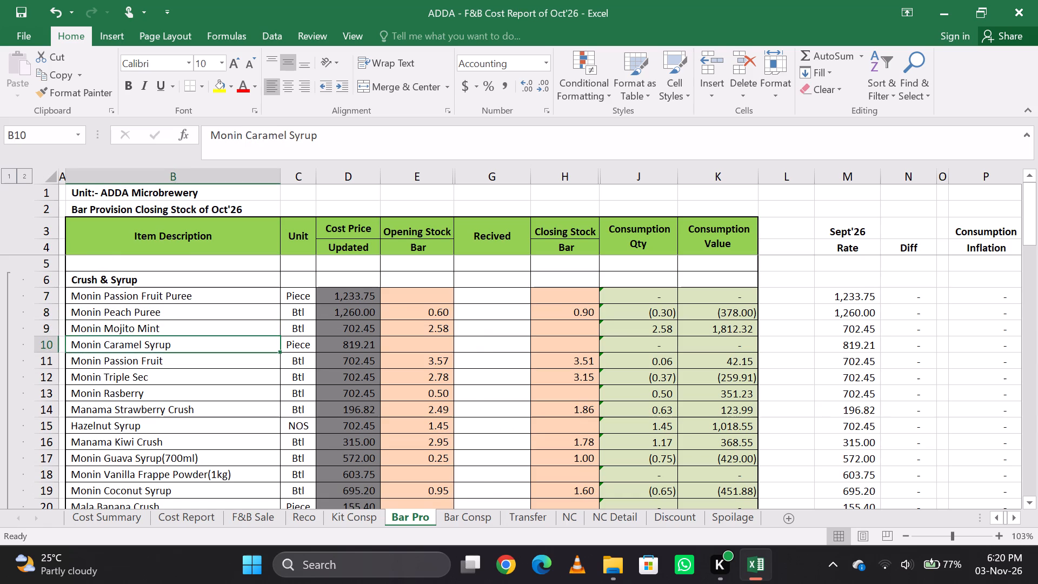
Search the sheet for "yu" again, and go through the matches for just "y" to look for a yuzu item.
{"action": "key", "text": "ctrl+f"}
{"action": "type", "text": "yu"}
{"action": "key", "text": "Return"}
{"action": "key", "text": "Return"}
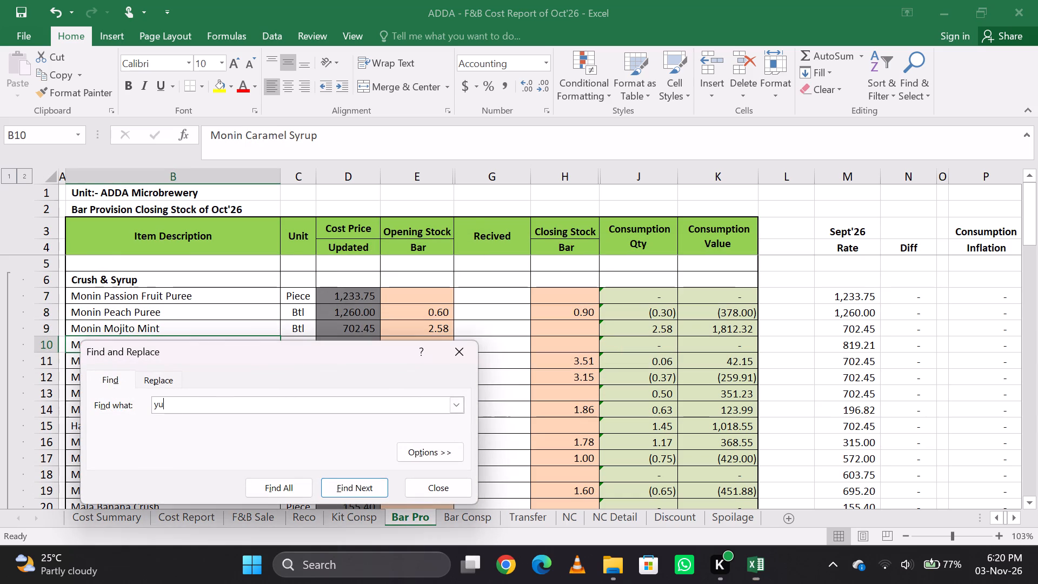
{"action": "key", "text": "BackSpace"}
{"action": "key", "text": "Return"}
{"action": "key", "text": "Return"}
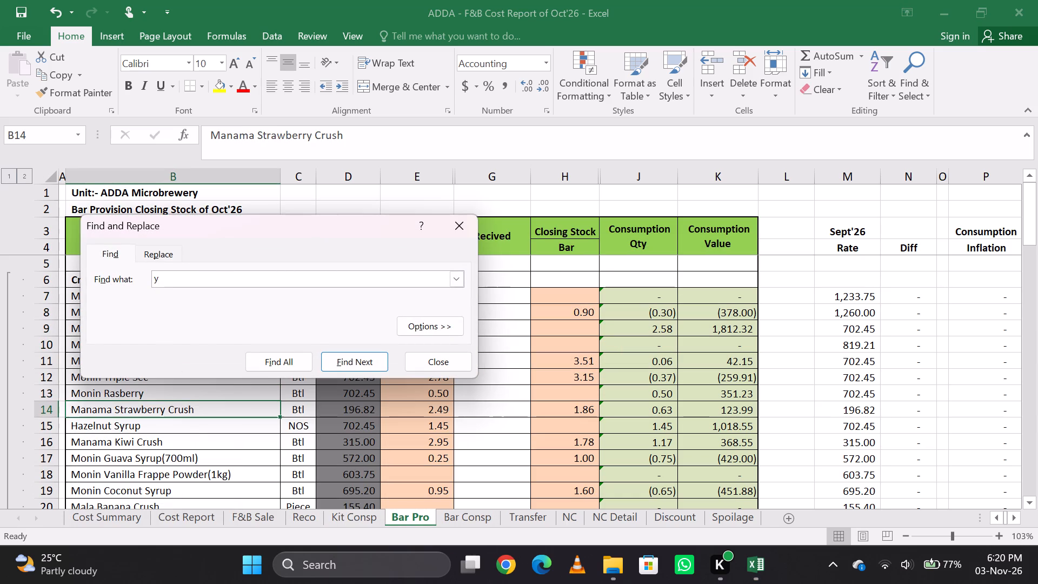
{"action": "key", "text": "Return"}
{"action": "key", "text": "Return"}
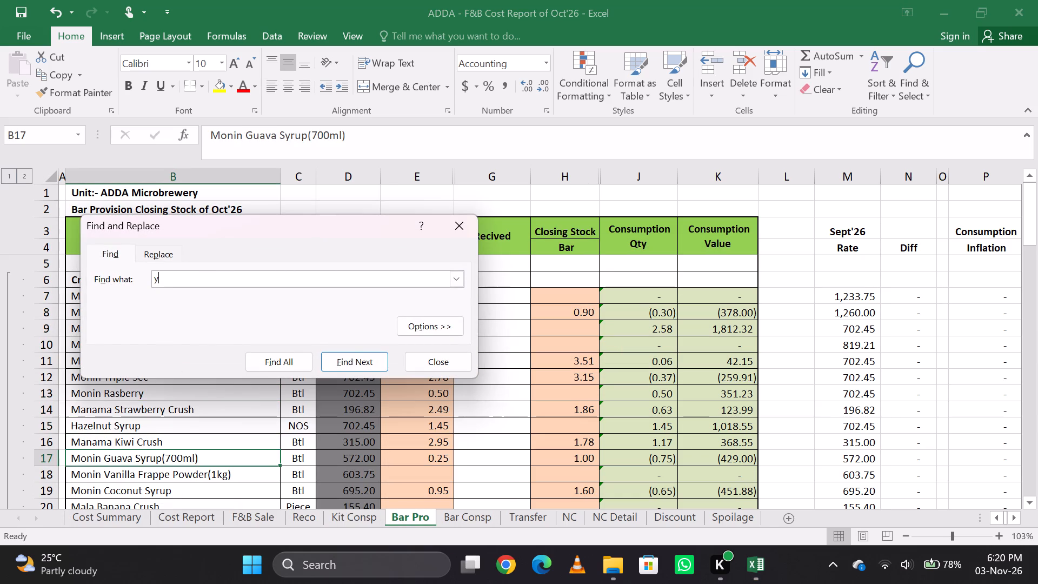
{"action": "key", "text": "Return"}
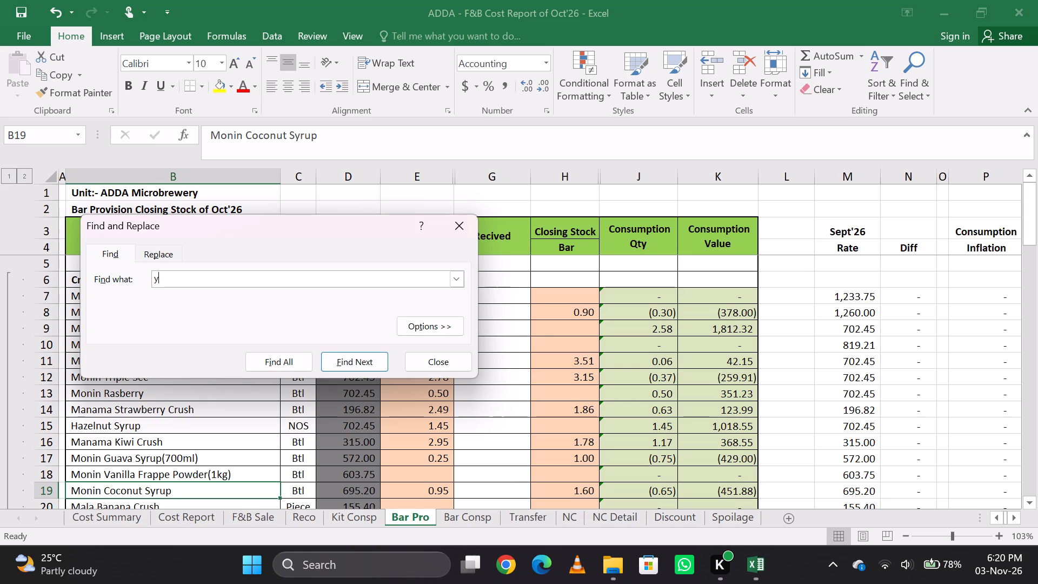
{"action": "key", "text": "Return"}
{"action": "key", "text": "Return"}
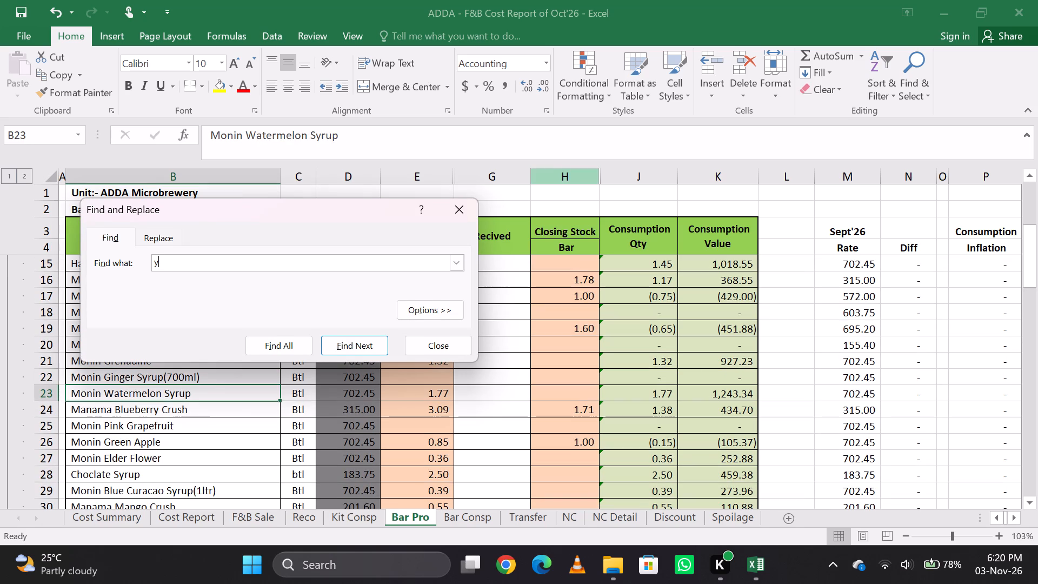
{"action": "key", "text": "Return"}
{"action": "key", "text": "Return"}
{"action": "key", "text": "Return"}
{"action": "key", "text": "Return"}
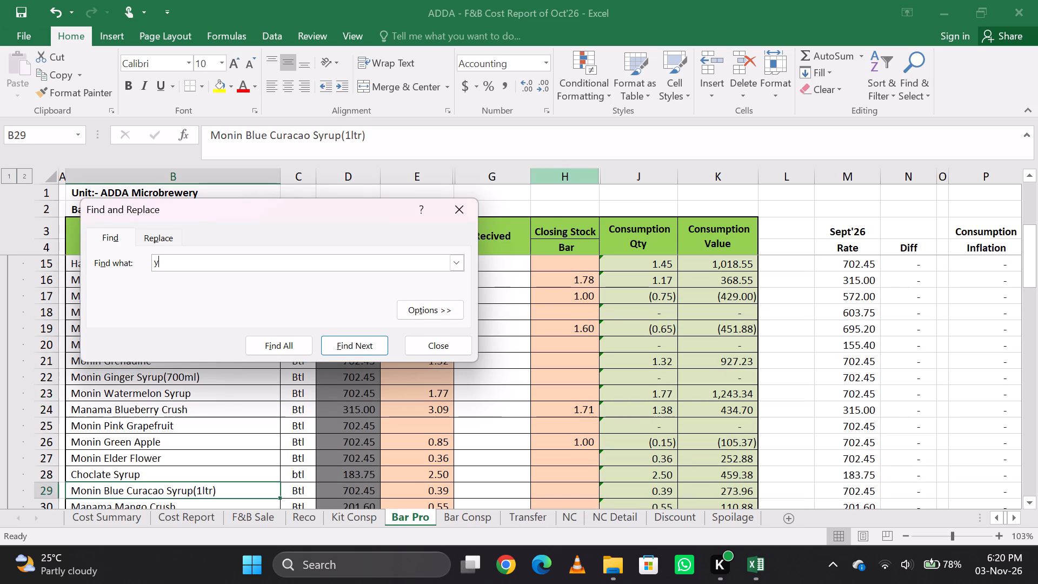
{"action": "key", "text": "Return"}
{"action": "key", "text": "Return"}
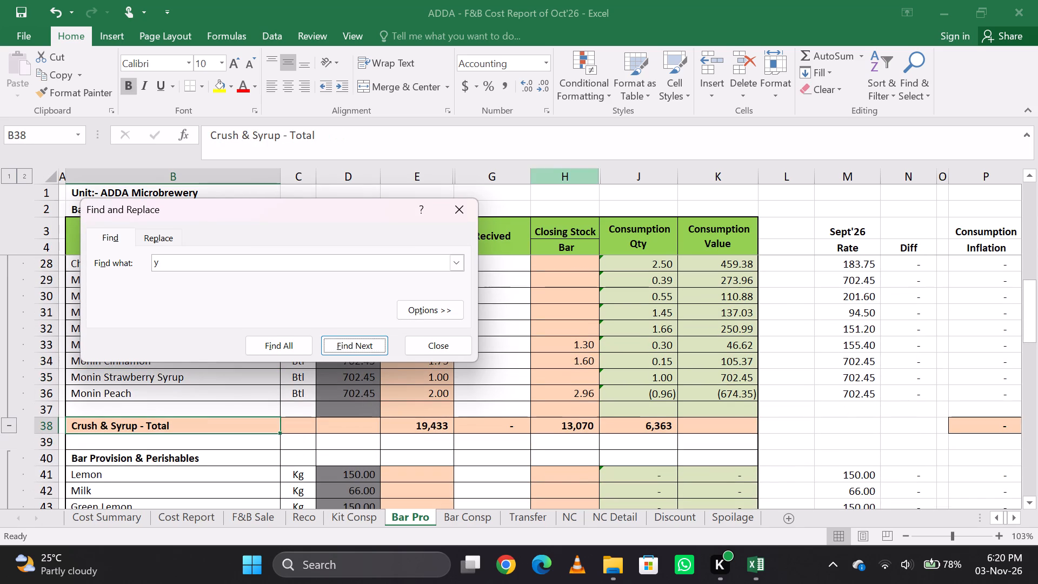
{"action": "key", "text": "Return"}
{"action": "key", "text": "Return"}
{"action": "key", "text": "Return"}
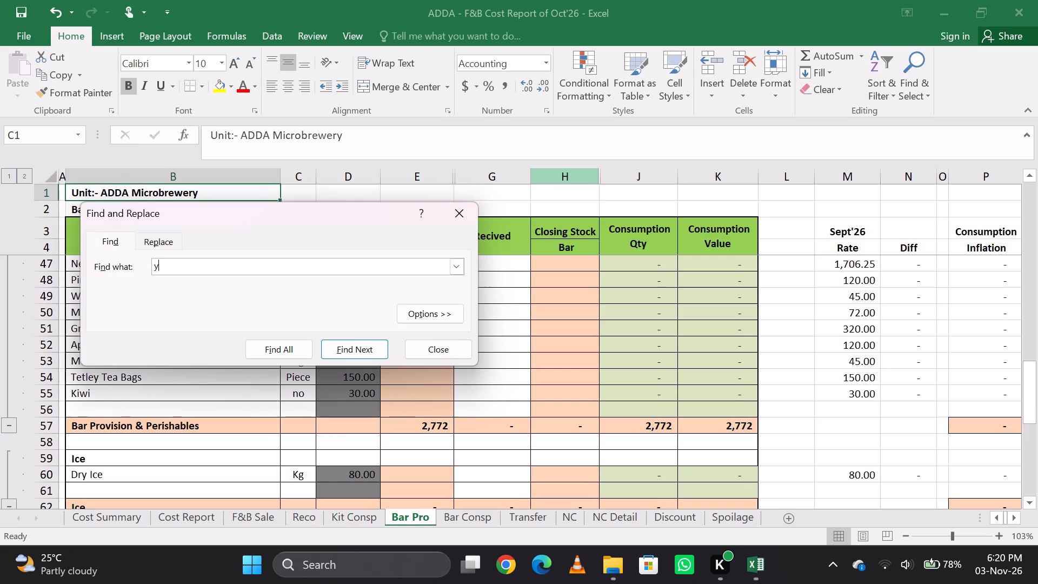
{"action": "key", "text": "Return"}
{"action": "key", "text": "Escape"}
Insert a blank row directly below Monin Peach in the Crush & Syrup section.
{"action": "key", "text": "Down"}
{"action": "key", "text": "Down"}
{"action": "key", "text": "Down"}
{"action": "key", "text": "Down"}
{"action": "key", "text": "Down"}
{"action": "key", "text": "Down"}
{"action": "key", "text": "Down"}
{"action": "key", "text": "Down"}
{"action": "key", "text": "Down"}
{"action": "key", "text": "Down"}
{"action": "key", "text": "Down"}
{"action": "key", "text": "Down"}
{"action": "key", "text": "Down"}
{"action": "key", "text": "Down"}
{"action": "key", "text": "Down"}
{"action": "key", "text": "Down"}
{"action": "key", "text": "Down"}
{"action": "key", "text": "Down"}
{"action": "key", "text": "Down"}
{"action": "key", "text": "Down"}
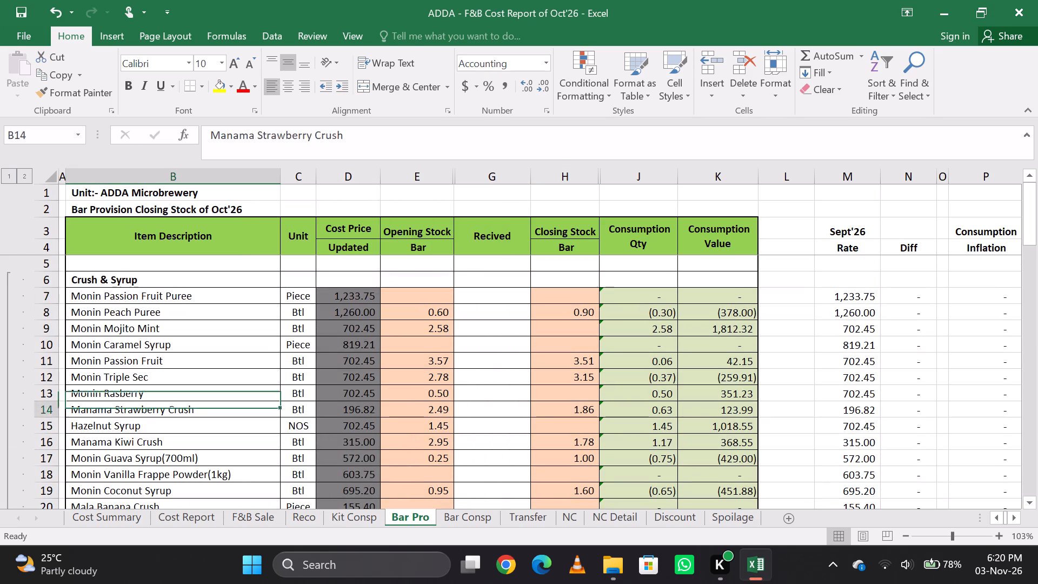
{"action": "key", "text": "Up"}
{"action": "key", "text": "Up"}
{"action": "key", "text": "Up"}
{"action": "key", "text": "Up"}
{"action": "key", "text": "Up"}
{"action": "key", "text": "Up"}
{"action": "key", "text": "Down"}
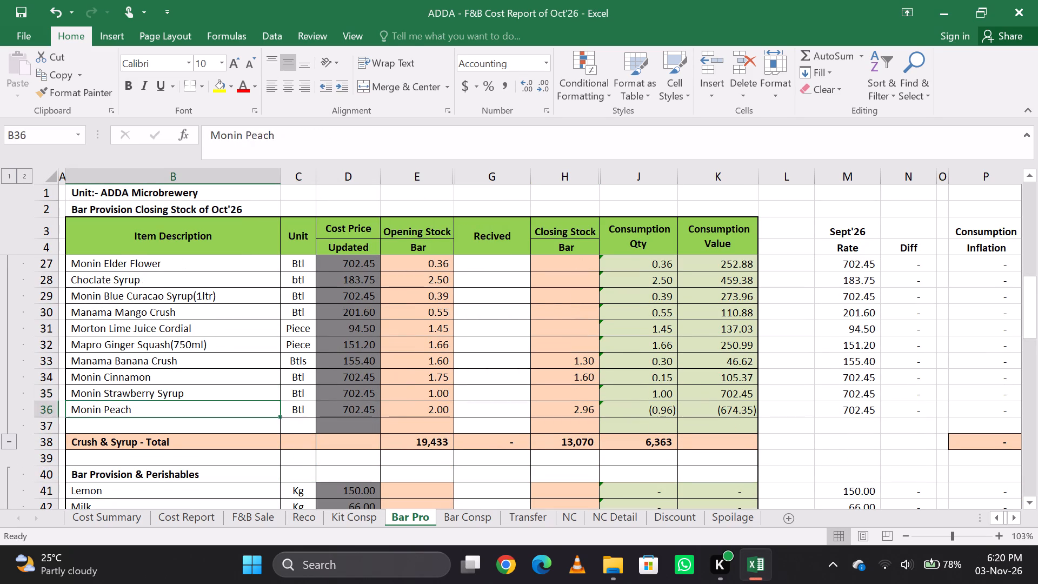
{"action": "key", "text": "Down"}
{"action": "key", "text": "shift+space"}
{"action": "key", "text": "ctrl+shift+equal"}
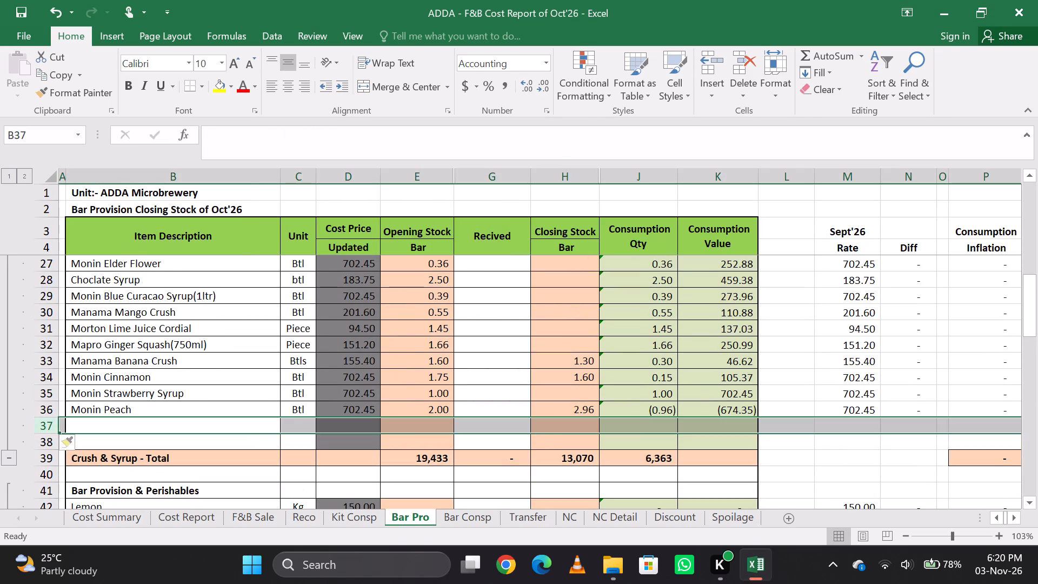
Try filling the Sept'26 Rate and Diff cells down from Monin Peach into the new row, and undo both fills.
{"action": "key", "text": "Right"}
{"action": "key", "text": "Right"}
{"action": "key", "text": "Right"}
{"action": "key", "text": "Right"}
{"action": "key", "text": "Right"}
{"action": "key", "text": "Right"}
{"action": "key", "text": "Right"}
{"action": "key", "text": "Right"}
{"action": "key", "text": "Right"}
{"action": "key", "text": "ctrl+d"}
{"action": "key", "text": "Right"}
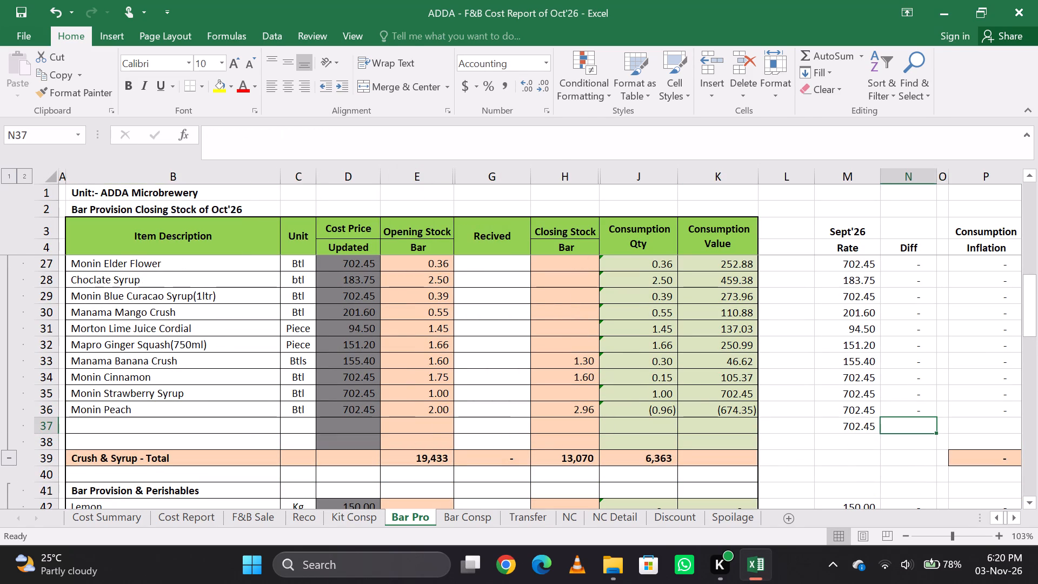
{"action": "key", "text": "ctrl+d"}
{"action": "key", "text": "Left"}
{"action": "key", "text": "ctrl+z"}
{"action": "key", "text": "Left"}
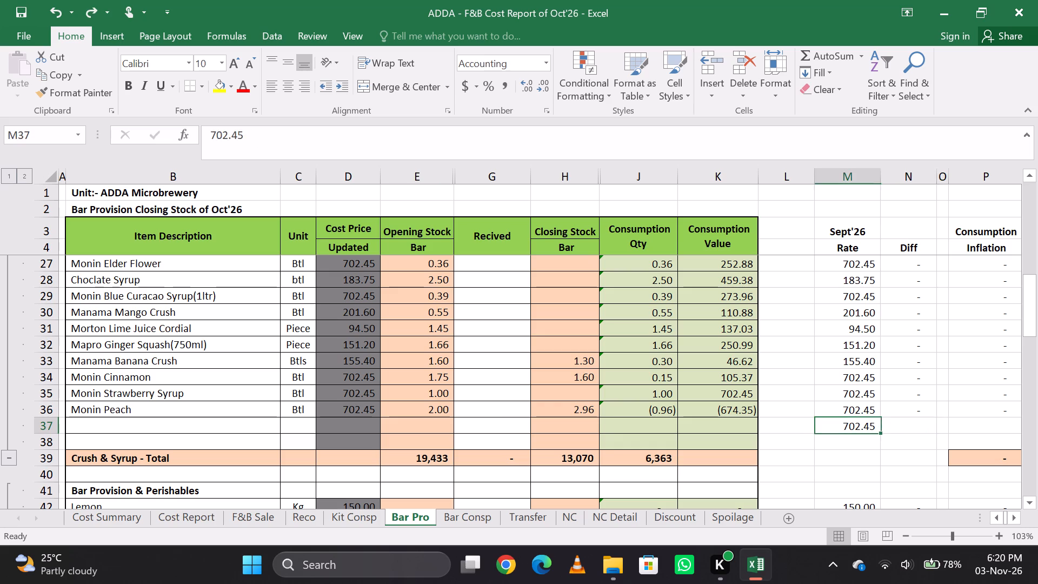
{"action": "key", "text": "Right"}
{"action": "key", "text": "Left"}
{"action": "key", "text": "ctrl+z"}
Fill the Diff and Consumption Inflation formulas down from Monin Peach into the new blank row.
{"action": "key", "text": "Right"}
{"action": "key", "text": "ctrl+d"}
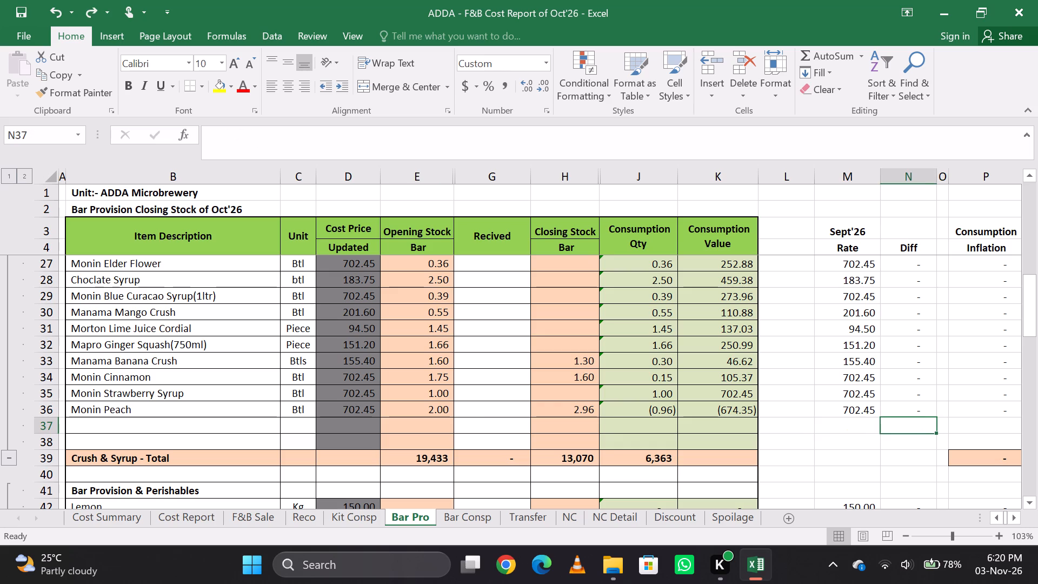
{"action": "key", "text": "Right"}
{"action": "key", "text": "ctrl+d"}
{"action": "key", "text": "Right"}
{"action": "key", "text": "ctrl+d"}
{"action": "key", "text": "Right"}
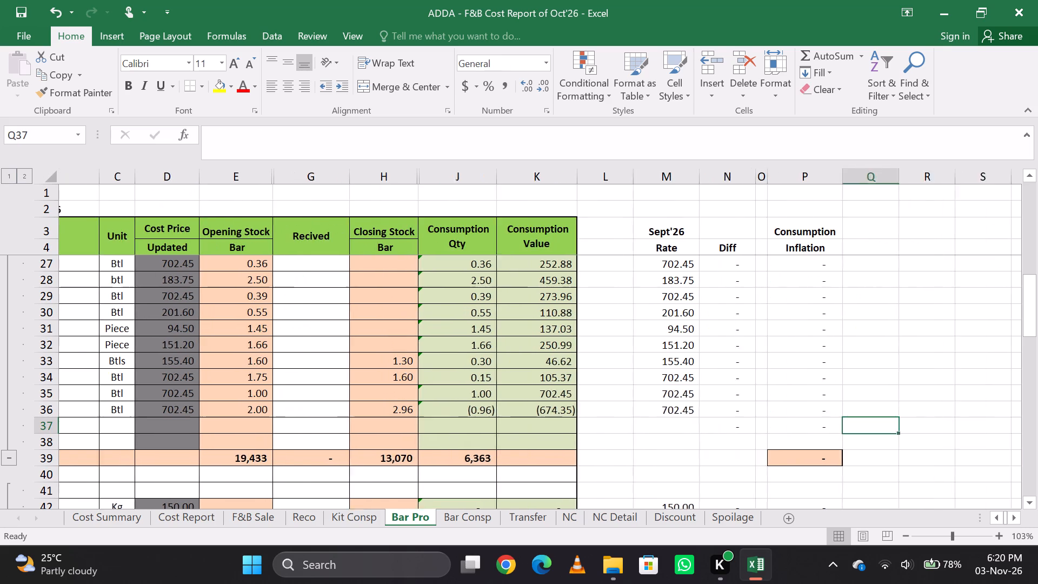
{"action": "key", "text": "Right"}
Enter Yuzu Puree as the item description in the new row and fill its Btl unit down from Monin Peach.
{"action": "key", "text": "Left"}
{"action": "key", "text": "Left"}
{"action": "key", "text": "Left"}
{"action": "key", "text": "Left"}
{"action": "key", "text": "Left"}
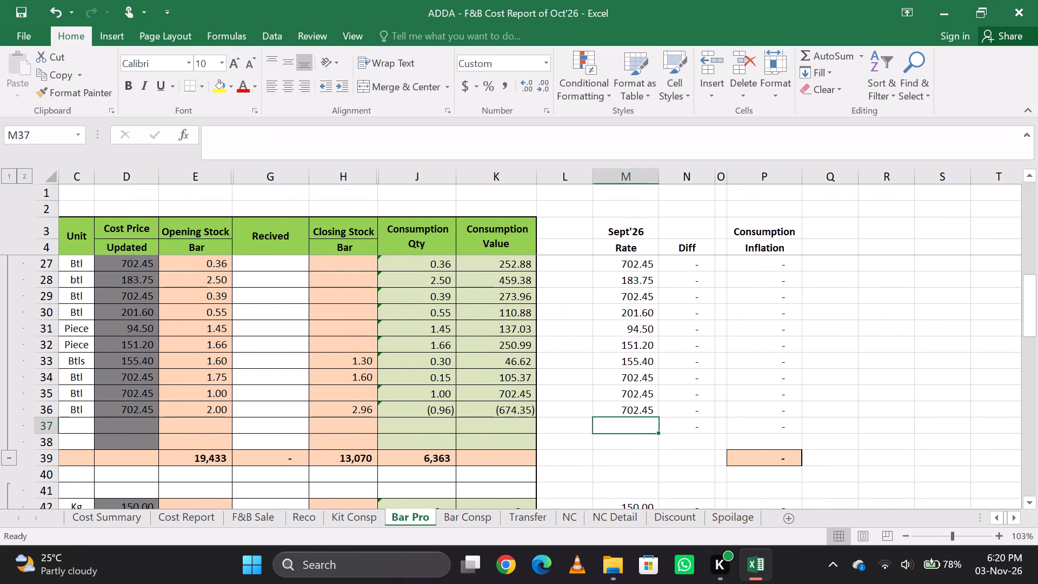
{"action": "key", "text": "Left"}
{"action": "key", "text": "Left"}
{"action": "key", "text": "Left"}
{"action": "key", "text": "Left"}
{"action": "key", "text": "Left"}
{"action": "key", "text": "Left"}
{"action": "key", "text": "Left"}
{"action": "key", "text": "Left"}
{"action": "key", "text": "Left"}
{"action": "key", "text": "Left"}
{"action": "key", "text": "Left"}
{"action": "key", "text": "Left"}
{"action": "key", "text": "Left"}
{"action": "key", "text": "Left"}
{"action": "key", "text": "Left"}
{"action": "key", "text": "Left"}
{"action": "key", "text": "Left"}
{"action": "key", "text": "Left"}
{"action": "key", "text": "Left"}
{"action": "key", "text": "Left"}
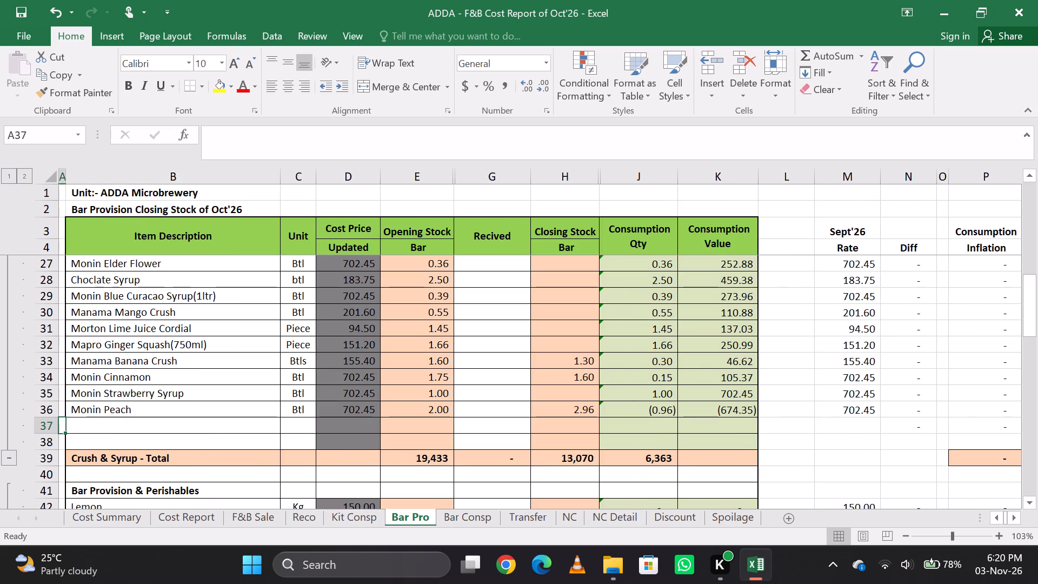
{"action": "key", "text": "Right"}
{"action": "key", "text": "Right"}
{"action": "key", "text": "Left"}
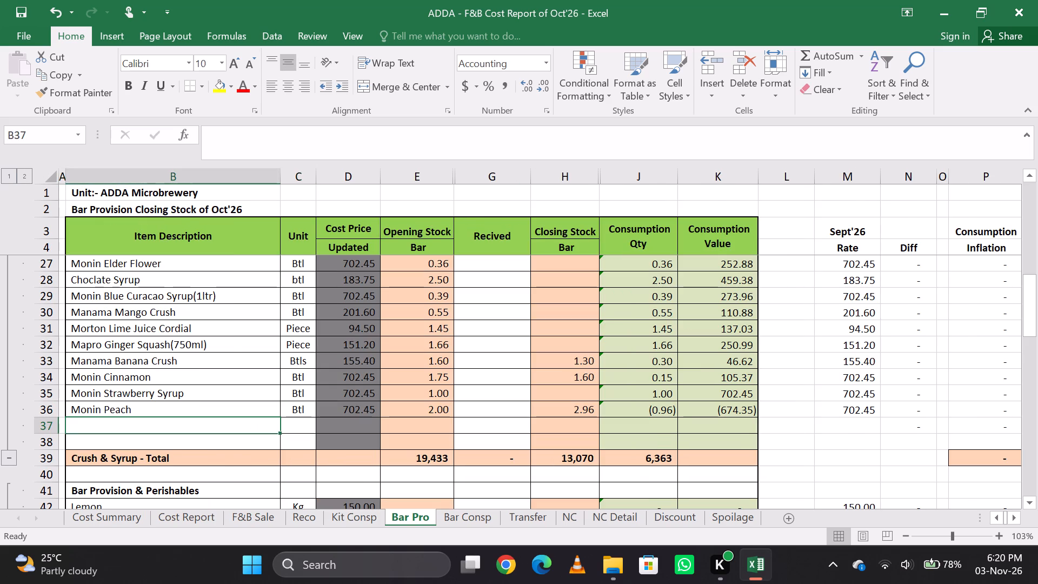
{"action": "key", "text": "Right"}
{"action": "key", "text": "Left"}
{"action": "key", "text": "Right"}
{"action": "key", "text": "Left"}
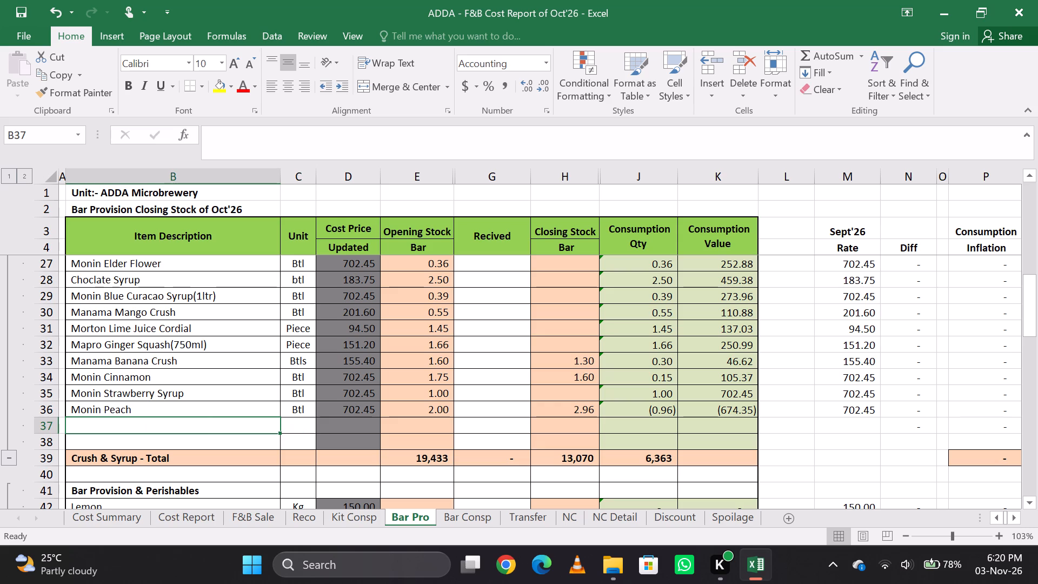
{"action": "key", "text": "Right"}
{"action": "key", "text": "Left"}
{"action": "type", "text": "yu"}
{"action": "key", "text": "BackSpace"}
{"action": "key", "text": "BackSpace"}
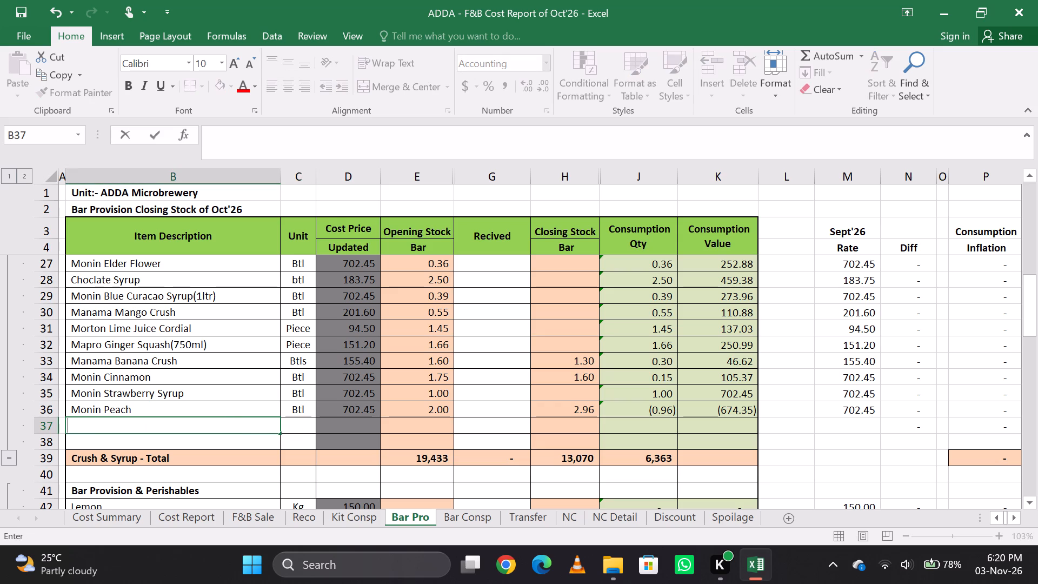
{"action": "key", "text": "shift+t"}
{"action": "key", "text": "shift+BackSpace"}
{"action": "key", "text": "shift+y"}
{"action": "type", "text": "uzu Pureee"}
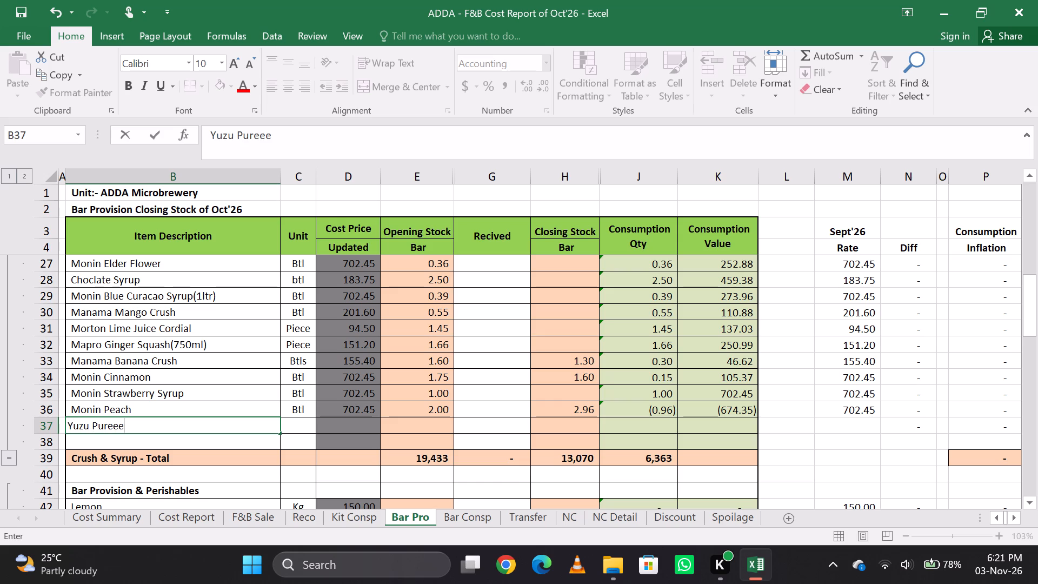
{"action": "key", "text": "BackSpace"}
{"action": "key", "text": "Tab"}
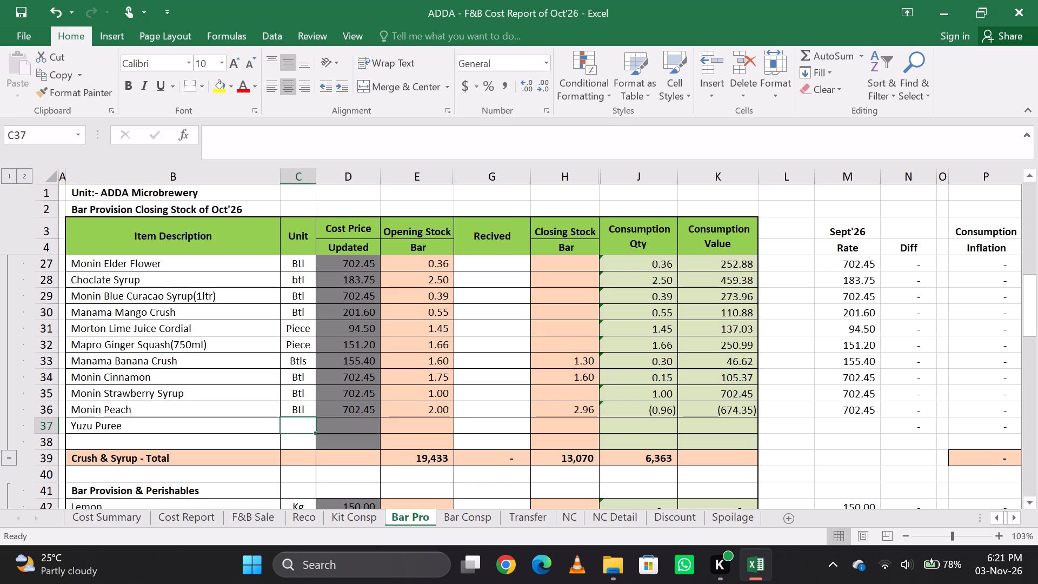
{"action": "key", "text": "ctrl+d"}
Set the bar closing stock of Yuzu Puree to 0.85.
{"action": "key", "text": "Right"}
{"action": "key", "text": "Right"}
{"action": "key", "text": "Right"}
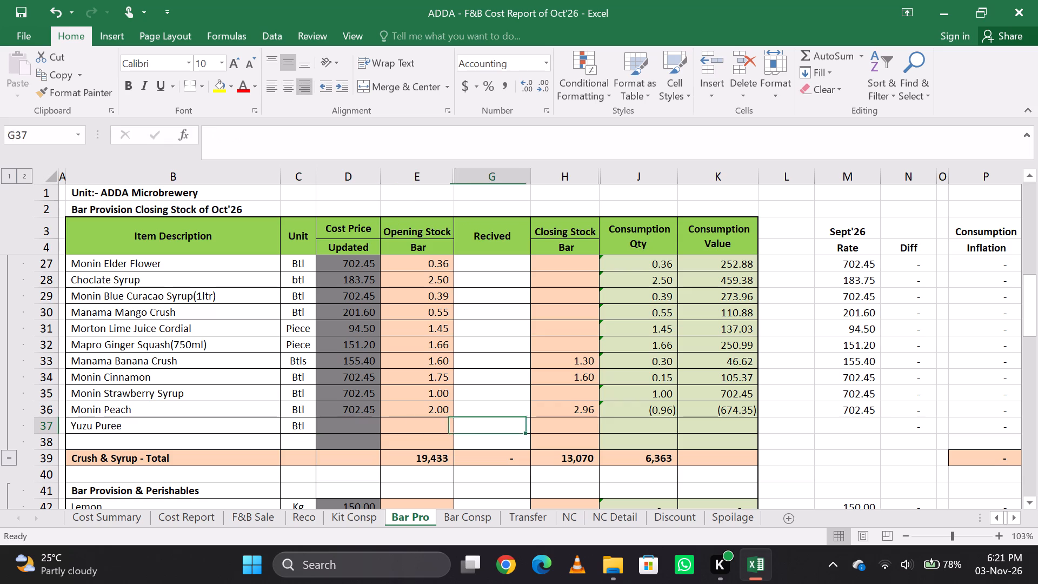
{"action": "key", "text": "Right"}
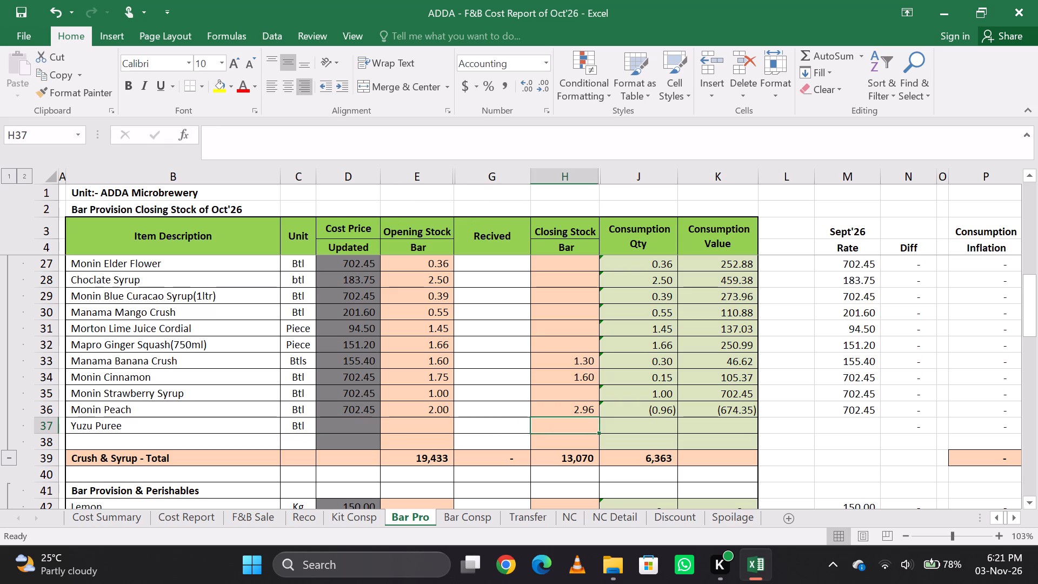
{"action": "type", "text": ".85"}
{"action": "key", "text": "Return"}
Fill the Consumption Qty and Consumption Value formulas down from Monin Peach into the Yuzu Puree row.
{"action": "key", "text": "Up"}
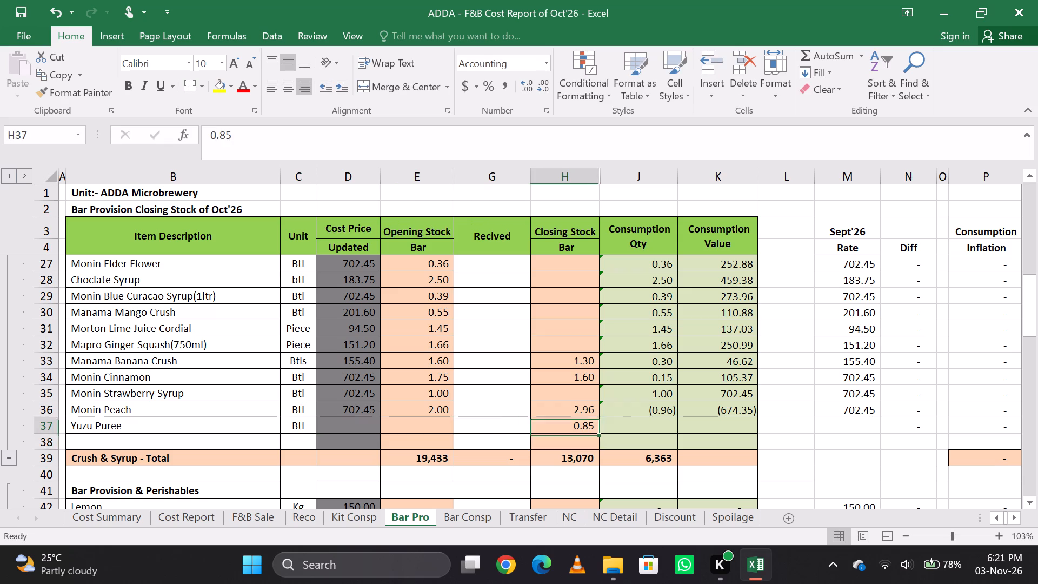
{"action": "key", "text": "Right"}
{"action": "key", "text": "ctrl+d"}
{"action": "key", "text": "Right"}
{"action": "key", "text": "ctrl+d"}
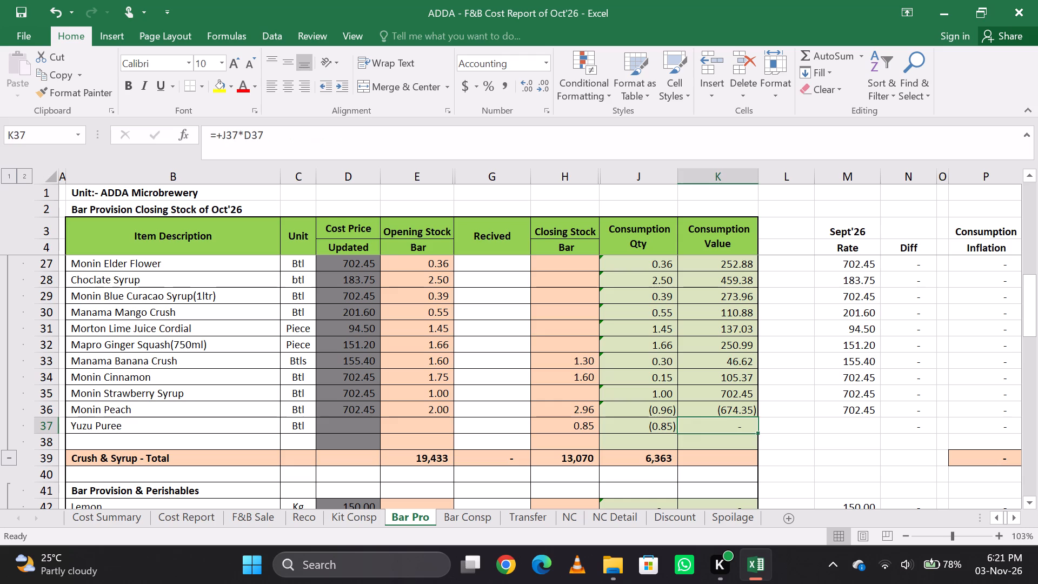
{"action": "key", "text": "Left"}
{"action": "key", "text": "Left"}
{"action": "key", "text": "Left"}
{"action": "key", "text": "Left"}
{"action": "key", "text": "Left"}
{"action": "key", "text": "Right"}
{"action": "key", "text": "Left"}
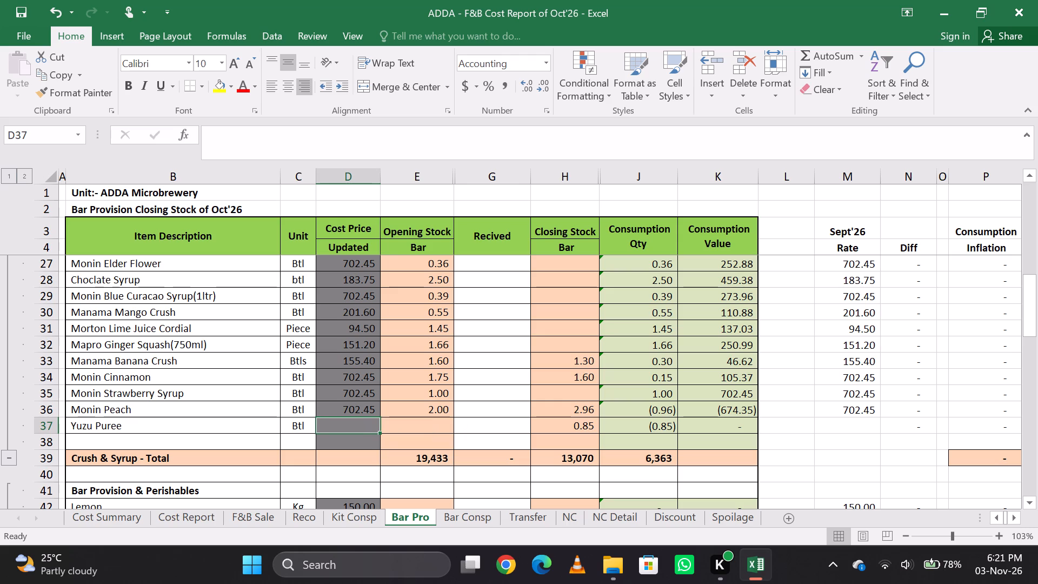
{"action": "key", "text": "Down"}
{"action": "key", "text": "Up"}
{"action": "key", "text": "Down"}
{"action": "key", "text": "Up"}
Set the bar closing stock of Monin Elder Flower to 0.30.
{"action": "key", "text": "Right"}
{"action": "key", "text": "Right"}
{"action": "key", "text": "Right"}
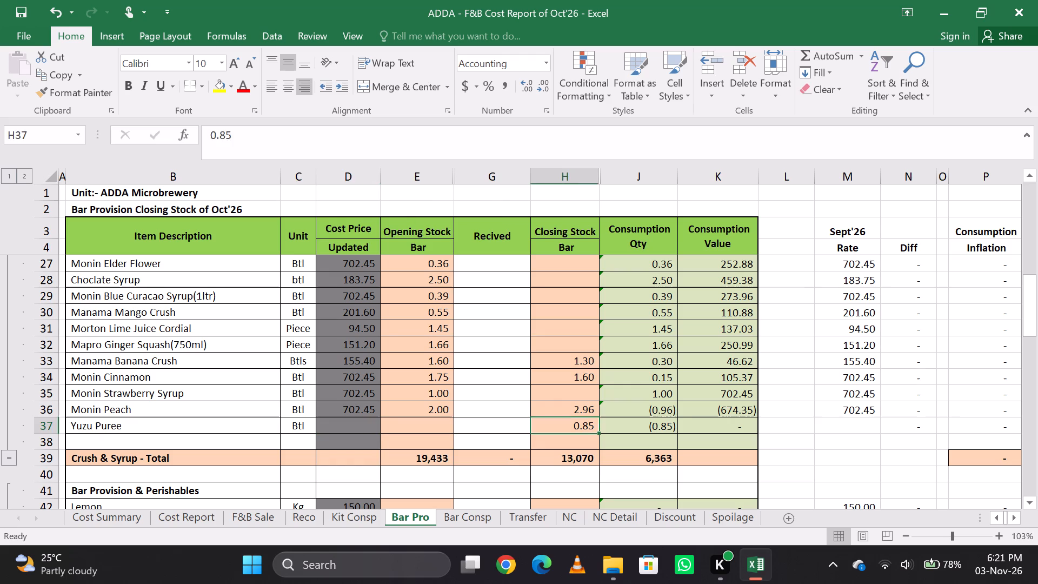
{"action": "key", "text": "Up"}
{"action": "key", "text": "Up"}
{"action": "key", "text": "Up"}
{"action": "key", "text": "Up"}
{"action": "key", "text": "Up"}
{"action": "key", "text": "Up"}
{"action": "key", "text": "Up"}
{"action": "key", "text": "Up"}
{"action": "key", "text": "Up"}
{"action": "key", "text": "Up"}
{"action": "key", "text": "Up"}
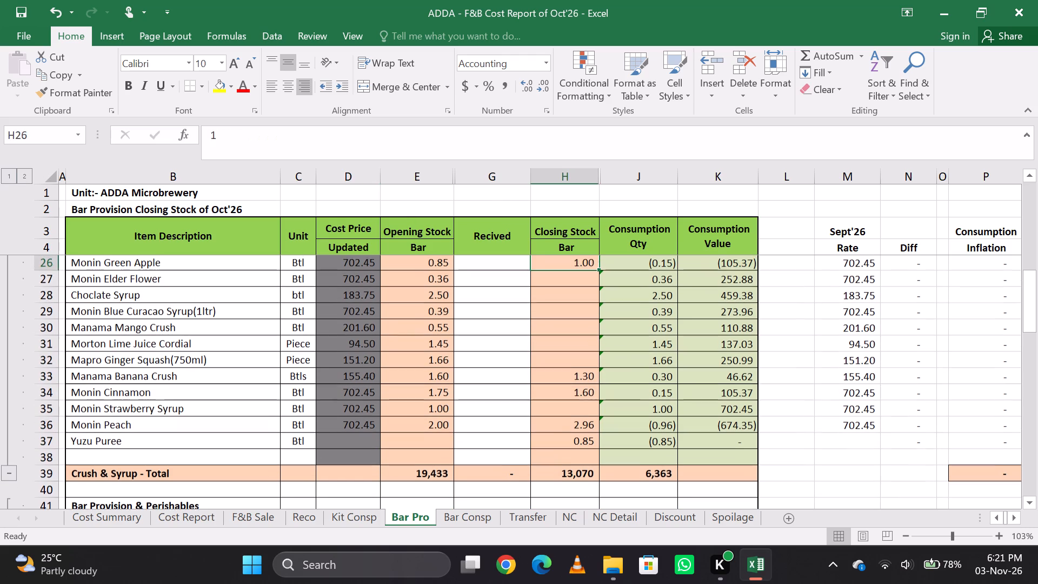
{"action": "key", "text": "Down"}
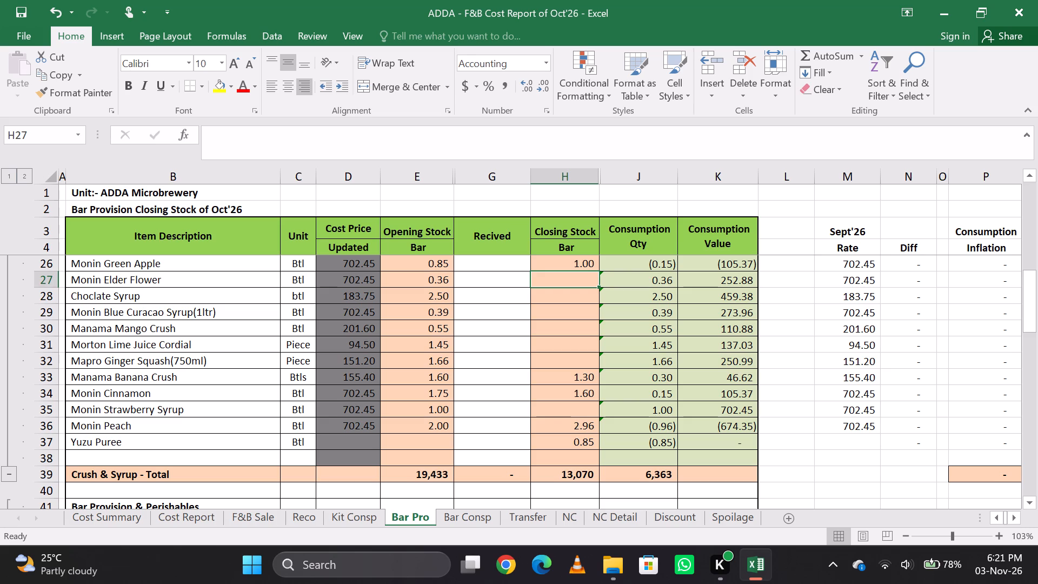
{"action": "key", "text": "Down"}
{"action": "key", "text": "Up"}
{"action": "type", "text": ".3"}
{"action": "key", "text": "Return"}
{"action": "key", "text": "Down"}
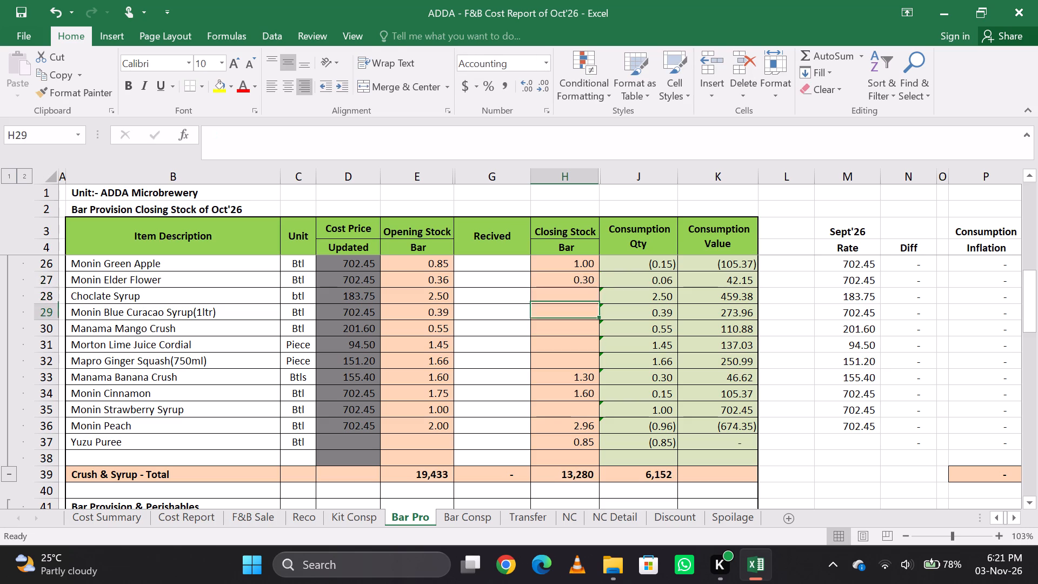
{"action": "key", "text": "Up"}
{"action": "key", "text": "Up"}
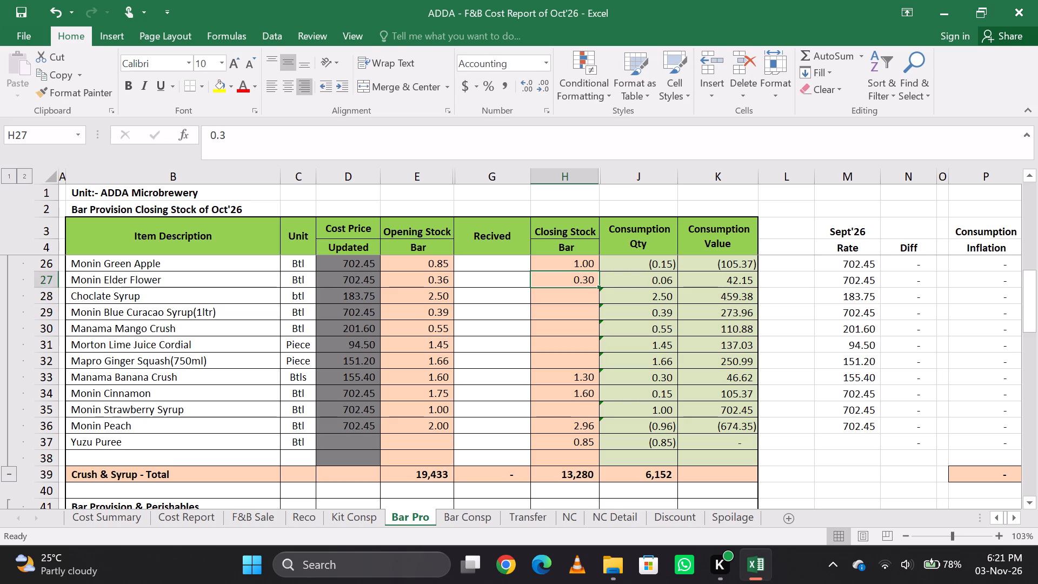
Search the sheet for "ging" to find Monin Ginger Syrup(700ml) and set its bar closing stock to 0.21.
{"action": "key", "text": "ctrl+f"}
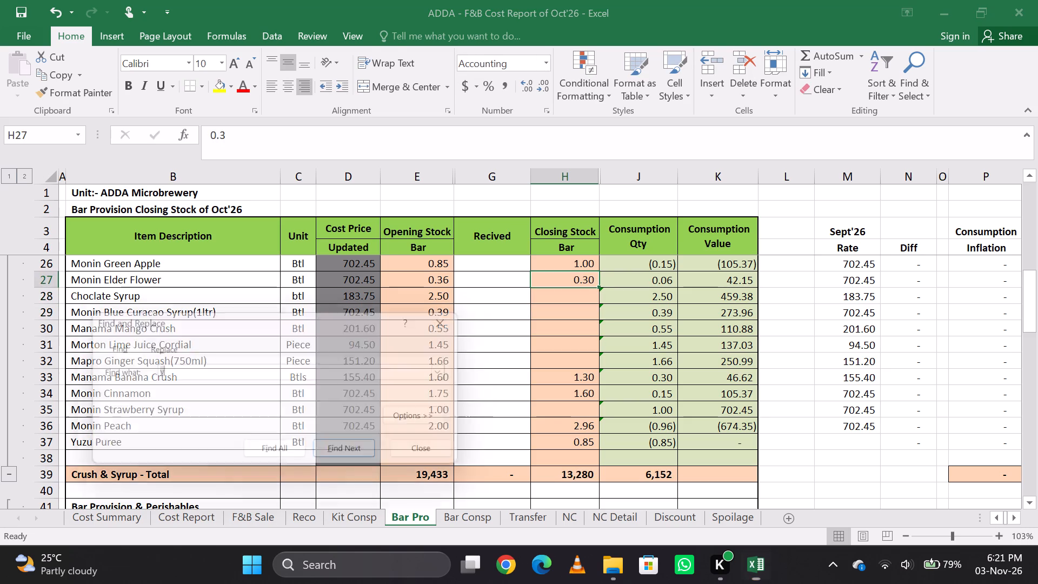
{"action": "type", "text": "ging"}
{"action": "key", "text": "Return"}
{"action": "key", "text": "Escape"}
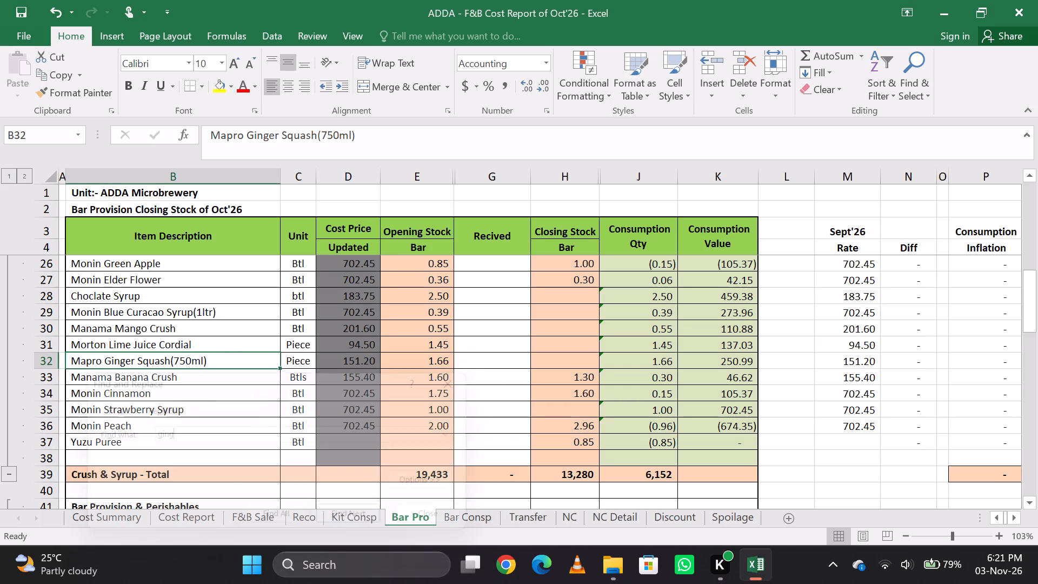
{"action": "key", "text": "ctrl+f"}
{"action": "key", "text": "Return"}
{"action": "key", "text": "Escape"}
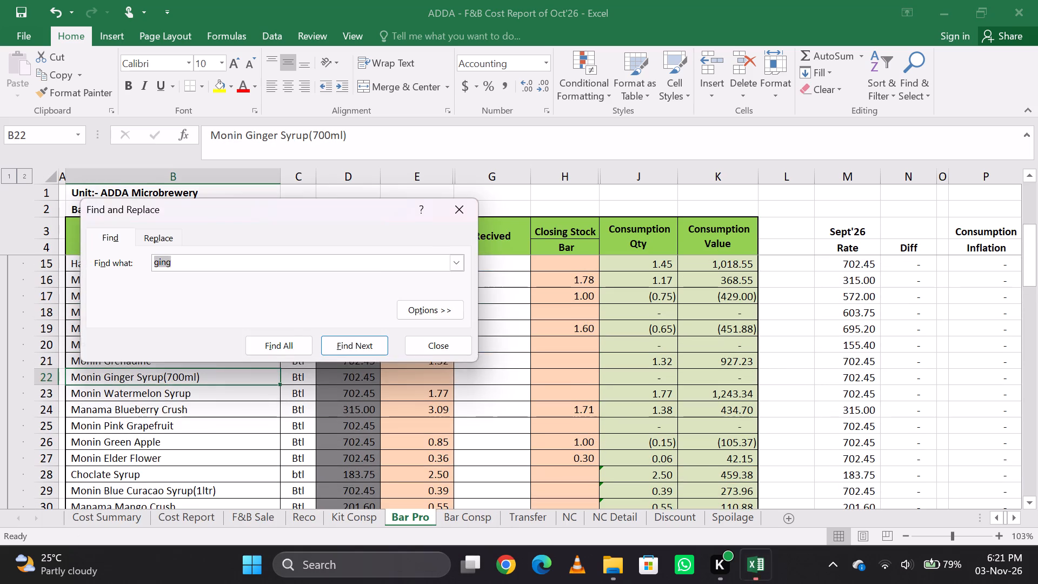
{"action": "key", "text": "Right"}
{"action": "key", "text": "Right"}
{"action": "key", "text": "Right"}
{"action": "key", "text": "Right"}
{"action": "key", "text": "Right"}
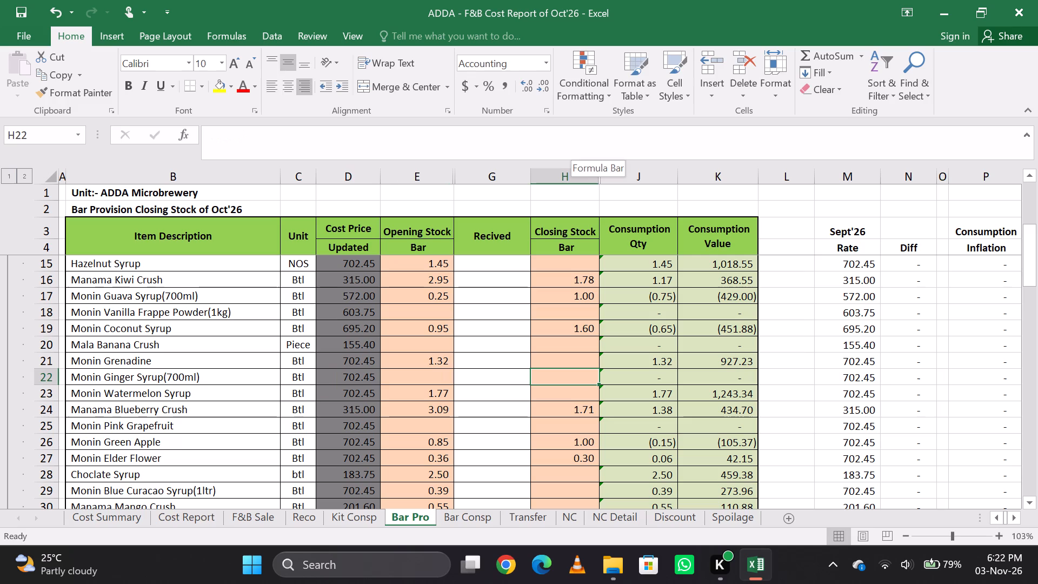
{"action": "type", "text": ".21"}
{"action": "key", "text": "Return"}
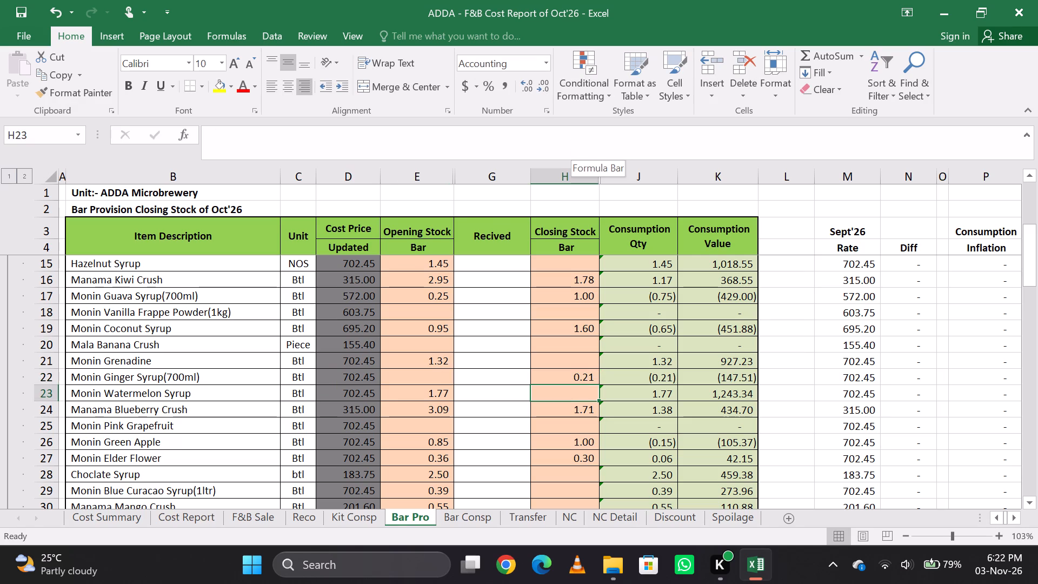
Search for "ging" again to find Mapro Ginger Squash(750ml) and set its bar closing stock to 0.45.
{"action": "key", "text": "ctrl+f"}
{"action": "key", "text": "BackSpace"}
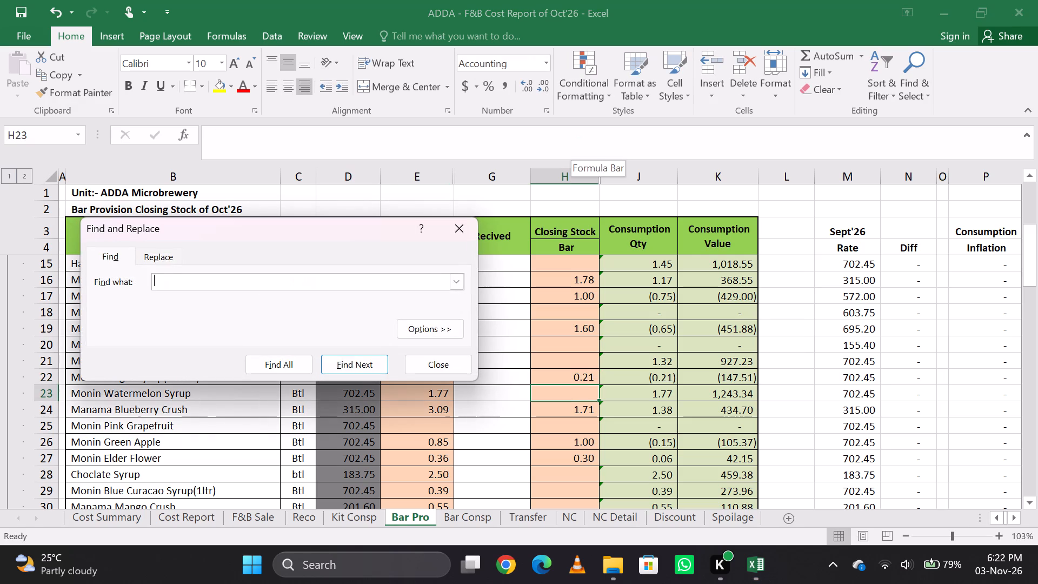
{"action": "type", "text": "gingr"}
{"action": "key", "text": "BackSpace"}
{"action": "key", "text": "Return"}
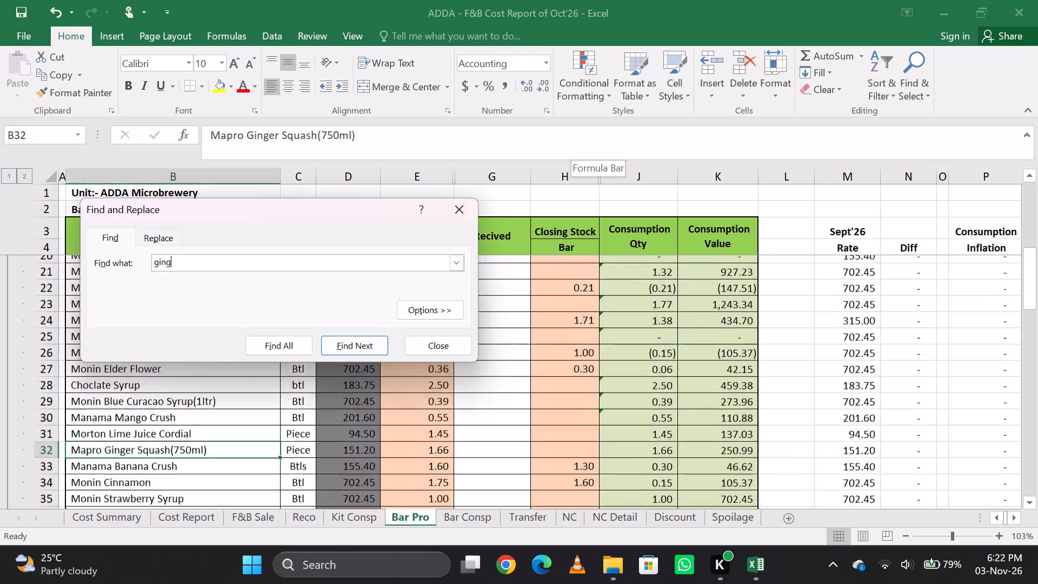
{"action": "key", "text": "Escape"}
{"action": "key", "text": "Right"}
{"action": "key", "text": "Right"}
{"action": "key", "text": "Right"}
{"action": "key", "text": "Right"}
{"action": "key", "text": "Right"}
{"action": "key", "text": "Right"}
{"action": "key", "text": "Right"}
{"action": "key", "text": "Left"}
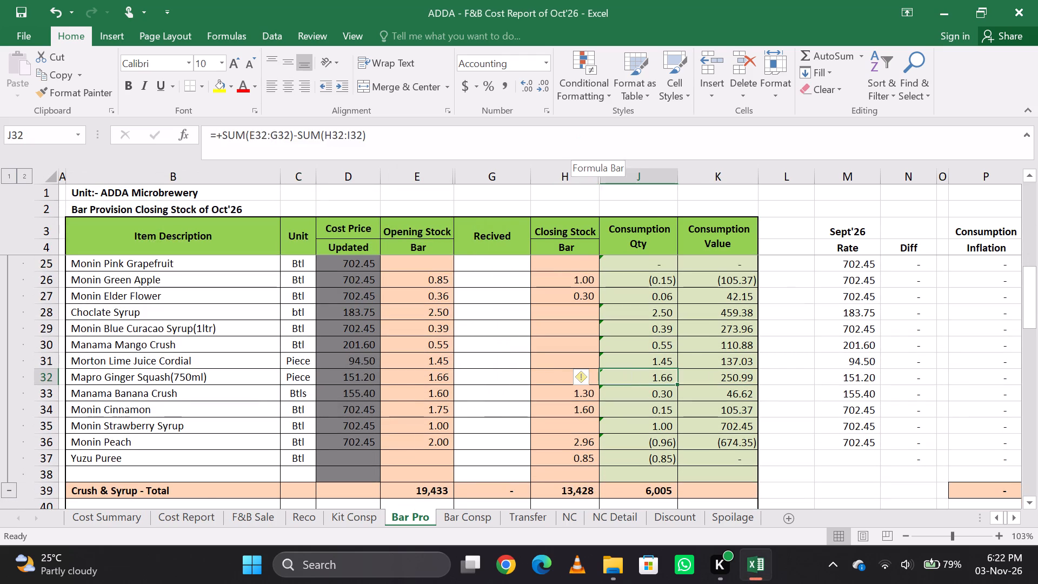
{"action": "key", "text": "Left"}
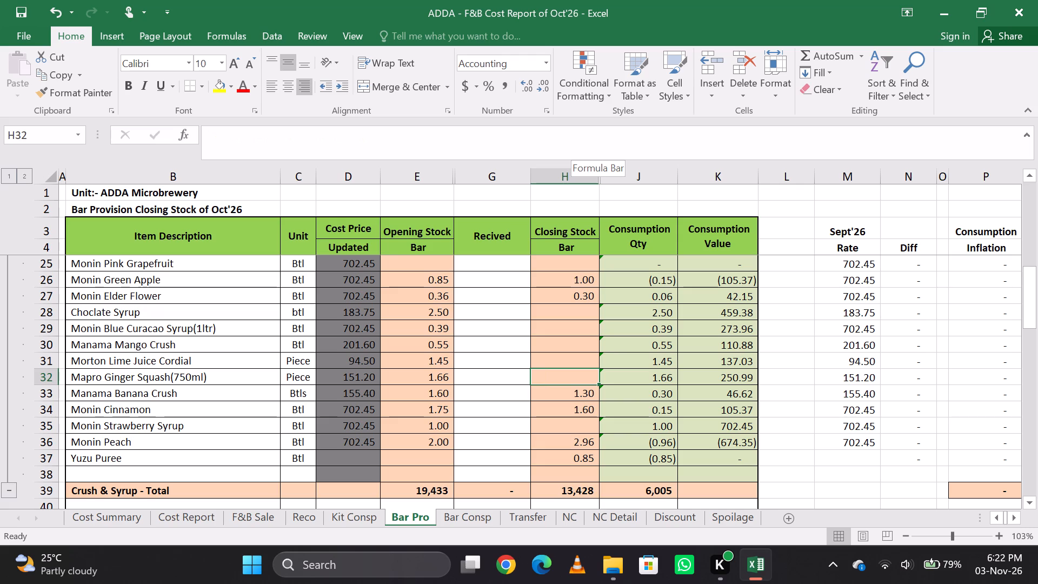
{"action": "type", "text": ".45"}
{"action": "key", "text": "Down"}
{"action": "key", "text": "Up"}
Search the sheet for "hez" to look for the hazelnut item.
{"action": "key", "text": "ctrl+f"}
{"action": "key", "text": "BackSpace"}
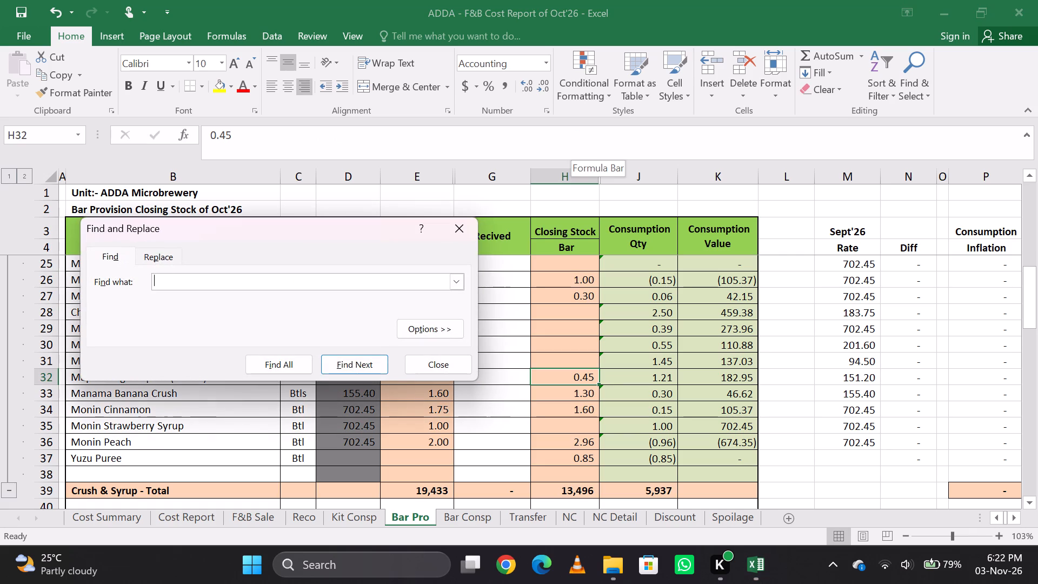
{"action": "type", "text": "hez"}
{"action": "key", "text": "Return"}
{"action": "key", "text": "Return"}
{"action": "key", "text": "BackSpace"}
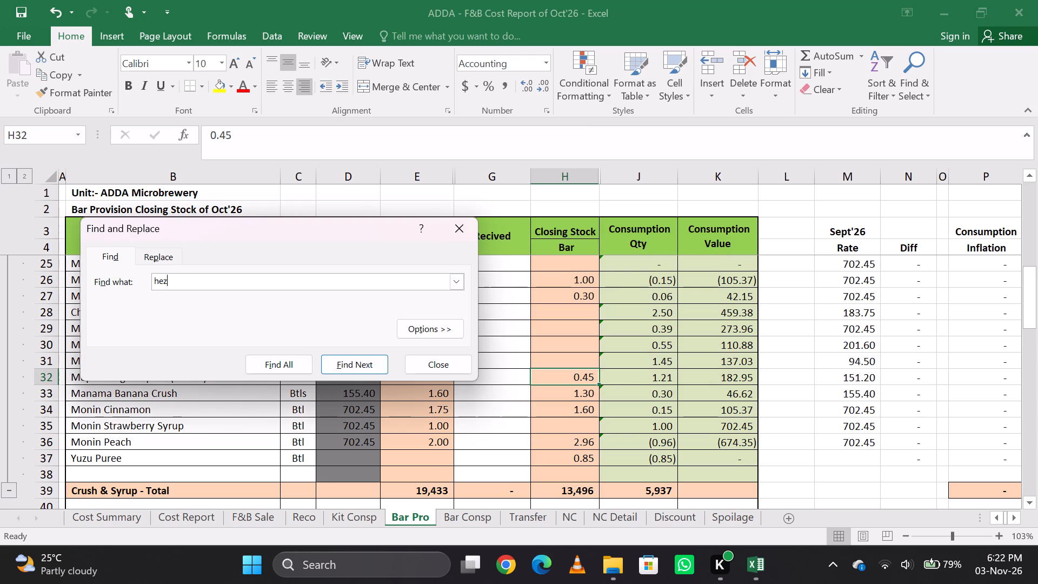
{"action": "key", "text": "Return"}
{"action": "key", "text": "Return"}
{"action": "key", "text": "BackSpace"}
{"action": "key", "text": "BackSpace"}
{"action": "key", "text": "Escape"}
{"action": "key", "text": "Down"}
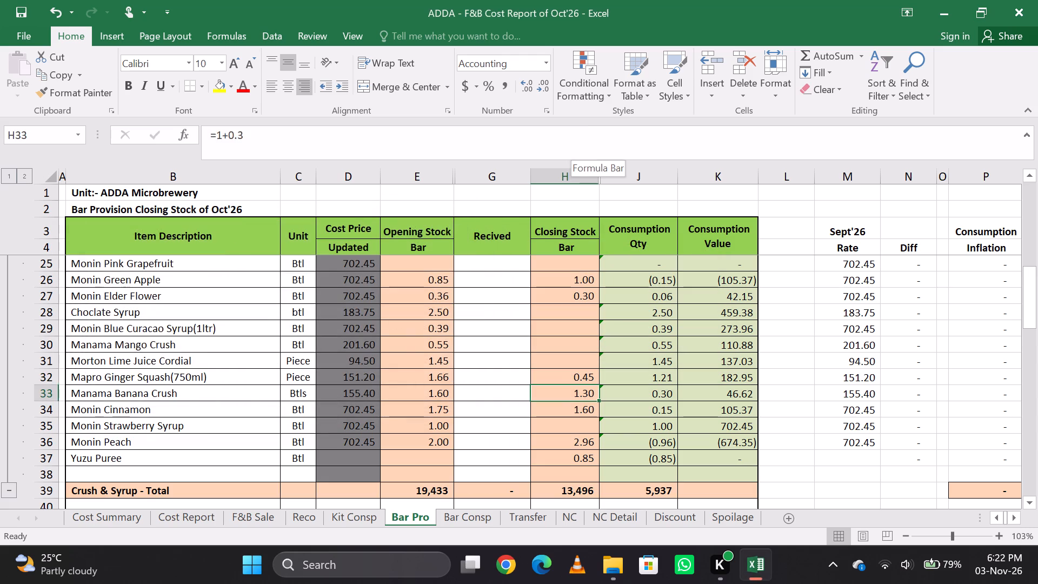
Look through the item descriptions of the Crush & Syrup section for the hazelnut item.
{"action": "key", "text": "Left"}
{"action": "key", "text": "Left"}
{"action": "key", "text": "Left"}
{"action": "key", "text": "Left"}
{"action": "key", "text": "Left"}
{"action": "key", "text": "Right"}
{"action": "key", "text": "Left"}
{"action": "key", "text": "Down"}
{"action": "key", "text": "Down"}
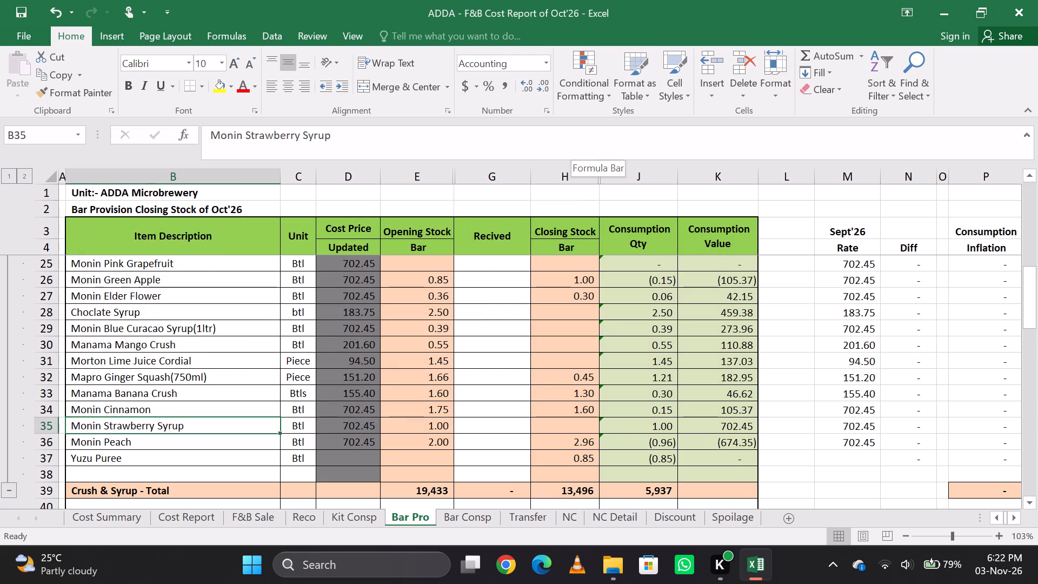
{"action": "key", "text": "Down"}
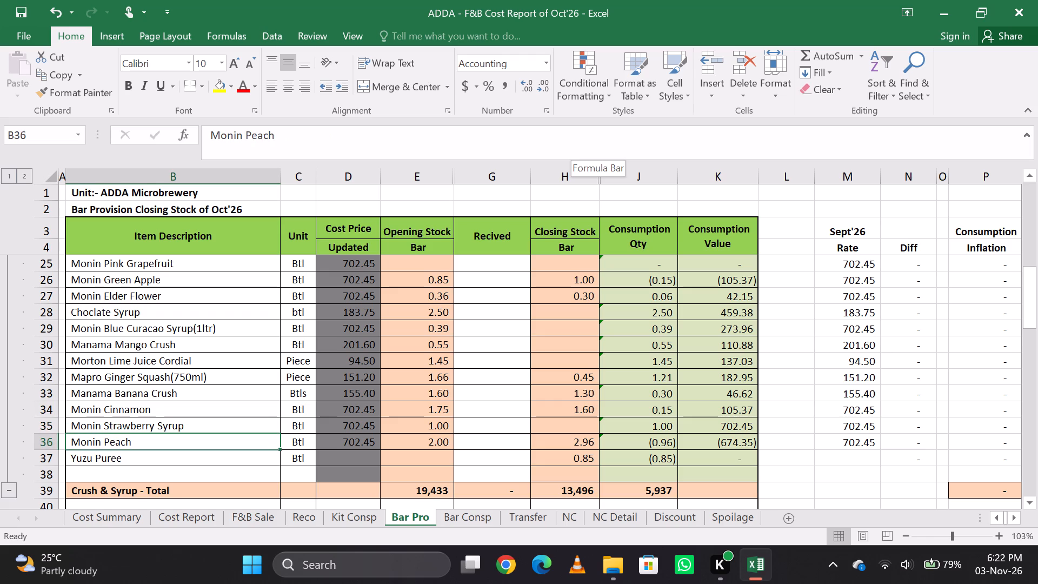
{"action": "key", "text": "Down"}
{"action": "key", "text": "Up"}
{"action": "key", "text": "Up"}
{"action": "key", "text": "Up"}
{"action": "key", "text": "Up"}
{"action": "key", "text": "Up"}
{"action": "key", "text": "Up"}
{"action": "key", "text": "Up"}
{"action": "key", "text": "Up"}
{"action": "key", "text": "Up"}
{"action": "key", "text": "Up"}
{"action": "key", "text": "Up"}
{"action": "key", "text": "Up"}
{"action": "key", "text": "Up"}
{"action": "key", "text": "Up"}
{"action": "key", "text": "Up"}
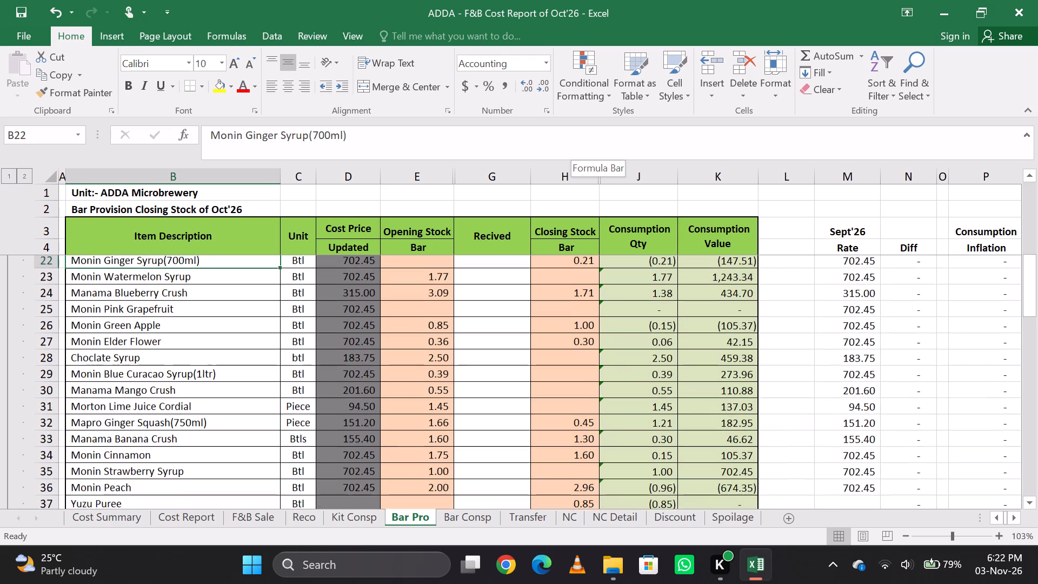
{"action": "key", "text": "Up"}
{"action": "key", "text": "Up"}
{"action": "key", "text": "Up"}
{"action": "key", "text": "Up"}
{"action": "key", "text": "Up"}
{"action": "key", "text": "Up"}
{"action": "key", "text": "Up"}
{"action": "key", "text": "Up"}
{"action": "key", "text": "Up"}
{"action": "key", "text": "Up"}
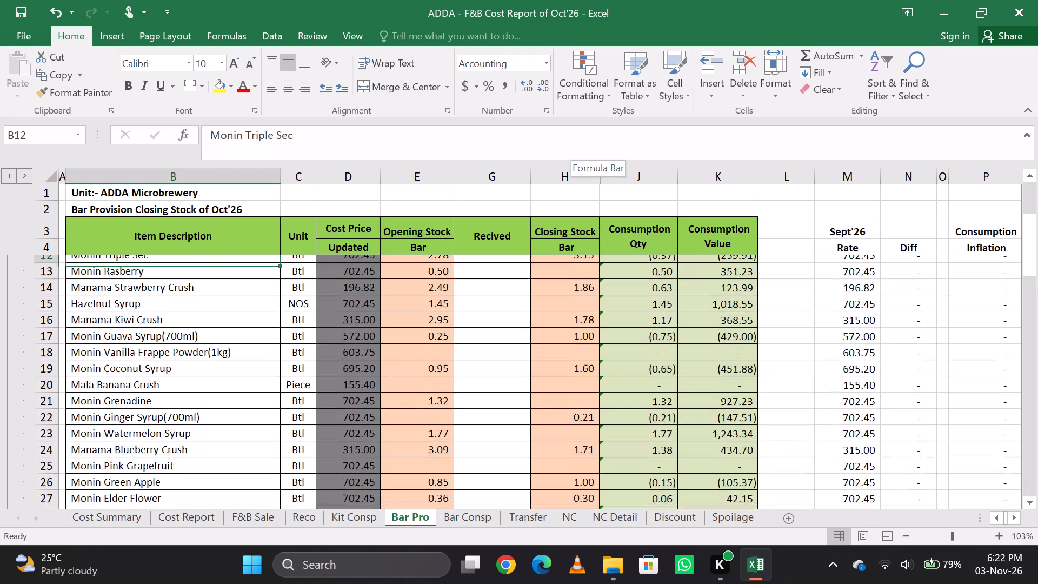
{"action": "key", "text": "Up"}
{"action": "key", "text": "Up"}
{"action": "key", "text": "Up"}
{"action": "key", "text": "Up"}
{"action": "key", "text": "Up"}
{"action": "key", "text": "Up"}
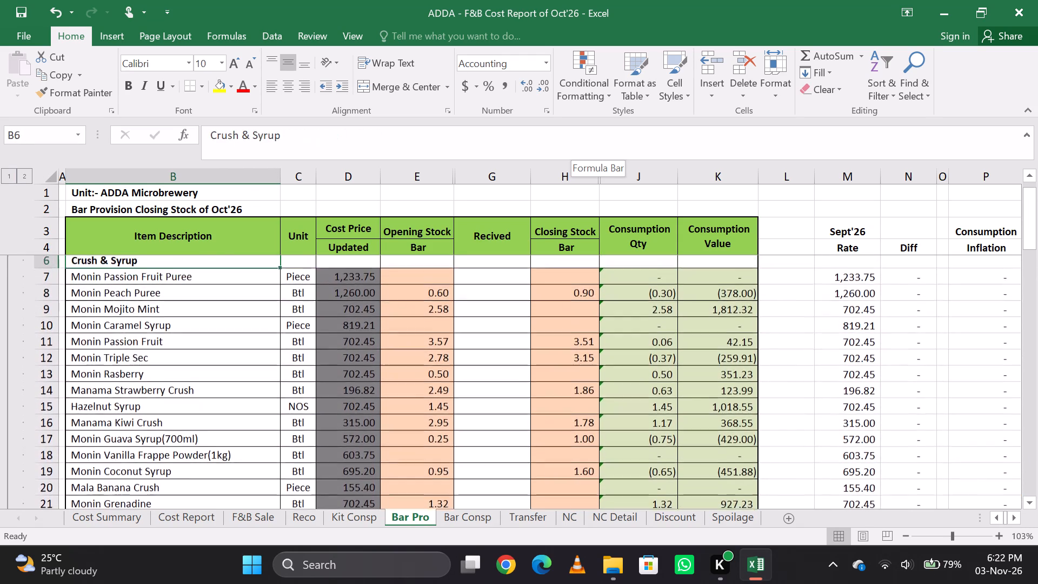
{"action": "key", "text": "Up"}
{"action": "key", "text": "Down"}
{"action": "key", "text": "Down"}
{"action": "key", "text": "Down"}
{"action": "key", "text": "Down"}
{"action": "key", "text": "Down"}
{"action": "key", "text": "Down"}
{"action": "key", "text": "Down"}
{"action": "key", "text": "Down"}
{"action": "key", "text": "Down"}
{"action": "key", "text": "Down"}
{"action": "key", "text": "Down"}
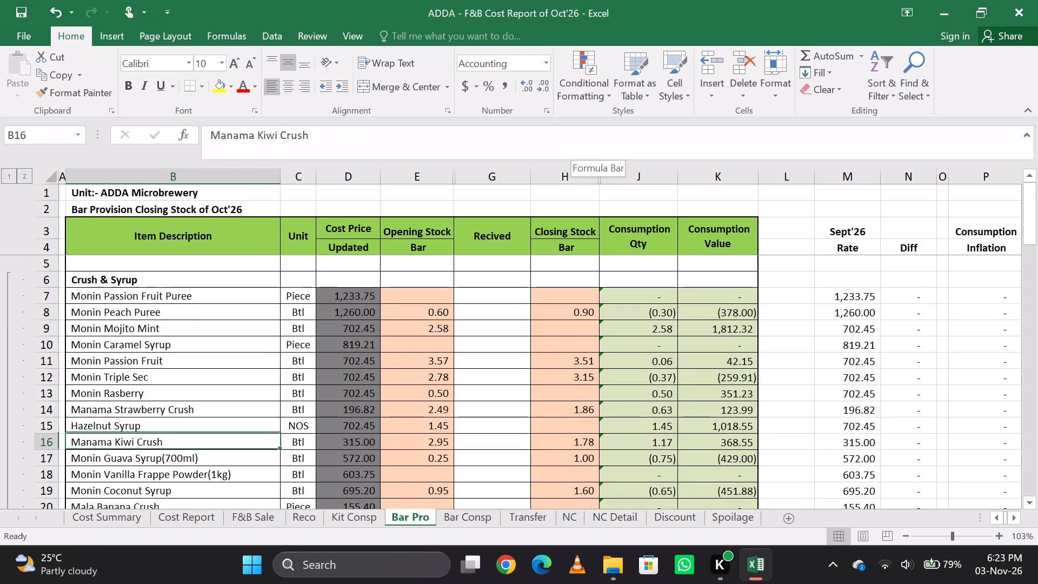
{"action": "key", "text": "Down"}
{"action": "key", "text": "Down"}
{"action": "key", "text": "Down"}
{"action": "key", "text": "Down"}
{"action": "key", "text": "Down"}
{"action": "key", "text": "Down"}
{"action": "key", "text": "Down"}
{"action": "key", "text": "Down"}
{"action": "key", "text": "Down"}
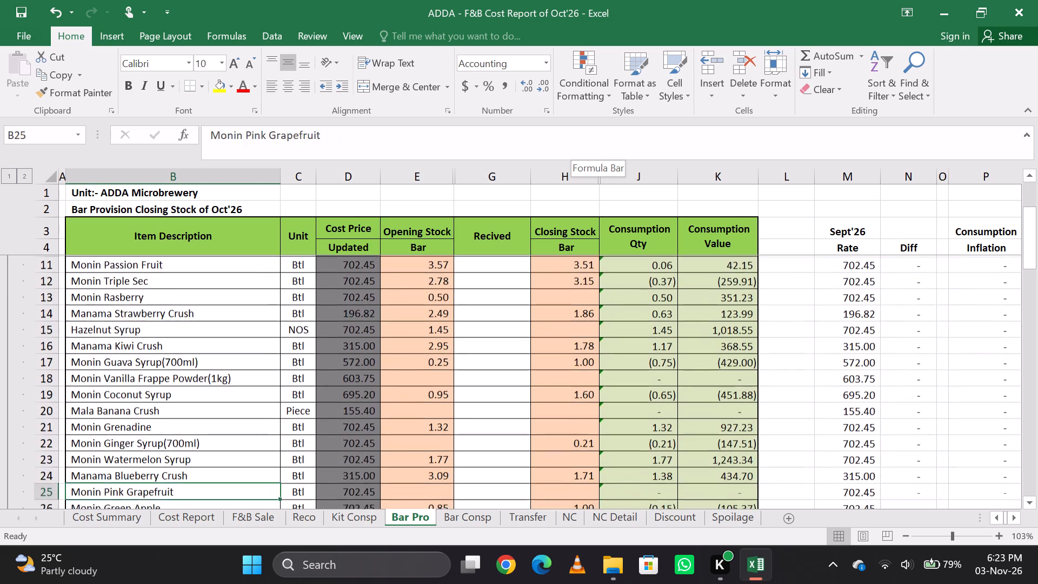
{"action": "key", "text": "Down"}
{"action": "key", "text": "Down"}
{"action": "key", "text": "Down"}
{"action": "key", "text": "Down"}
{"action": "key", "text": "Down"}
{"action": "key", "text": "Down"}
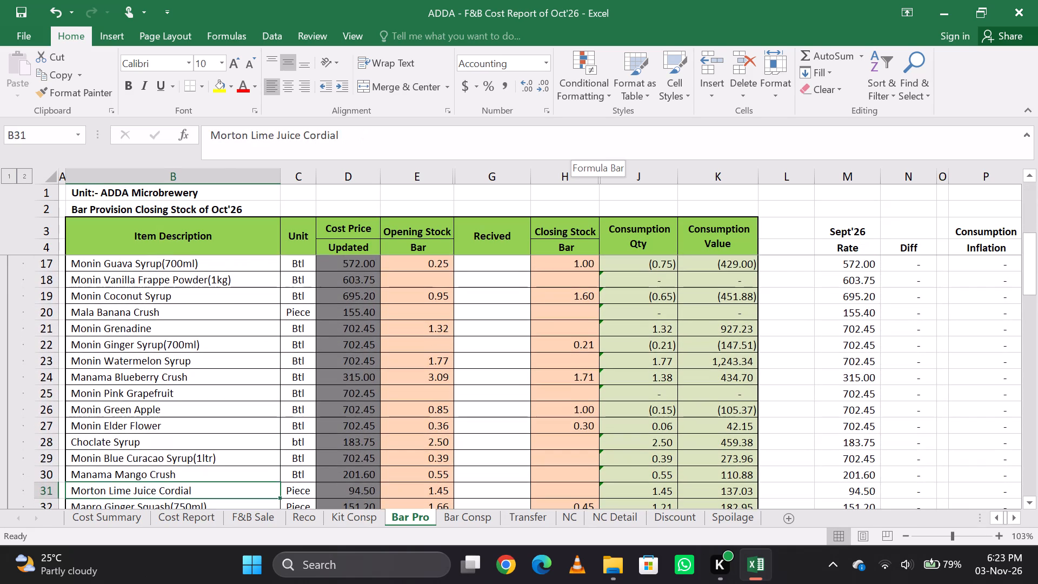
{"action": "key", "text": "Down"}
{"action": "key", "text": "Down"}
{"action": "key", "text": "Down"}
{"action": "key", "text": "Down"}
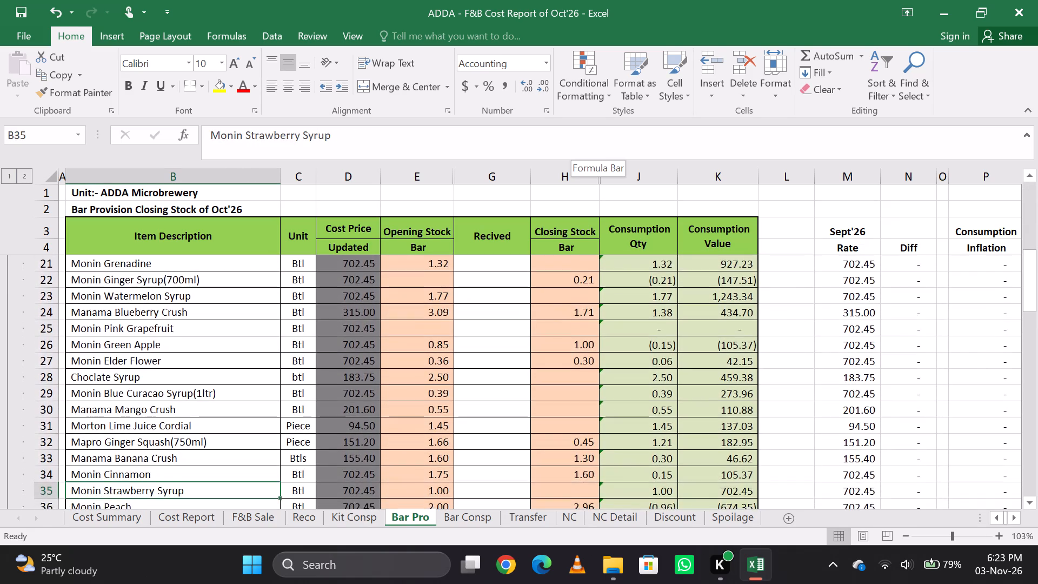
{"action": "key", "text": "Down"}
{"action": "key", "text": "Down"}
{"action": "key", "text": "Down"}
{"action": "key", "text": "Down"}
{"action": "key", "text": "Up"}
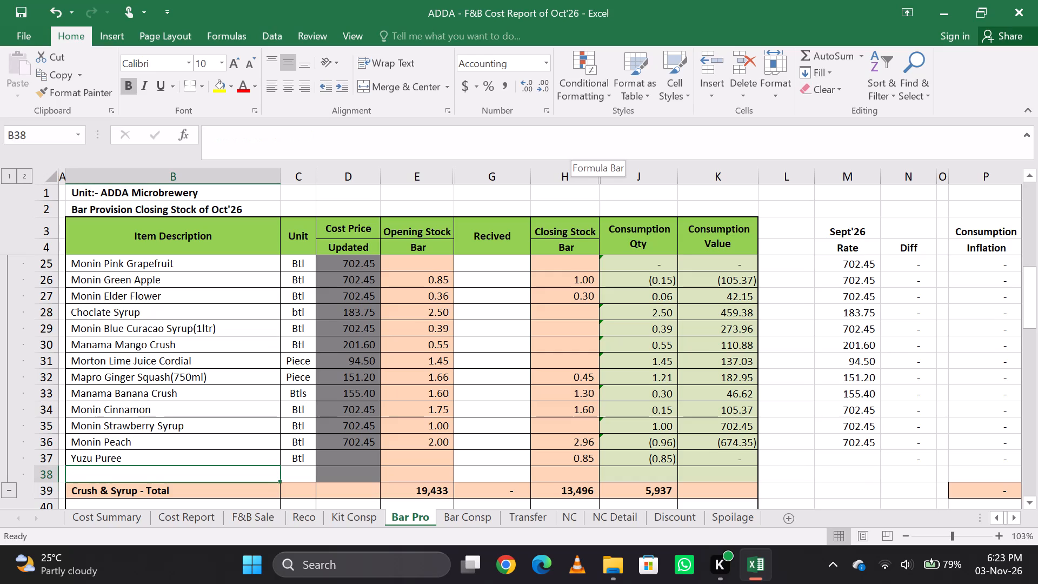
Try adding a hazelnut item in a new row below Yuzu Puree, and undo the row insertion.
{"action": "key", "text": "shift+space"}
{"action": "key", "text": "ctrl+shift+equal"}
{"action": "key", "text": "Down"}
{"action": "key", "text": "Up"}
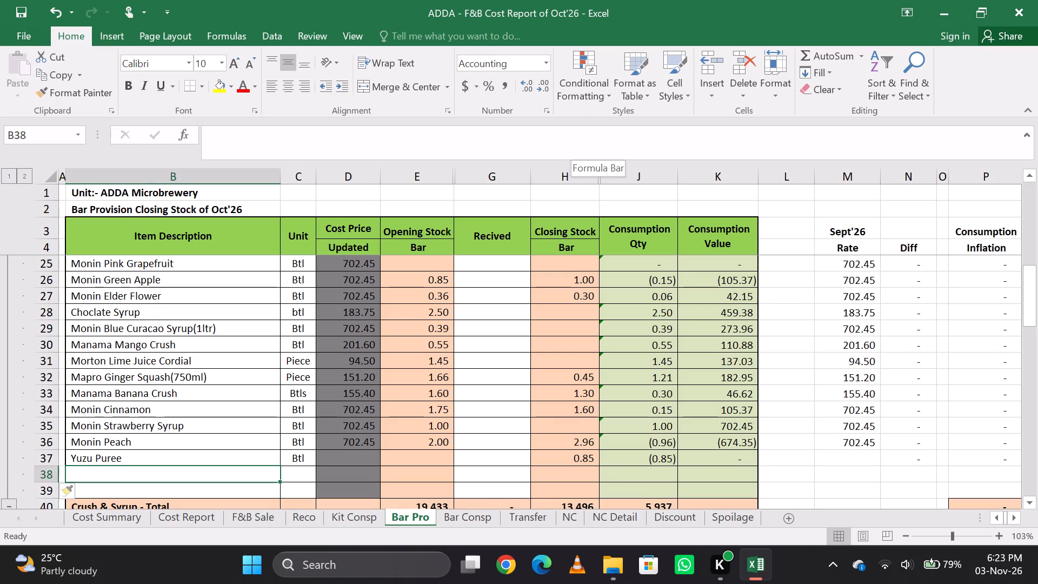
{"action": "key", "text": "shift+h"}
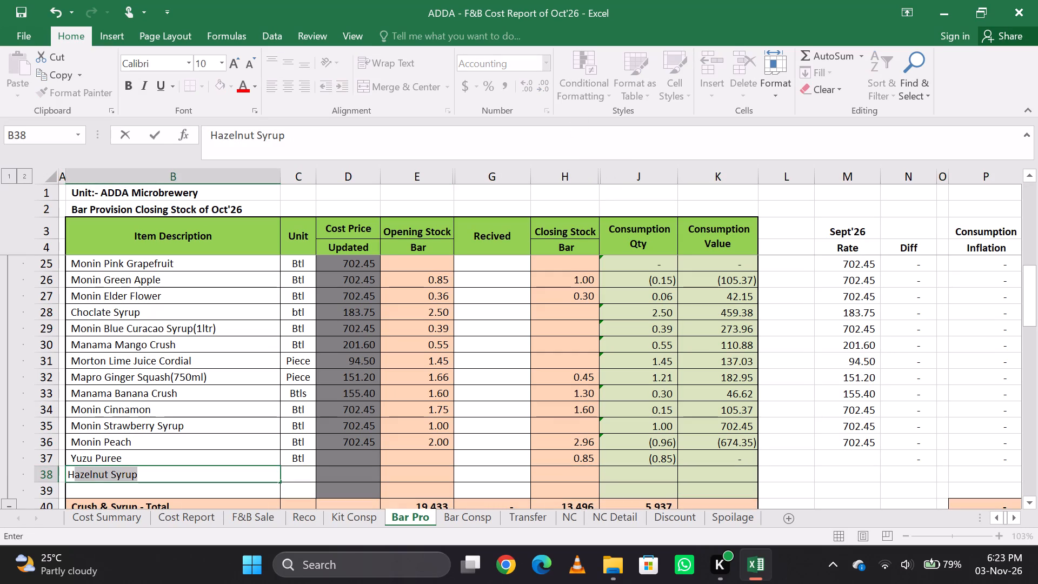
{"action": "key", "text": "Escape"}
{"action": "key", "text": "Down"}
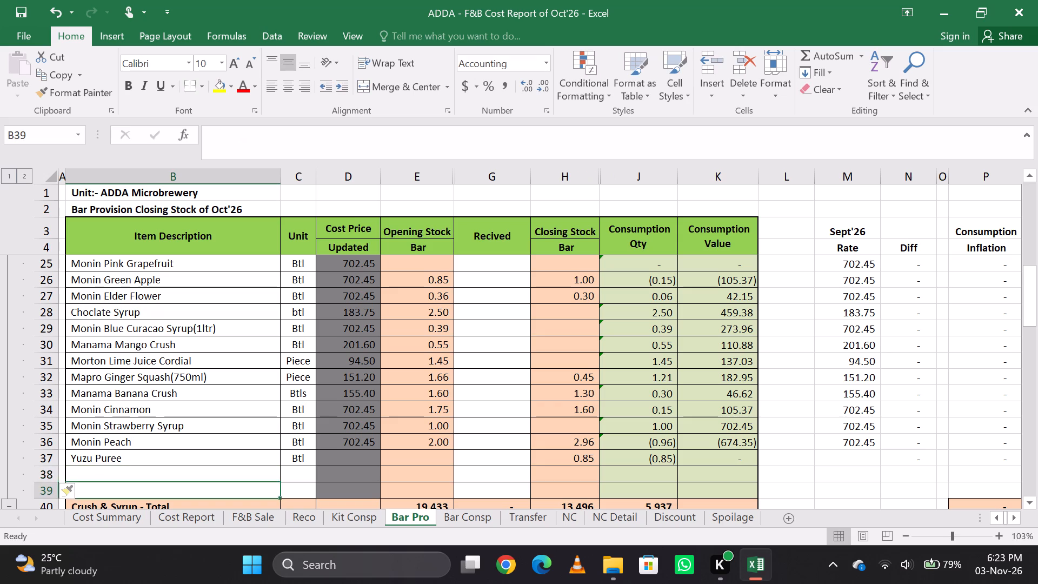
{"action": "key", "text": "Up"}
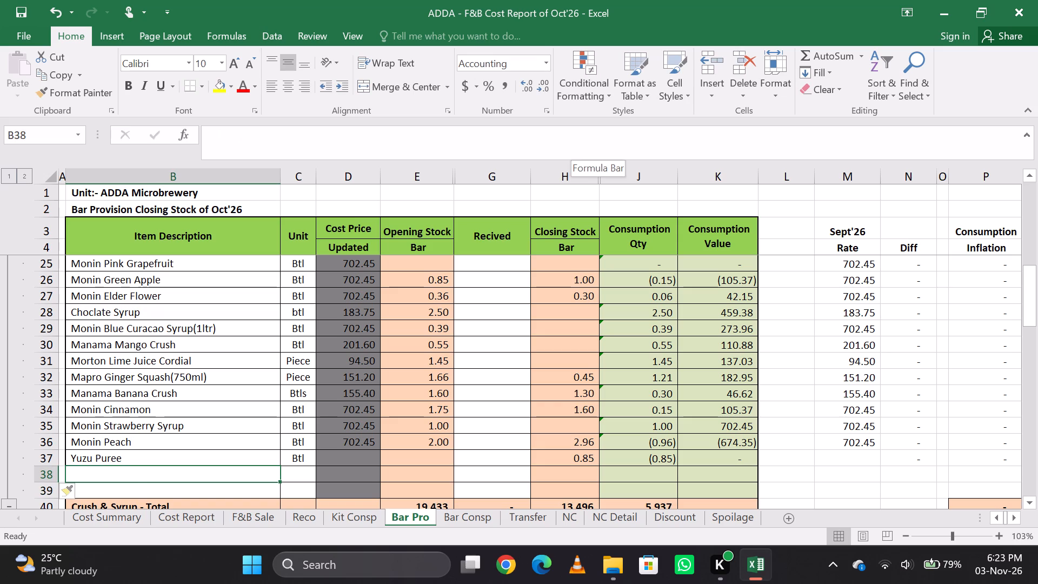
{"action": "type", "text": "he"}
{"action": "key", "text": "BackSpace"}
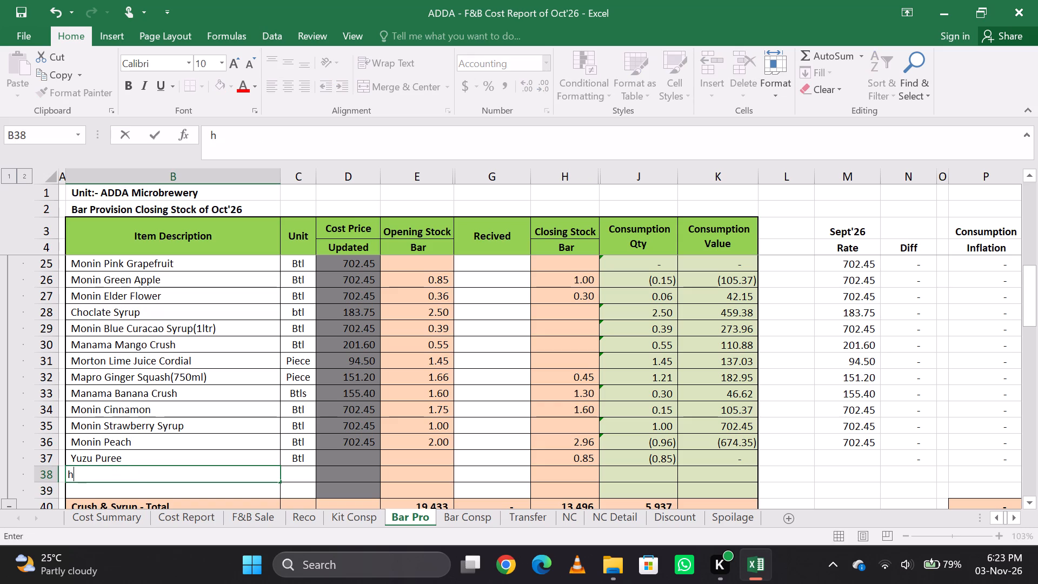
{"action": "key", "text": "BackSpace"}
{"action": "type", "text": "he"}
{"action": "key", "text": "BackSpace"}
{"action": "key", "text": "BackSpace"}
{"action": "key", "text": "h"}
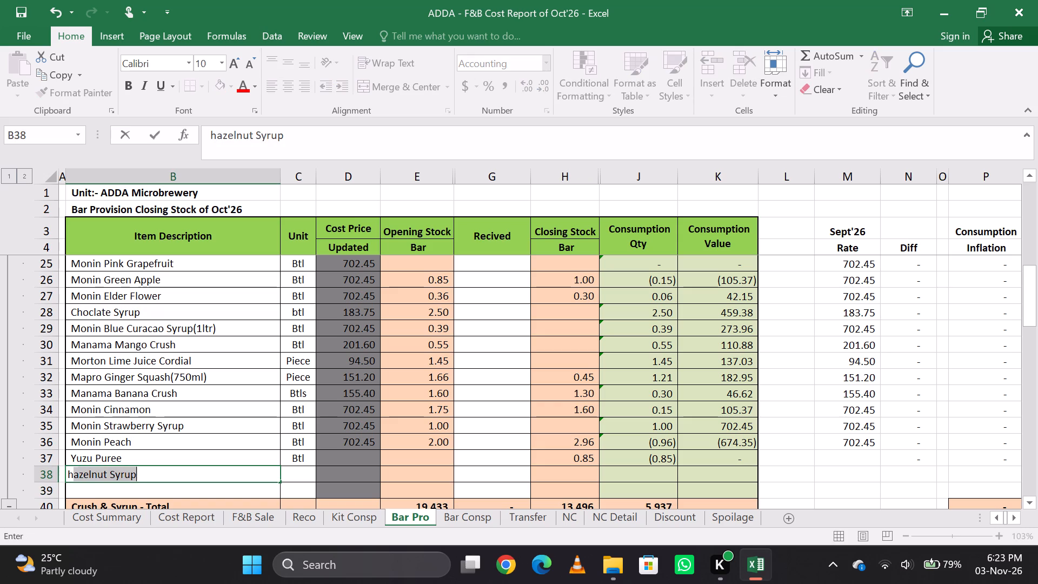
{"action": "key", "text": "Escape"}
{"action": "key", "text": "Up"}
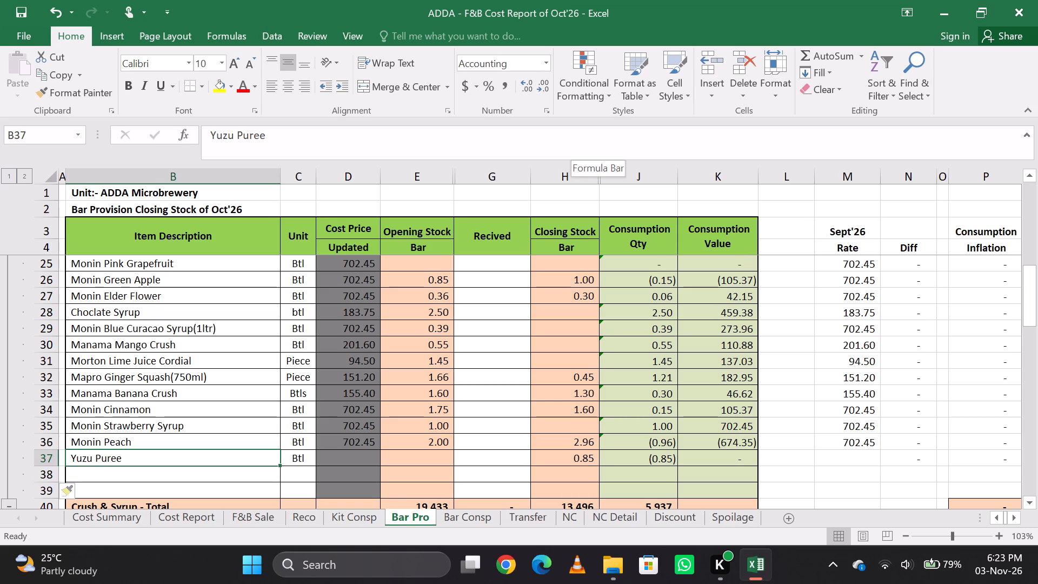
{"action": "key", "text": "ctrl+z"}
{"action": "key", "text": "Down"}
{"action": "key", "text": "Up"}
Search the sheet for "haz" to find Hazelnut Syrup and set its bar closing stock to 1.
{"action": "key", "text": "ctrl+f"}
{"action": "type", "text": "haz"}
{"action": "key", "text": "Return"}
{"action": "key", "text": "Escape"}
{"action": "key", "text": "Right"}
{"action": "key", "text": "Right"}
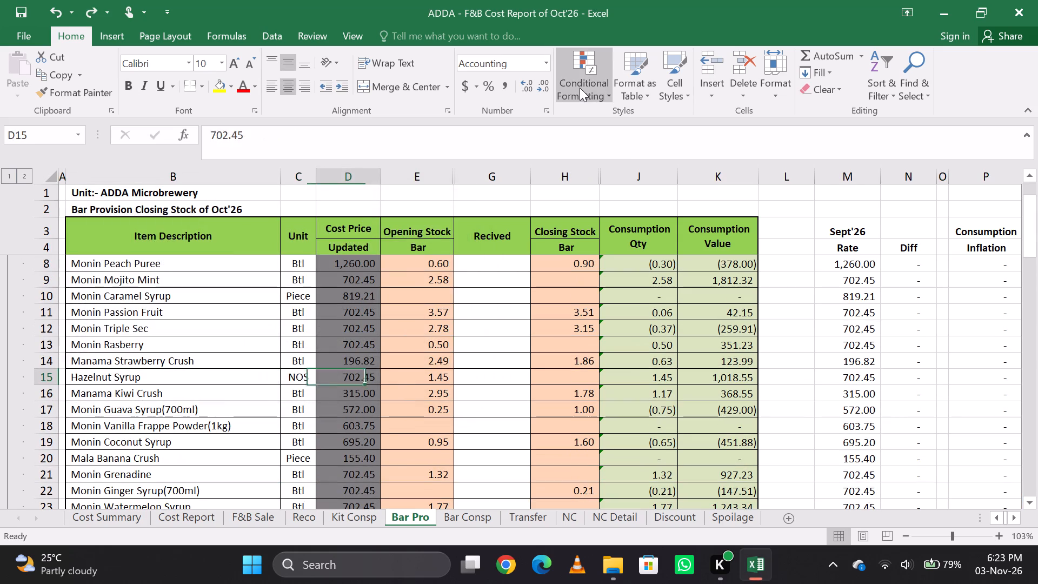
{"action": "key", "text": "Right"}
{"action": "key", "text": "Right"}
{"action": "key", "text": "Right"}
{"action": "key", "text": "Right"}
{"action": "key", "text": "Left"}
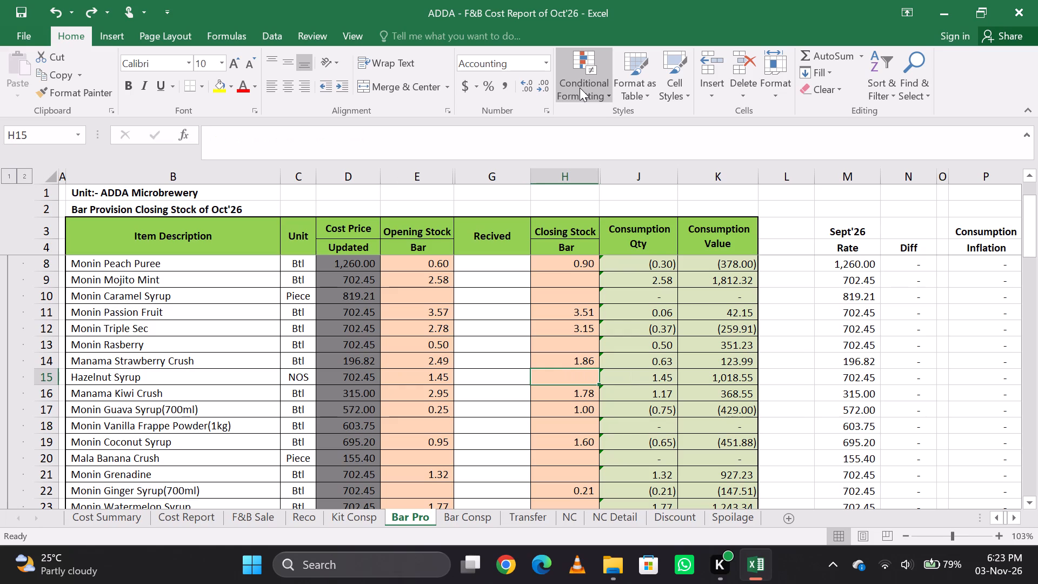
{"action": "key", "text": "1"}
{"action": "key", "text": "Down"}
{"action": "key", "text": "Up"}
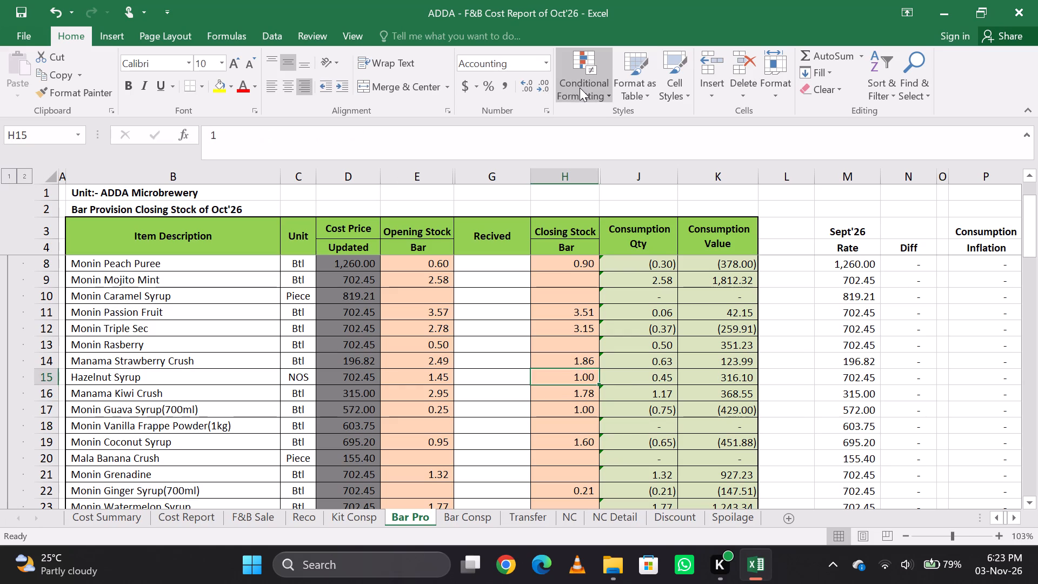
Search the sheet for "gre" to find Monin Grenadine and set its bar closing stock to 0.45.
{"action": "key", "text": "ctrl+f"}
{"action": "key", "text": "BackSpace"}
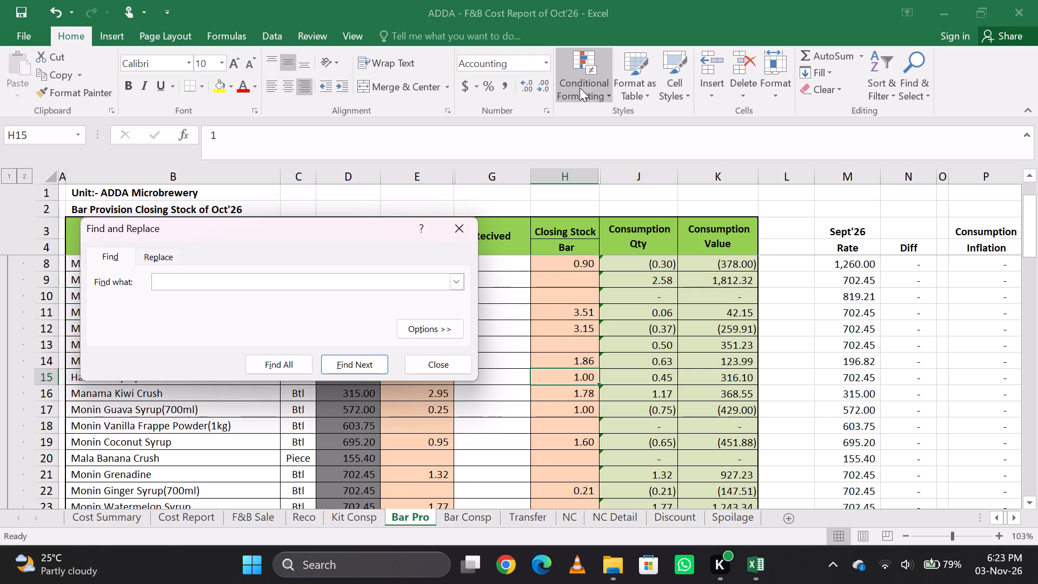
{"action": "type", "text": "gre"}
{"action": "key", "text": "Return"}
{"action": "key", "text": "Escape"}
{"action": "key", "text": "Right"}
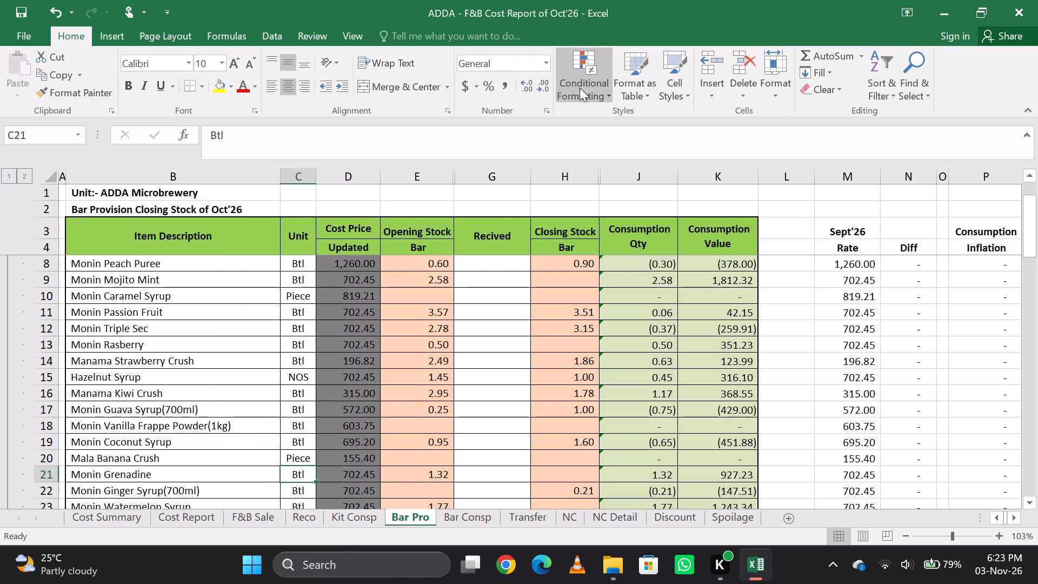
{"action": "key", "text": "Right"}
{"action": "key", "text": "Right"}
{"action": "key", "text": "Right"}
{"action": "key", "text": "Right"}
{"action": "key", "text": "Left"}
{"action": "key", "text": "Right"}
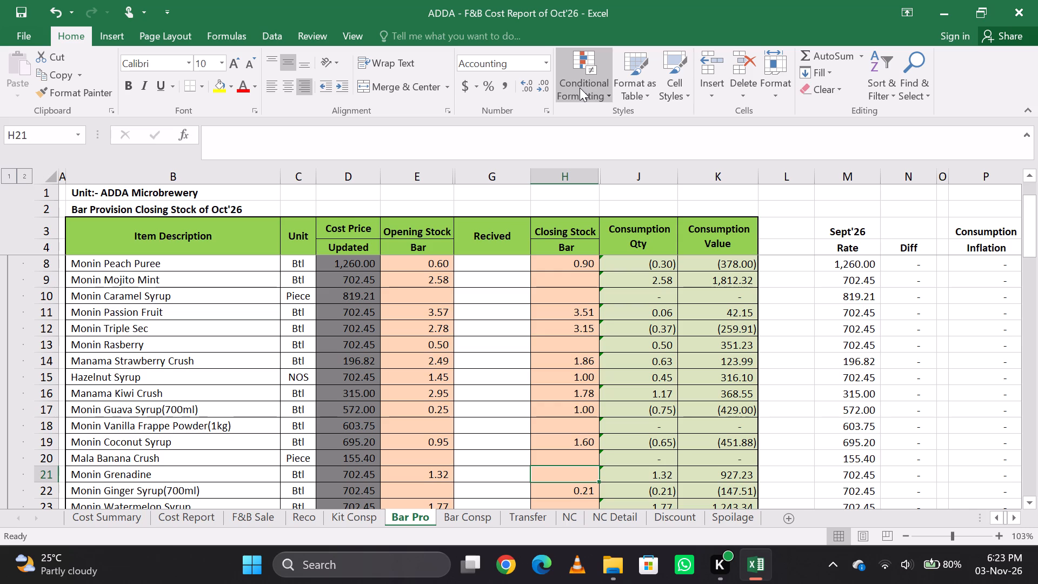
{"action": "key", "text": "Down"}
{"action": "key", "text": "Up"}
{"action": "key", "text": "Down"}
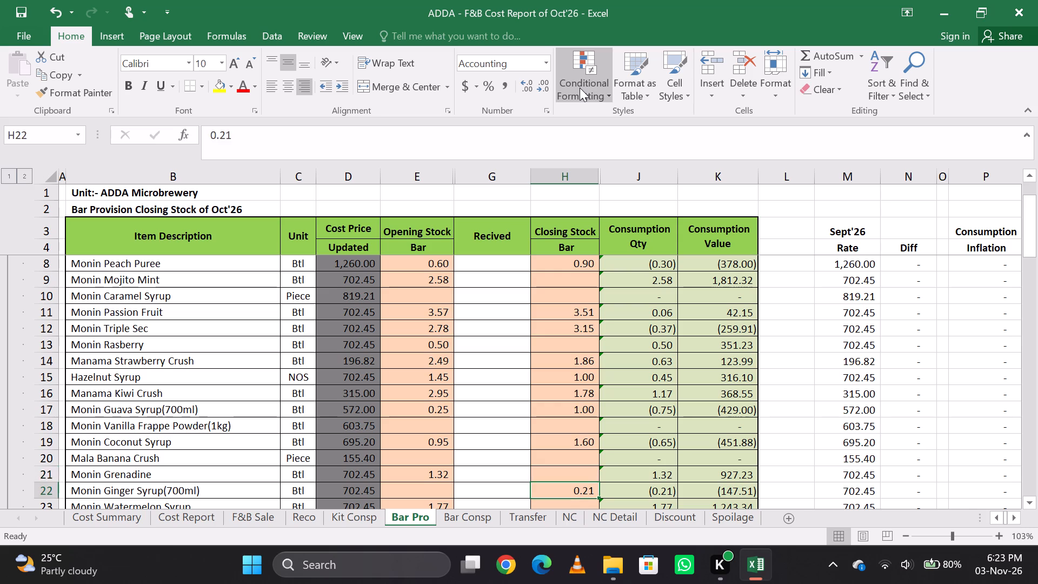
{"action": "key", "text": "Up"}
{"action": "key", "text": "Down"}
{"action": "key", "text": "Up"}
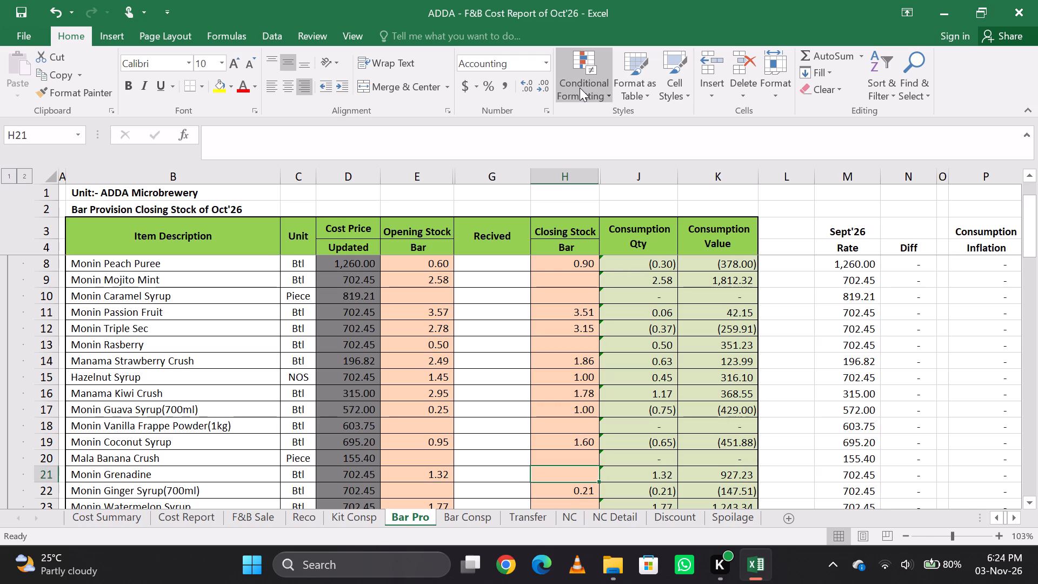
{"action": "type", "text": ".45"}
{"action": "key", "text": "Return"}
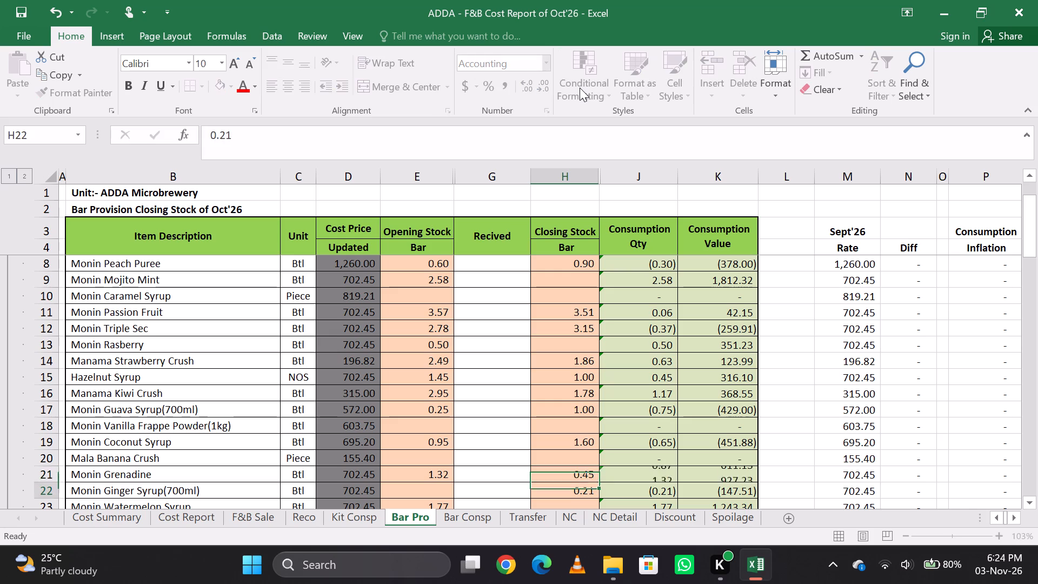
{"action": "key", "text": "Up"}
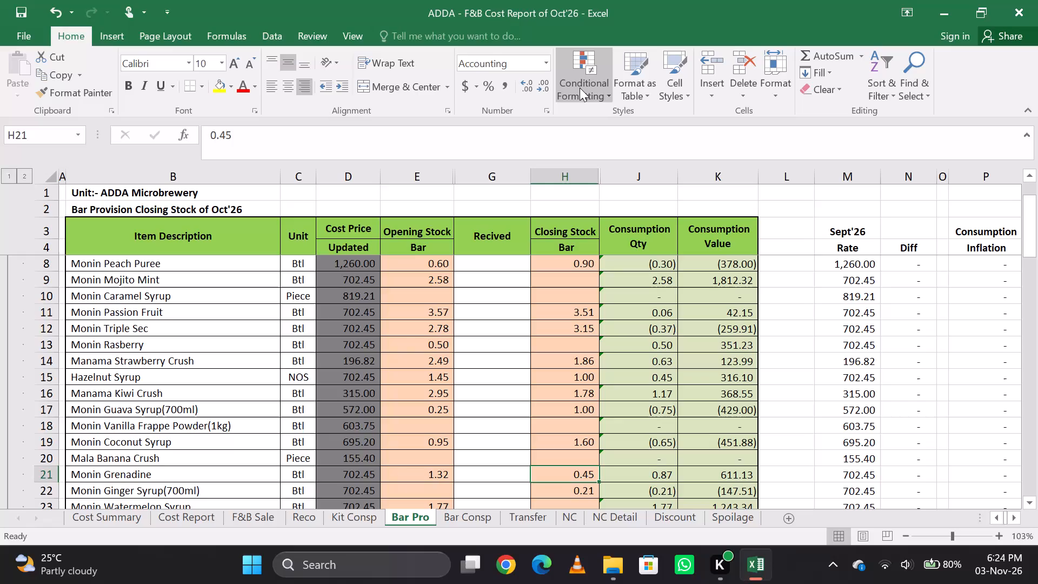
Search the sheet for "lime" to find Morton Lime Juice Cordial and set its bar closing stock to 0.36.
{"action": "key", "text": "ctrl+f"}
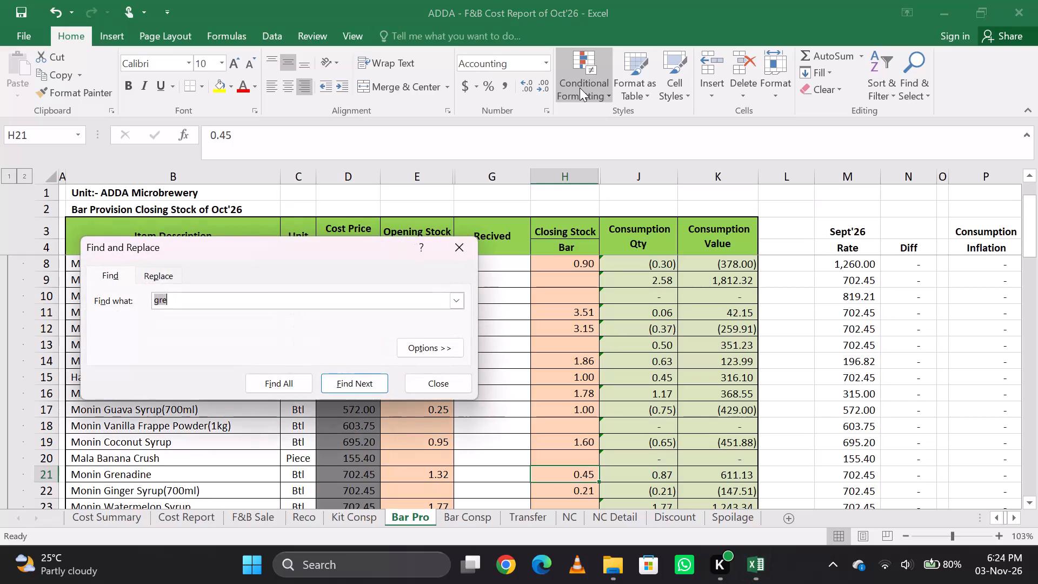
{"action": "type", "text": "lime"}
{"action": "key", "text": "Return"}
{"action": "key", "text": "Escape"}
{"action": "key", "text": "Right"}
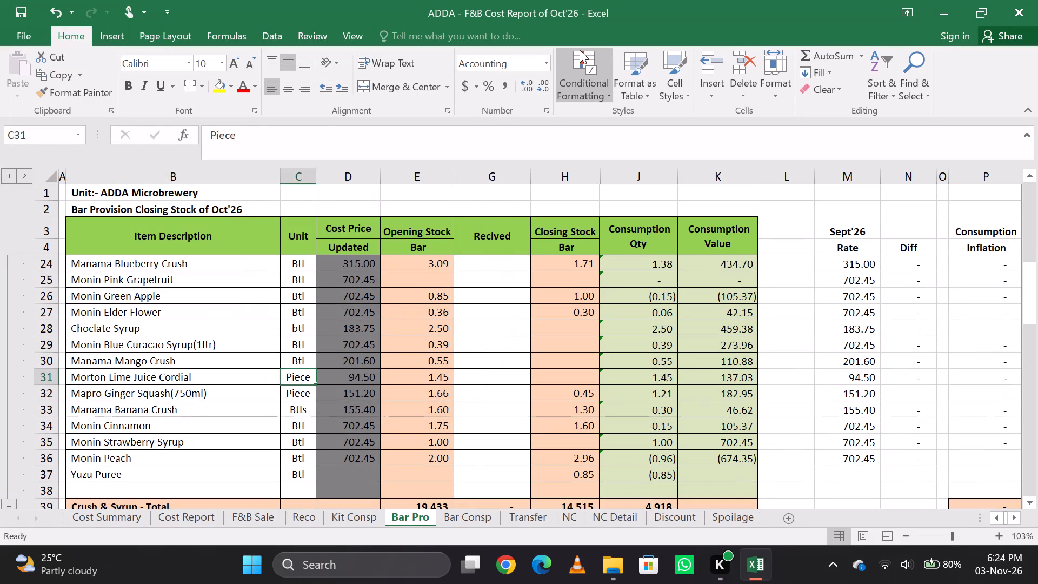
{"action": "key", "text": "Left"}
{"action": "key", "text": "Right"}
{"action": "key", "text": "Right"}
{"action": "key", "text": "Right"}
{"action": "key", "text": "Right"}
{"action": "key", "text": "Right"}
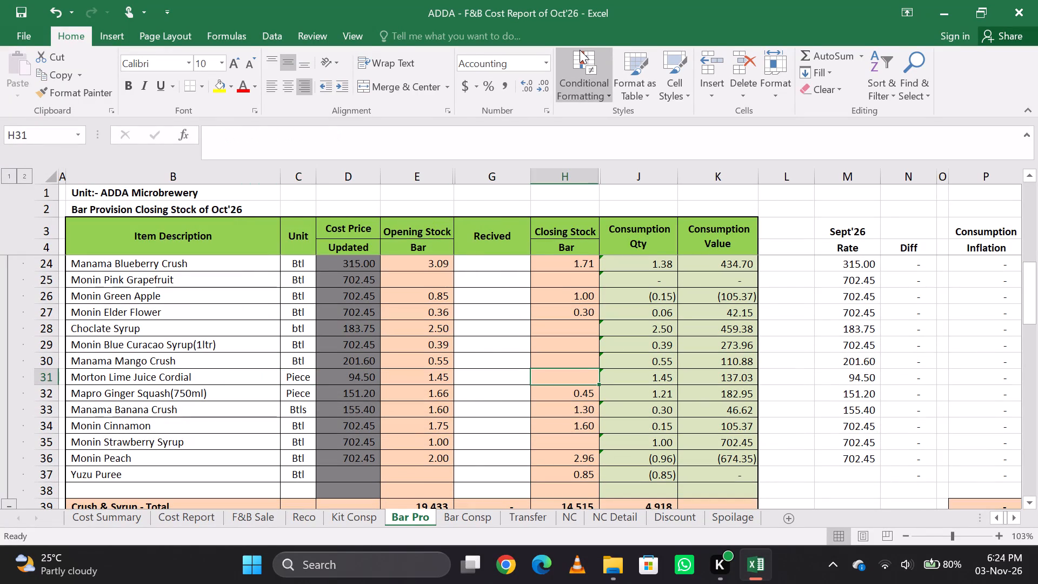
{"action": "type", "text": ".35"}
{"action": "key", "text": "BackSpace"}
{"action": "key", "text": "6"}
{"action": "key", "text": "Return"}
{"action": "key", "text": "Up"}
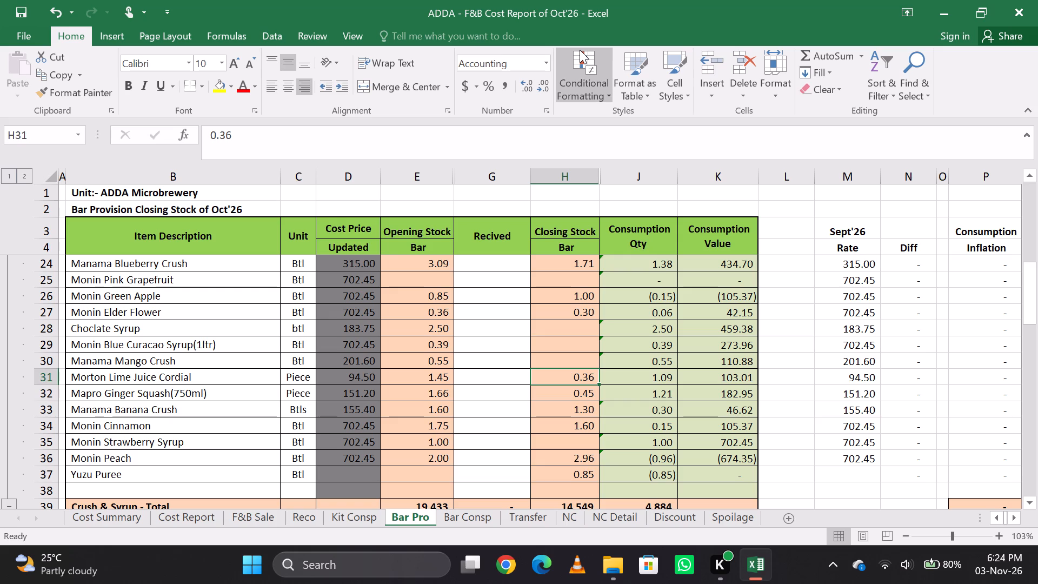
Search the sheet for "ras" to find Monin Rasberry and enter its bar closing stock as =1+0.45+0.3.
{"action": "key", "text": "ctrl+f"}
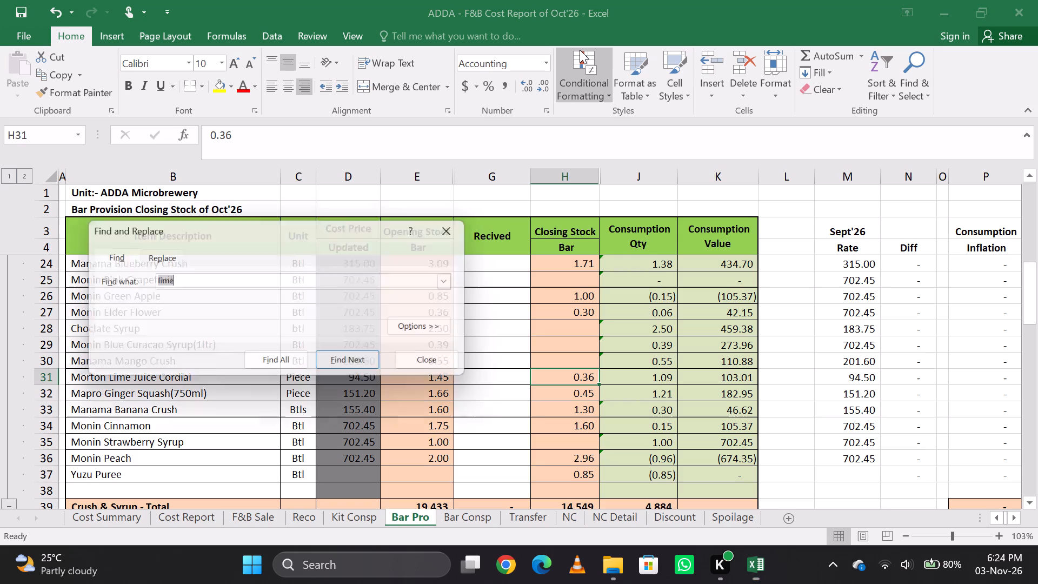
{"action": "type", "text": "ras"}
{"action": "key", "text": "Return"}
{"action": "key", "text": "Escape"}
{"action": "key", "text": "Right"}
{"action": "key", "text": "Right"}
{"action": "key", "text": "Right"}
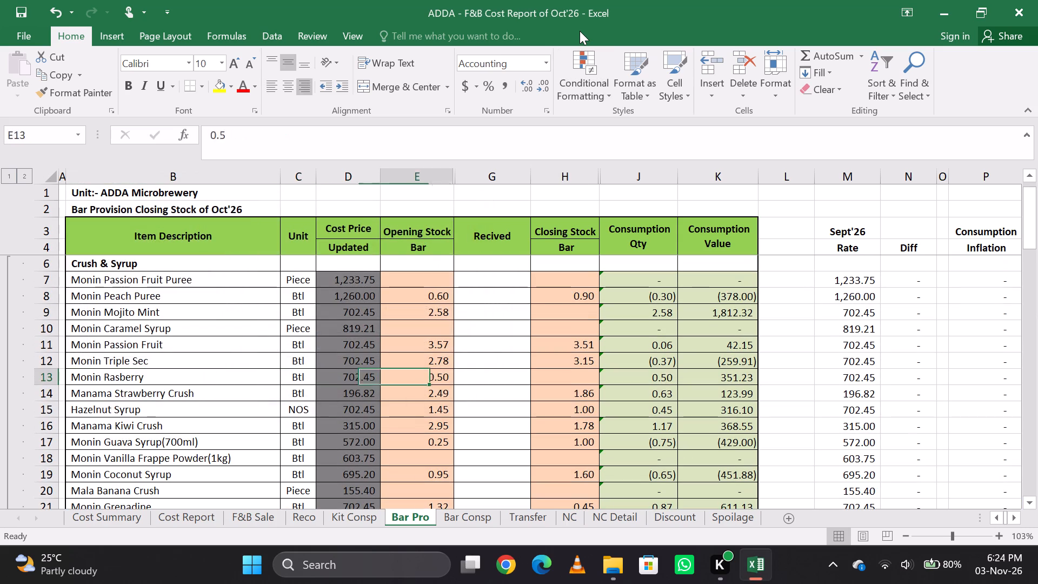
{"action": "key", "text": "Right"}
{"action": "key", "text": "Right"}
{"action": "key", "text": "Right"}
{"action": "key", "text": "Left"}
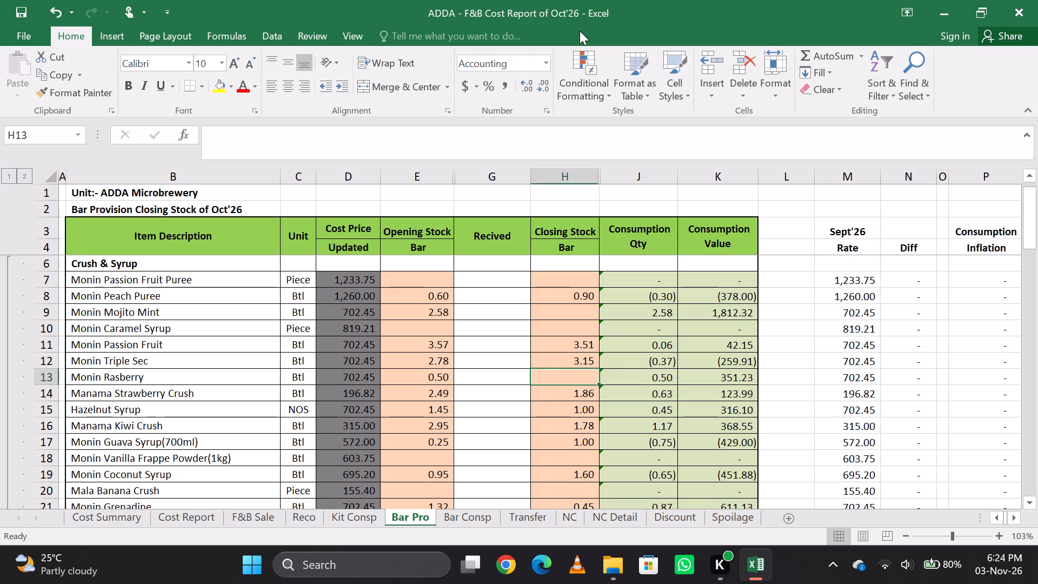
{"action": "type", "text": "=1"}
{"action": "key", "text": "shift+plus"}
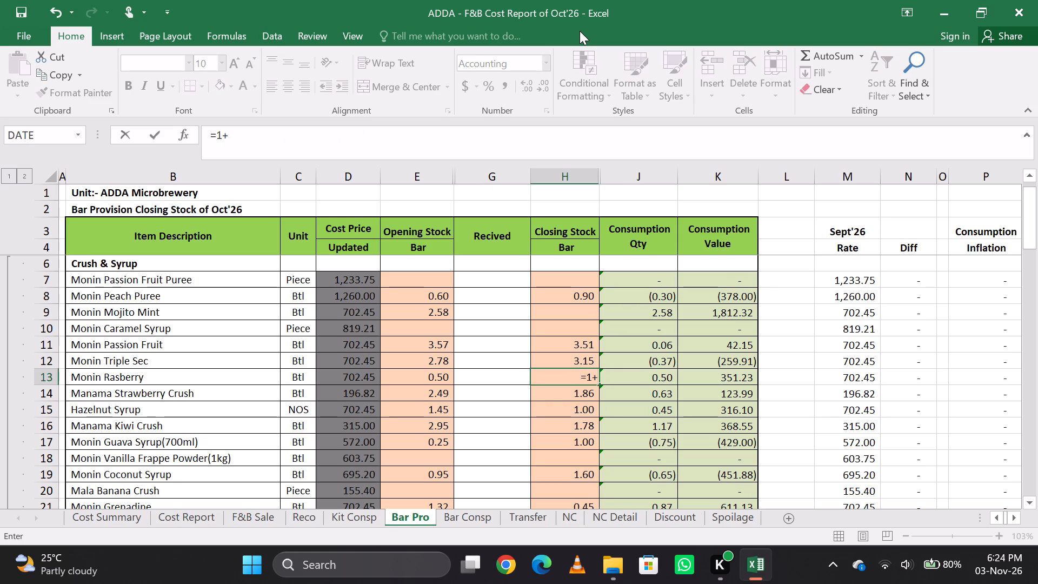
{"action": "type", "text": ".45"}
{"action": "key", "text": "BackSpace"}
{"action": "type", "text": "+."}
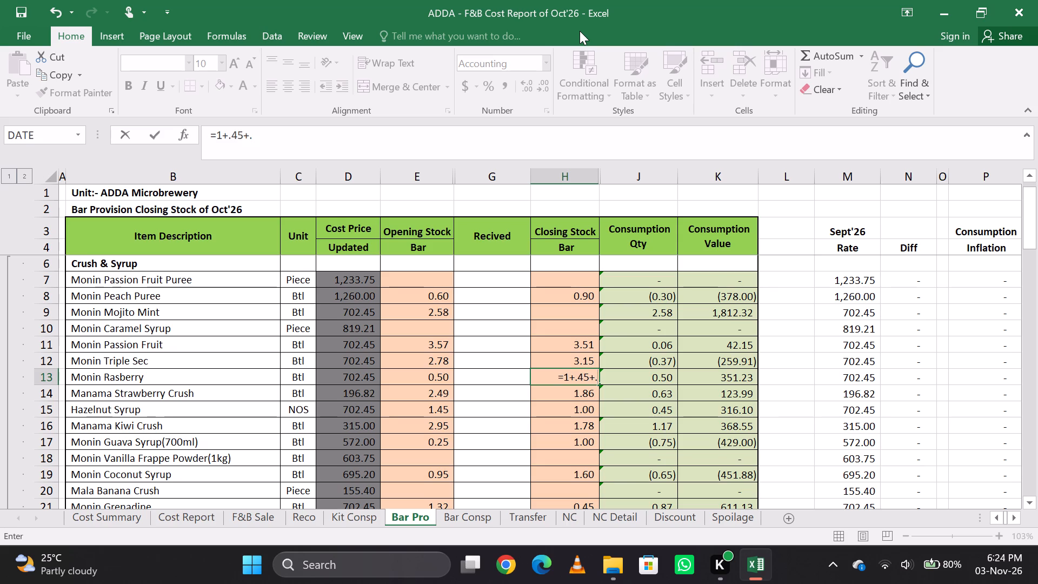
{"action": "key", "text": "3"}
{"action": "key", "text": "Return"}
{"action": "key", "text": "Up"}
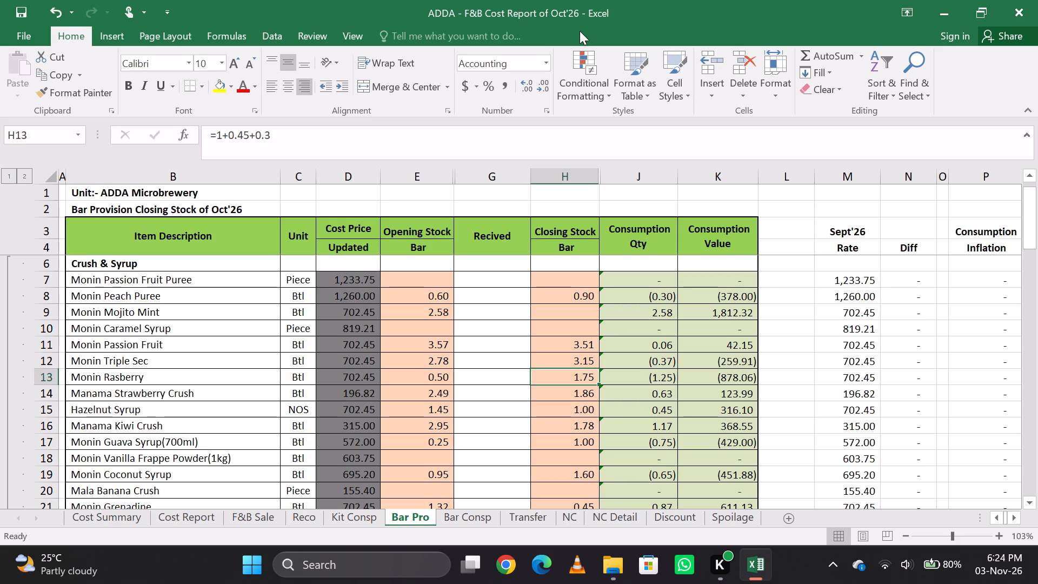
Search the sheet for "WATE" to find Monin Watermelon Syrup and enter its bar closing stock as =0.36+0.3+0.25+0.21.
{"action": "key", "text": "ctrl+f"}
{"action": "key", "text": "BackSpace"}
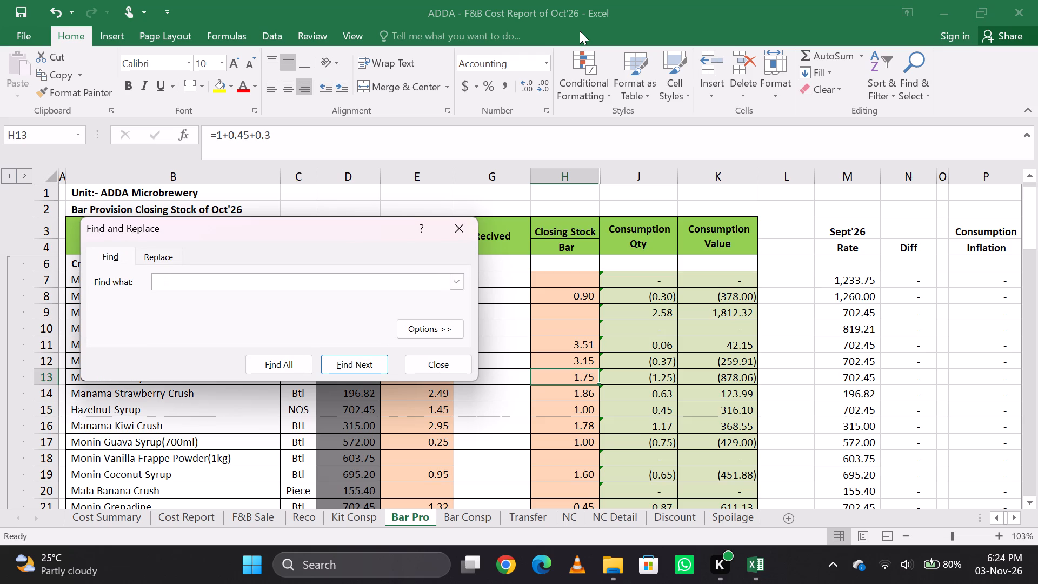
{"action": "type", "text": "WATE"}
{"action": "key", "text": "Return"}
{"action": "key", "text": "Escape"}
{"action": "key", "text": "Right"}
{"action": "key", "text": "Right"}
{"action": "key", "text": "Right"}
{"action": "key", "text": "Right"}
{"action": "key", "text": "Right"}
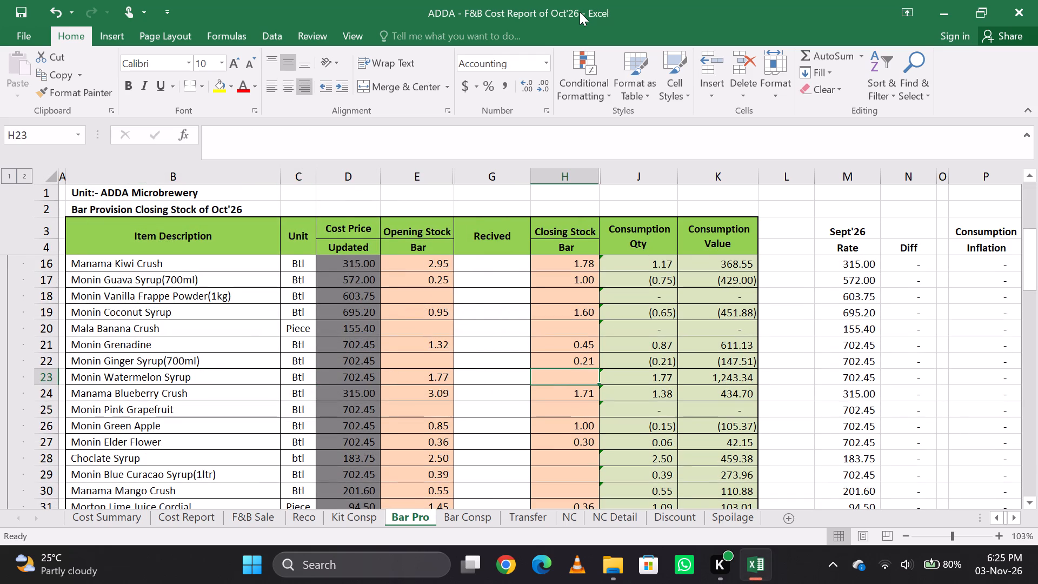
{"action": "key", "text": "equal"}
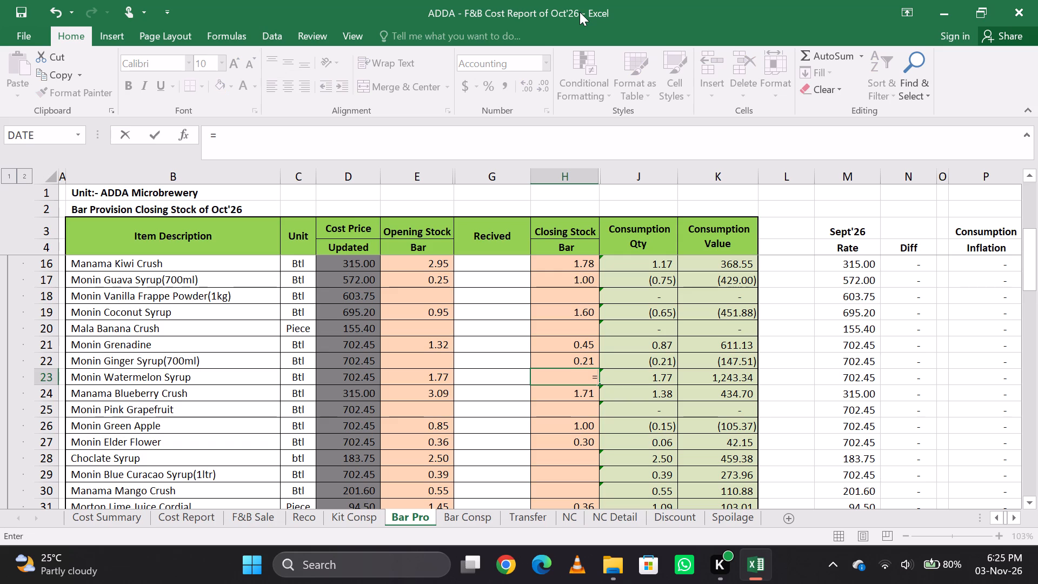
{"action": "type", "text": ".36"}
{"action": "key", "text": "shift+plus"}
{"action": "type", "text": ".4"}
{"action": "key", "text": "BackSpace"}
{"action": "key", "text": "3"}
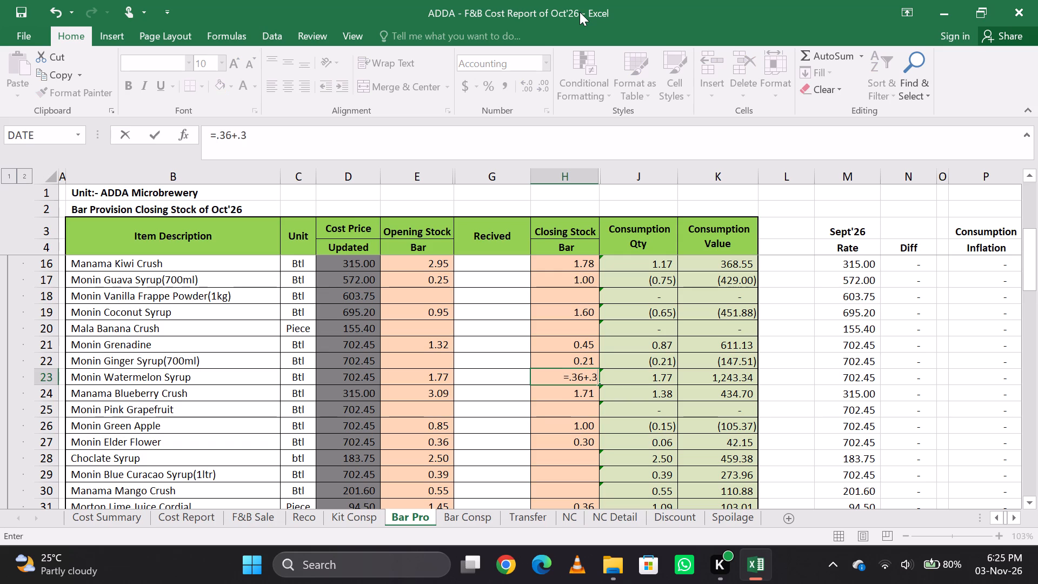
{"action": "key", "text": "shift+plus"}
{"action": "key", "text": "period"}
{"action": "type", "text": "25"}
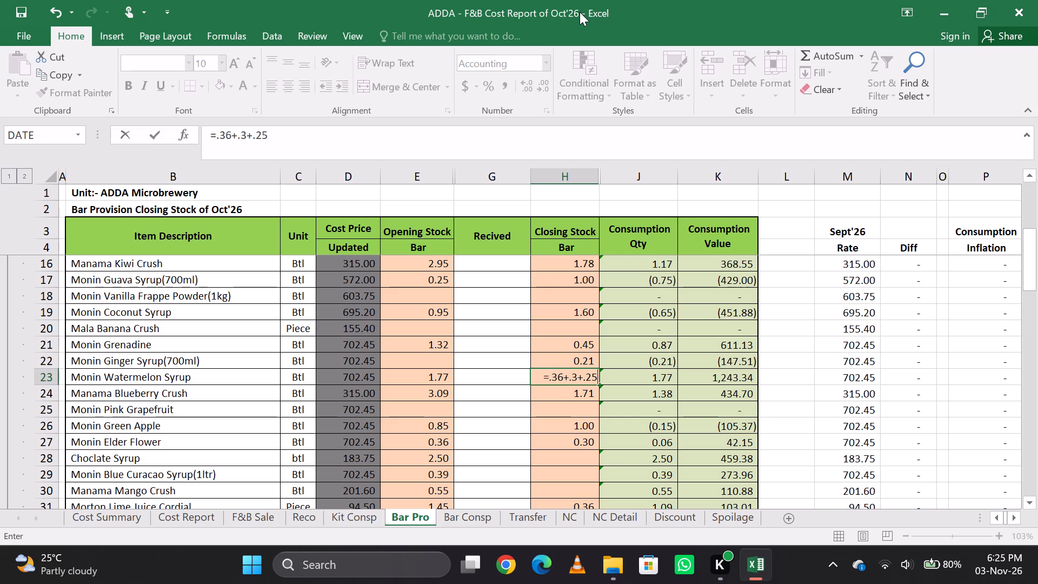
{"action": "key", "text": "shift+plus"}
{"action": "type", "text": ".21"}
{"action": "key", "text": "Return"}
{"action": "key", "text": "Up"}
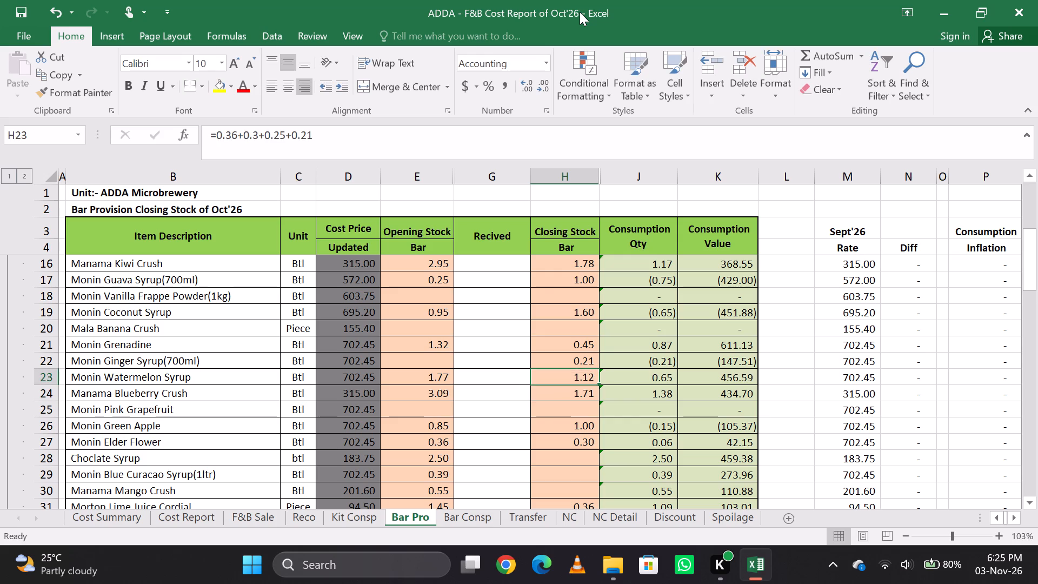
{"action": "key", "text": "Down"}
{"action": "key", "text": "Up"}
Search the sheet for "CHO" to find Choclate Syrup and set its bar closing stock to 0.3.
{"action": "key", "text": "ctrl+f"}
{"action": "key", "text": "x"}
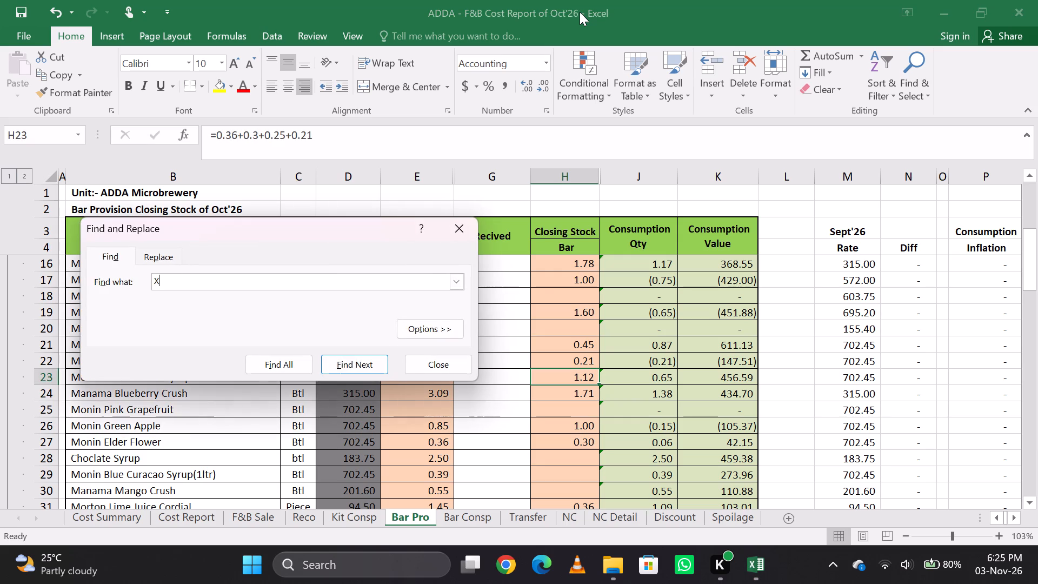
{"action": "key", "text": "BackSpace"}
{"action": "type", "text": "CHO"}
{"action": "key", "text": "Return"}
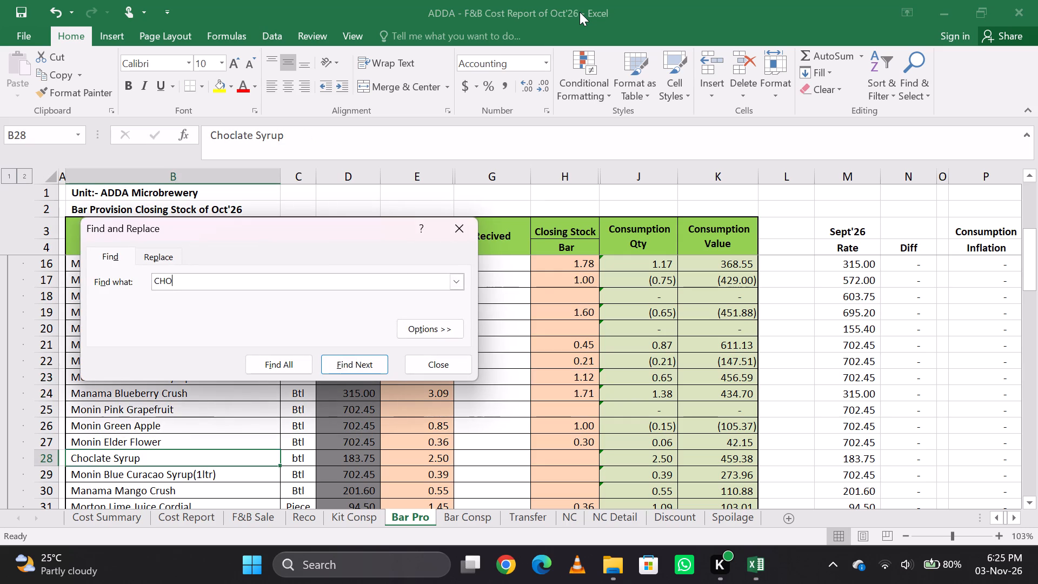
{"action": "key", "text": "Escape"}
{"action": "key", "text": "Right"}
{"action": "key", "text": "Right"}
{"action": "key", "text": "Right"}
{"action": "key", "text": "Right"}
{"action": "key", "text": "Right"}
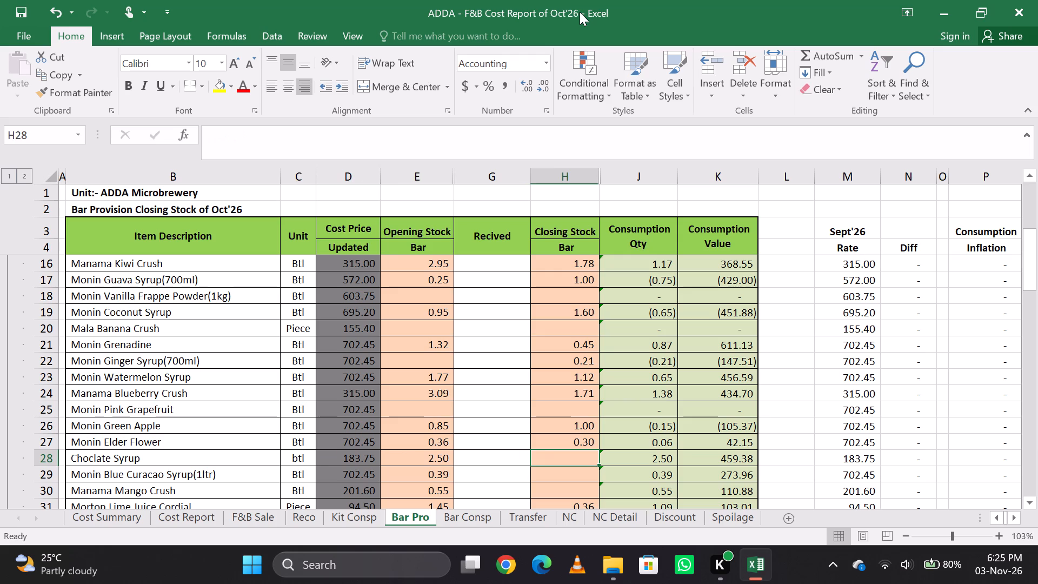
{"action": "type", "text": ".3"}
{"action": "key", "text": "Return"}
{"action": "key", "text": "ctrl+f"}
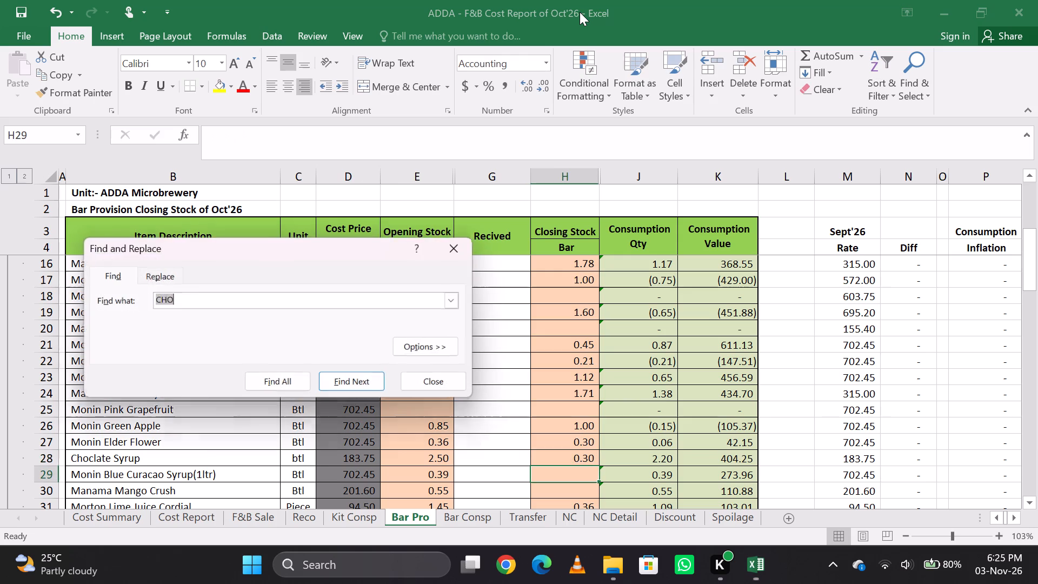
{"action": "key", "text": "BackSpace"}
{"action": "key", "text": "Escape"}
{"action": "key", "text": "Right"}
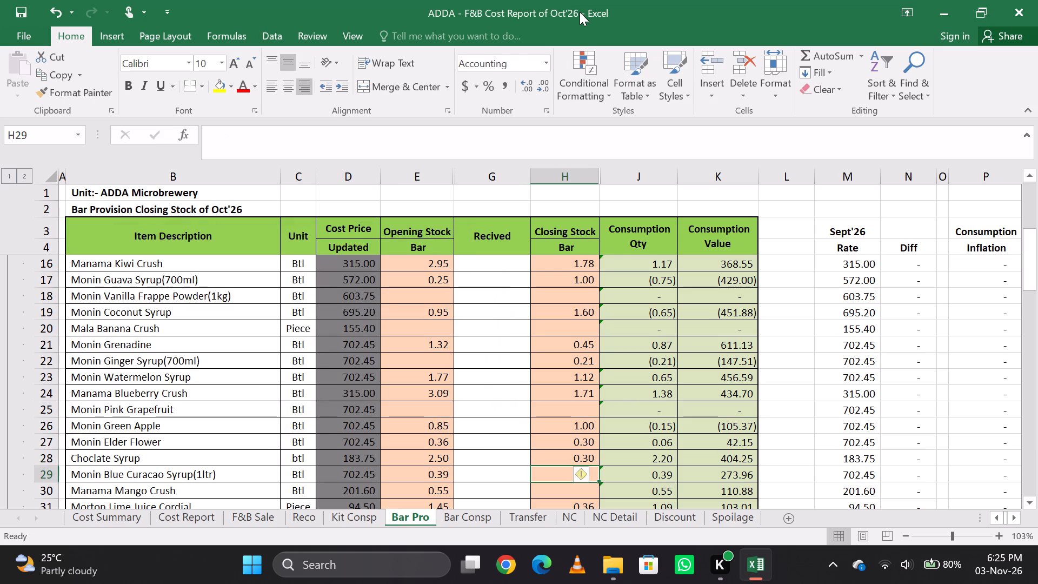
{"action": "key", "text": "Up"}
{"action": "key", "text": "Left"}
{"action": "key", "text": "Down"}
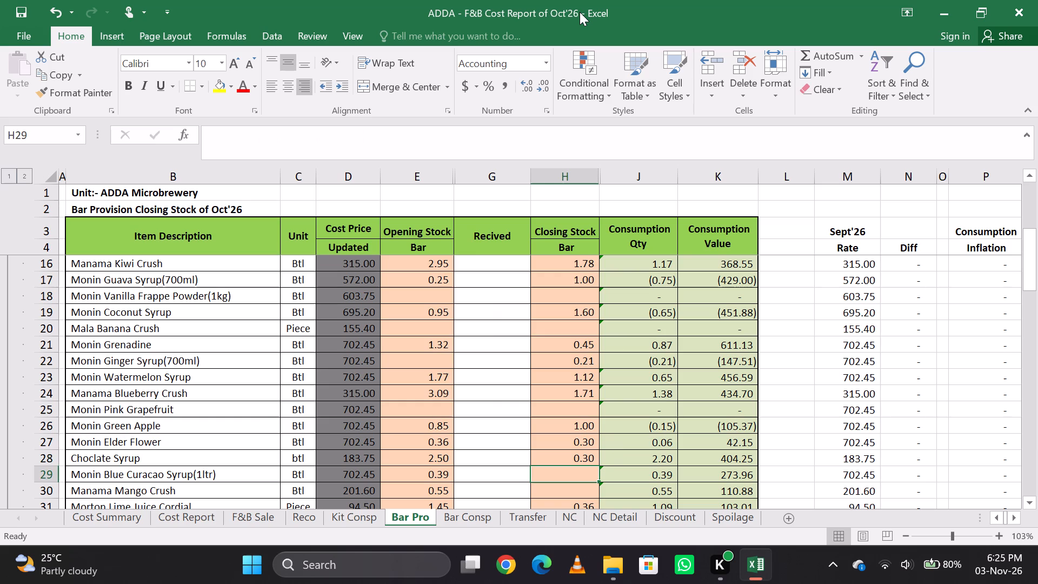
Search the sheet for "MOJ" to find Monin Mojito Mint, enter its bar closing stock as =1+0.18, and save the workbook.
{"action": "key", "text": "ctrl+f"}
{"action": "type", "text": "MOJ"}
{"action": "key", "text": "Return"}
{"action": "key", "text": "Escape"}
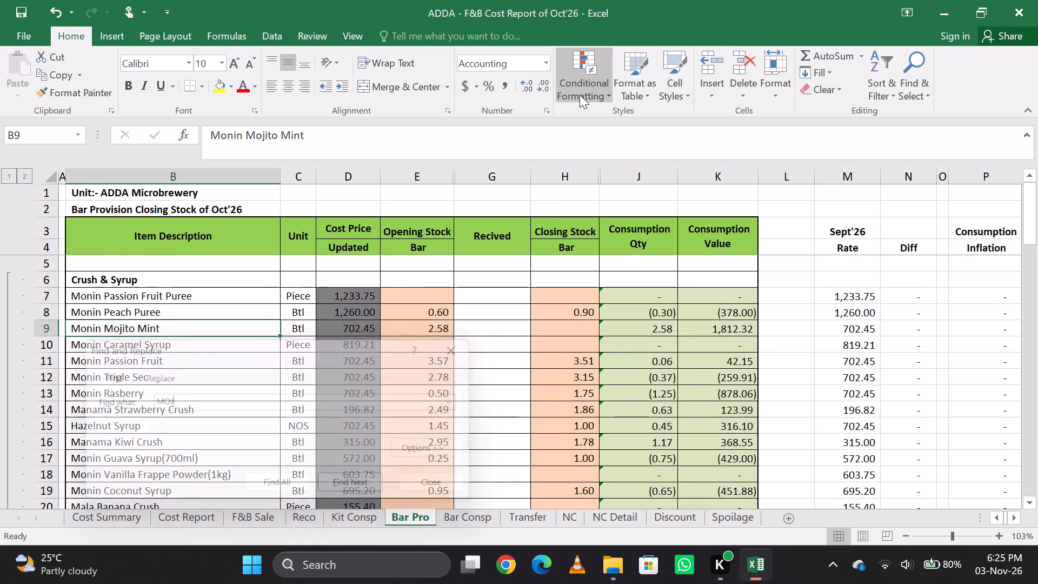
{"action": "key", "text": "Right"}
{"action": "key", "text": "Right"}
{"action": "key", "text": "Right"}
{"action": "key", "text": "Right"}
{"action": "key", "text": "Right"}
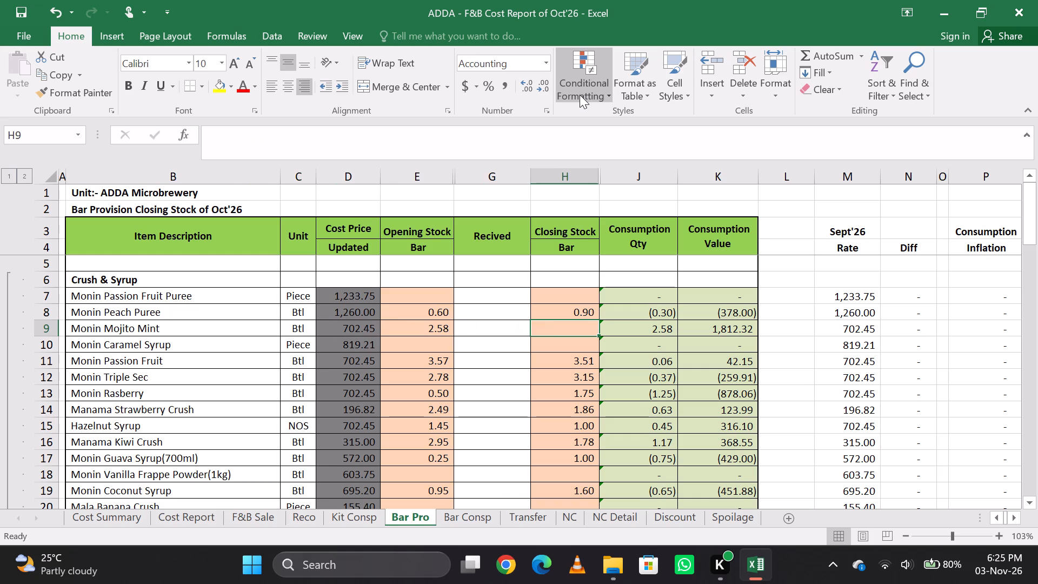
{"action": "key", "text": "ctrl+f"}
{"action": "key", "text": "Return"}
{"action": "key", "text": "Return"}
{"action": "key", "text": "Return"}
{"action": "key", "text": "Escape"}
{"action": "key", "text": "Right"}
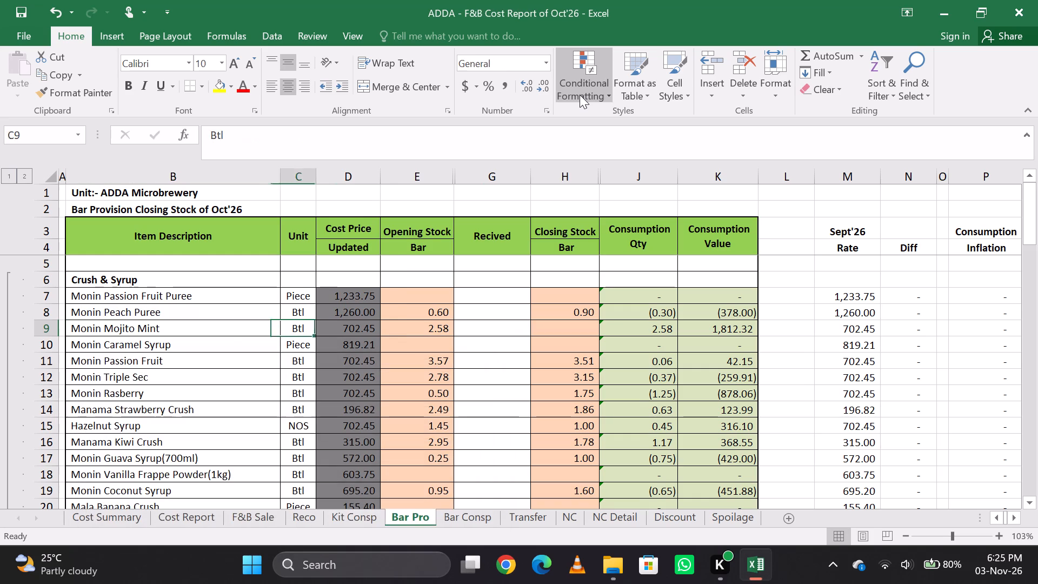
{"action": "key", "text": "Right"}
{"action": "key", "text": "Right"}
{"action": "key", "text": "Right"}
{"action": "key", "text": "Right"}
{"action": "key", "text": "Right"}
{"action": "key", "text": "Left"}
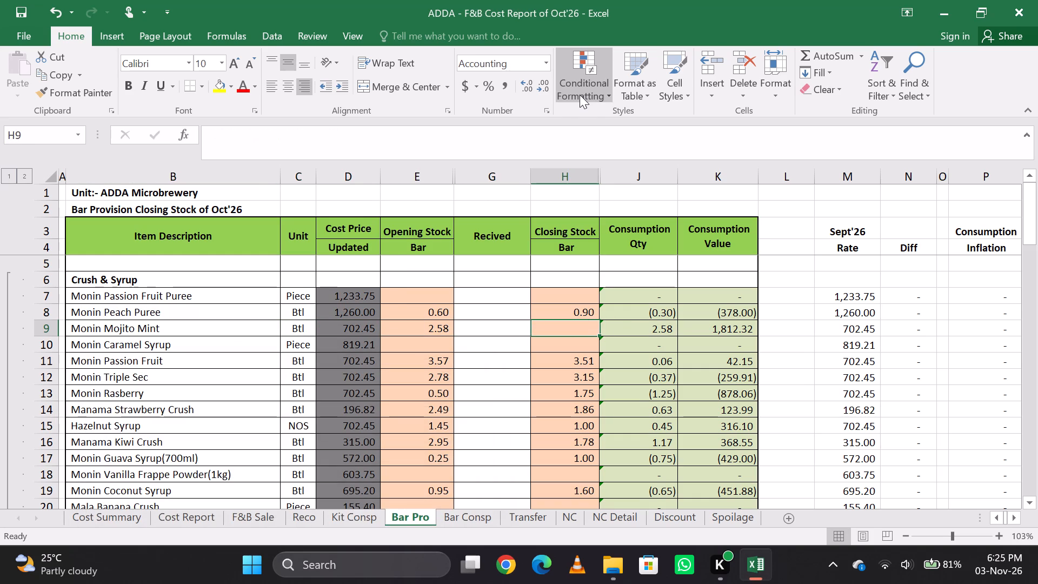
{"action": "key", "text": "equal"}
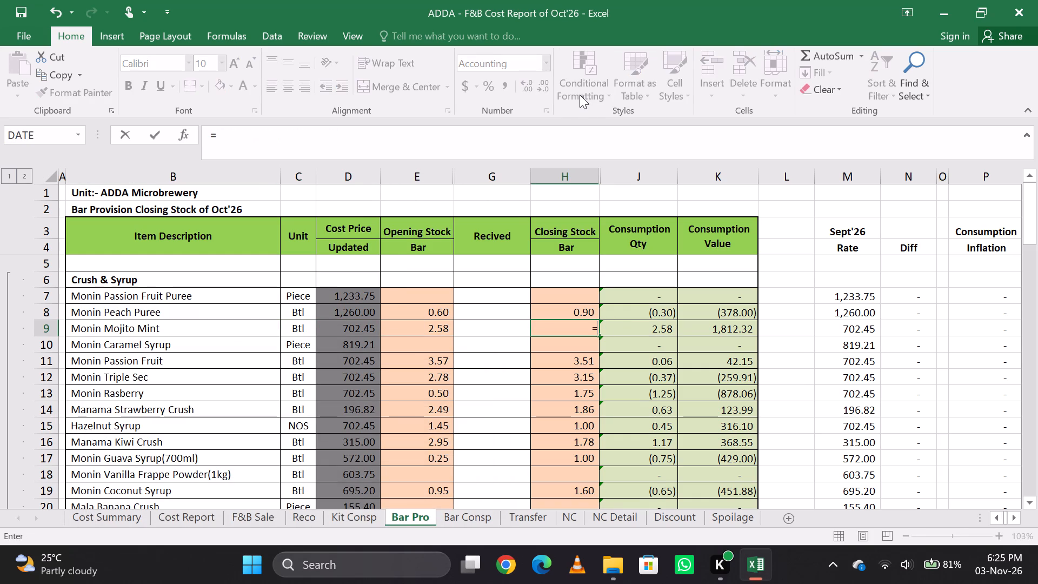
{"action": "key", "text": "1"}
{"action": "key", "text": "shift+plus"}
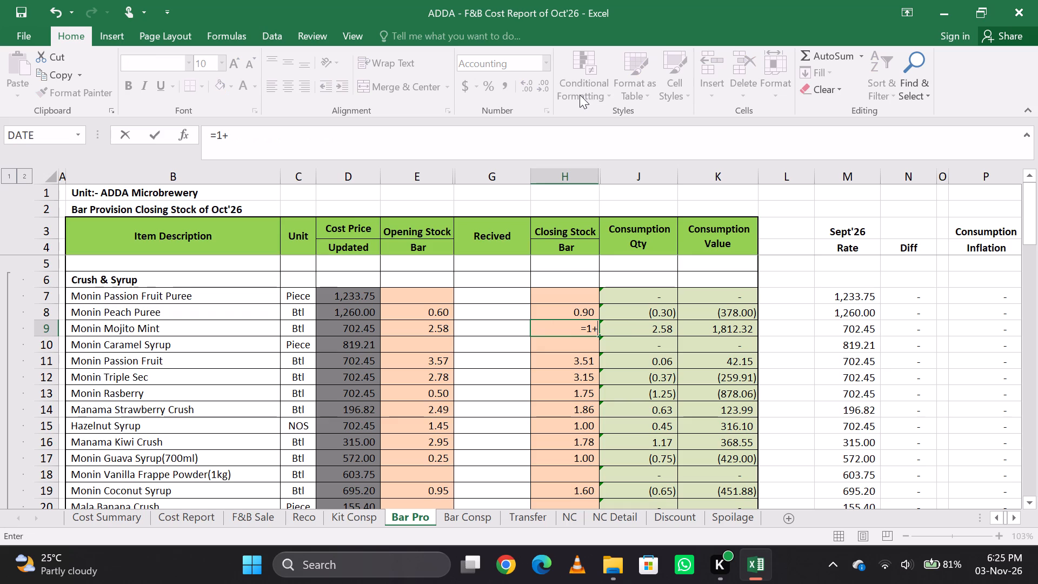
{"action": "type", "text": ".18"}
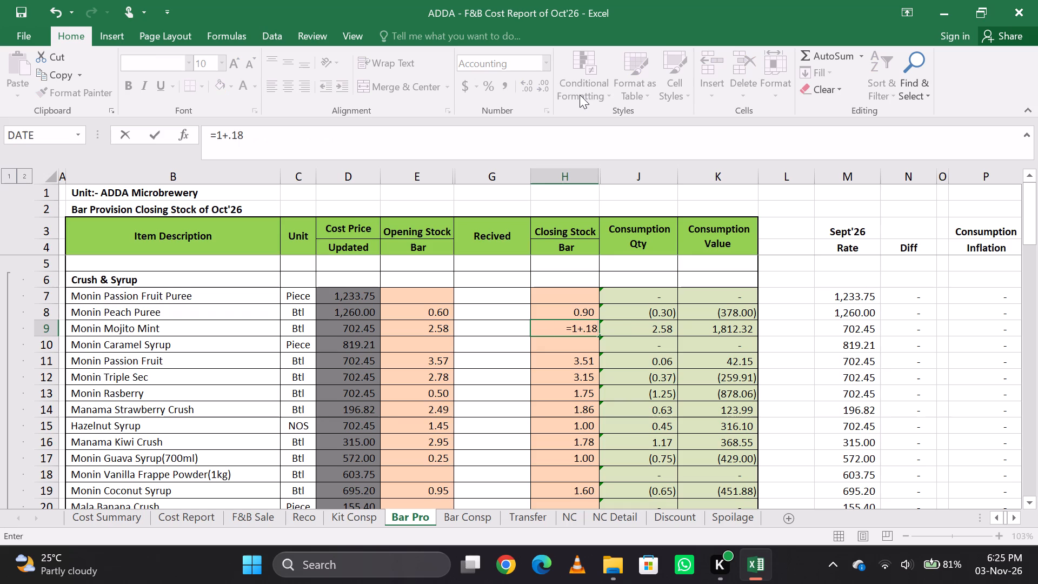
{"action": "key", "text": "BackSpace"}
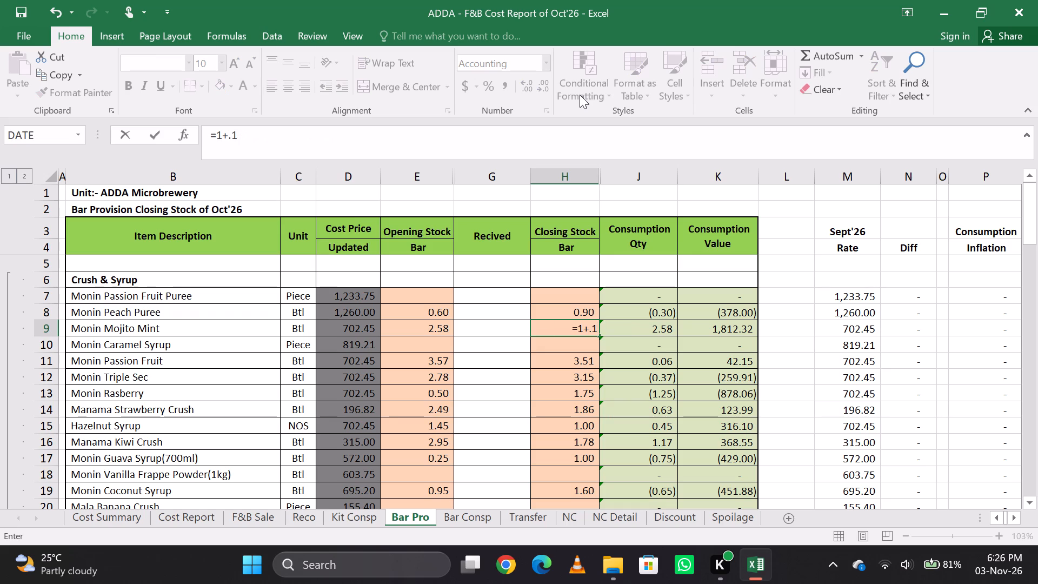
{"action": "key", "text": "8"}
{"action": "key", "text": "Return"}
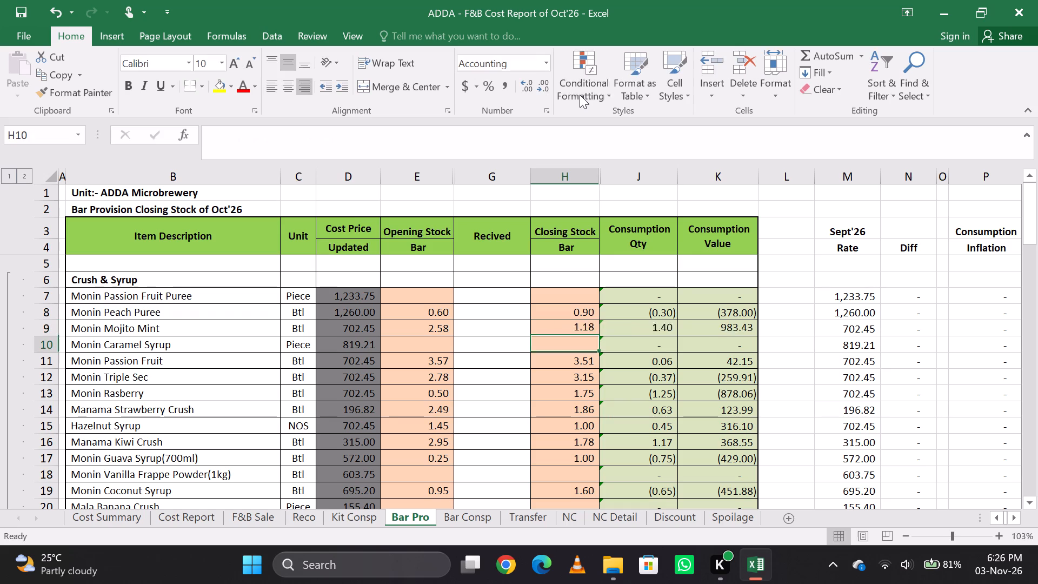
{"action": "key", "text": "Up"}
{"action": "key", "text": "Down"}
{"action": "key", "text": "Up"}
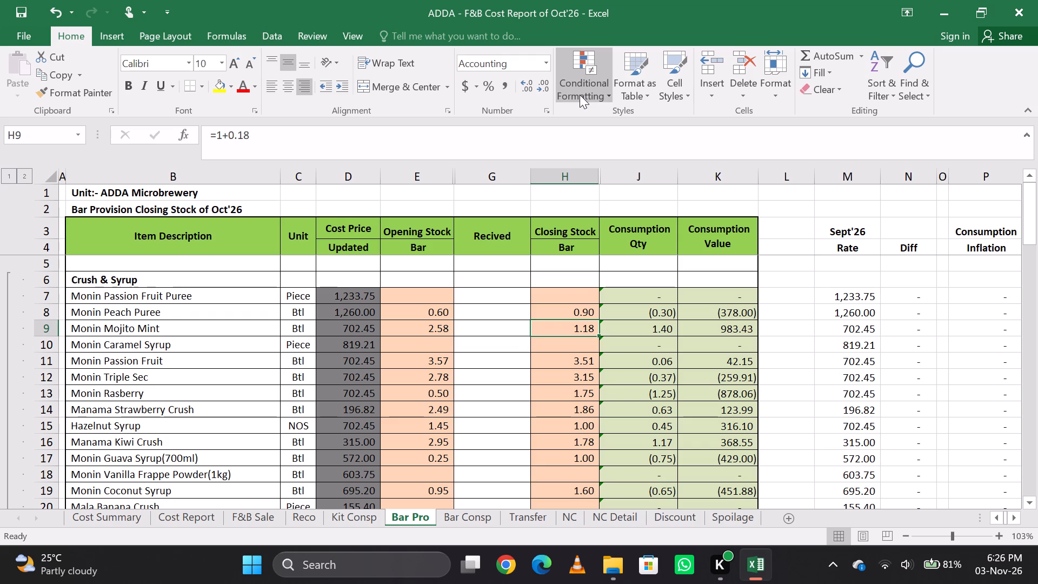
{"action": "key", "text": "Down"}
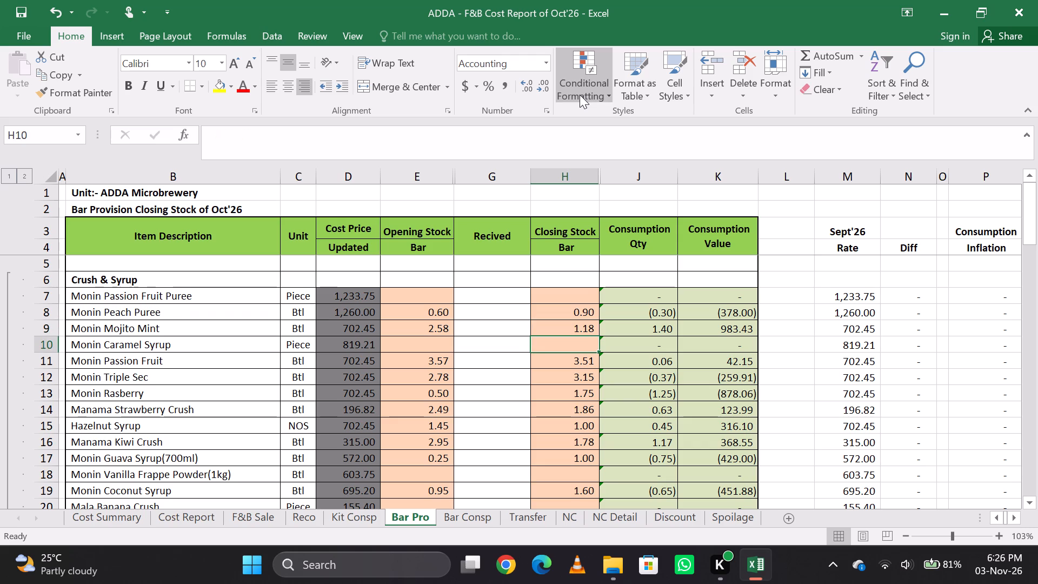
{"action": "key", "text": "ctrl+s"}
Look through the juice rows of the Beverage section on the Bar Consp sheet.
{"action": "key", "text": "ctrl+Page_Up"}
{"action": "key", "text": "ctrl+Page_Down"}
{"action": "key", "text": "ctrl+Page_Down"}
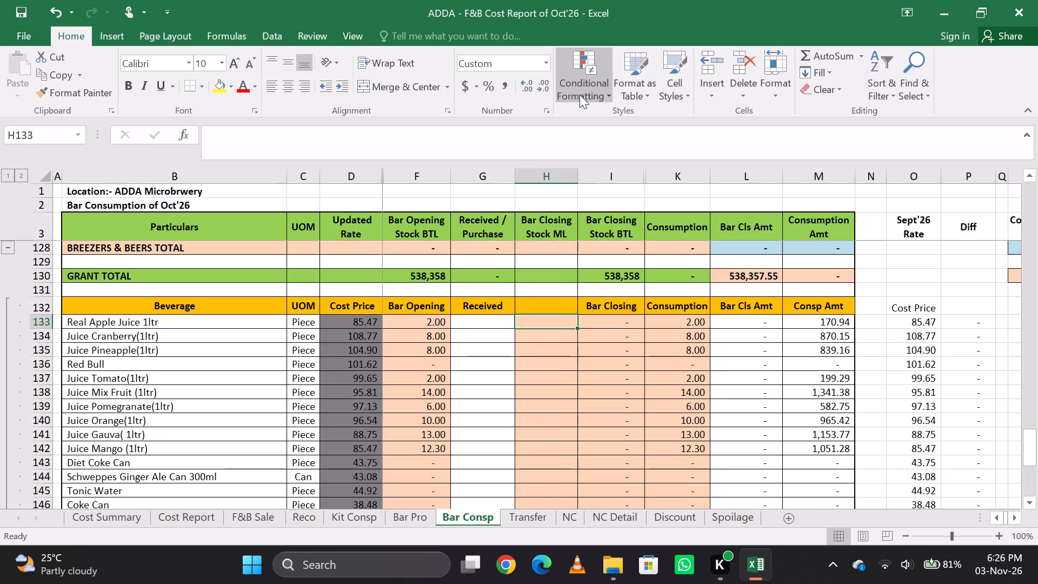
{"action": "key", "text": "Down"}
{"action": "key", "text": "Right"}
{"action": "key", "text": "Left"}
{"action": "key", "text": "Up"}
{"action": "key", "text": "Down"}
{"action": "key", "text": "Up"}
{"action": "key", "text": "Down"}
{"action": "key", "text": "Down"}
{"action": "key", "text": "Down"}
{"action": "key", "text": "Down"}
{"action": "key", "text": "Down"}
{"action": "key", "text": "Down"}
{"action": "key", "text": "Down"}
{"action": "key", "text": "Down"}
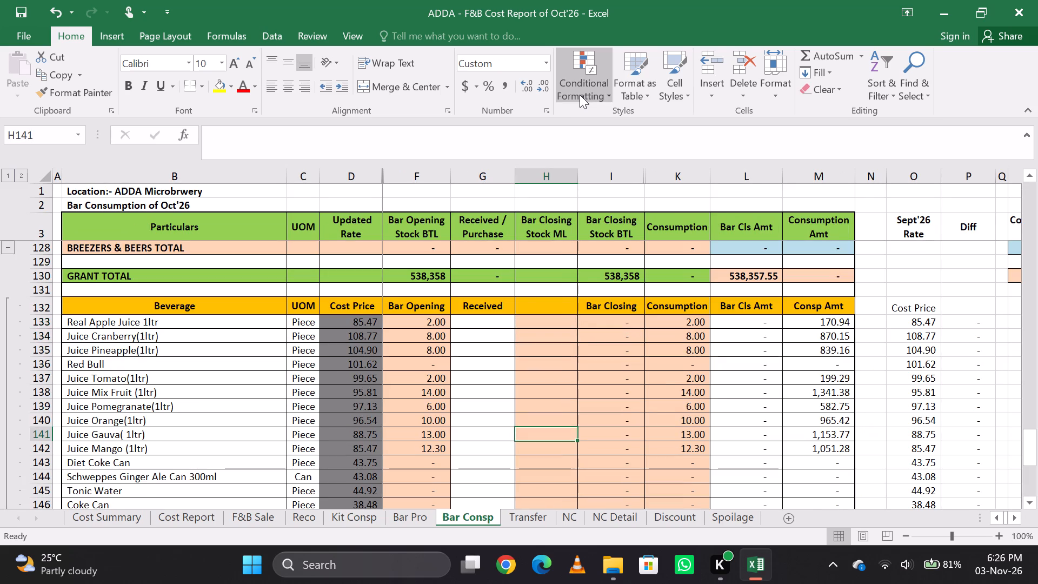
{"action": "key", "text": "Down"}
{"action": "key", "text": "Down"}
{"action": "key", "text": "Down"}
{"action": "key", "text": "Up"}
{"action": "key", "text": "Up"}
{"action": "key", "text": "Up"}
{"action": "key", "text": "Up"}
{"action": "key", "text": "Up"}
{"action": "key", "text": "Up"}
{"action": "key", "text": "Up"}
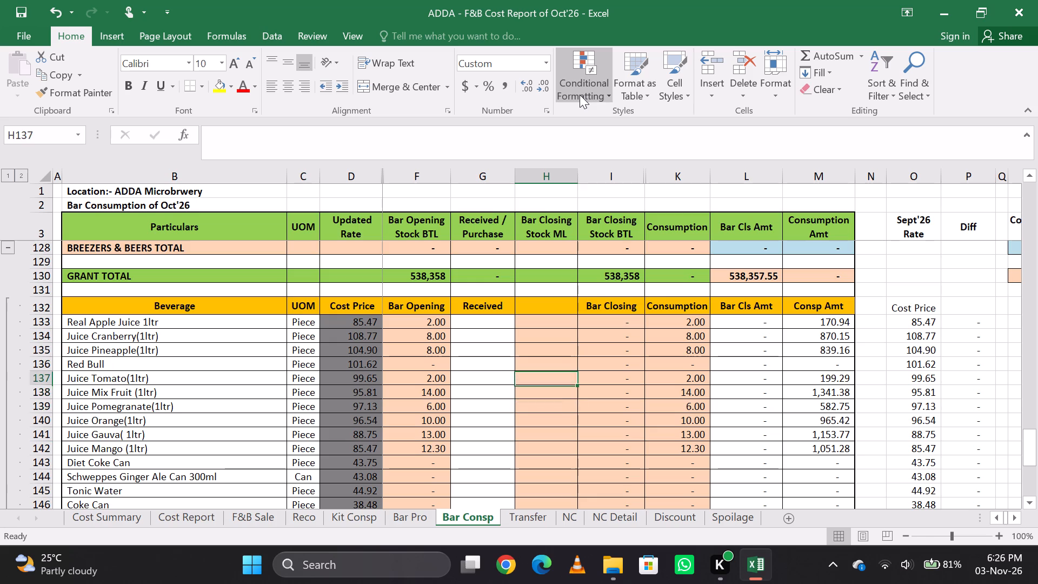
{"action": "key", "text": "Down"}
{"action": "key", "text": "Down"}
{"action": "key", "text": "Down"}
{"action": "key", "text": "Down"}
{"action": "key", "text": "Down"}
{"action": "key", "text": "Down"}
{"action": "key", "text": "Up"}
{"action": "key", "text": "Up"}
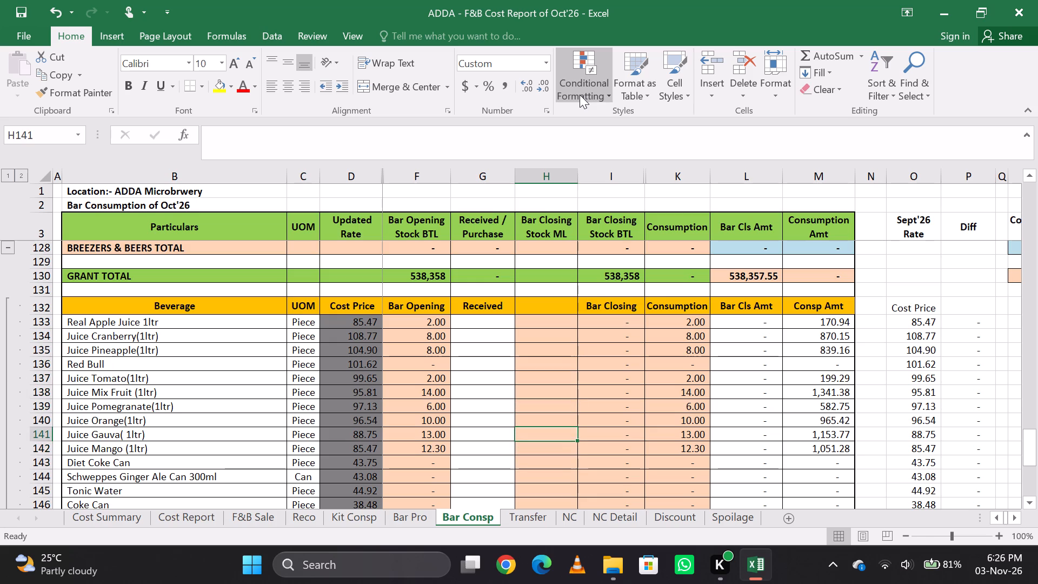
Enter 3 in the Bar Closing Stock ML column for Juice Tomato(1ltr).
{"action": "key", "text": "Up"}
{"action": "key", "text": "Up"}
{"action": "key", "text": "Up"}
{"action": "key", "text": "Up"}
{"action": "key", "text": "Left"}
{"action": "key", "text": "Right"}
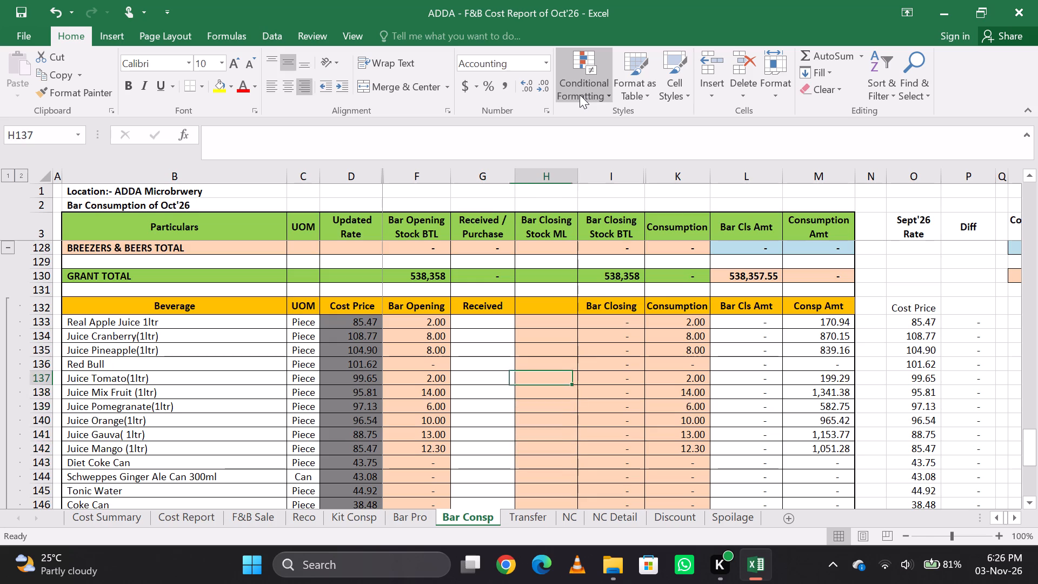
{"action": "key", "text": "Up"}
{"action": "key", "text": "Down"}
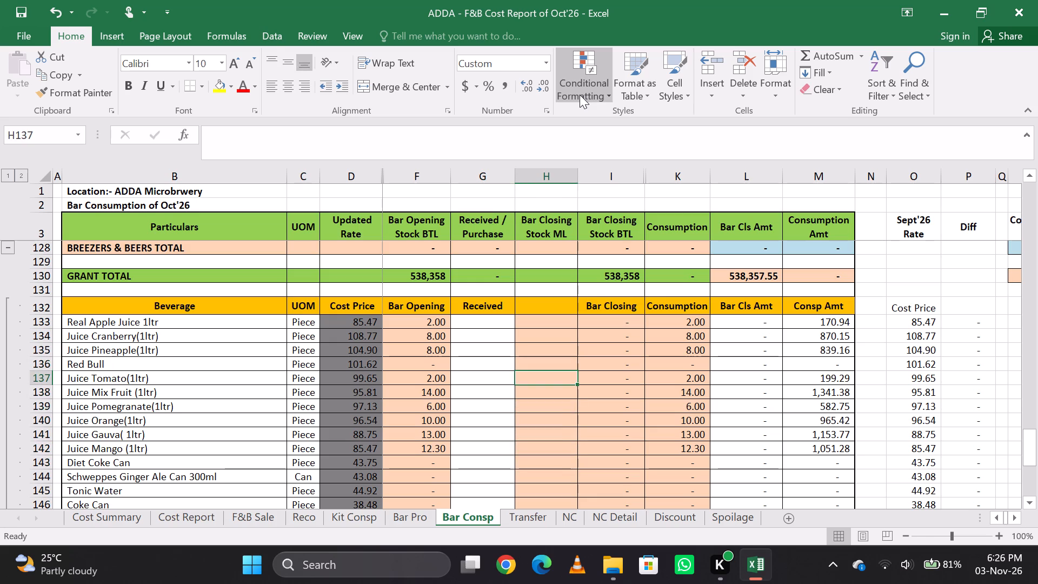
{"action": "key", "text": "3"}
{"action": "key", "text": "Down"}
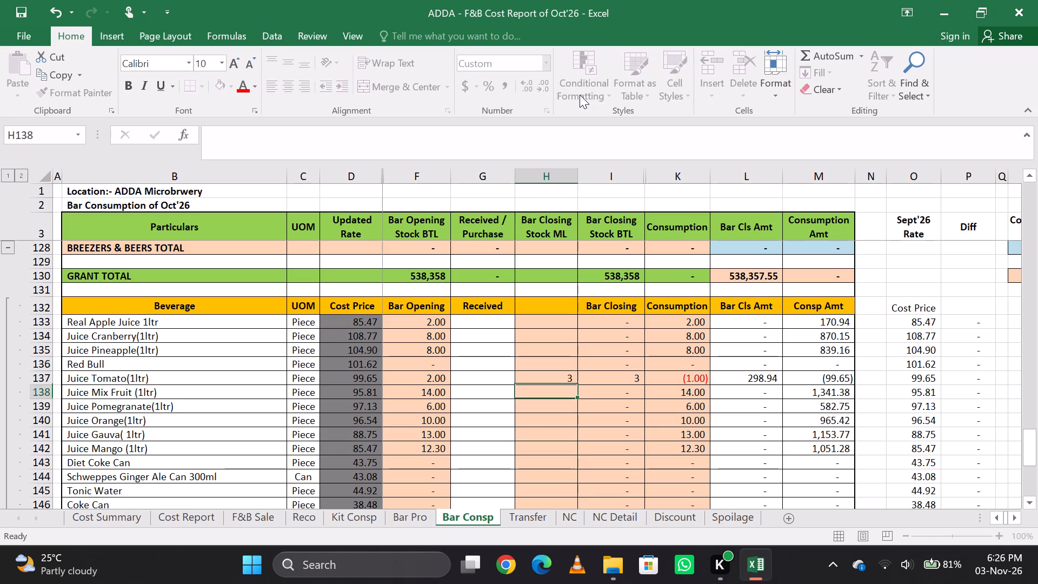
{"action": "key", "text": "Up"}
{"action": "key", "text": "Down"}
{"action": "key", "text": "Up"}
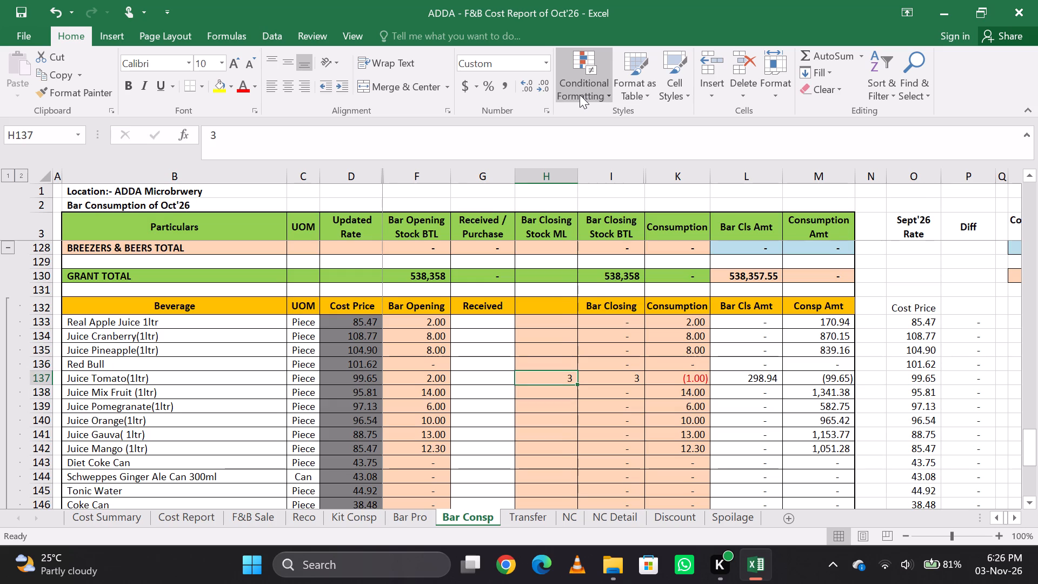
Enter 12 in the Bar Closing Stock ML column for Juice Pineapple(1ltr).
{"action": "key", "text": "Up"}
{"action": "key", "text": "Up"}
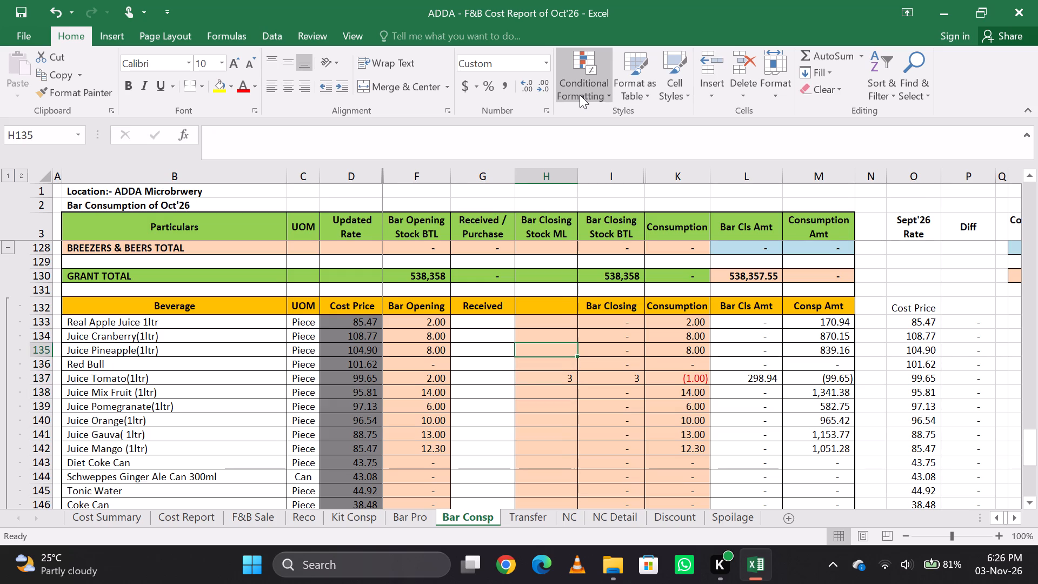
{"action": "key", "text": "Down"}
{"action": "key", "text": "Down"}
{"action": "key", "text": "Down"}
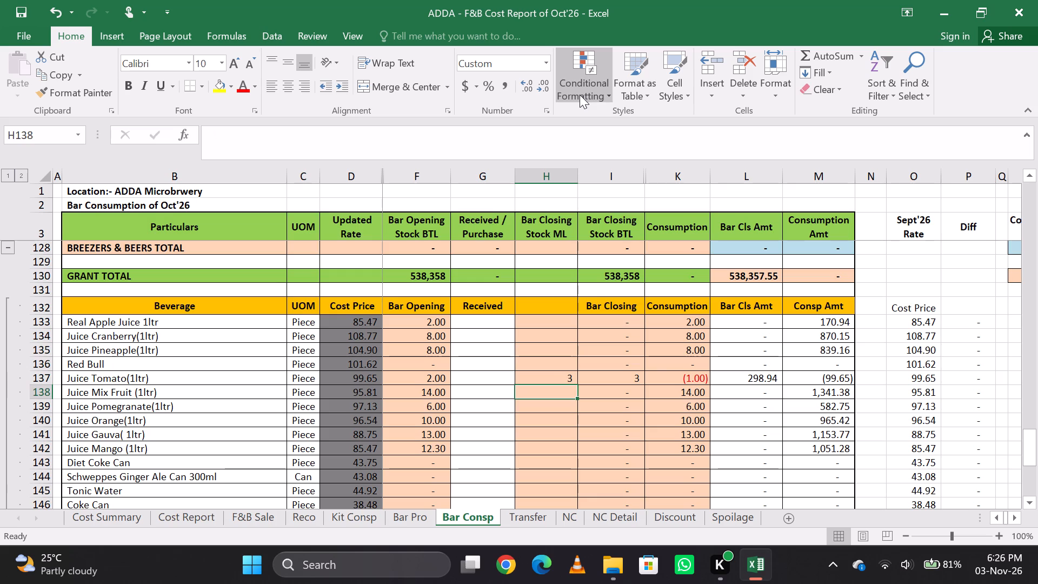
{"action": "key", "text": "Down"}
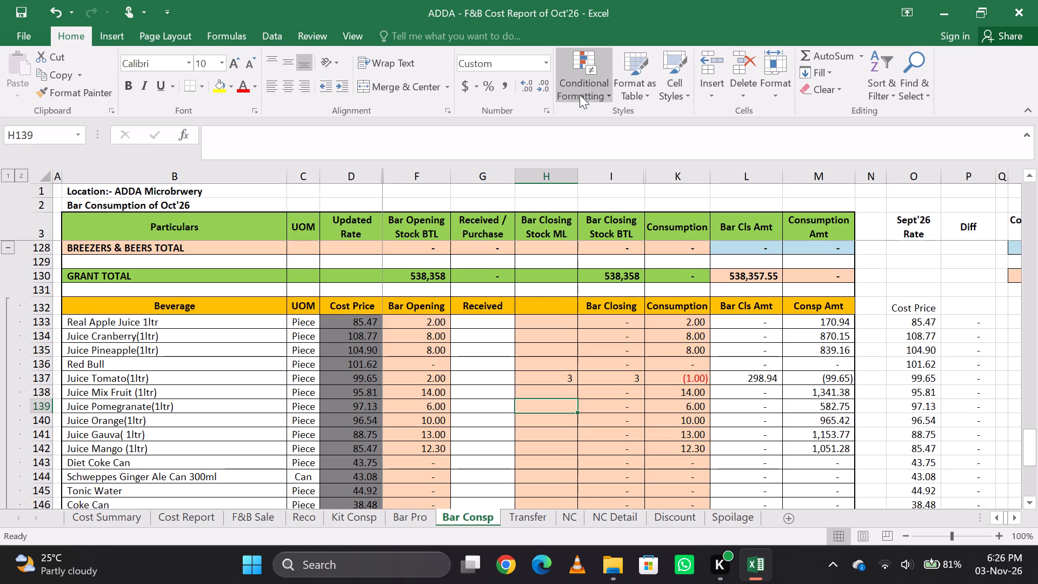
{"action": "key", "text": "Up"}
{"action": "key", "text": "Up"}
{"action": "key", "text": "Up"}
{"action": "key", "text": "Up"}
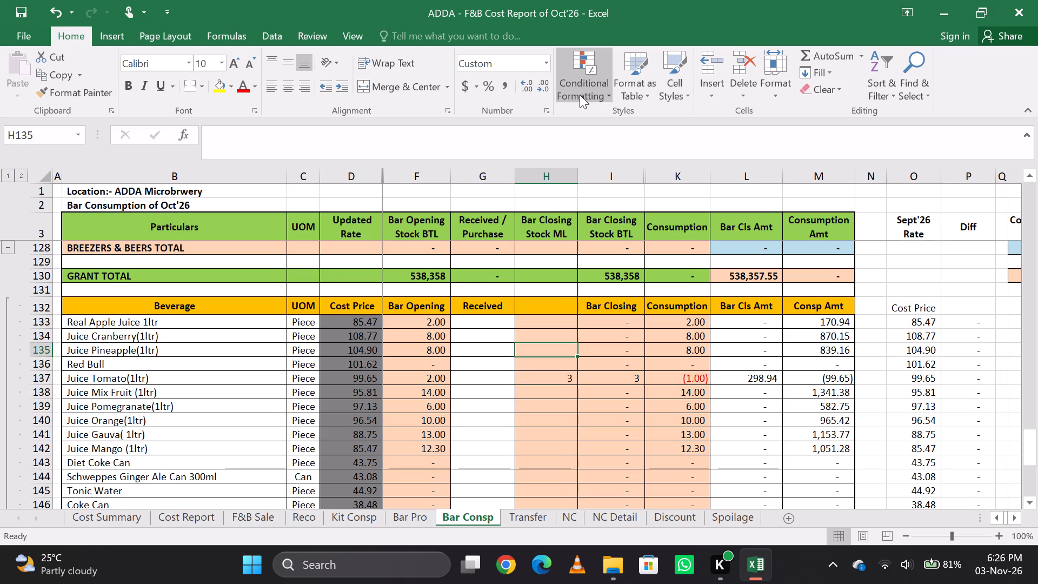
{"action": "key", "text": "1"}
{"action": "key", "text": "2"}
{"action": "key", "text": "Down"}
{"action": "key", "text": "Up"}
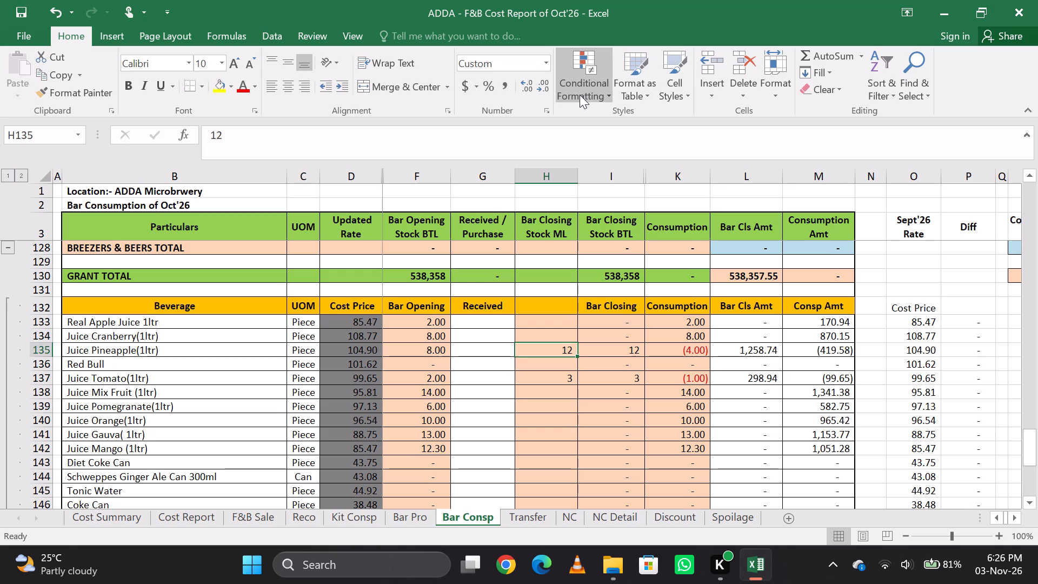
{"action": "key", "text": "Down"}
{"action": "key", "text": "Up"}
Enter 12 in the Bar Closing Stock ML column for Juice Cranberry(1ltr).
{"action": "key", "text": "Down"}
{"action": "key", "text": "Up"}
{"action": "key", "text": "Up"}
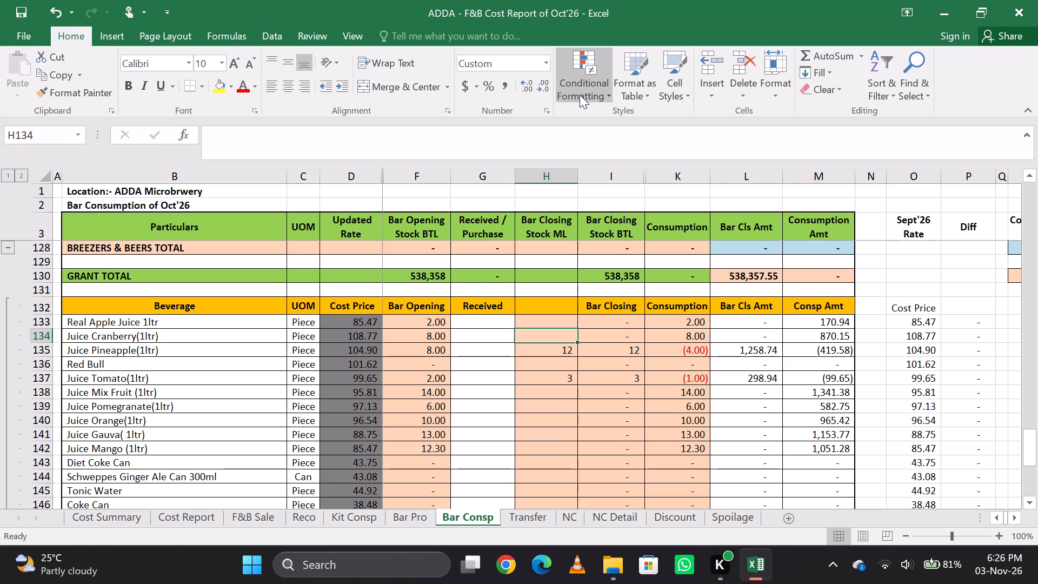
{"action": "type", "text": "12"}
{"action": "key", "text": "Down"}
{"action": "key", "text": "Up"}
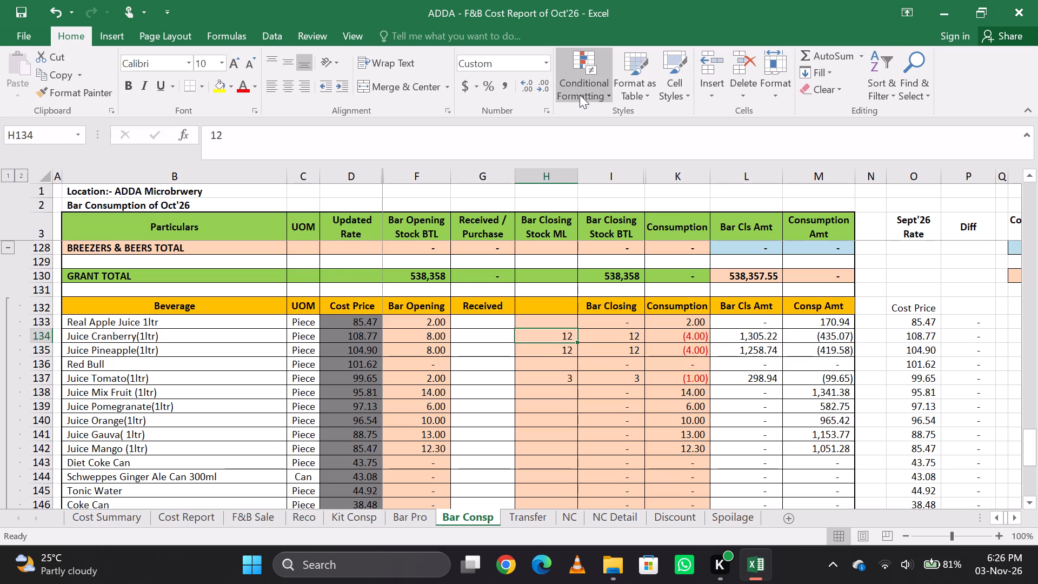
{"action": "key", "text": "Down"}
{"action": "key", "text": "Up"}
Enter 13 in the Bar Closing Stock ML column for Juice Orange(1ltr).
{"action": "key", "text": "Down"}
{"action": "key", "text": "Down"}
{"action": "key", "text": "Down"}
{"action": "key", "text": "Down"}
{"action": "key", "text": "Down"}
{"action": "key", "text": "Down"}
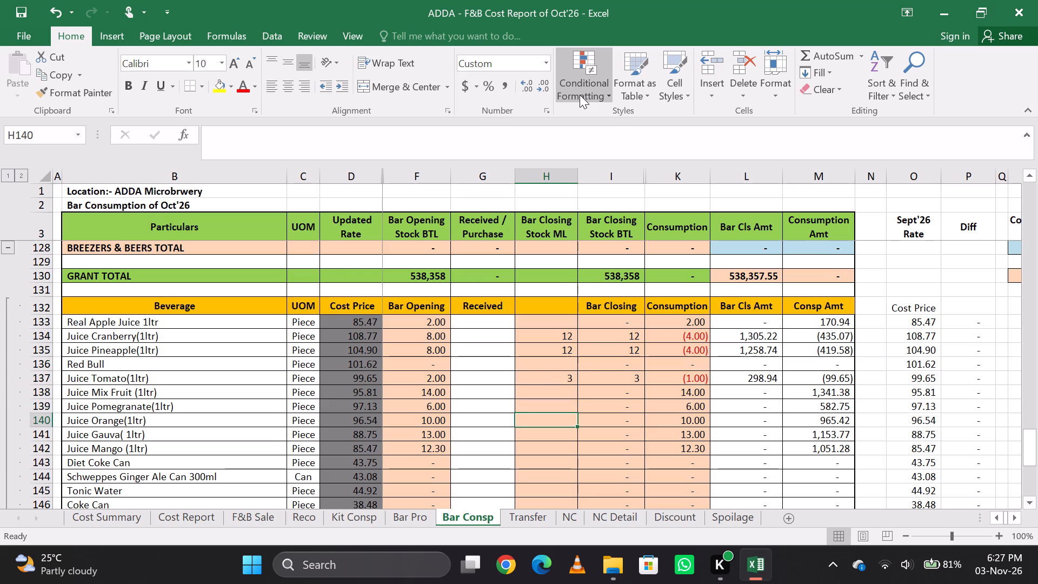
{"action": "type", "text": "13"}
{"action": "key", "text": "Right"}
{"action": "key", "text": "Left"}
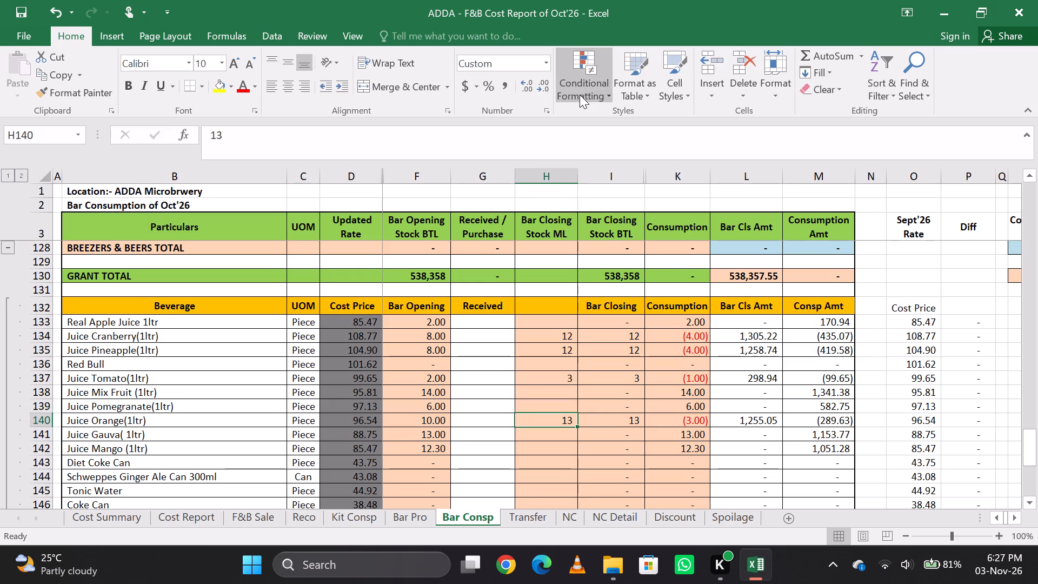
Enter 12 in the Bar Closing Stock ML column for Juice Mix Fruit (1ltr).
{"action": "key", "text": "Up"}
{"action": "key", "text": "Up"}
{"action": "type", "text": "12"}
{"action": "key", "text": "Down"}
{"action": "key", "text": "Up"}
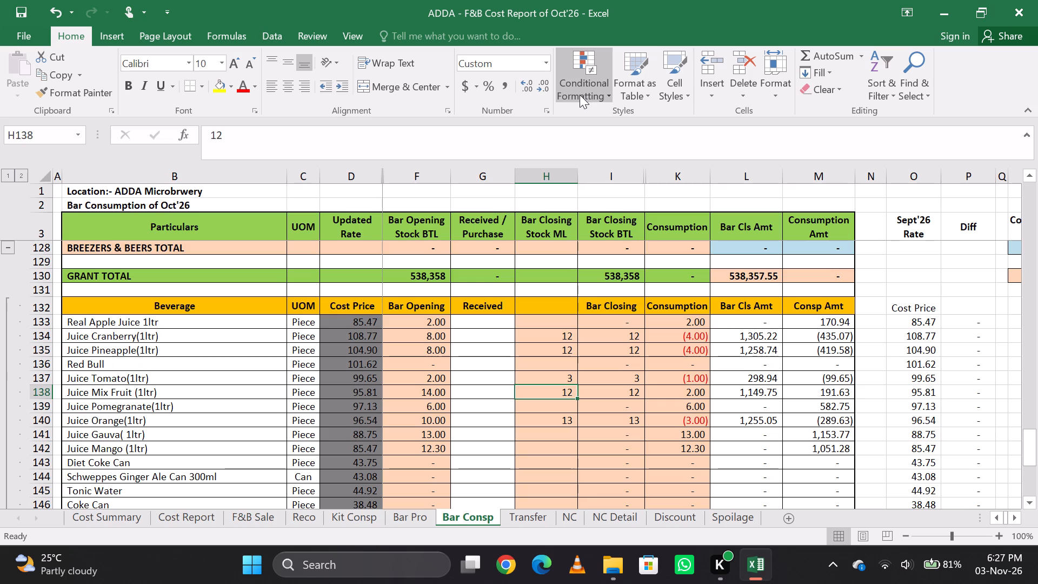
Enter 11 in the Bar Closing Stock ML column for both Juice Mango (1ltr) and Juice Gauva( 1ltr).
{"action": "key", "text": "Up"}
{"action": "key", "text": "Up"}
{"action": "key", "text": "Down"}
{"action": "key", "text": "Down"}
{"action": "key", "text": "Down"}
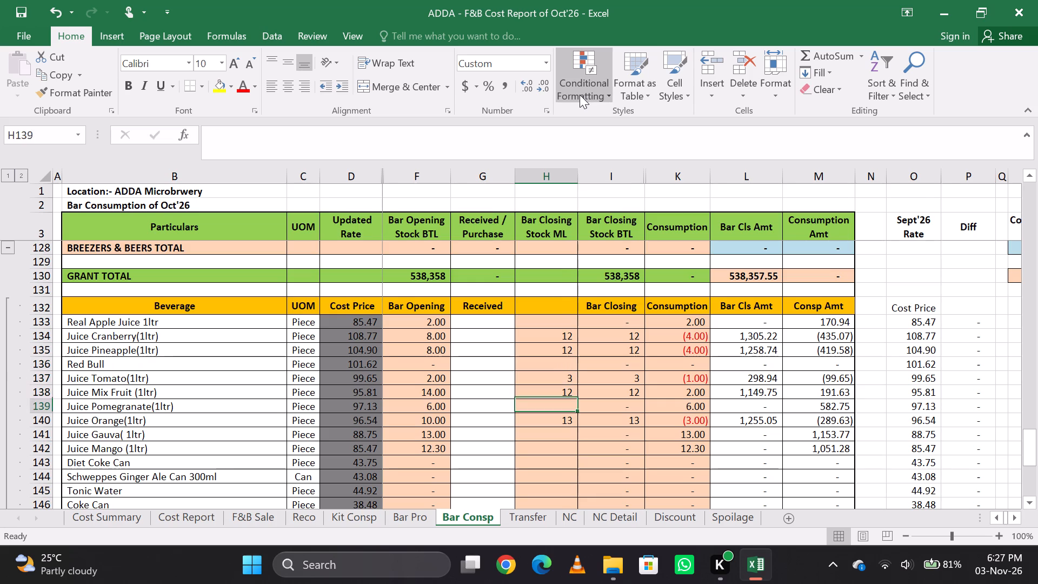
{"action": "key", "text": "Down"}
{"action": "key", "text": "Down"}
{"action": "key", "text": "Down"}
{"action": "type", "text": "11"}
{"action": "key", "text": "Down"}
{"action": "key", "text": "Up"}
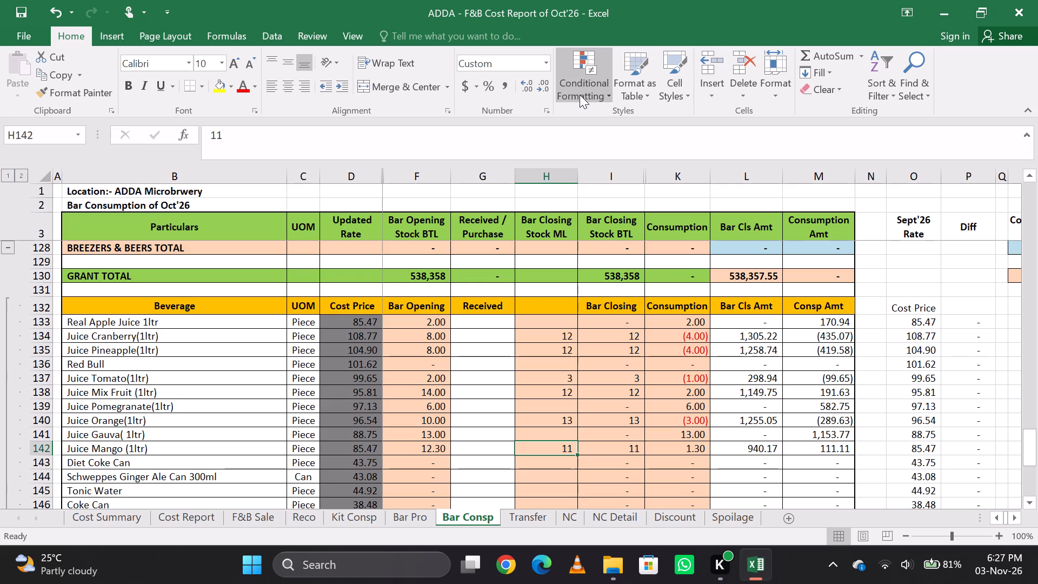
{"action": "key", "text": "Up"}
{"action": "type", "text": "11"}
{"action": "key", "text": "Down"}
{"action": "key", "text": "Up"}
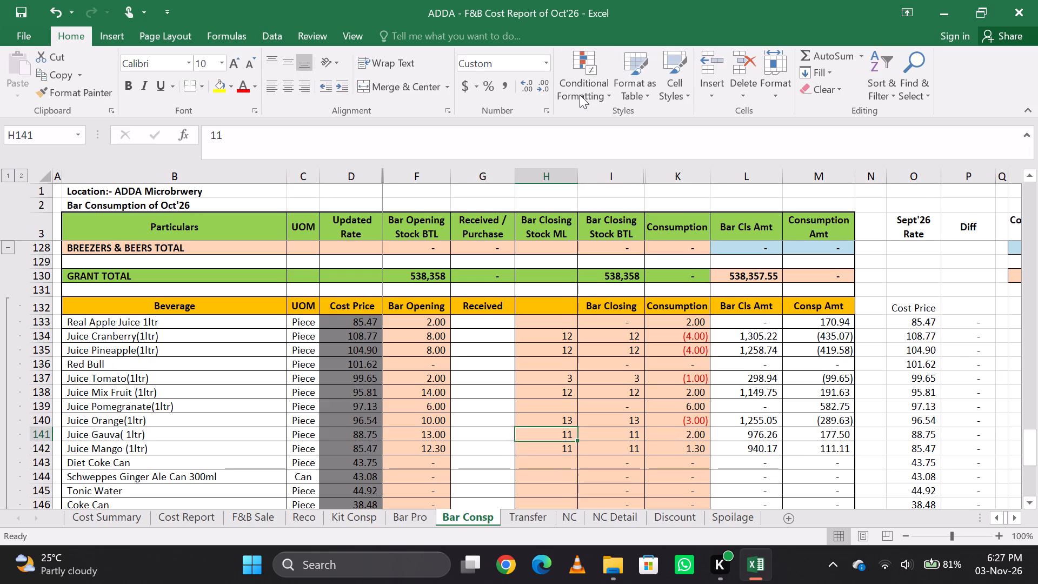
Enter 8 in the Bar Closing Stock ML column for Juice Pomegranate(1ltr) and save the workbook.
{"action": "key", "text": "Up"}
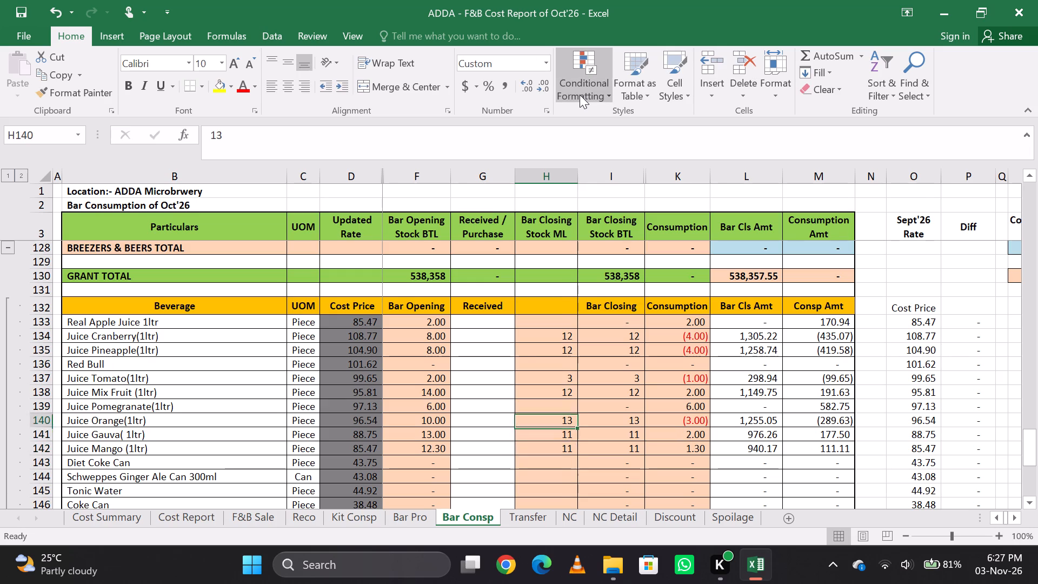
{"action": "key", "text": "Up"}
{"action": "key", "text": "8"}
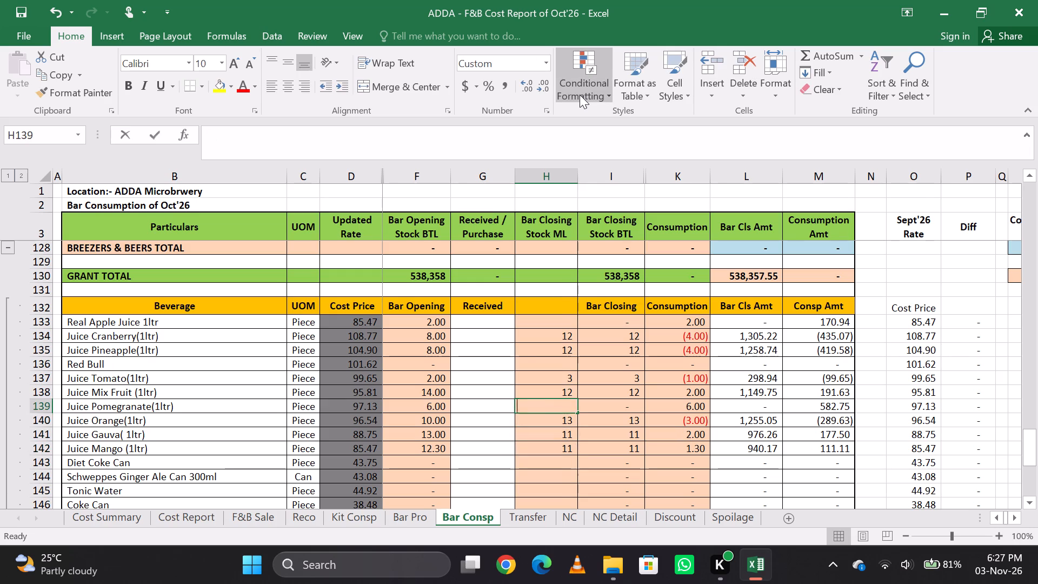
{"action": "key", "text": "Right"}
{"action": "key", "text": "Left"}
{"action": "key", "text": "ctrl+s"}
{"action": "key", "text": "Down"}
{"action": "key", "text": "Up"}
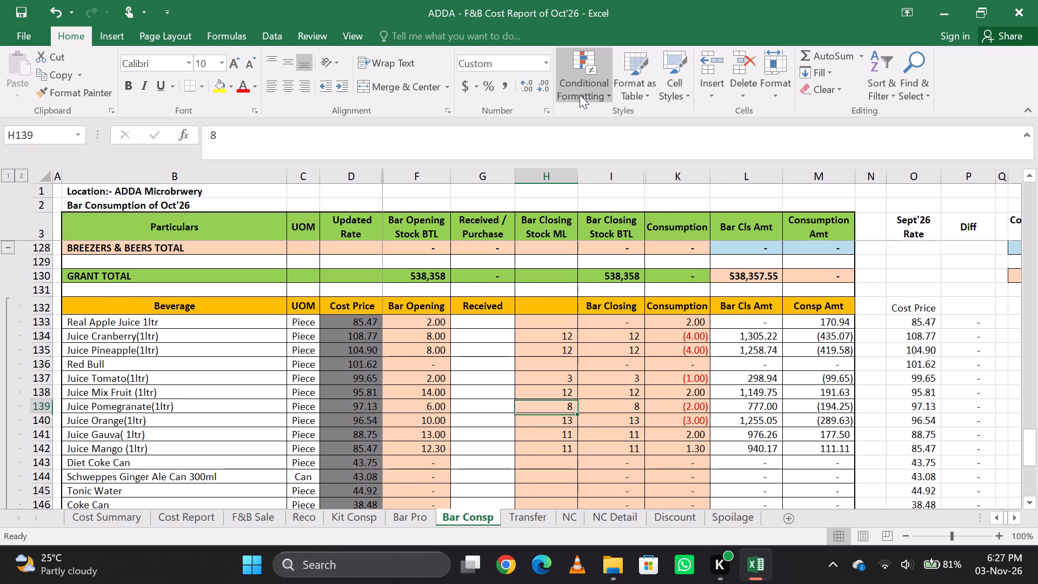
Return to the Crush & Syrup list on the Bar Pro sheet.
{"action": "key", "text": "ctrl+Page_Up"}
{"action": "key", "text": "Up"}
{"action": "key", "text": "Up"}
{"action": "key", "text": "Left"}
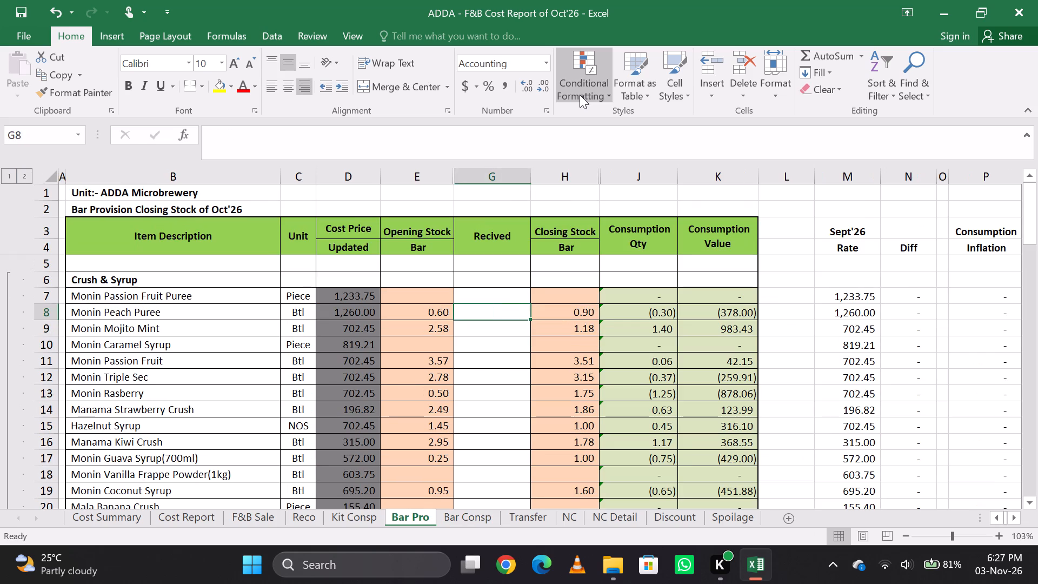
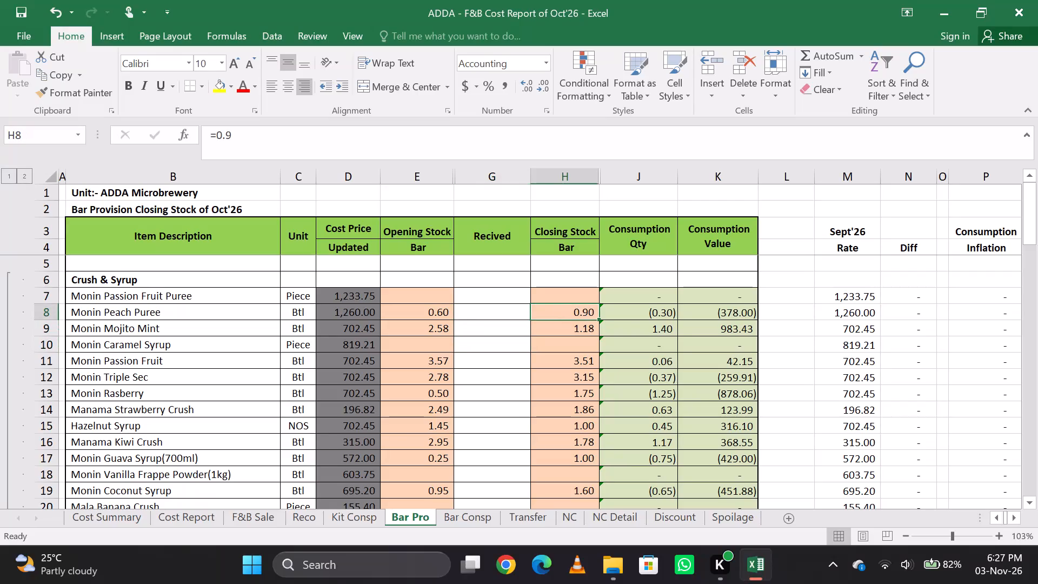
Go to the top of the Kitchen Closing Stock column on the Kit Consp sheet.
{"action": "key", "text": "ctrl+Page_Up"}
{"action": "key", "text": "Up"}
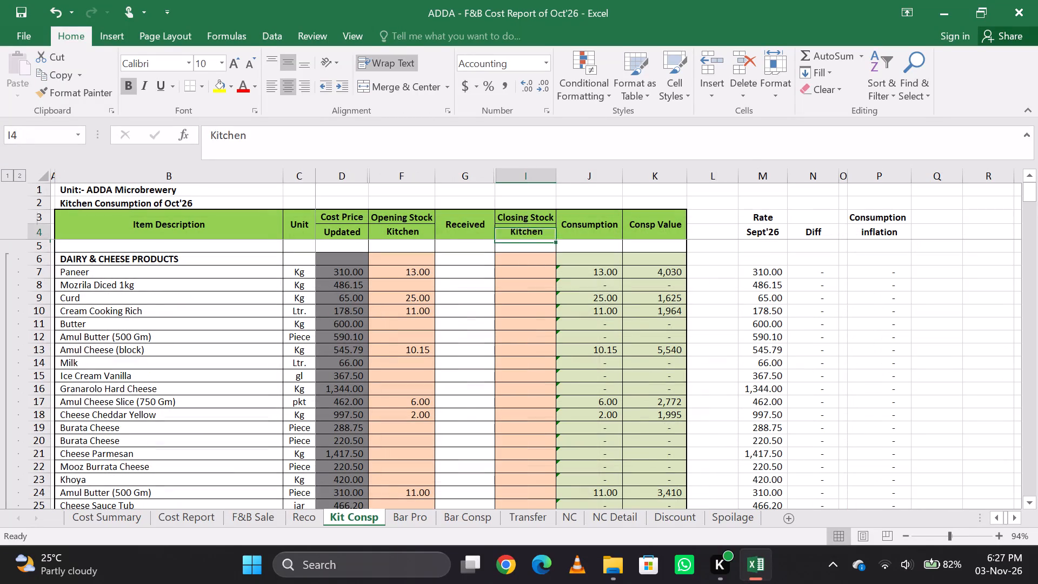
{"action": "key", "text": "Up"}
{"action": "key", "text": "Down"}
{"action": "key", "text": "Down"}
{"action": "key", "text": "Down"}
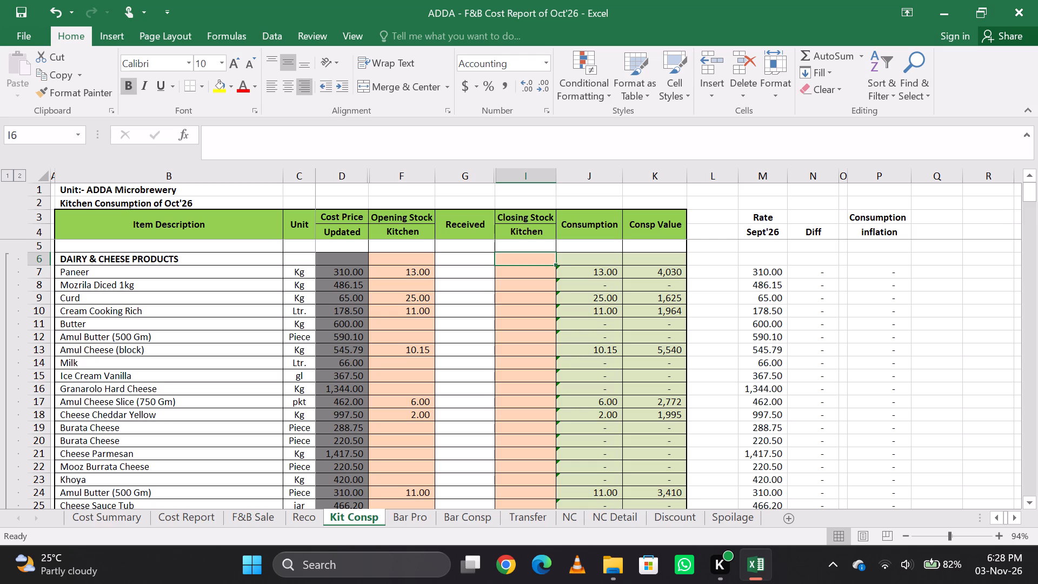
{"action": "key", "text": "Down"}
{"action": "key", "text": "Up"}
Search the Kit Consp sheet for AMER and check the matching item's Opening Stock Kitchen entry.
{"action": "key", "text": "ctrl+f"}
{"action": "key", "text": "m"}
{"action": "key", "text": "BackSpace"}
{"action": "key", "text": "a"}
{"action": "key", "text": "BackSpace"}
{"action": "type", "text": "AMER"}
{"action": "key", "text": "Return"}
{"action": "key", "text": "Escape"}
{"action": "key", "text": "Right"}
{"action": "key", "text": "Right"}
{"action": "key", "text": "Right"}
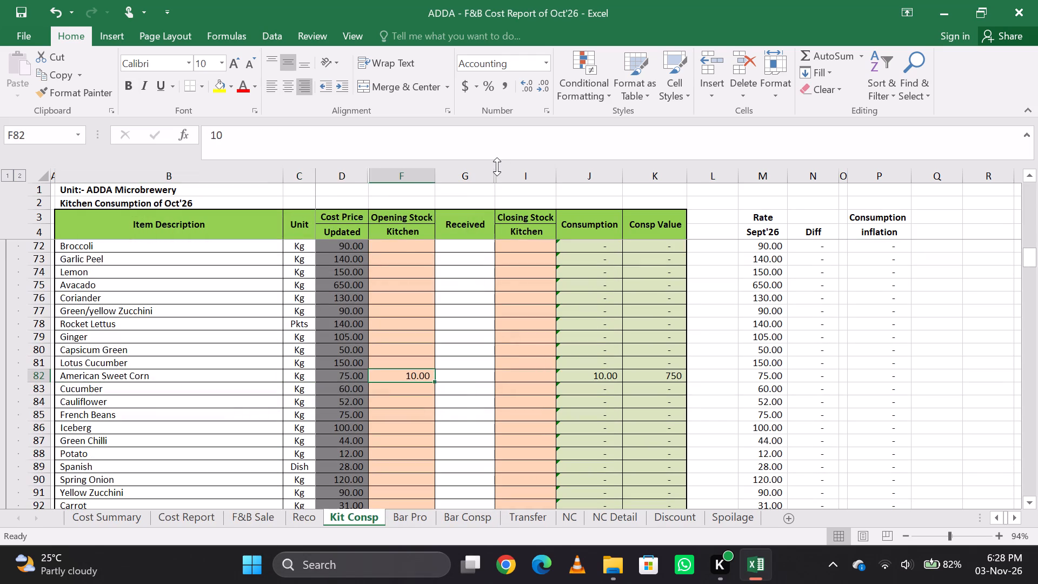
{"action": "key", "text": "ctrl+f"}
{"action": "key", "text": "Return"}
{"action": "key", "text": "Return"}
Search the Kit Consp sheet for MUS and go through all the matching items.
{"action": "key", "text": "BackSpace"}
{"action": "key", "text": "BackSpace"}
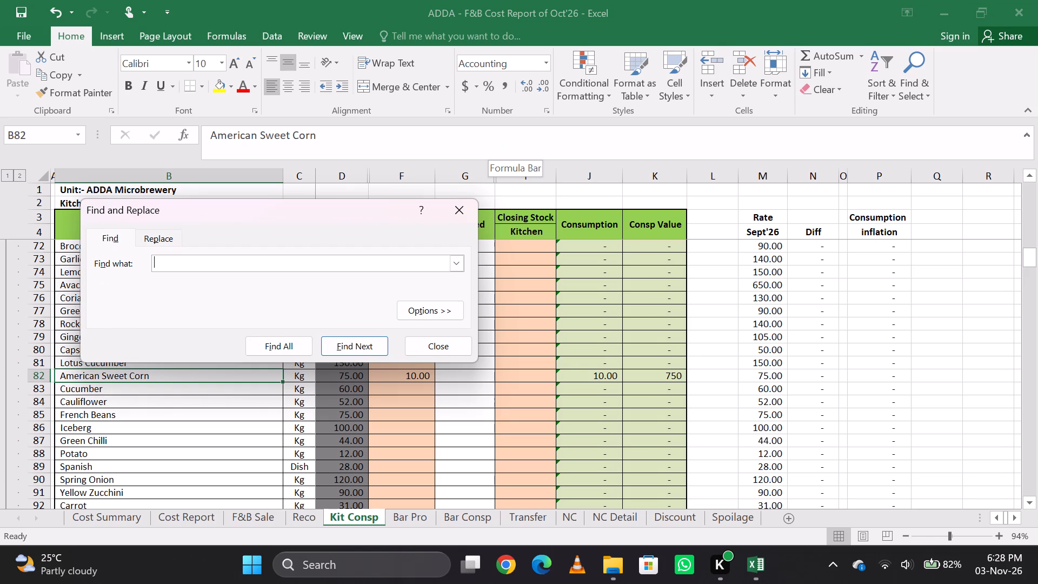
{"action": "key", "text": "BackSpace"}
{"action": "key", "text": "BackSpace"}
{"action": "key", "text": "BackSpace"}
{"action": "type", "text": "MUS"}
{"action": "key", "text": "Return"}
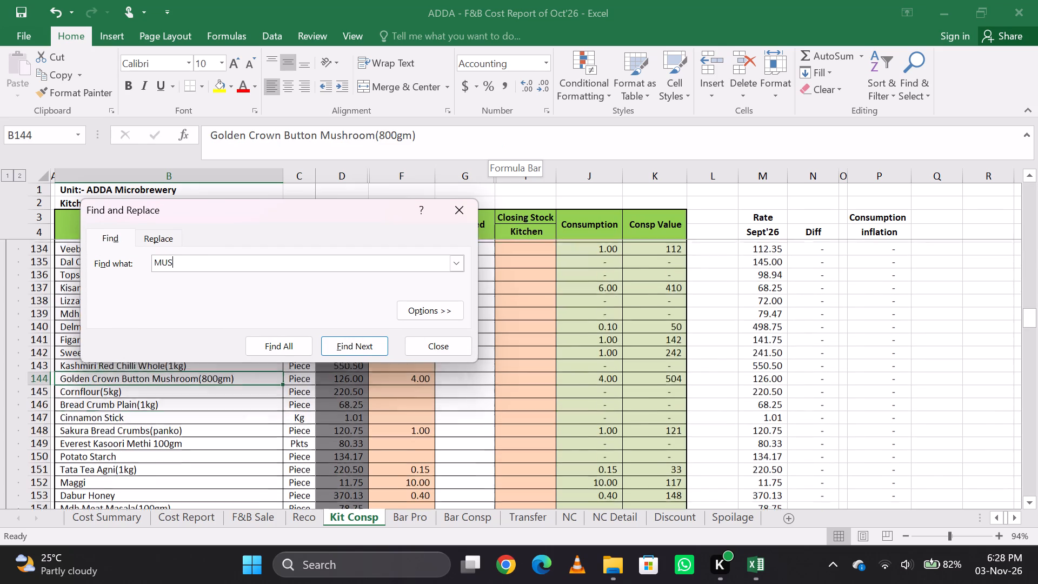
{"action": "key", "text": "Return"}
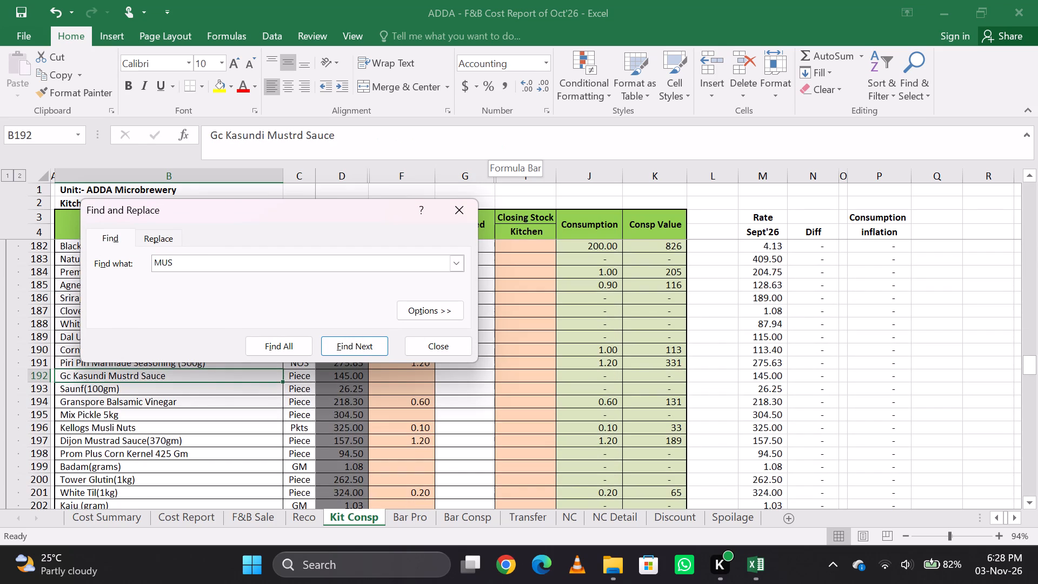
{"action": "key", "text": "Return"}
{"action": "key", "text": "Return"}
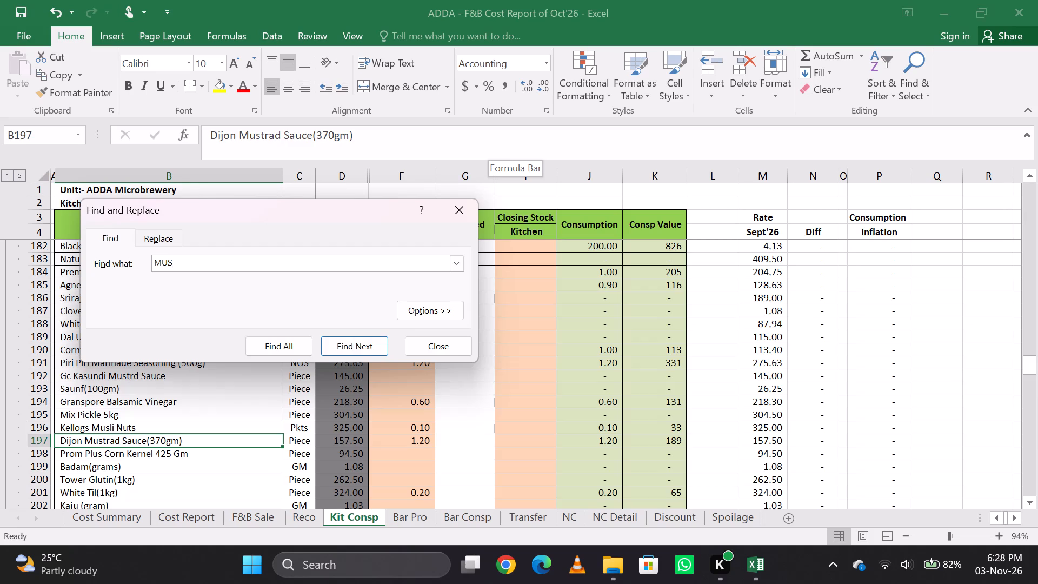
{"action": "key", "text": "Return"}
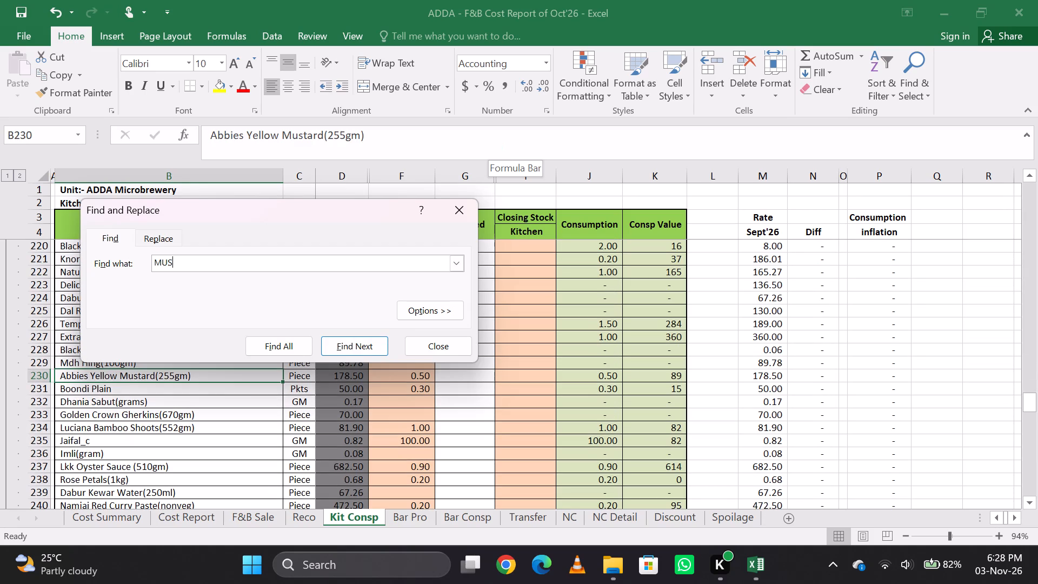
{"action": "key", "text": "Return"}
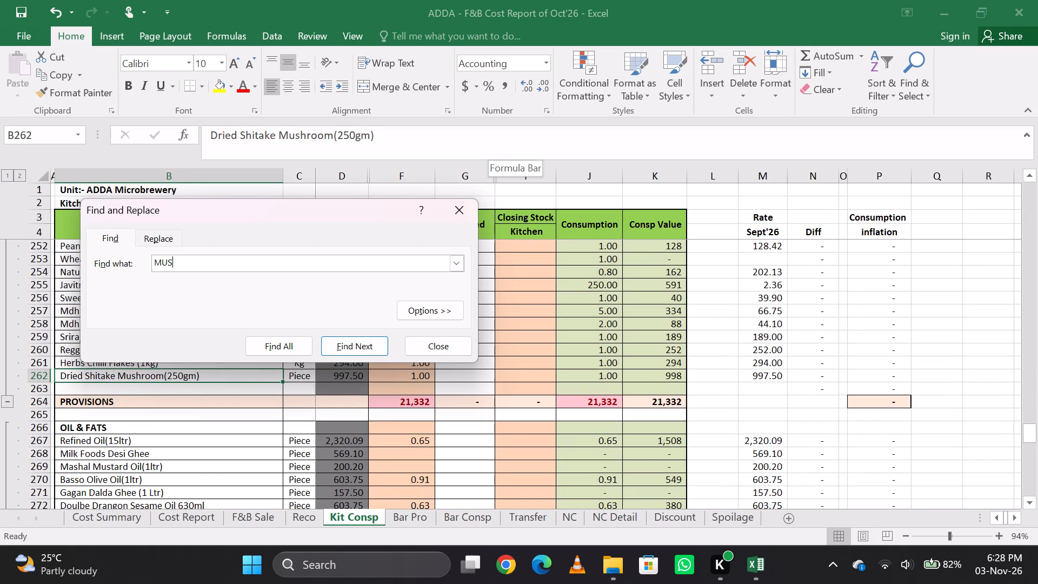
{"action": "key", "text": "Return"}
{"action": "key", "text": "Return"}
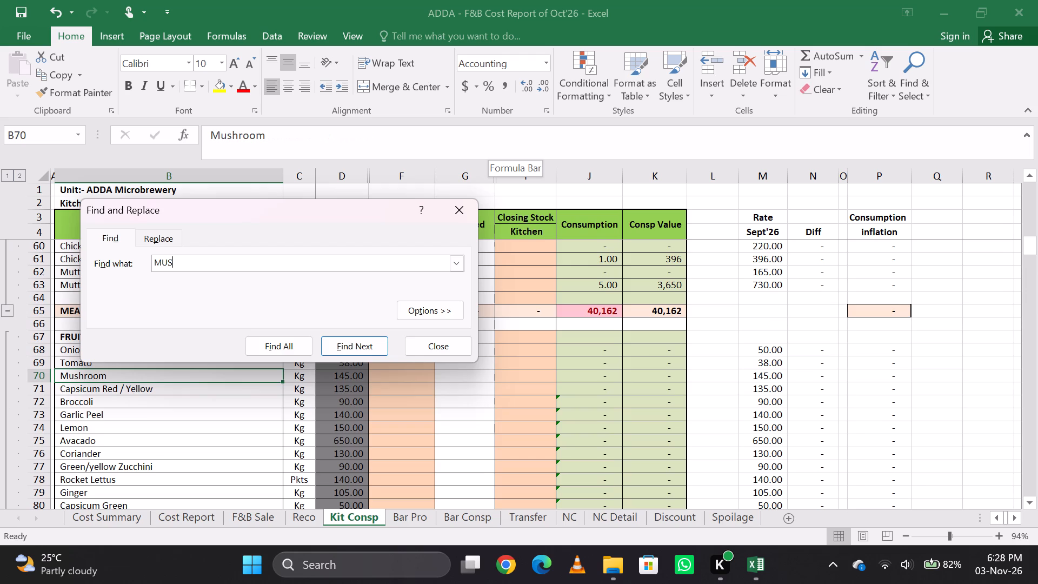
{"action": "key", "text": "Return"}
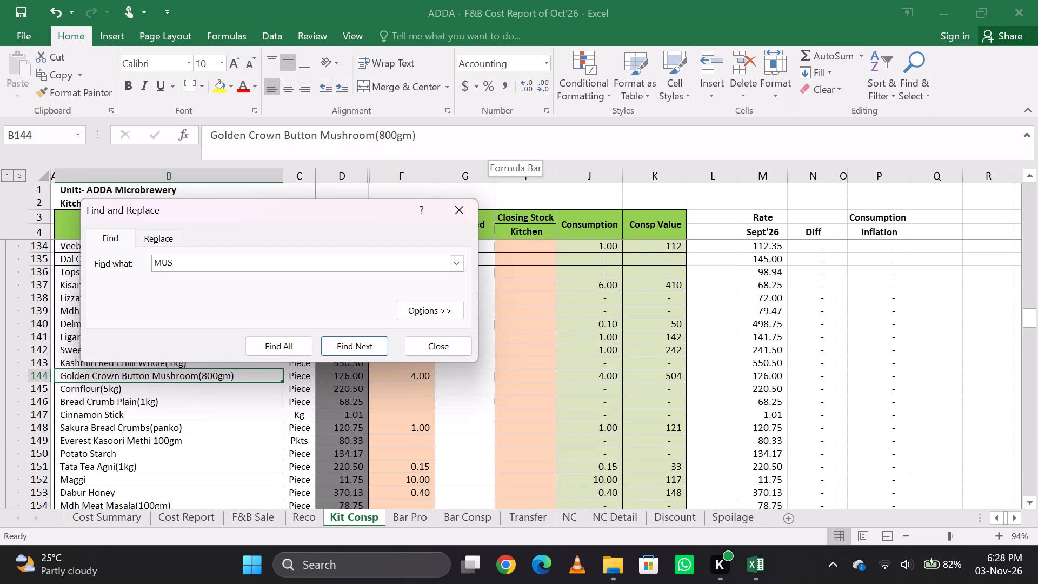
Search the Kit Consp sheet for an item containing SEED.
{"action": "key", "text": "BackSpace"}
{"action": "key", "text": "BackSpace"}
{"action": "key", "text": "BackSpace"}
{"action": "key", "text": "BackSpace"}
{"action": "key", "text": "BackSpace"}
{"action": "key", "text": "BackSpace"}
{"action": "key", "text": "BackSpace"}
{"action": "key", "text": "BackSpace"}
{"action": "key", "text": "BackSpace"}
{"action": "key", "text": "BackSpace"}
{"action": "key", "text": "BackSpace"}
{"action": "key", "text": "BackSpace"}
{"action": "key", "text": "BackSpace"}
{"action": "type", "text": "SEED"}
{"action": "key", "text": "Return"}
{"action": "key", "text": "Return"}
{"action": "key", "text": "BackSpace"}
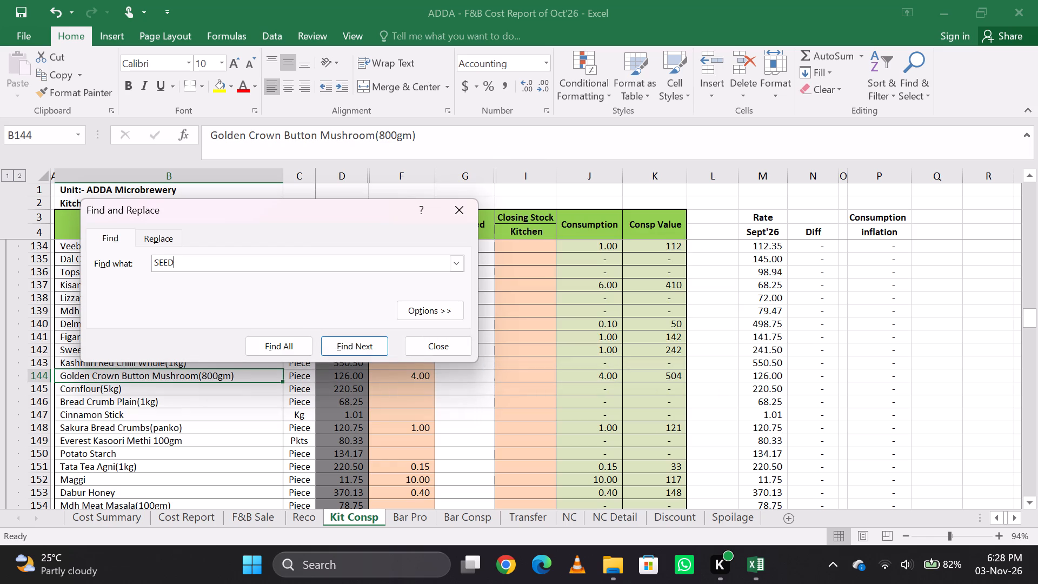
{"action": "key", "text": "BackSpace"}
{"action": "key", "text": "BackSpace"}
{"action": "key", "text": "BackSpace"}
{"action": "type", "text": "seed"}
{"action": "key", "text": "Return"}
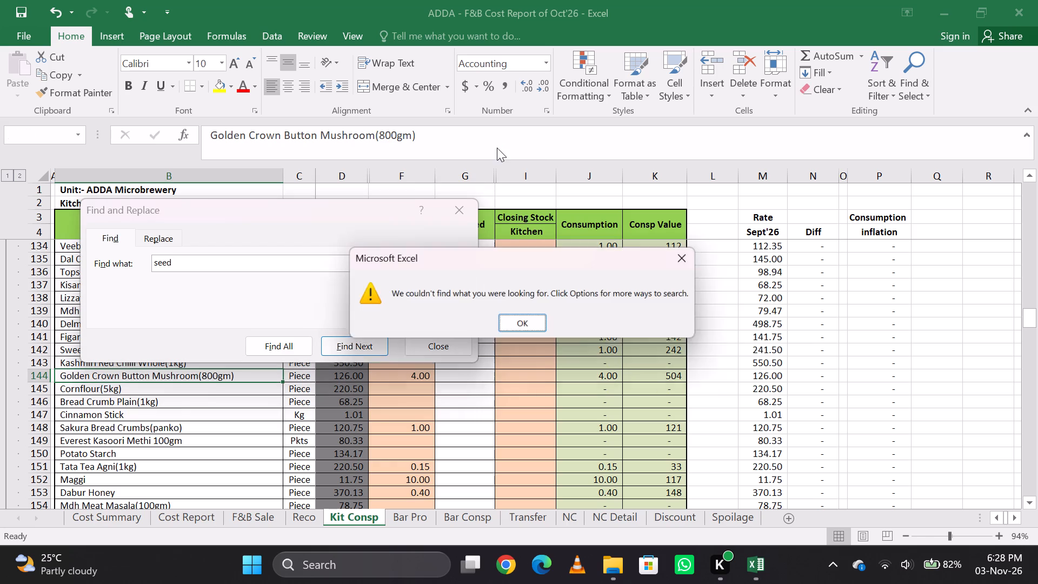
{"action": "key", "text": "Return"}
Search the Kit Consp sheet for kasun and look along the matching item's row.
{"action": "key", "text": "BackSpace"}
{"action": "key", "text": "BackSpace"}
{"action": "key", "text": "BackSpace"}
{"action": "key", "text": "BackSpace"}
{"action": "key", "text": "BackSpace"}
{"action": "key", "text": "BackSpace"}
{"action": "key", "text": "BackSpace"}
{"action": "key", "text": "BackSpace"}
{"action": "key", "text": "BackSpace"}
{"action": "key", "text": "BackSpace"}
{"action": "key", "text": "BackSpace"}
{"action": "key", "text": "BackSpace"}
{"action": "key", "text": "BackSpace"}
{"action": "key", "text": "BackSpace"}
{"action": "key", "text": "BackSpace"}
{"action": "key", "text": "BackSpace"}
{"action": "key", "text": "BackSpace"}
{"action": "key", "text": "BackSpace"}
{"action": "key", "text": "BackSpace"}
{"action": "key", "text": "BackSpace"}
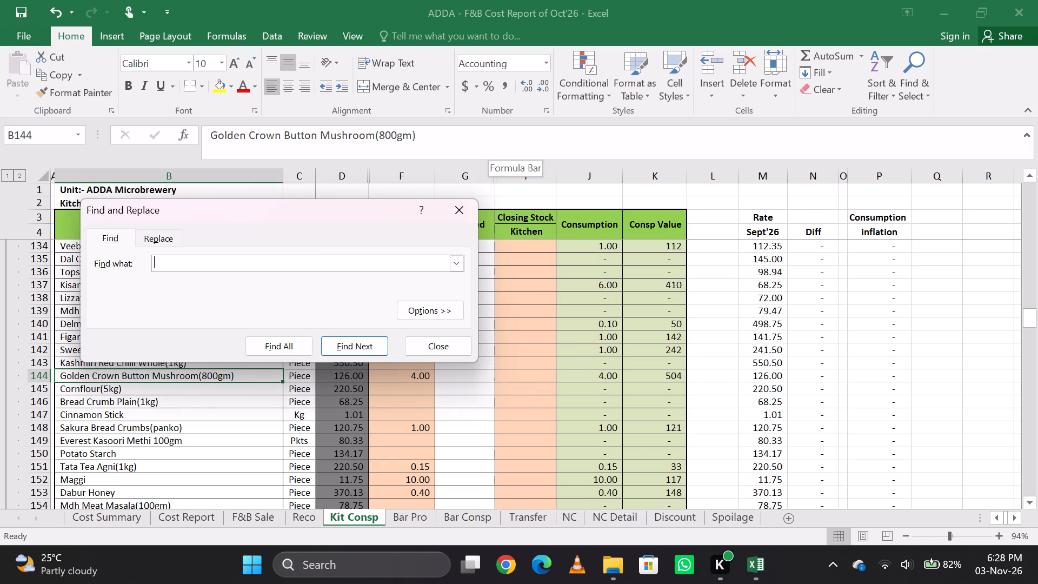
{"action": "type", "text": "kasun"}
{"action": "key", "text": "Return"}
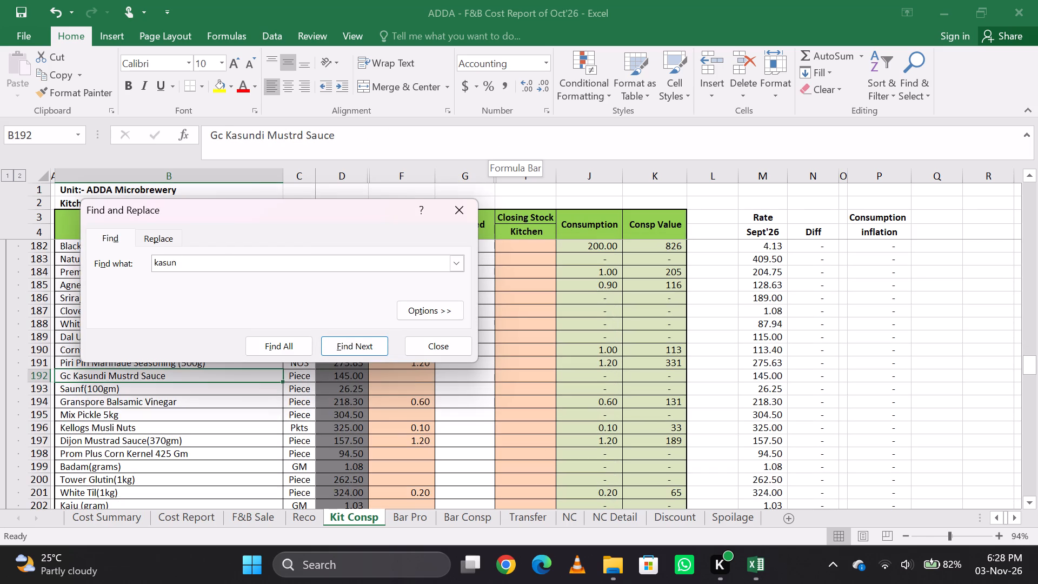
{"action": "key", "text": "Return"}
{"action": "key", "text": "Return"}
{"action": "key", "text": "Escape"}
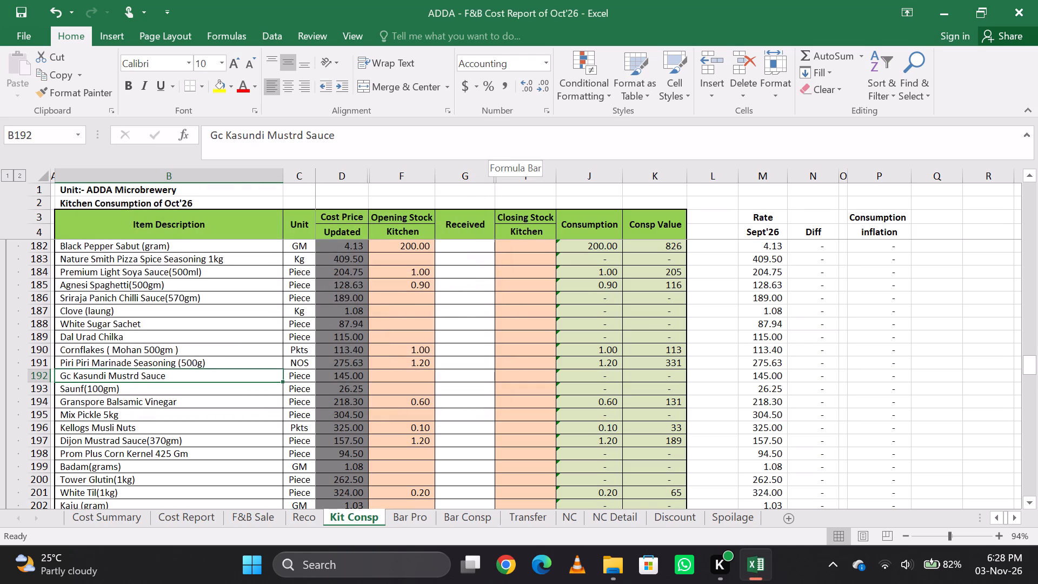
{"action": "key", "text": "Right"}
{"action": "key", "text": "Left"}
{"action": "key", "text": "Right"}
{"action": "key", "text": "Right"}
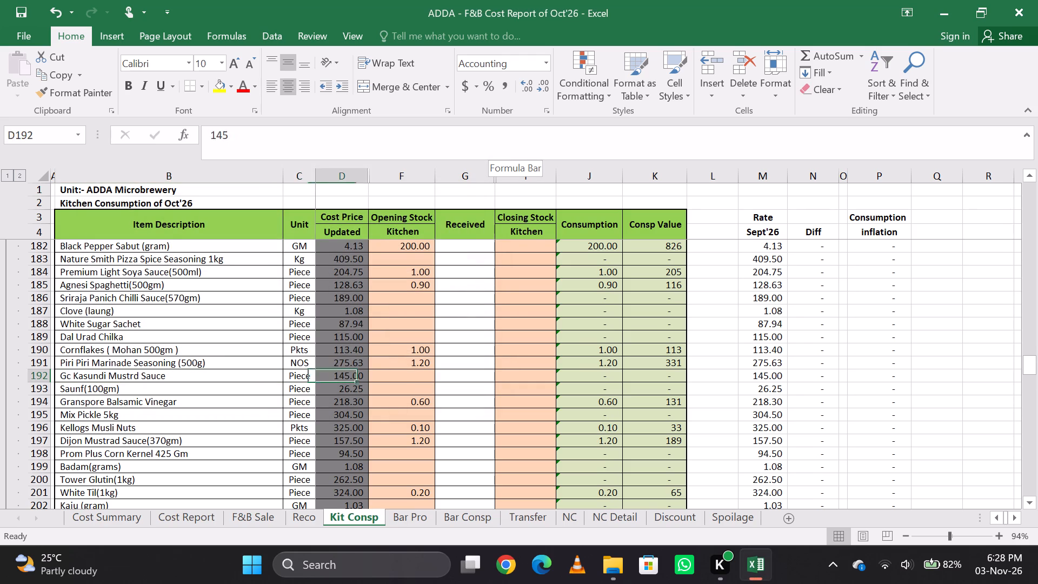
{"action": "key", "text": "Right"}
{"action": "key", "text": "Right"}
{"action": "key", "text": "Left"}
{"action": "key", "text": "Left"}
{"action": "key", "text": "Left"}
{"action": "key", "text": "Left"}
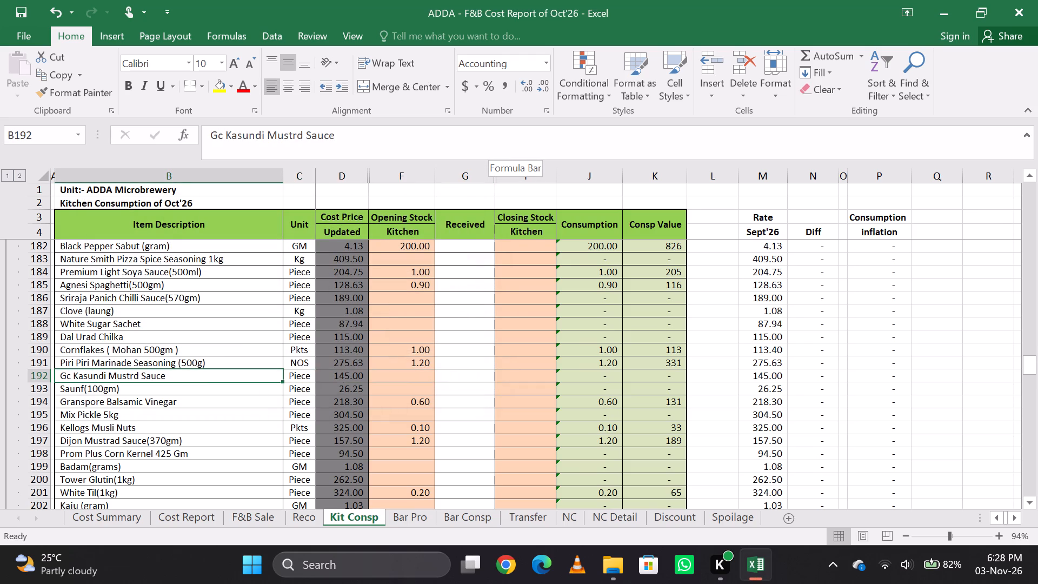
Find kasun and enter 0.2 in the Closing Stock Kitchen column for Gc Kasundi Mustrd Sauce.
{"action": "key", "text": "ctrl+f"}
{"action": "key", "text": "BackSpace"}
{"action": "key", "text": "BackSpace"}
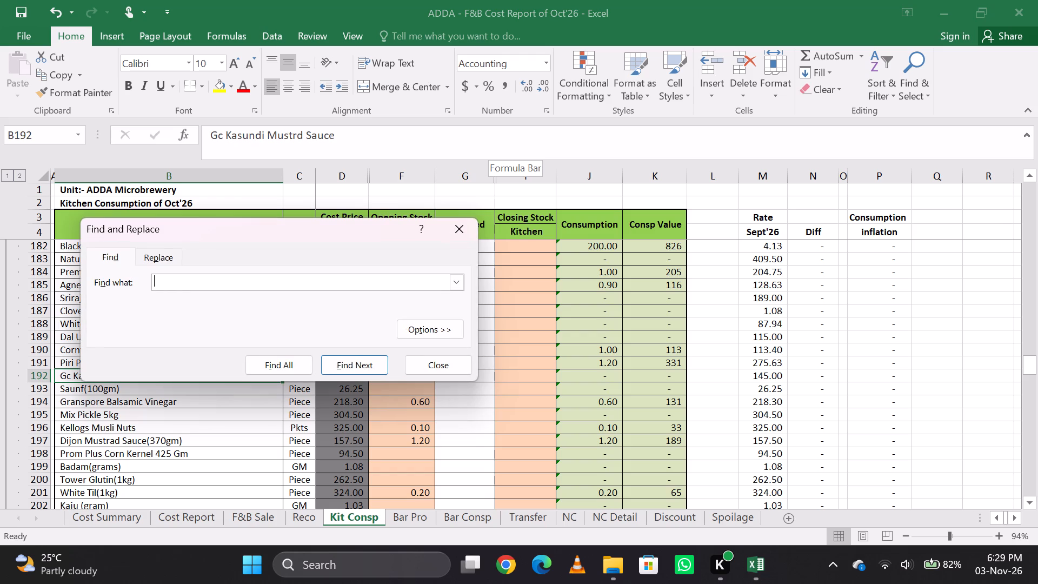
{"action": "key", "text": "BackSpace"}
{"action": "key", "text": "BackSpace"}
{"action": "type", "text": "kasun"}
{"action": "key", "text": "Return"}
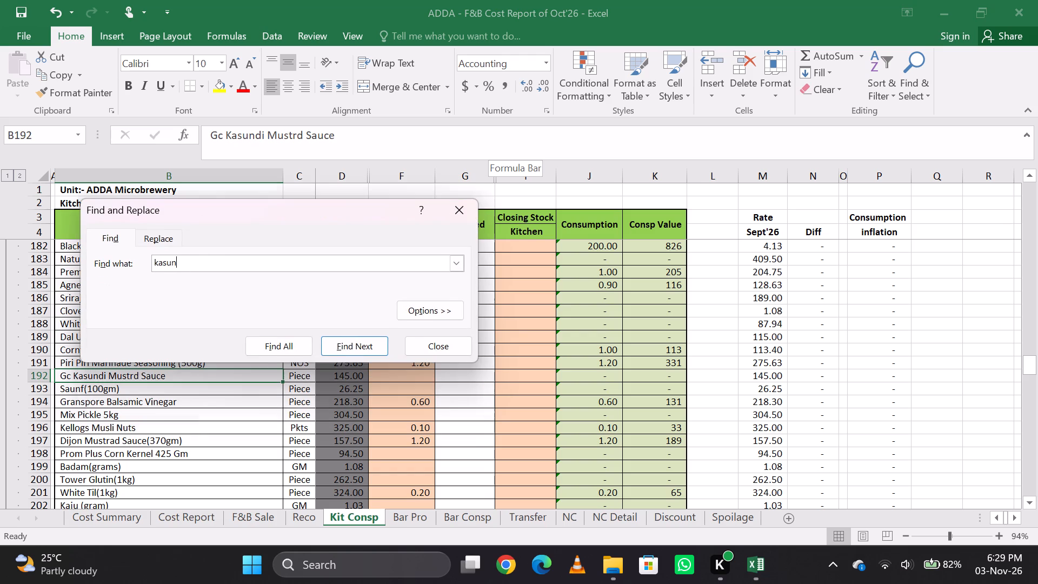
{"action": "key", "text": "Return"}
{"action": "key", "text": "Return"}
{"action": "key", "text": "Return"}
{"action": "key", "text": "Escape"}
{"action": "key", "text": "Right"}
{"action": "key", "text": "Right"}
{"action": "key", "text": "Right"}
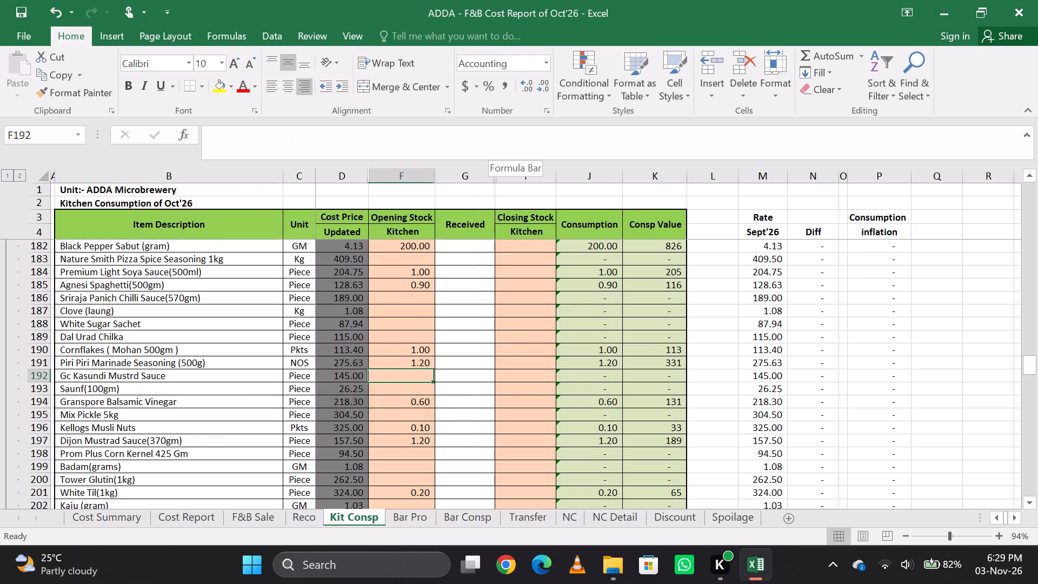
{"action": "key", "text": "Right"}
{"action": "key", "text": "Right"}
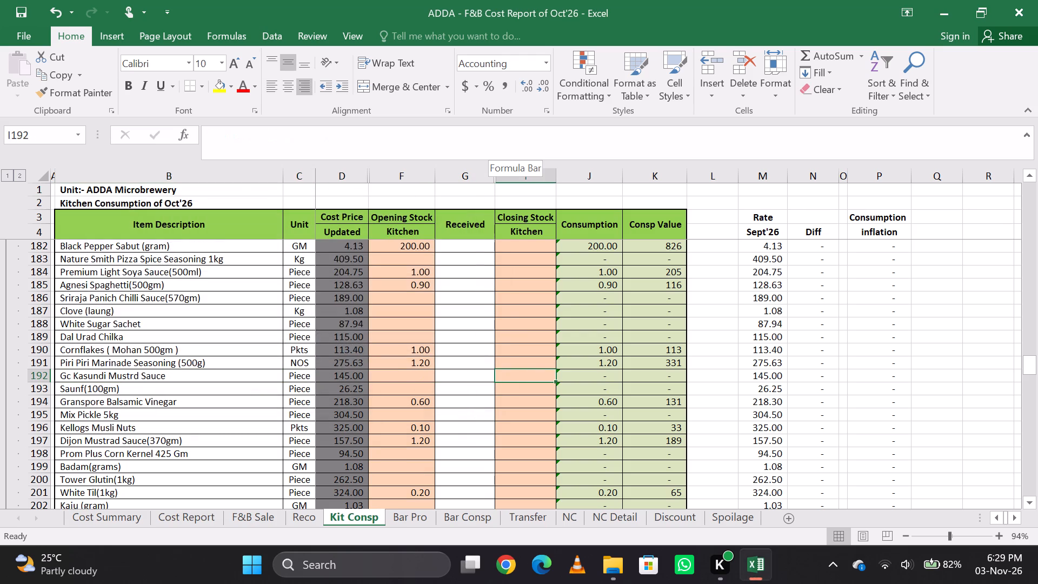
{"action": "type", "text": ".2"}
{"action": "key", "text": "Down"}
{"action": "key", "text": "Up"}
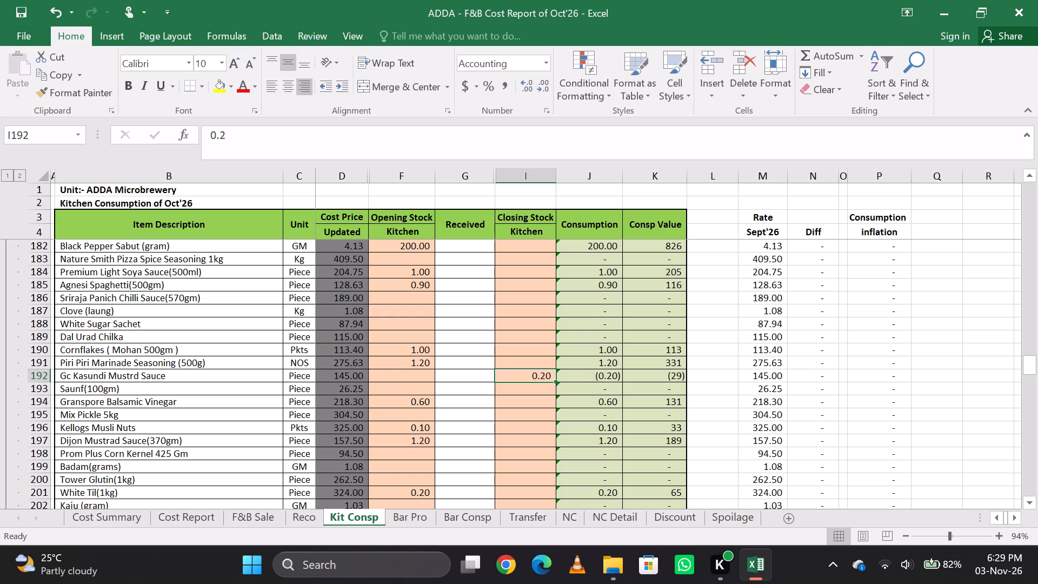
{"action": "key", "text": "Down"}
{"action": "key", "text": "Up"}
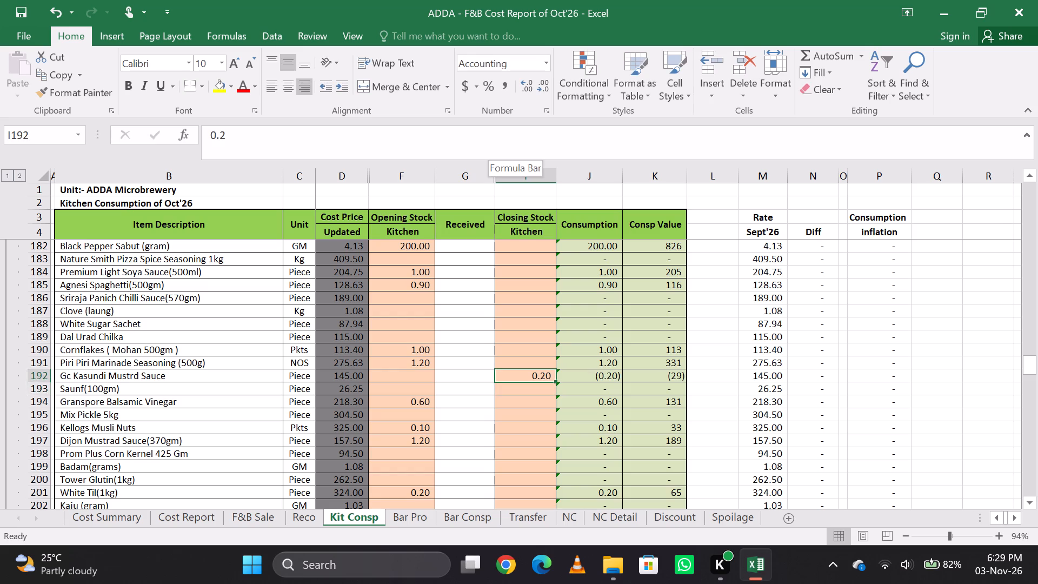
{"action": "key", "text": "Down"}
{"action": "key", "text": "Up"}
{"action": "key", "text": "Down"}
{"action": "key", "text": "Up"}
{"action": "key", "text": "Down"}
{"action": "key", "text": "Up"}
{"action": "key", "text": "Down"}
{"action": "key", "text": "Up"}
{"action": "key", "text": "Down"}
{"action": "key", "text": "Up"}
Find dijo and enter 1 in the Closing Stock Kitchen column for Dijon Mustrad Sauce(370gm).
{"action": "key", "text": "ctrl+f"}
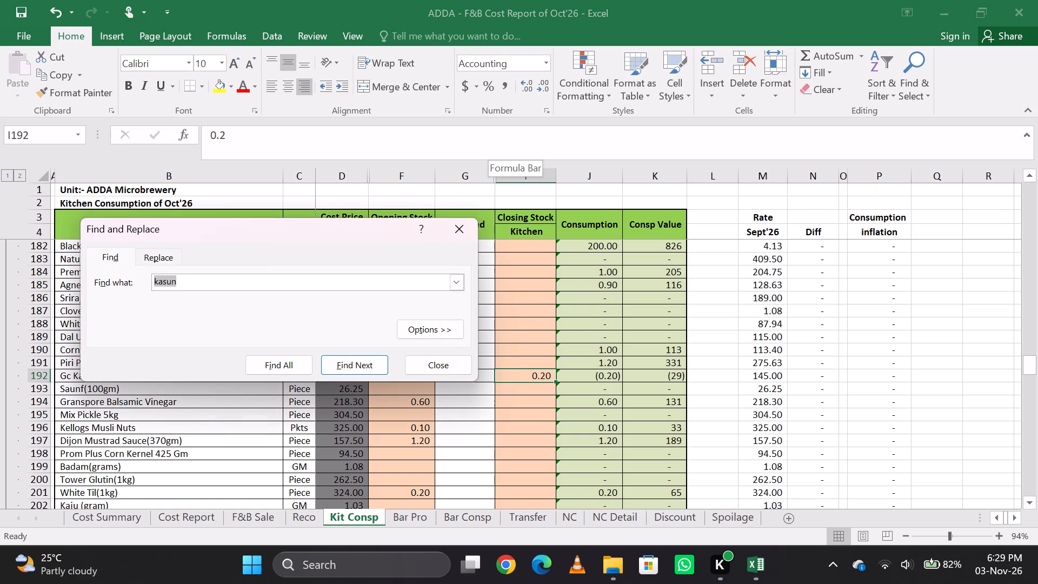
{"action": "key", "text": "BackSpace"}
{"action": "key", "text": "BackSpace"}
{"action": "type", "text": "dijo"}
{"action": "key", "text": "Return"}
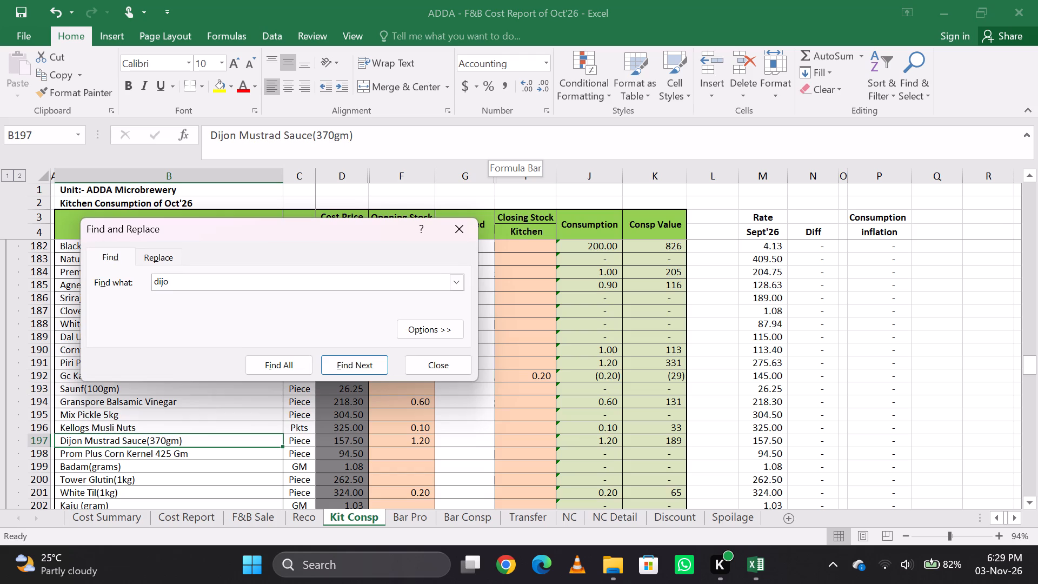
{"action": "key", "text": "Return"}
{"action": "key", "text": "Return"}
{"action": "key", "text": "Escape"}
{"action": "key", "text": "Right"}
{"action": "key", "text": "Right"}
{"action": "key", "text": "Right"}
{"action": "key", "text": "Right"}
{"action": "key", "text": "Right"}
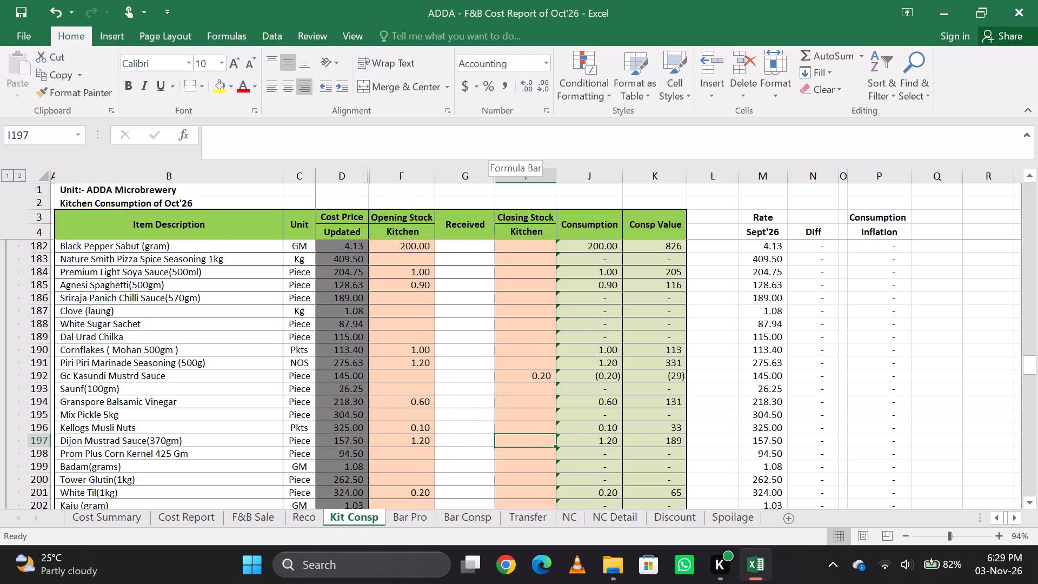
{"action": "key", "text": "1"}
{"action": "key", "text": "Down"}
{"action": "key", "text": "Up"}
Find sundr and enter 1 in the Closing Stock Kitchen column for Sundried Tomato Oil 280gm.
{"action": "key", "text": "ctrl+f"}
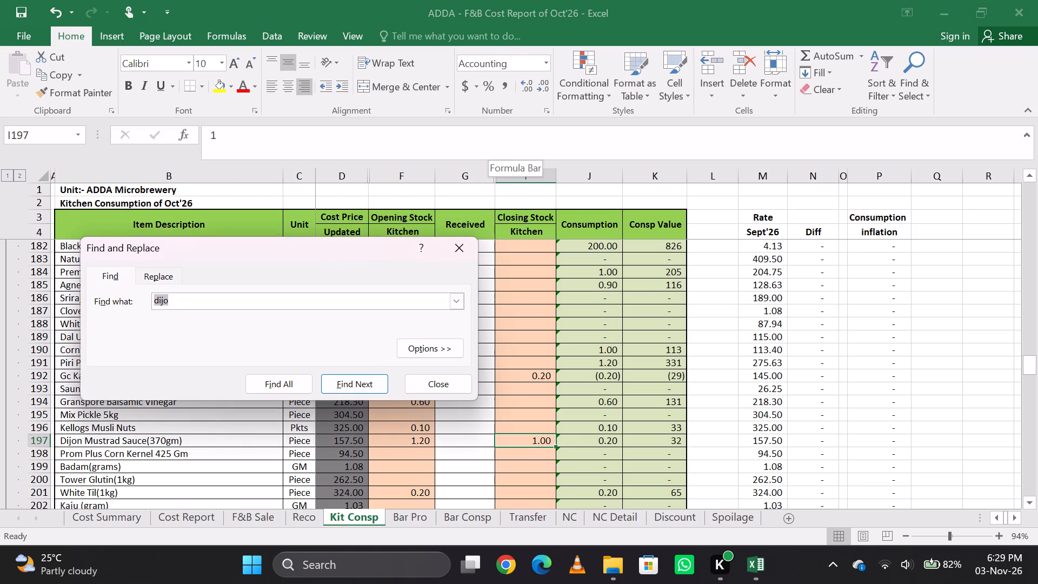
{"action": "key", "text": "BackSpace"}
{"action": "key", "text": "BackSpace"}
{"action": "key", "text": "BackSpace"}
{"action": "key", "text": "BackSpace"}
{"action": "type", "text": "sundr"}
{"action": "key", "text": "Return"}
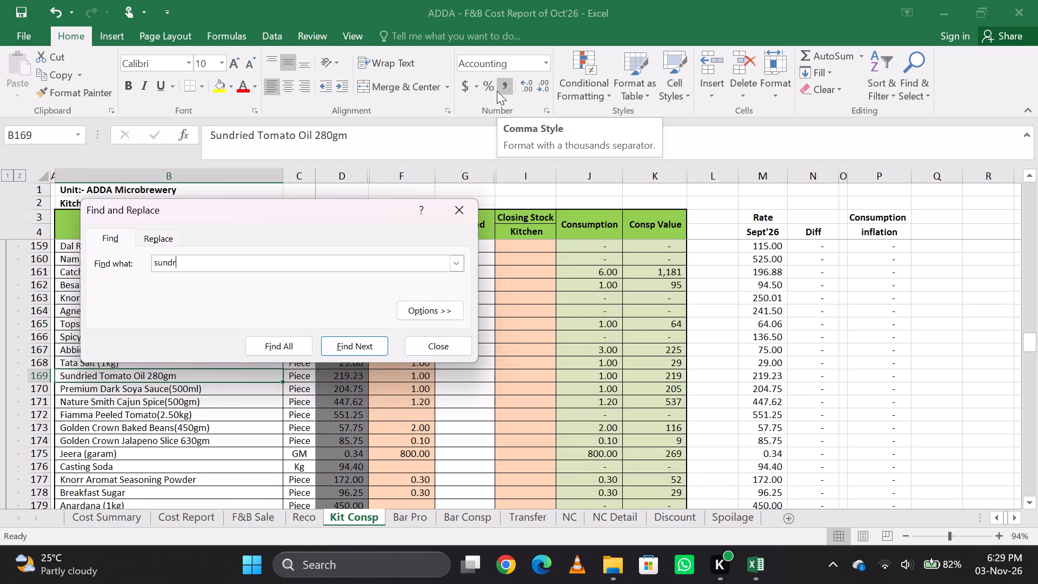
{"action": "key", "text": "Return"}
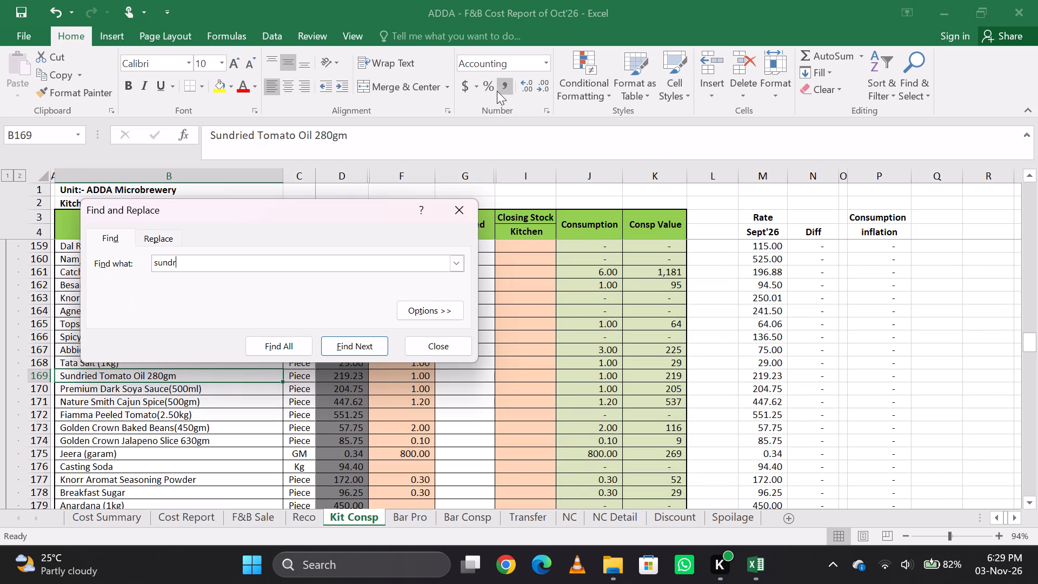
{"action": "key", "text": "Escape"}
{"action": "key", "text": "Right"}
{"action": "key", "text": "Right"}
{"action": "key", "text": "Right"}
{"action": "key", "text": "Right"}
{"action": "key", "text": "Right"}
{"action": "key", "text": "1"}
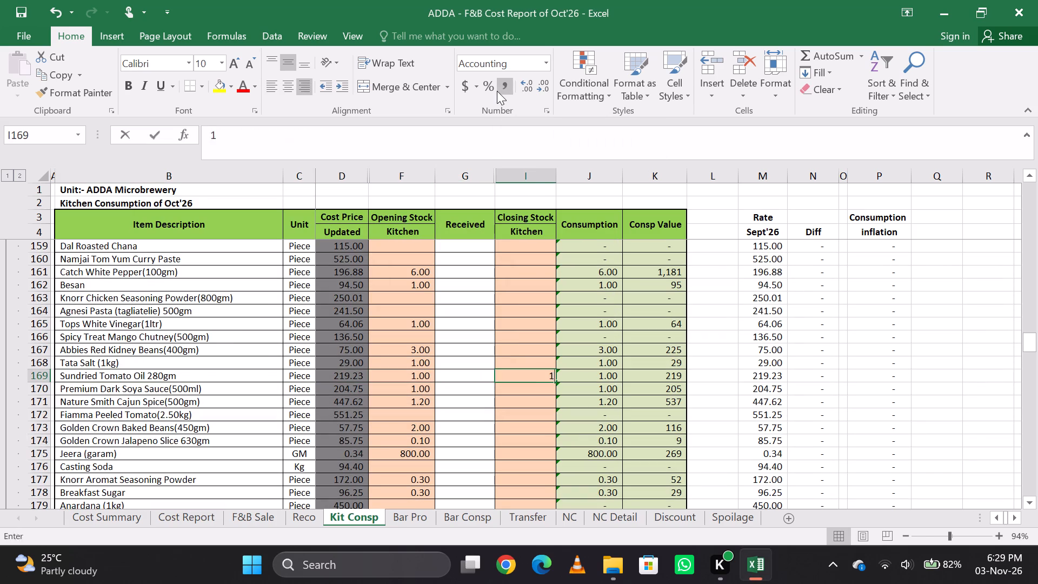
{"action": "key", "text": "Down"}
{"action": "key", "text": "Up"}
Find onion po and enter 0.3 in the Closing Stock Kitchen column for Nature Smith Onion Powder(400gm).
{"action": "key", "text": "ctrl+f"}
{"action": "key", "text": "BackSpace"}
{"action": "key", "text": "BackSpace"}
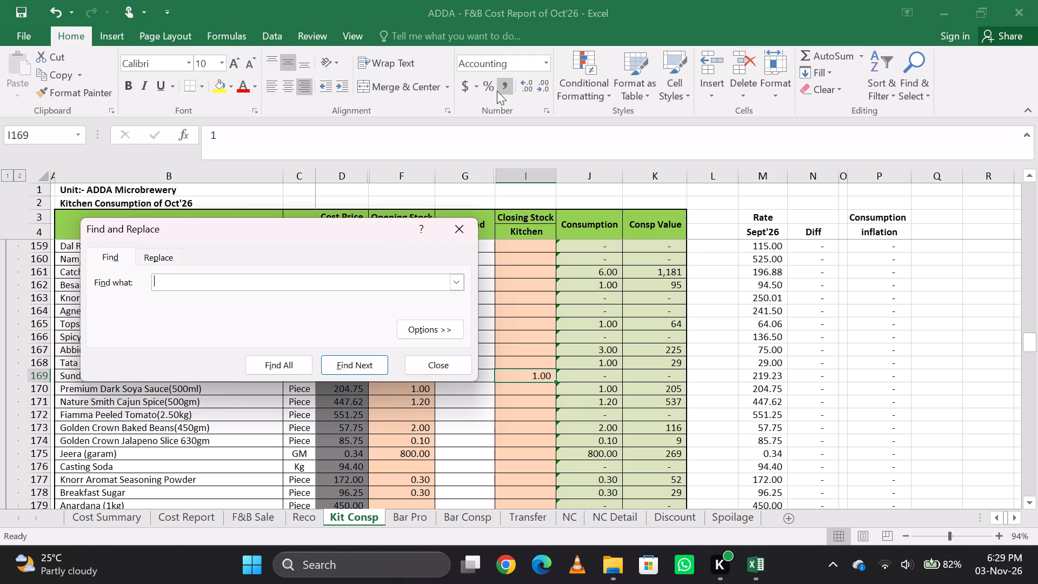
{"action": "key", "text": "BackSpace"}
{"action": "key", "text": "BackSpace"}
{"action": "type", "text": "onion"}
{"action": "key", "text": "Return"}
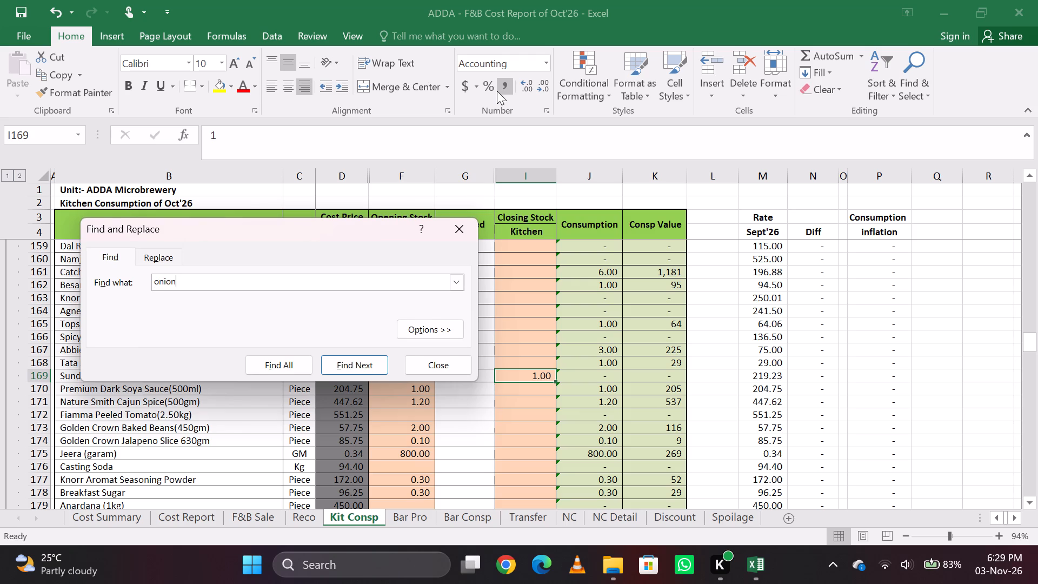
{"action": "key", "text": "Return"}
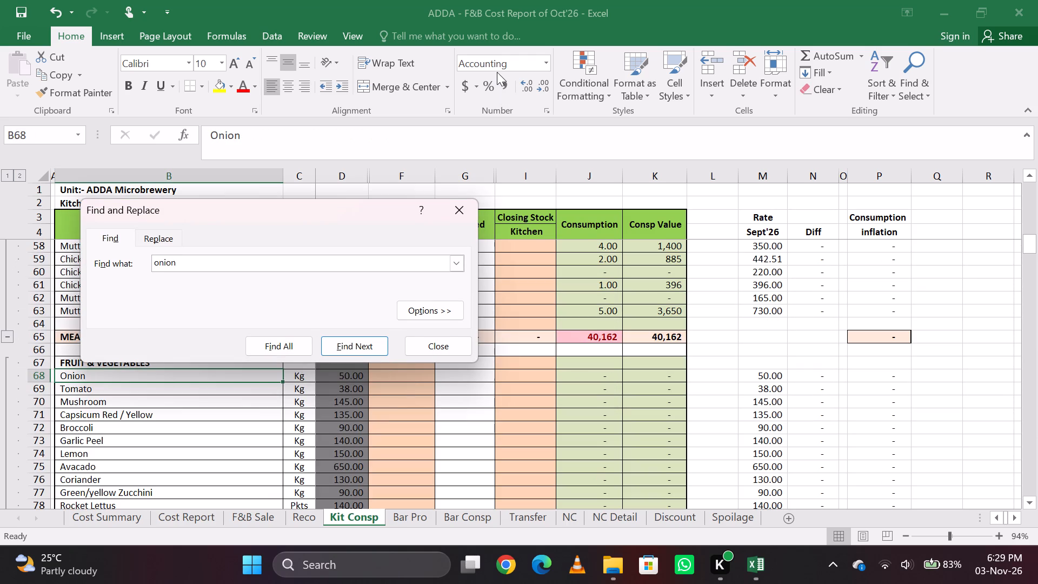
{"action": "key", "text": "space"}
{"action": "type", "text": "po"}
{"action": "key", "text": "Return"}
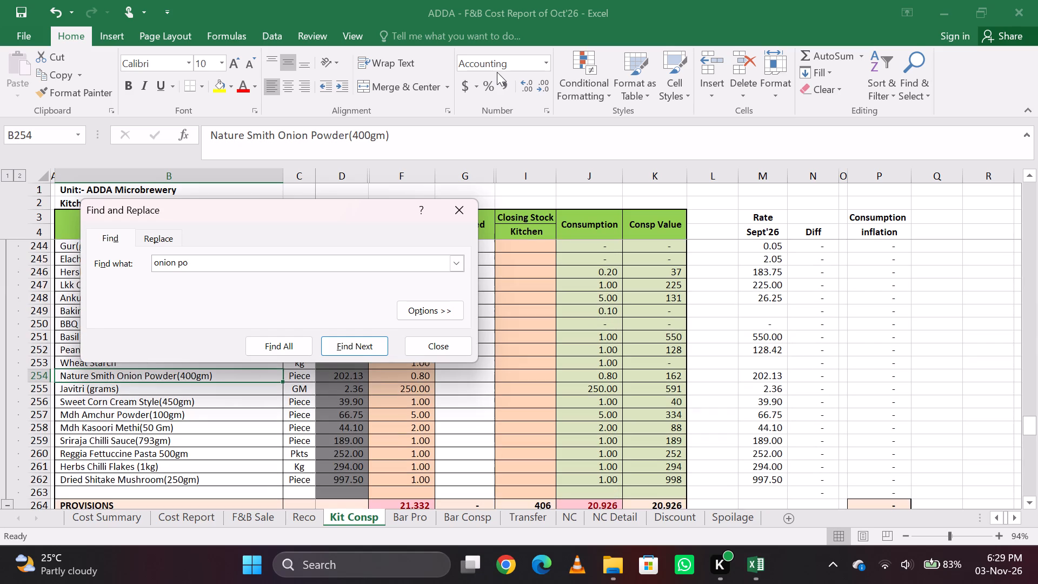
{"action": "key", "text": "Return"}
{"action": "key", "text": "Escape"}
{"action": "key", "text": "Right"}
{"action": "key", "text": "Right"}
{"action": "key", "text": "Right"}
{"action": "key", "text": "Right"}
{"action": "key", "text": "Right"}
{"action": "key", "text": "Right"}
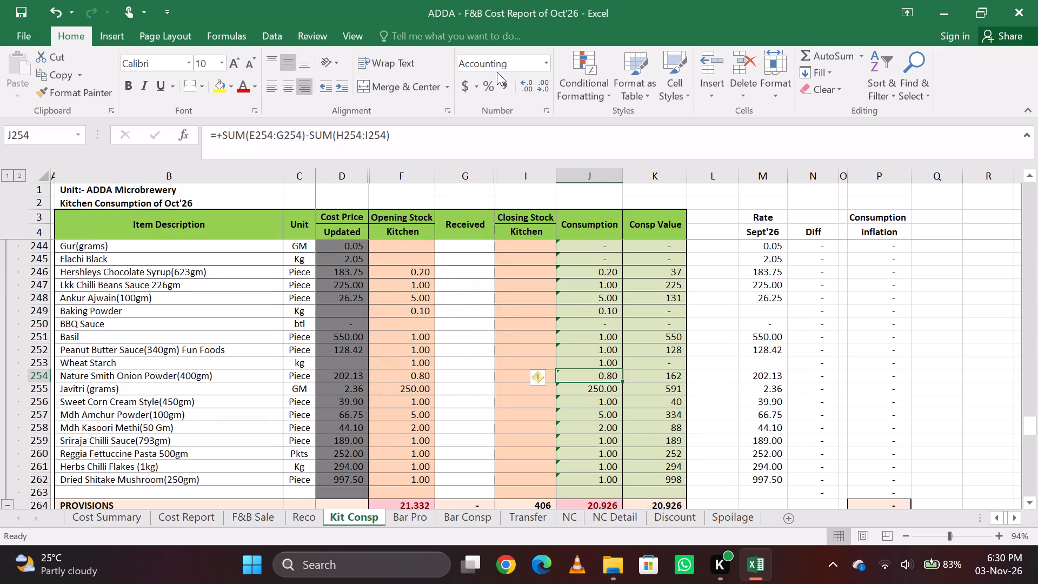
{"action": "key", "text": "Left"}
{"action": "key", "text": "Right"}
{"action": "key", "text": "Left"}
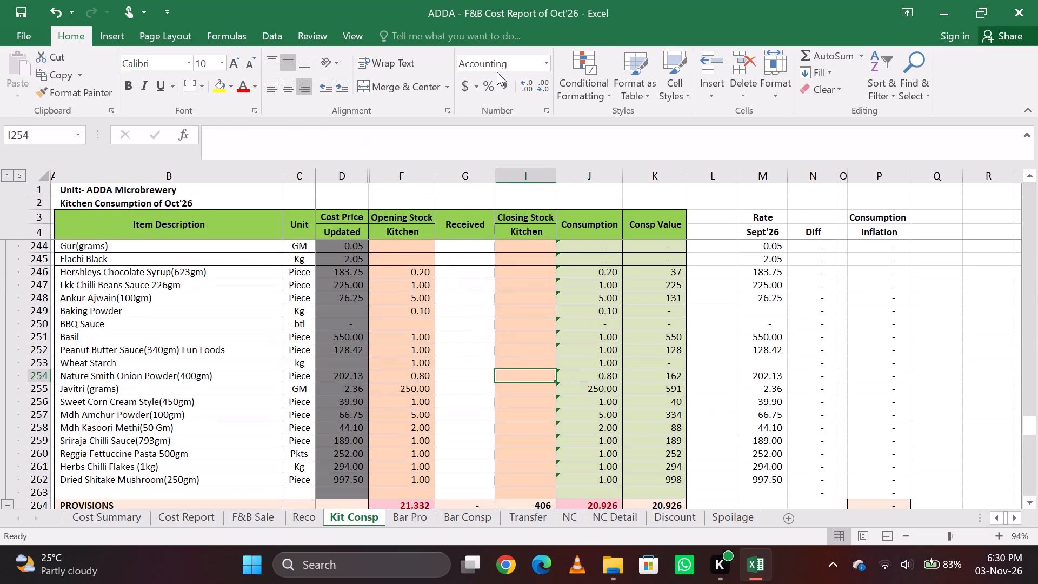
{"action": "type", "text": ".2"}
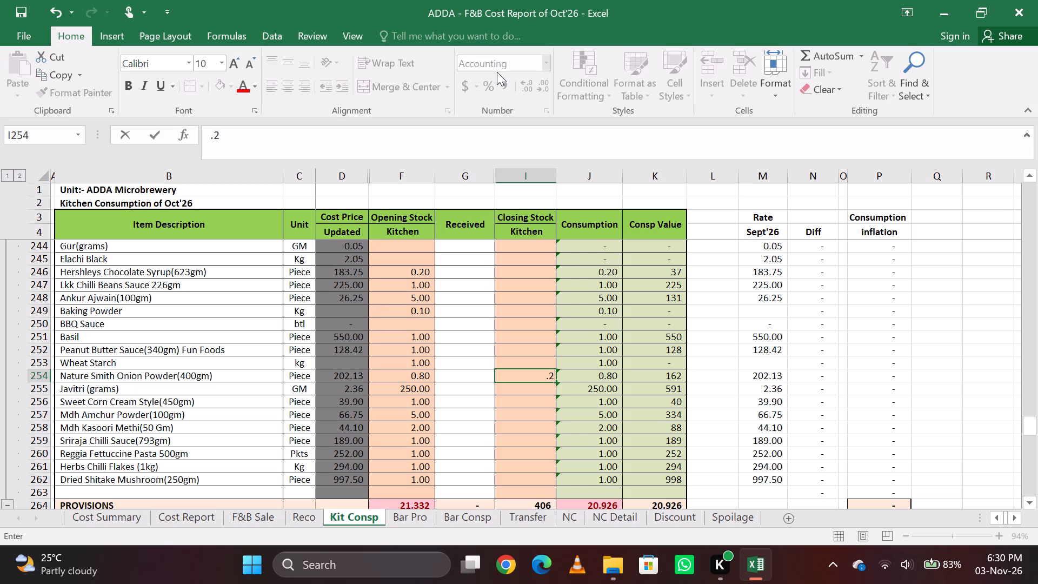
{"action": "key", "text": "BackSpace"}
{"action": "key", "text": "3"}
{"action": "key", "text": "Return"}
{"action": "key", "text": "Up"}
{"action": "key", "text": "Down"}
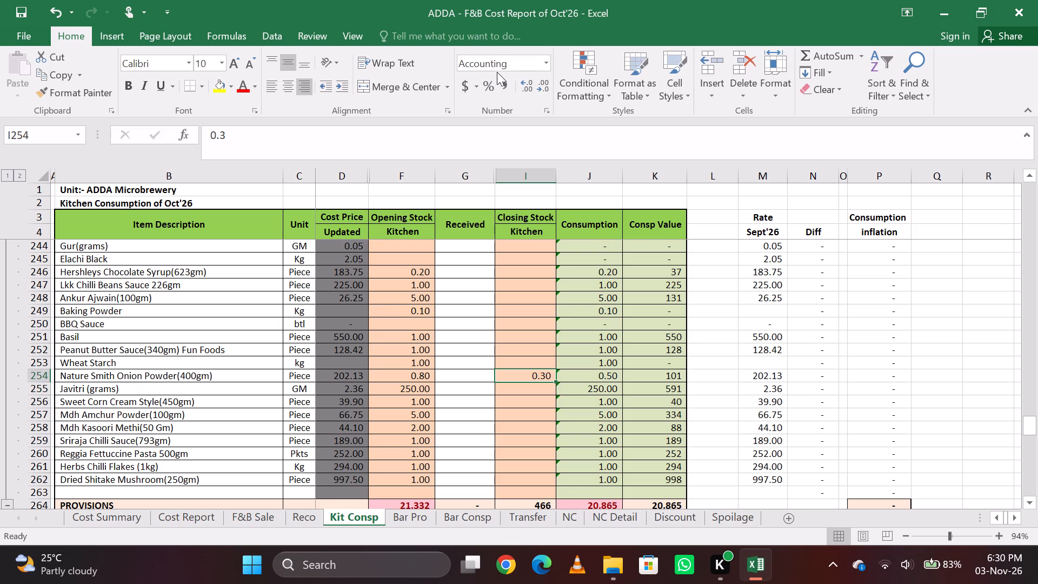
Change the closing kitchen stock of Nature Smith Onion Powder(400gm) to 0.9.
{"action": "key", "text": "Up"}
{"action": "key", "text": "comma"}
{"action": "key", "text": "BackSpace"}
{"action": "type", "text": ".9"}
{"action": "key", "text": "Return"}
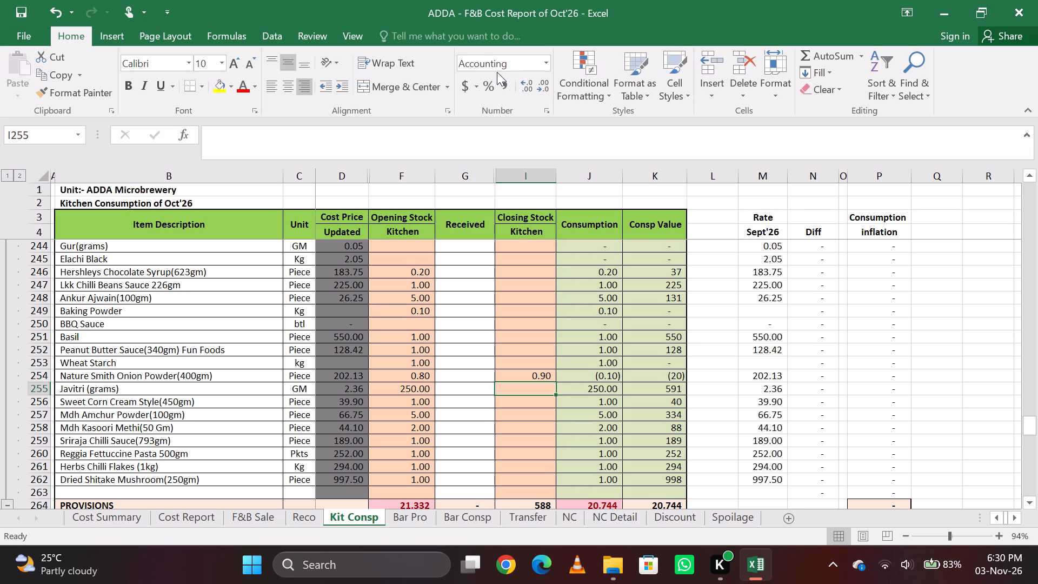
Set the closing kitchen stock of Nature Smith Onion Powder(400gm) to 0.8.
{"action": "key", "text": "Up"}
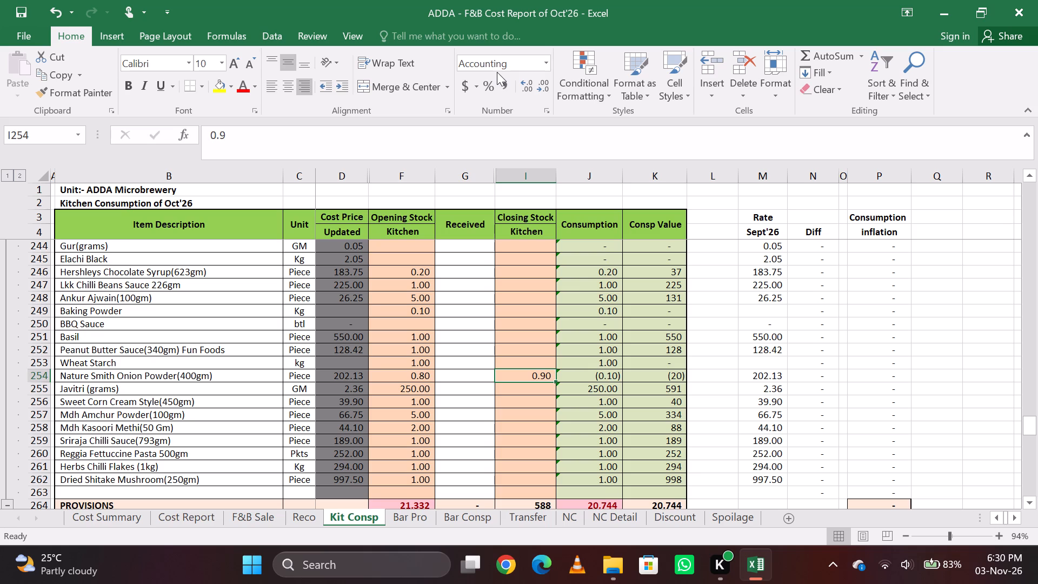
{"action": "type", "text": ".8"}
{"action": "key", "text": "Return"}
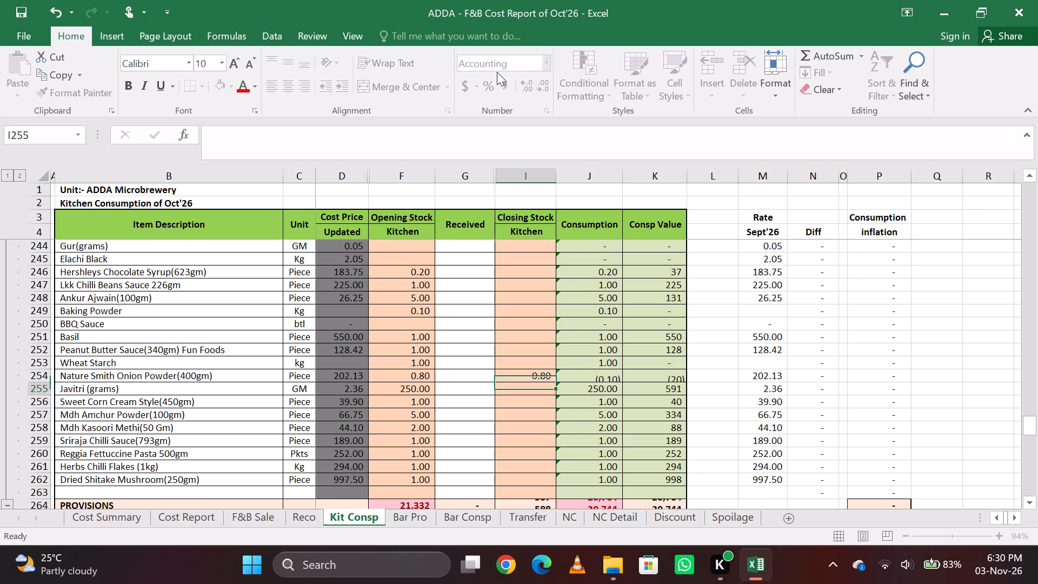
{"action": "key", "text": "Up"}
{"action": "key", "text": "Down"}
{"action": "key", "text": "Up"}
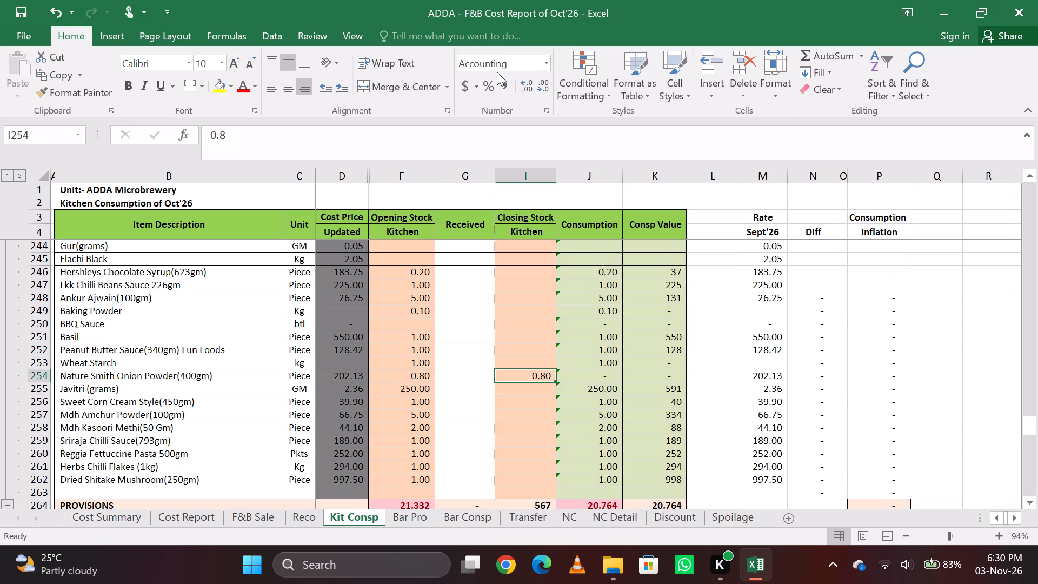
Find caj and enter 1.2 in the Closing Stock Kitchen column for Nature Smith Cajun Spice(500gm).
{"action": "key", "text": "ctrl+f"}
{"action": "key", "text": "BackSpace"}
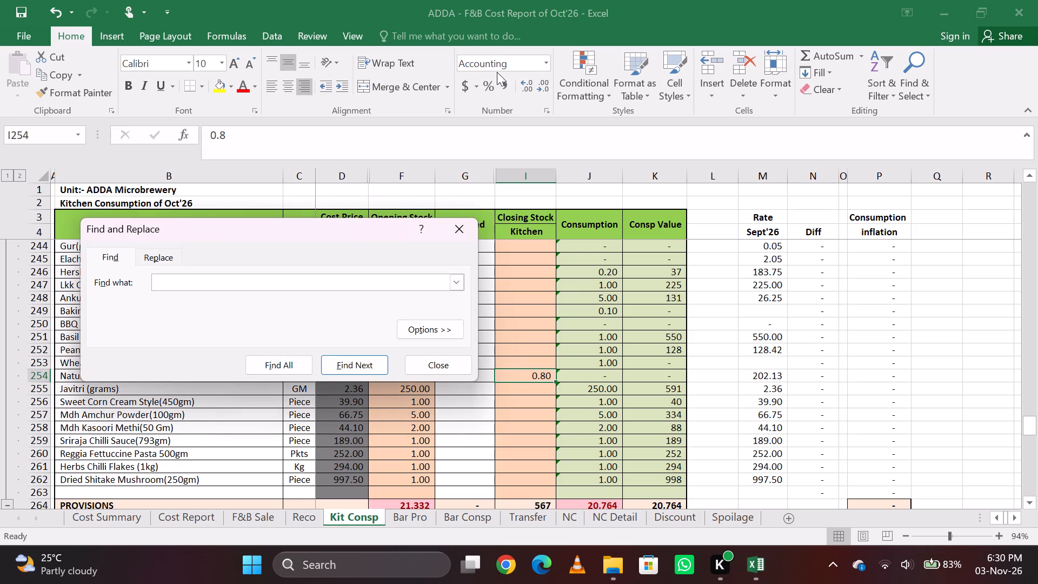
{"action": "key", "text": "BackSpace"}
{"action": "type", "text": "caj"}
{"action": "key", "text": "Return"}
{"action": "key", "text": "Escape"}
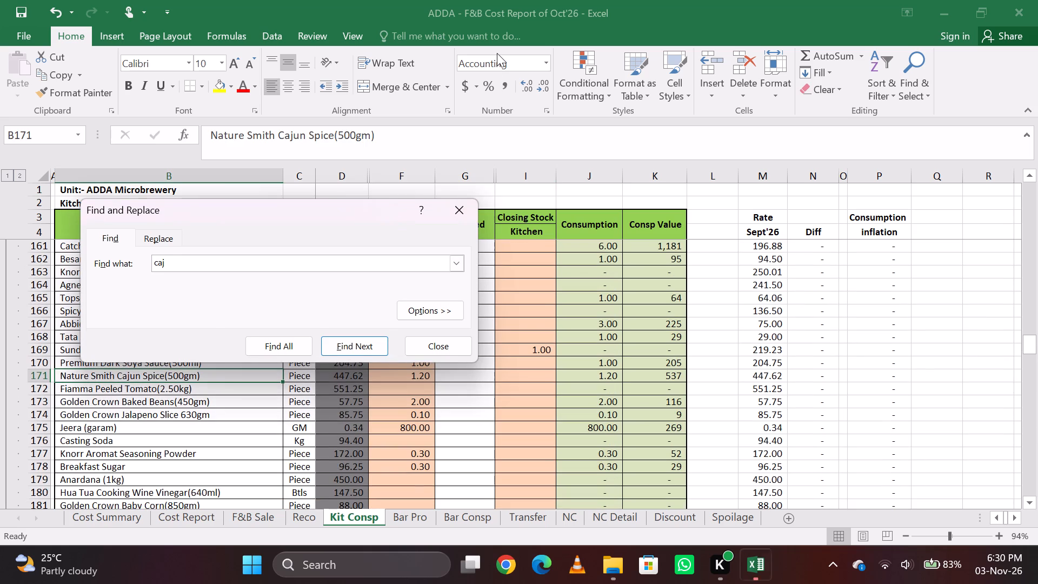
{"action": "key", "text": "Right"}
{"action": "key", "text": "Right"}
{"action": "key", "text": "Right"}
{"action": "key", "text": "Right"}
{"action": "key", "text": "Right"}
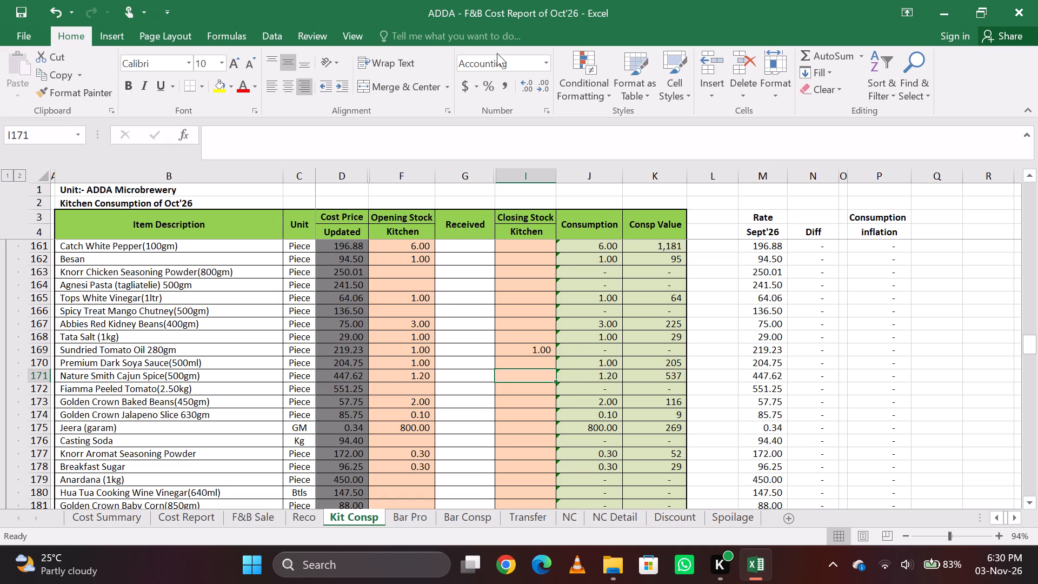
{"action": "type", "text": ".6"}
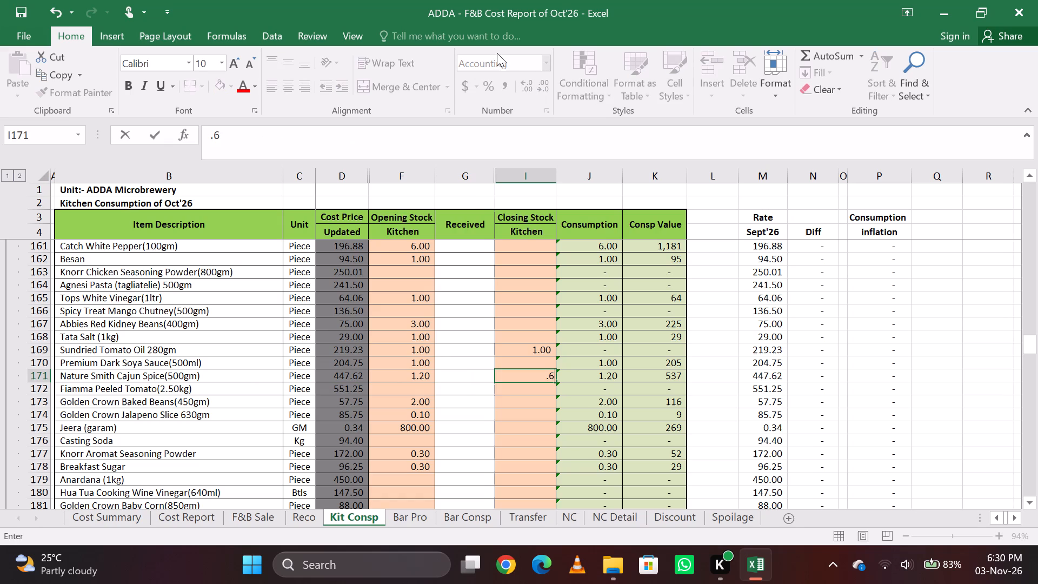
{"action": "key", "text": "BackSpace"}
{"action": "key", "text": "BackSpace"}
{"action": "type", "text": "1.2"}
{"action": "key", "text": "Return"}
{"action": "key", "text": "Up"}
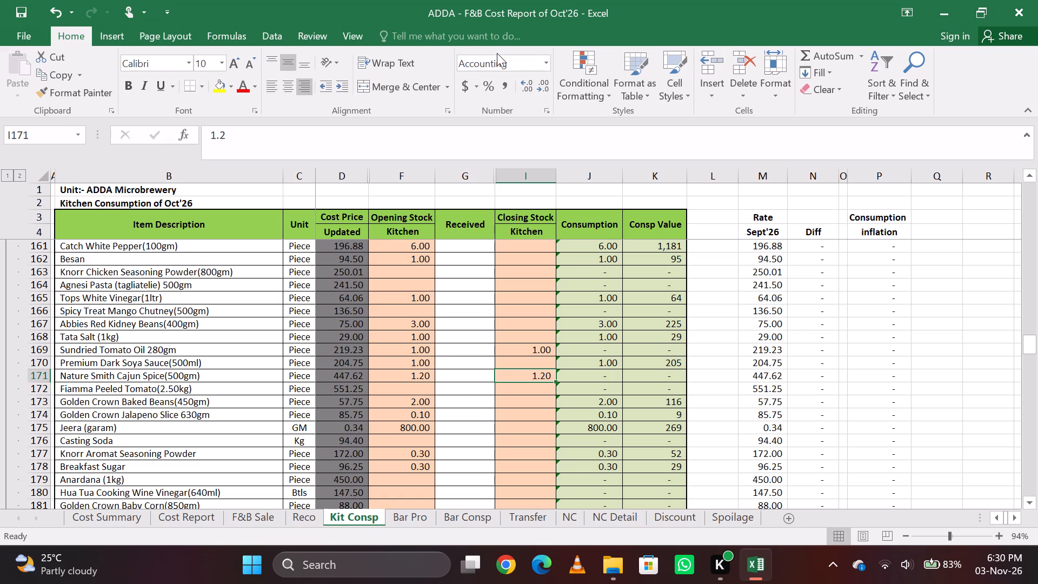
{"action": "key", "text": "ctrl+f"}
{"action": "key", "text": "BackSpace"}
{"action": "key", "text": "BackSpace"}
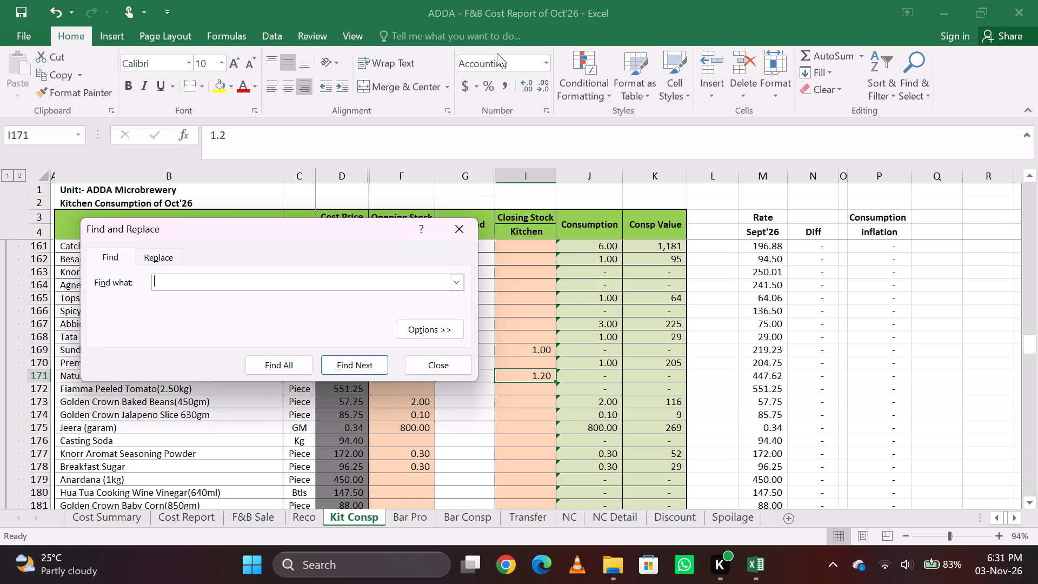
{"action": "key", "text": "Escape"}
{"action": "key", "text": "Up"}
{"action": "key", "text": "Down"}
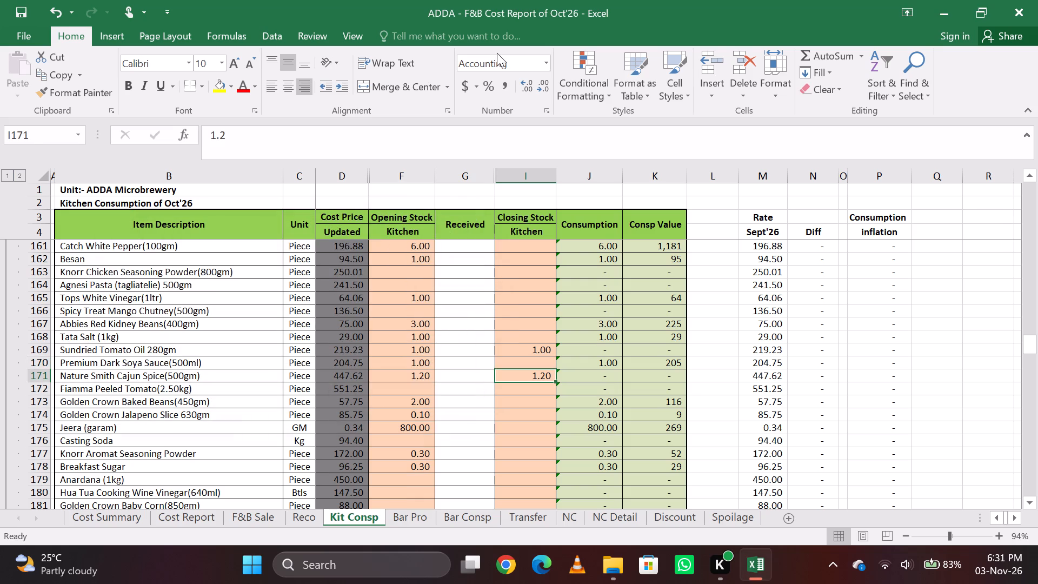
Search the Kit Consp sheet for items containing peri pe.
{"action": "key", "text": "ctrl+f"}
{"action": "key", "text": "BackSpace"}
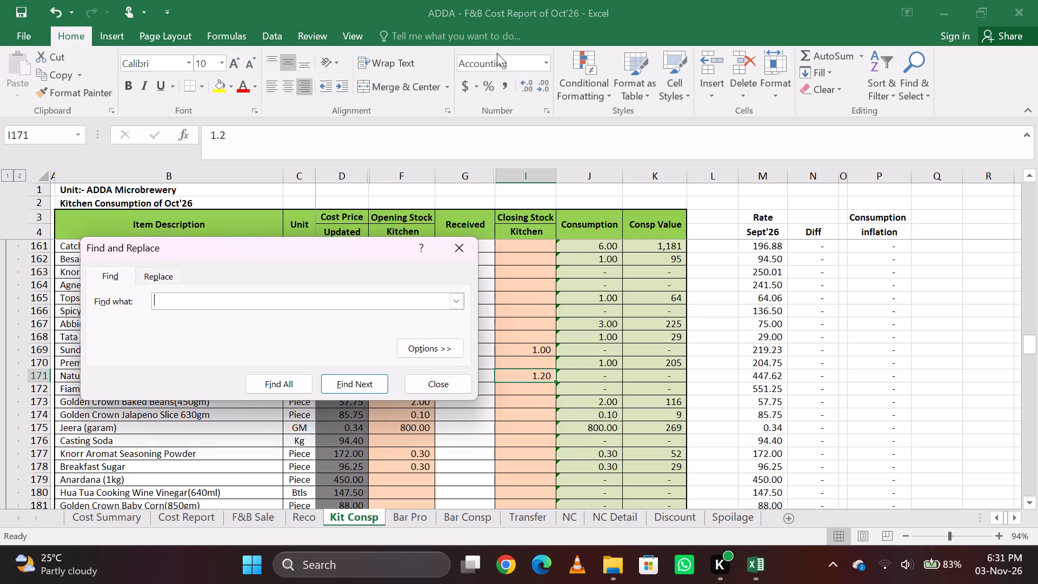
{"action": "type", "text": "peri pe"}
{"action": "key", "text": "Return"}
{"action": "key", "text": "Return"}
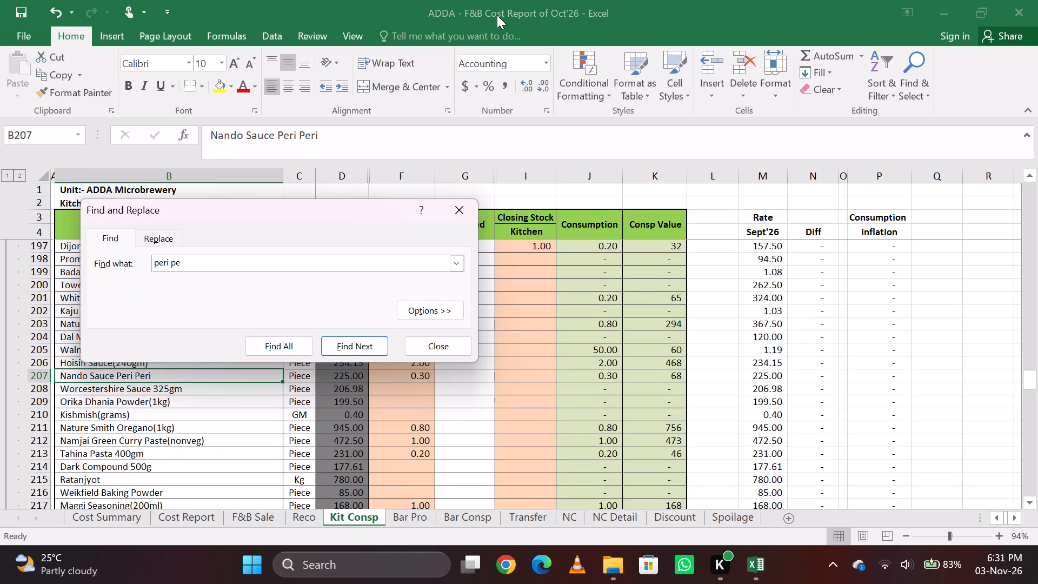
{"action": "key", "text": "Return"}
Search the Kit Consp sheet for peri, going through all matching items.
{"action": "key", "text": "BackSpace"}
{"action": "key", "text": "BackSpace"}
{"action": "key", "text": "BackSpace"}
{"action": "key", "text": "BackSpace"}
{"action": "key", "text": "BackSpace"}
{"action": "key", "text": "BackSpace"}
{"action": "key", "text": "BackSpace"}
{"action": "key", "text": "BackSpace"}
{"action": "key", "text": "BackSpace"}
{"action": "key", "text": "BackSpace"}
{"action": "key", "text": "BackSpace"}
{"action": "key", "text": "BackSpace"}
{"action": "key", "text": "BackSpace"}
{"action": "key", "text": "BackSpace"}
{"action": "key", "text": "BackSpace"}
{"action": "key", "text": "BackSpace"}
{"action": "key", "text": "BackSpace"}
{"action": "key", "text": "BackSpace"}
{"action": "key", "text": "BackSpace"}
{"action": "key", "text": "BackSpace"}
{"action": "type", "text": "po"}
{"action": "key", "text": "BackSpace"}
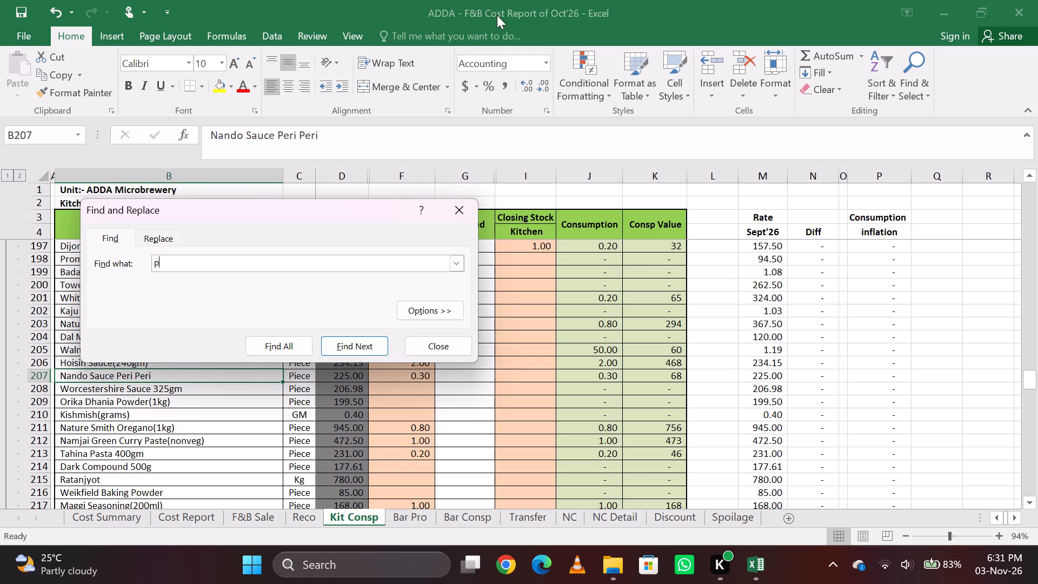
{"action": "type", "text": "eri"}
{"action": "key", "text": "Return"}
{"action": "key", "text": "Return"}
{"action": "key", "text": "Return"}
{"action": "key", "text": "Return"}
{"action": "key", "text": "Return"}
{"action": "key", "text": "Return"}
{"action": "key", "text": "Return"}
{"action": "key", "text": "Escape"}
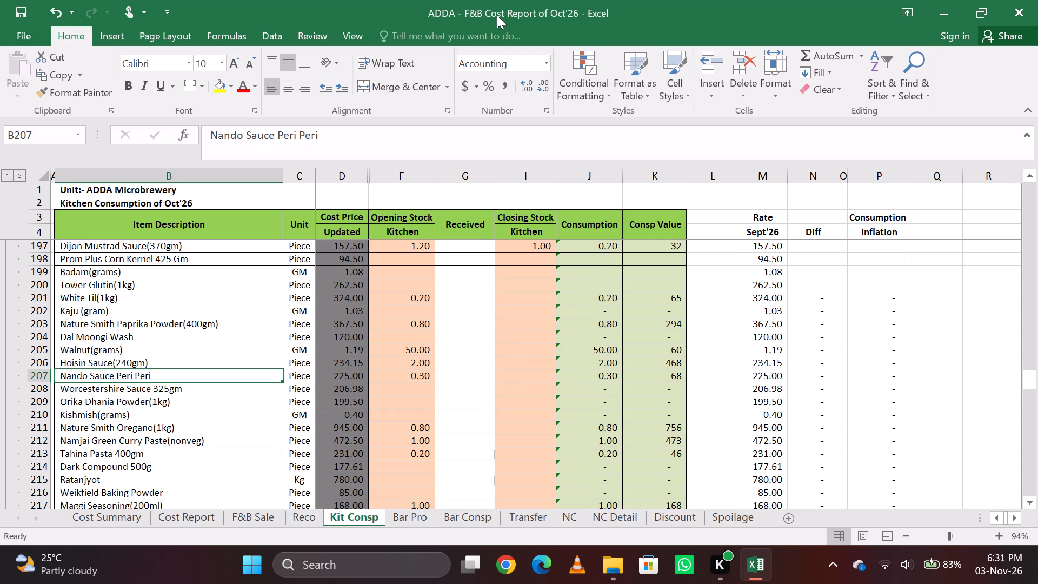
{"action": "key", "text": "Down"}
{"action": "key", "text": "Up"}
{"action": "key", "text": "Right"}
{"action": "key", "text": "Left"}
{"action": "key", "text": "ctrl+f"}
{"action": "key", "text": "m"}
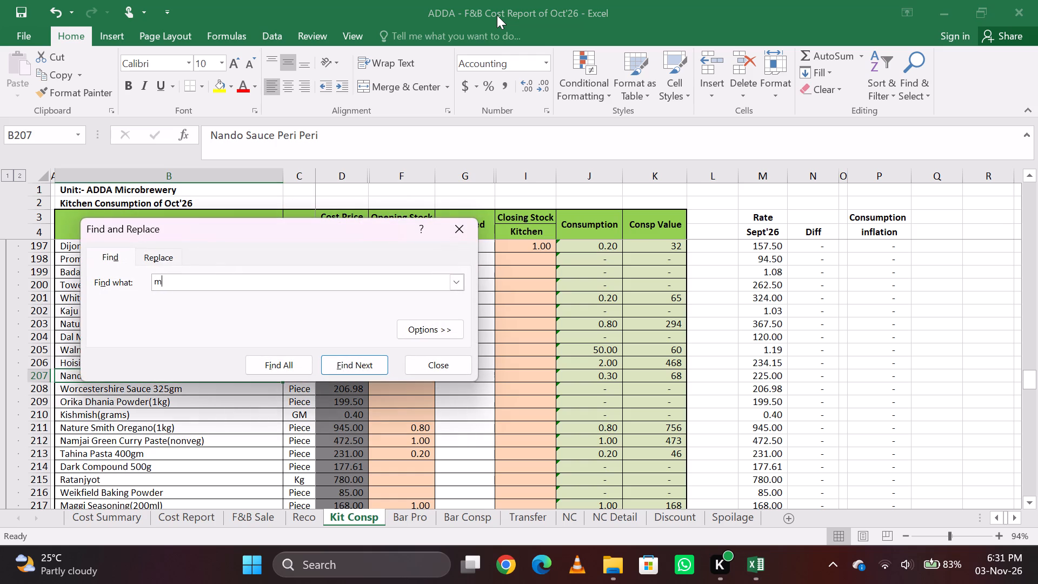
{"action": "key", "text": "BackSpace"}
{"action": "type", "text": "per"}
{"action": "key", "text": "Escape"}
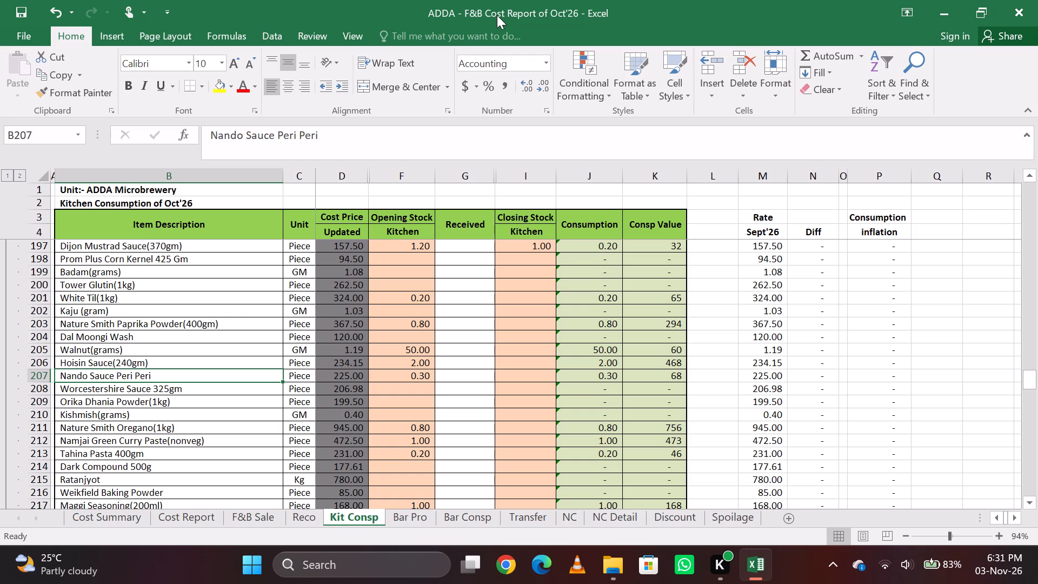
Search the Kit Consp sheet for parik, shortening the search text to pari and par.
{"action": "key", "text": "ctrl+f"}
{"action": "type", "text": "parik"}
{"action": "key", "text": "Return"}
{"action": "key", "text": "Return"}
{"action": "key", "text": "BackSpace"}
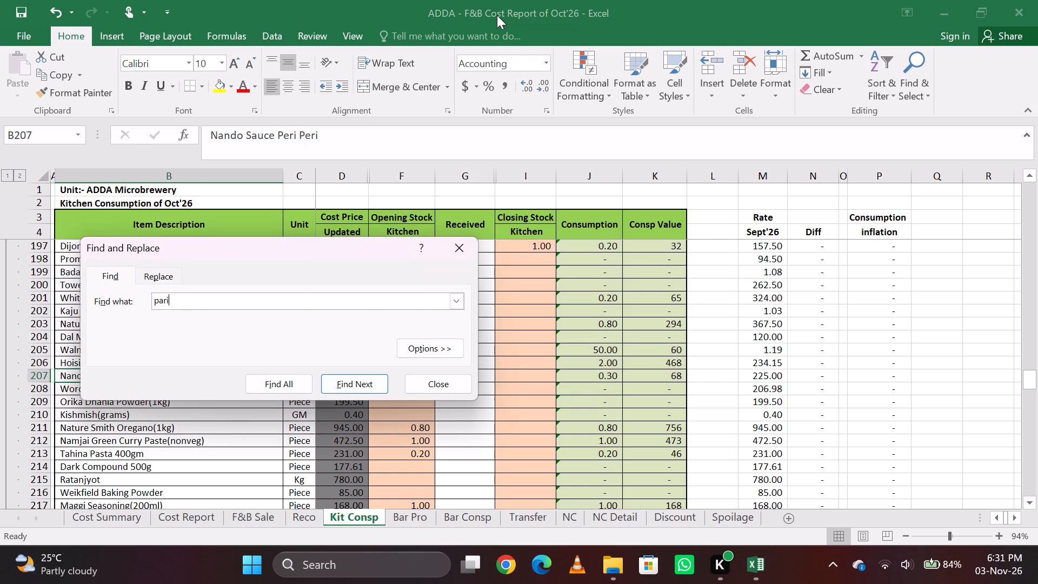
{"action": "key", "text": "Return"}
{"action": "key", "text": "Return"}
{"action": "key", "text": "BackSpace"}
{"action": "key", "text": "Return"}
{"action": "key", "text": "Return"}
{"action": "key", "text": "Return"}
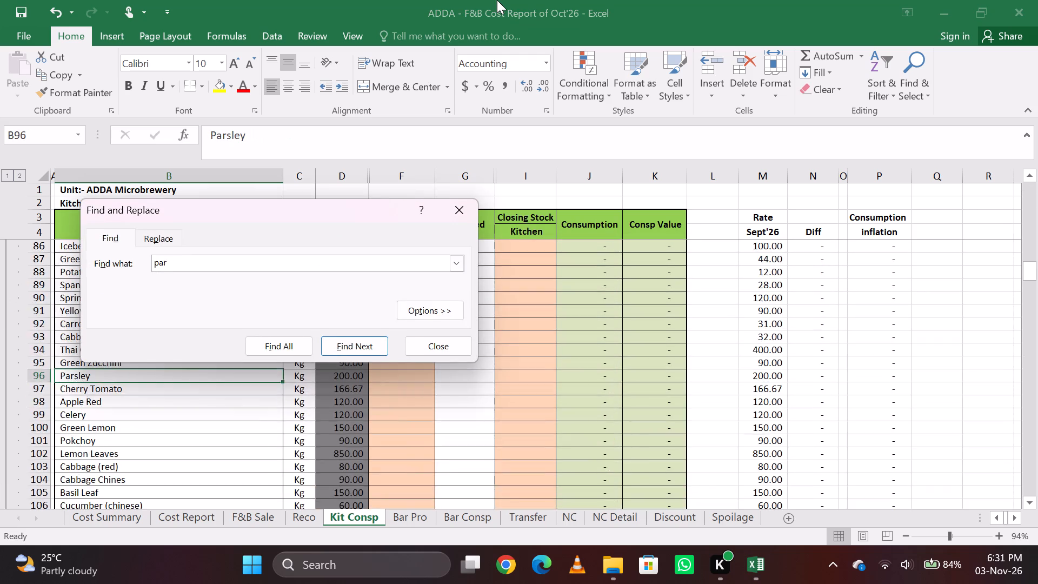
{"action": "key", "text": "Return"}
Search the Kit Consp sheet for perk, shortening the search text to per.
{"action": "key", "text": "BackSpace"}
{"action": "key", "text": "BackSpace"}
{"action": "key", "text": "BackSpace"}
{"action": "key", "text": "BackSpace"}
{"action": "key", "text": "BackSpace"}
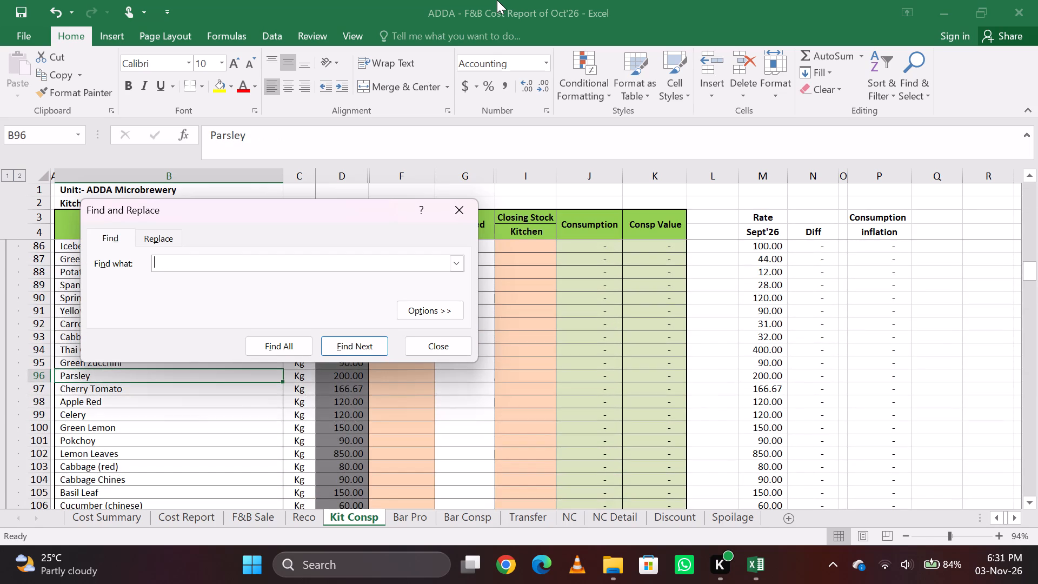
{"action": "type", "text": "perk"}
{"action": "key", "text": "Return"}
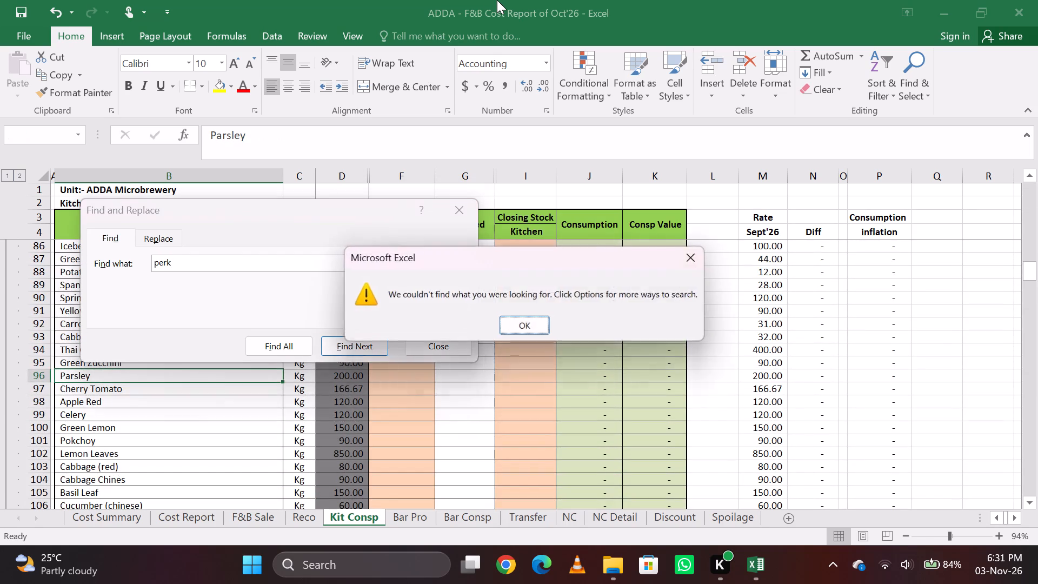
{"action": "key", "text": "Return"}
{"action": "key", "text": "BackSpace"}
{"action": "key", "text": "Return"}
{"action": "key", "text": "Return"}
Search the Kit Consp sheet for pepr and pep, going through the items that match pep.
{"action": "key", "text": "BackSpace"}
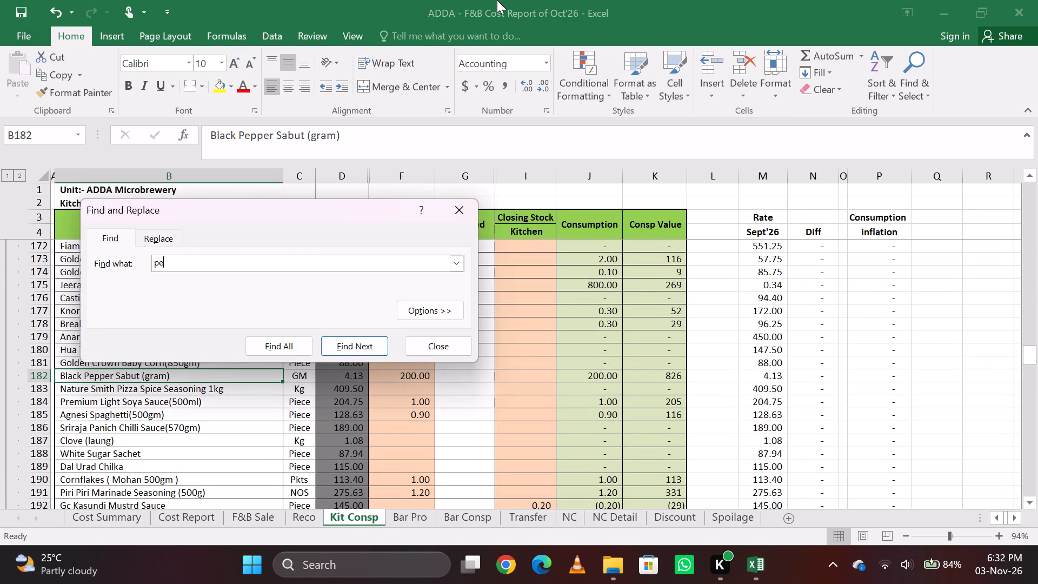
{"action": "key", "text": "p"}
{"action": "key", "text": "r"}
{"action": "key", "text": "Return"}
{"action": "key", "text": "Return"}
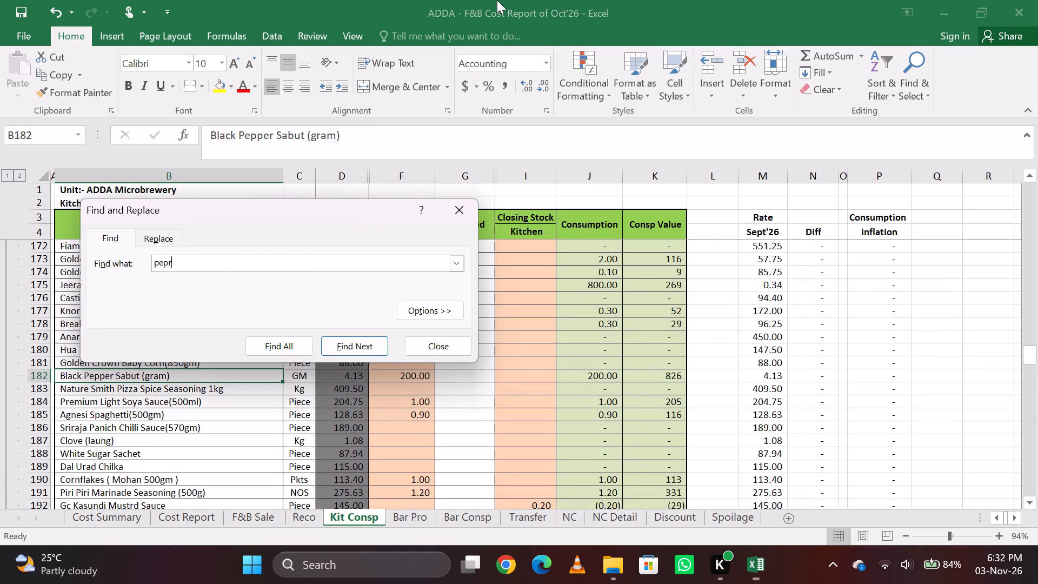
{"action": "key", "text": "BackSpace"}
{"action": "key", "text": "Return"}
{"action": "key", "text": "Return"}
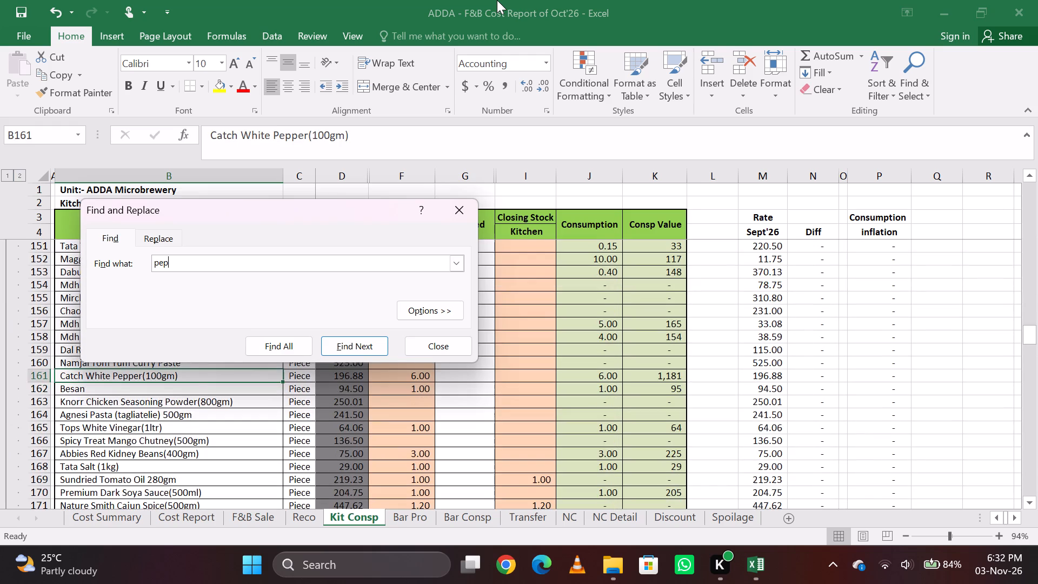
{"action": "key", "text": "Return"}
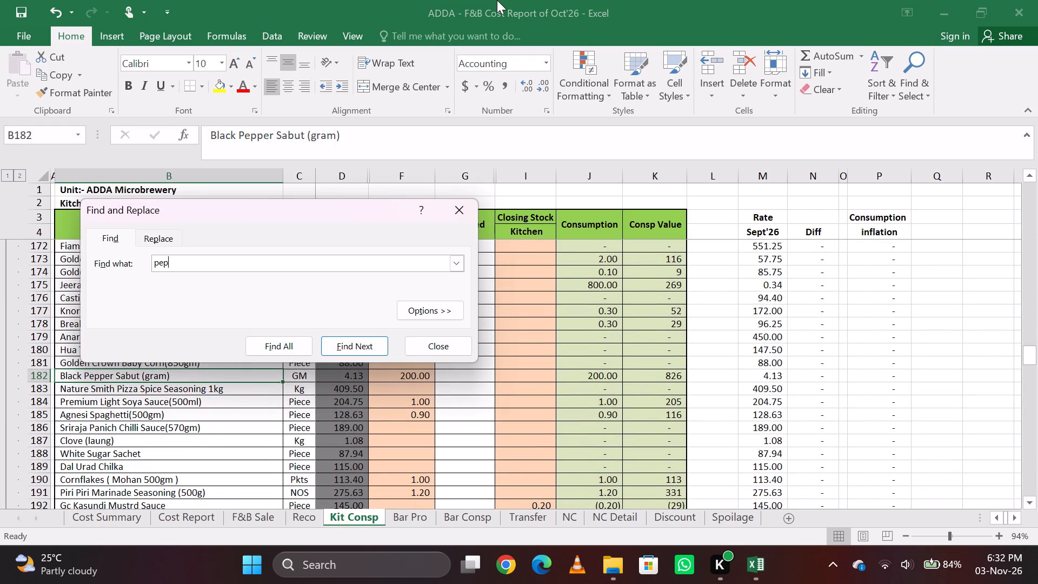
{"action": "key", "text": "Return"}
{"action": "key", "text": "Return"}
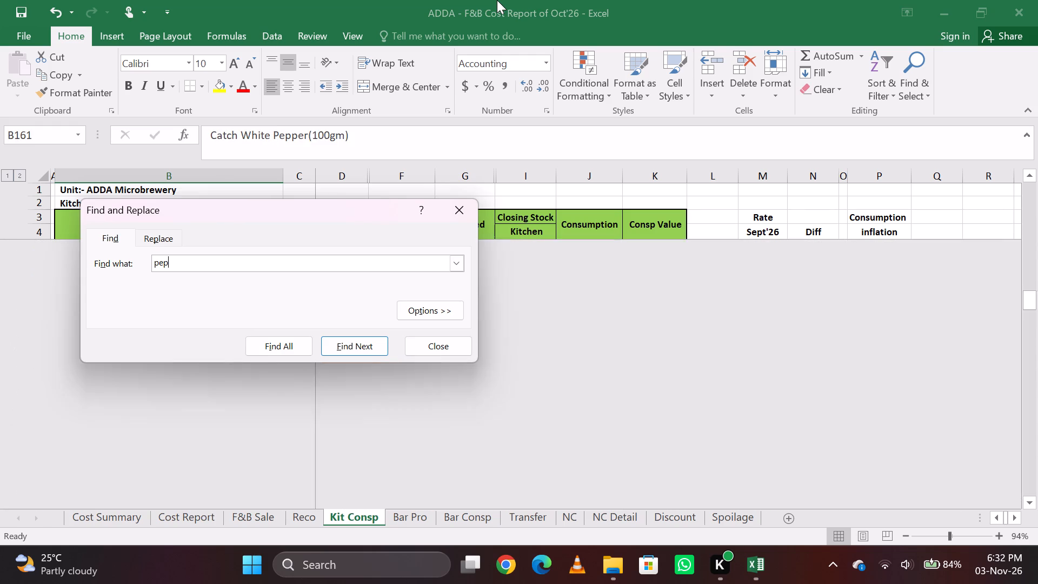
Search the Kit Consp sheet for peprik, clear the search text and close the search.
{"action": "key", "text": "BackSpace"}
{"action": "key", "text": "BackSpace"}
{"action": "key", "text": "BackSpace"}
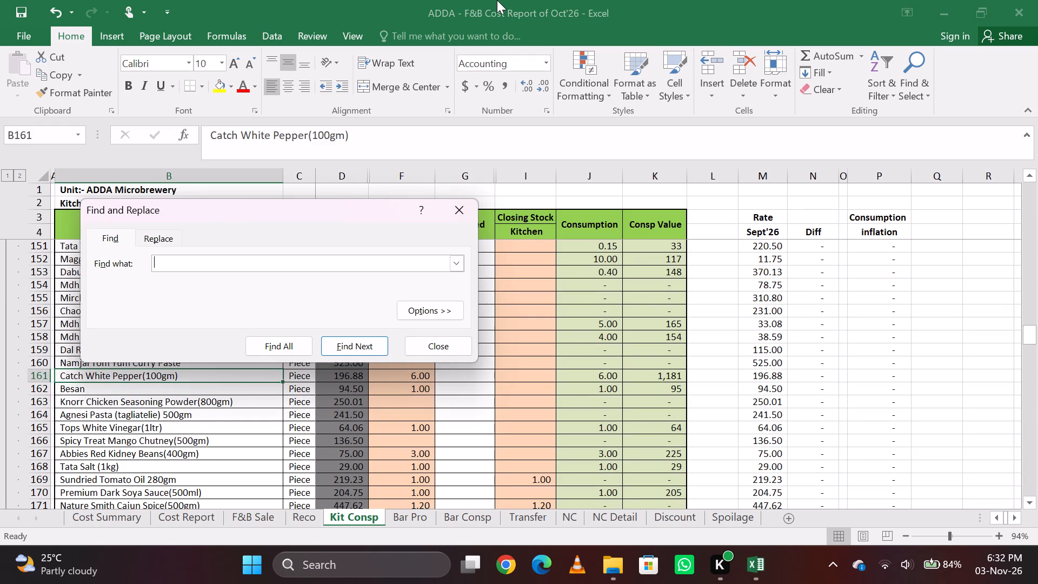
{"action": "key", "text": "BackSpace"}
{"action": "type", "text": "pe"}
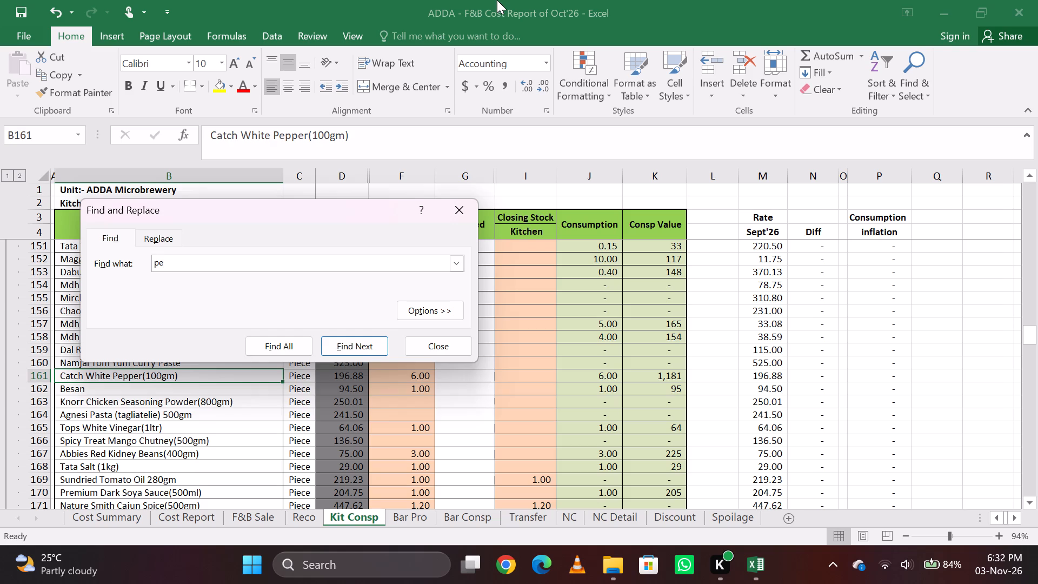
{"action": "type", "text": "prik"}
{"action": "key", "text": "Return"}
{"action": "key", "text": "Return"}
{"action": "key", "text": "BackSpace"}
{"action": "key", "text": "BackSpace"}
{"action": "key", "text": "BackSpace"}
{"action": "key", "text": "BackSpace"}
{"action": "key", "text": "BackSpace"}
{"action": "key", "text": "BackSpace"}
{"action": "key", "text": "BackSpace"}
{"action": "key", "text": "BackSpace"}
{"action": "key", "text": "BackSpace"}
{"action": "key", "text": "BackSpace"}
{"action": "key", "text": "BackSpace"}
{"action": "key", "text": "BackSpace"}
{"action": "key", "text": "BackSpace"}
{"action": "key", "text": "Escape"}
{"action": "key", "text": "Down"}
{"action": "key", "text": "Up"}
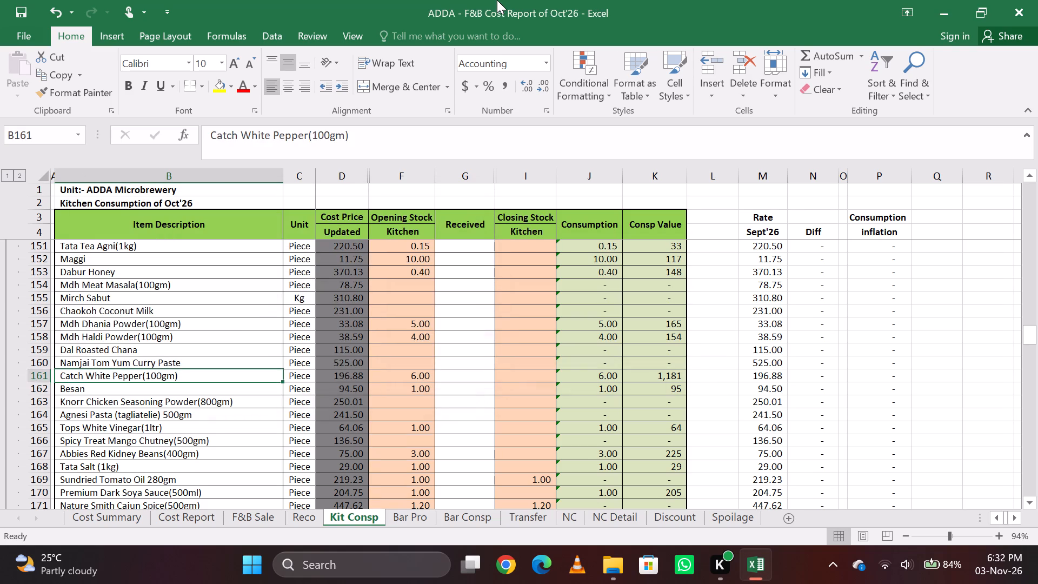
Find pap and enter 0.8 as the closing kitchen stock of Nature Smith Paprika Powder(400gm).
{"action": "key", "text": "ctrl+f"}
{"action": "type", "text": "pap"}
{"action": "key", "text": "Return"}
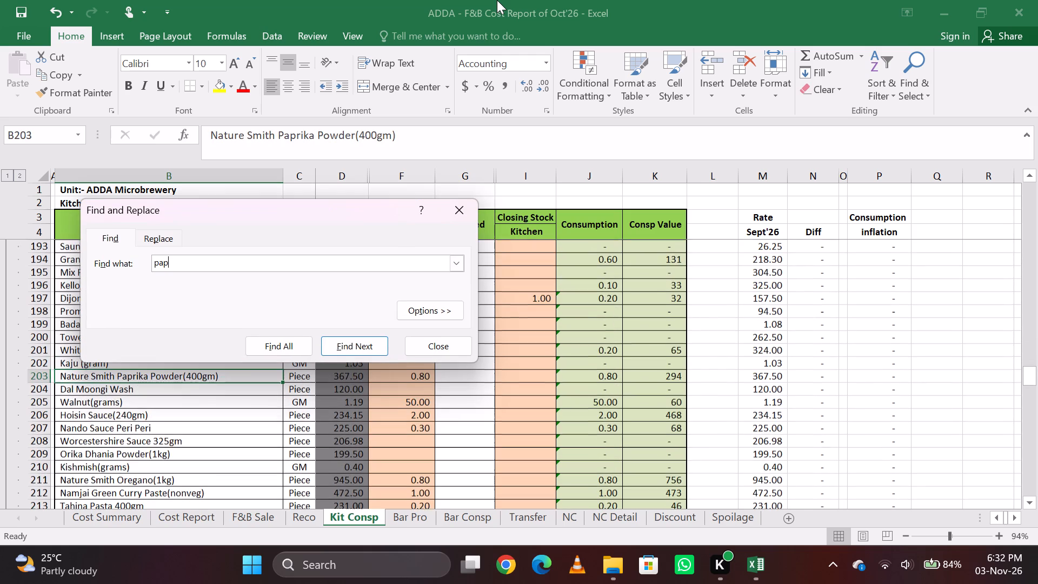
{"action": "key", "text": "Escape"}
{"action": "key", "text": "Right"}
{"action": "key", "text": "Right"}
{"action": "key", "text": "Right"}
{"action": "key", "text": "Right"}
{"action": "key", "text": "Right"}
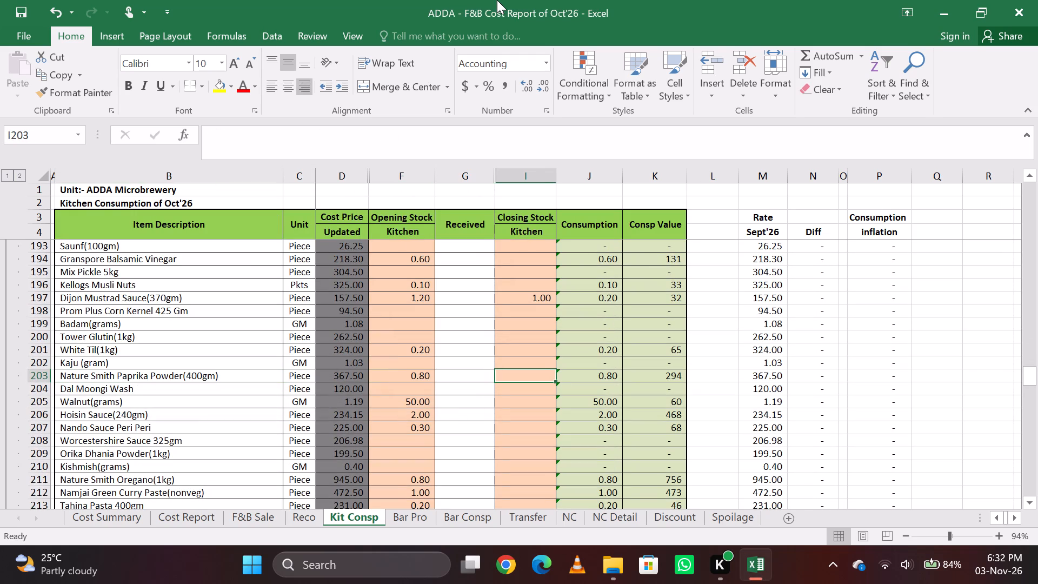
{"action": "type", "text": ".8"}
{"action": "key", "text": "Return"}
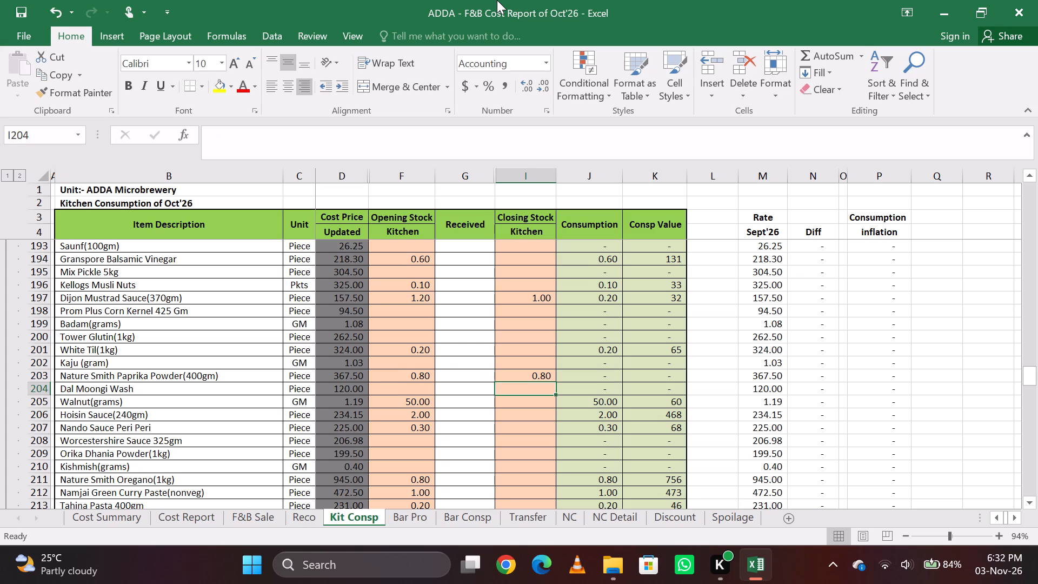
Find lp and enter 0.2 as the closing kitchen stock of LP Sauce.
{"action": "key", "text": "ctrl+f"}
{"action": "key", "text": "BackSpace"}
{"action": "key", "text": "BackSpace"}
{"action": "key", "text": "BackSpace"}
{"action": "type", "text": "lp"}
{"action": "key", "text": "Return"}
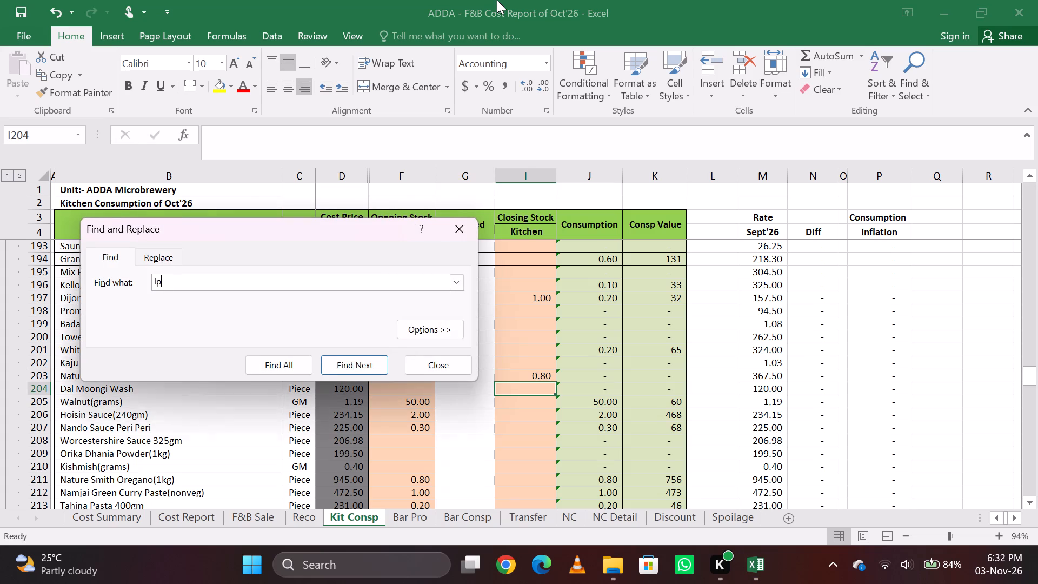
{"action": "key", "text": "Escape"}
{"action": "key", "text": "Right"}
{"action": "key", "text": "Right"}
{"action": "key", "text": "Right"}
{"action": "key", "text": "Right"}
{"action": "key", "text": "Right"}
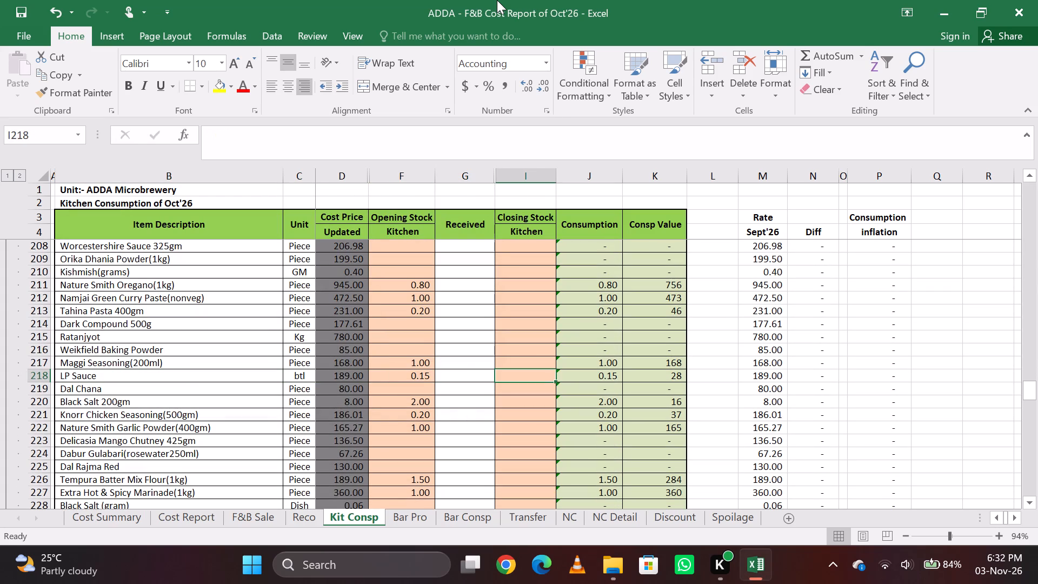
{"action": "type", "text": ".2"}
{"action": "key", "text": "Return"}
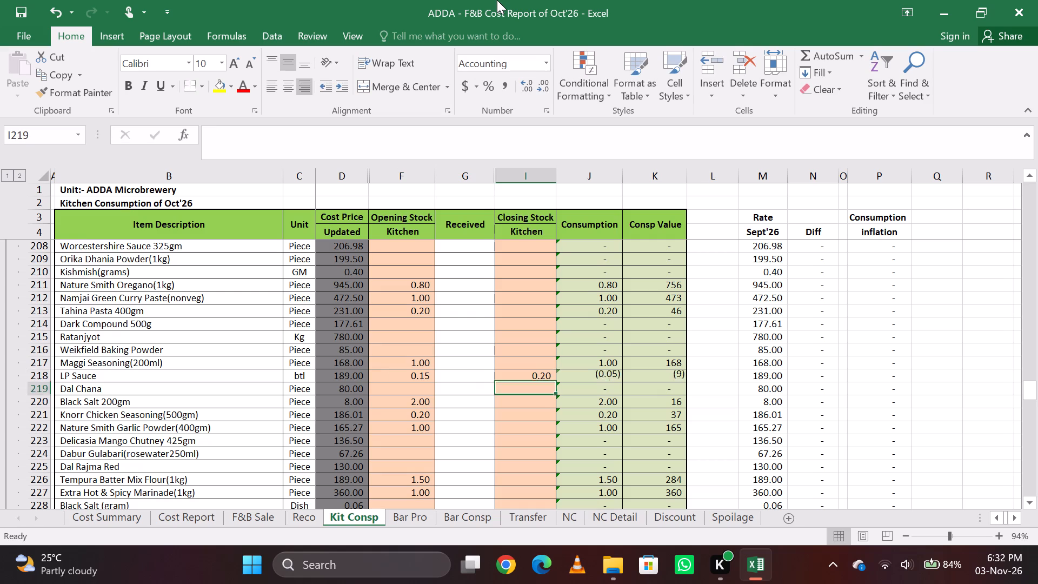
Find bbq and enter 0.25 as the closing kitchen stock of BBQ Sauce.
{"action": "key", "text": "ctrl+f"}
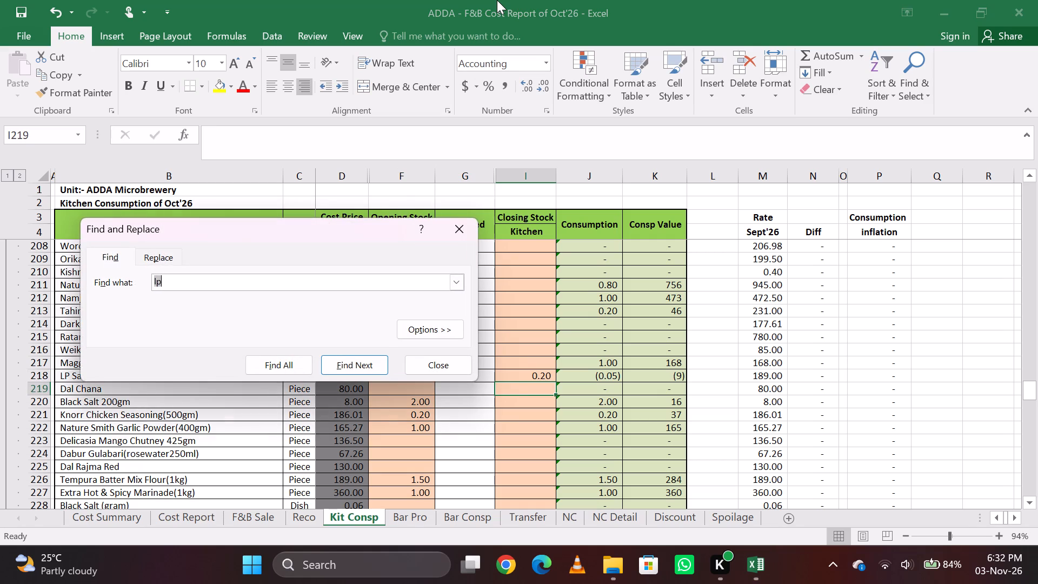
{"action": "key", "text": "BackSpace"}
{"action": "key", "text": "BackSpace"}
{"action": "key", "text": "BackSpace"}
{"action": "key", "text": "BackSpace"}
{"action": "type", "text": "bbq"}
{"action": "key", "text": "Return"}
{"action": "key", "text": "Escape"}
{"action": "key", "text": "Right"}
{"action": "key", "text": "Right"}
{"action": "key", "text": "Right"}
{"action": "key", "text": "Right"}
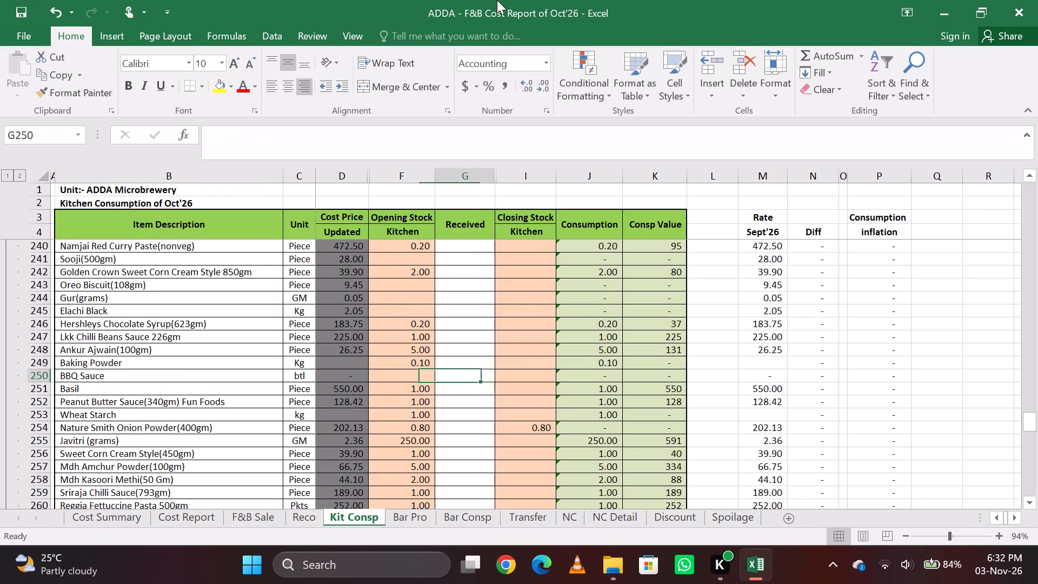
{"action": "key", "text": "Right"}
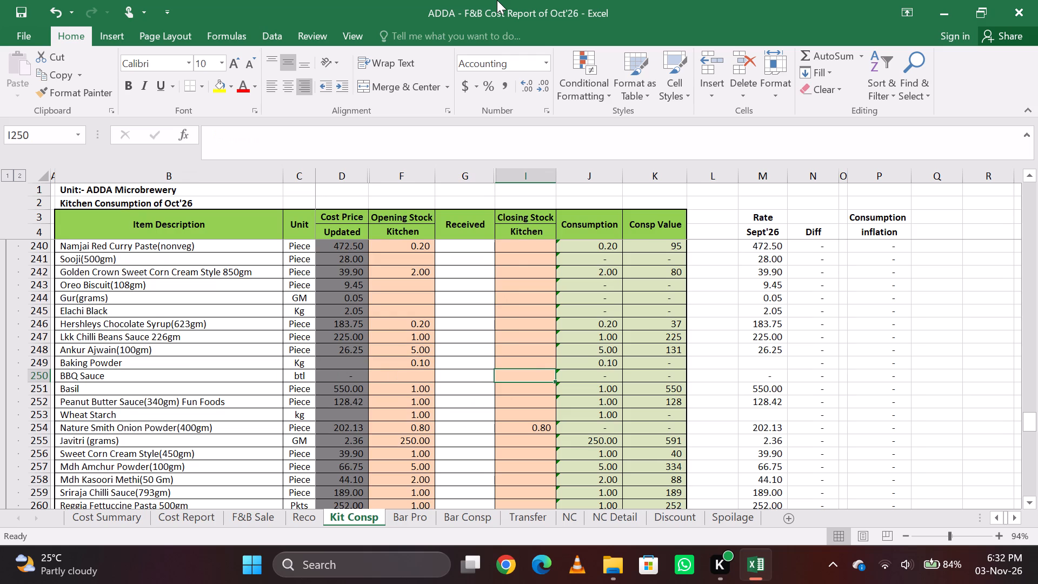
{"action": "type", "text": ".25"}
{"action": "key", "text": "Return"}
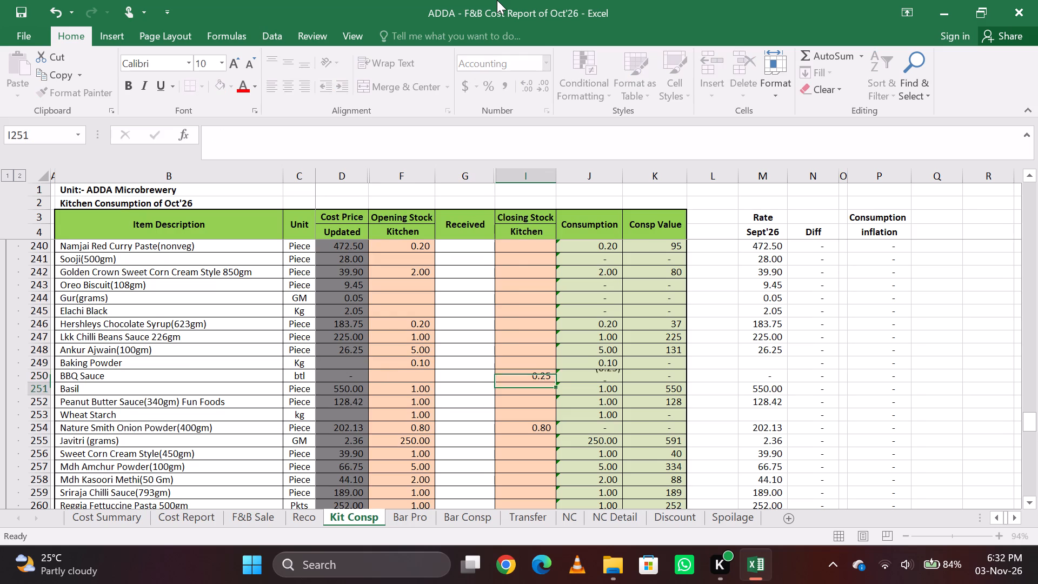
{"action": "key", "text": "Up"}
Find taba and enter 0.05 as the closing kitchen stock of Tabasco Sauce.
{"action": "key", "text": "ctrl+f"}
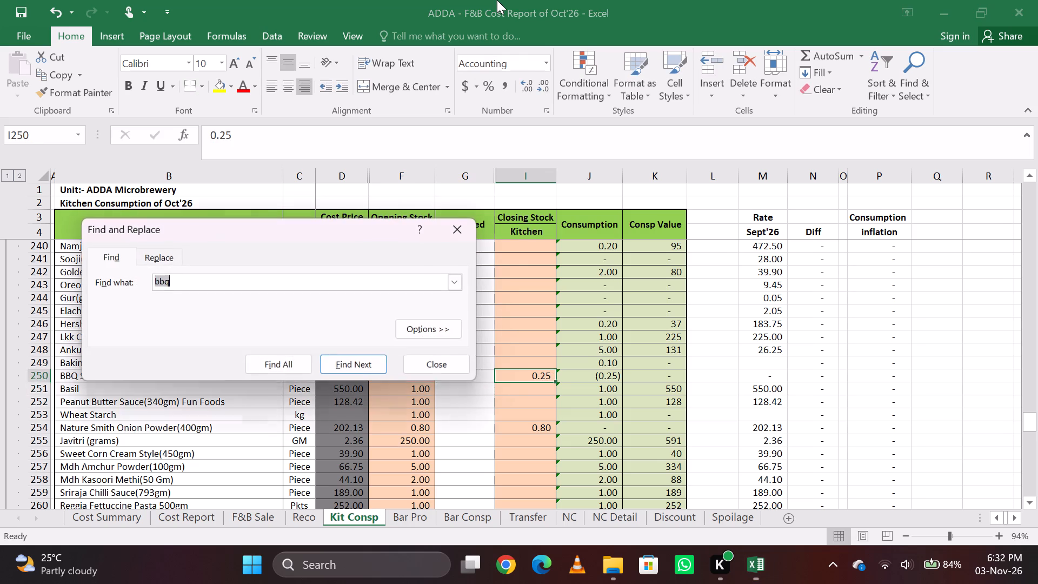
{"action": "key", "text": "BackSpace"}
{"action": "key", "text": "BackSpace"}
{"action": "key", "text": "BackSpace"}
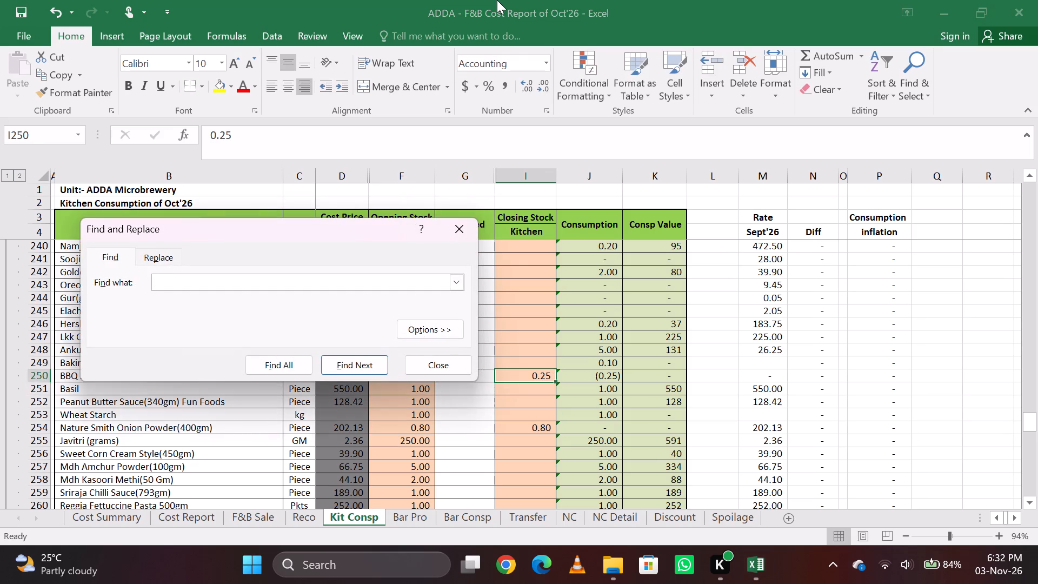
{"action": "type", "text": "tab"}
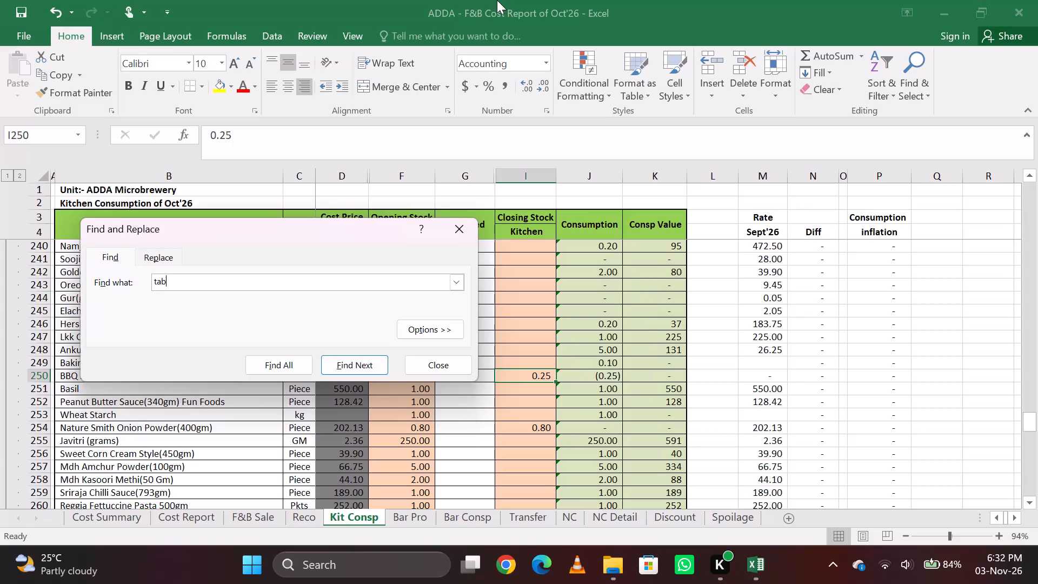
{"action": "key", "text": "a"}
{"action": "key", "text": "Return"}
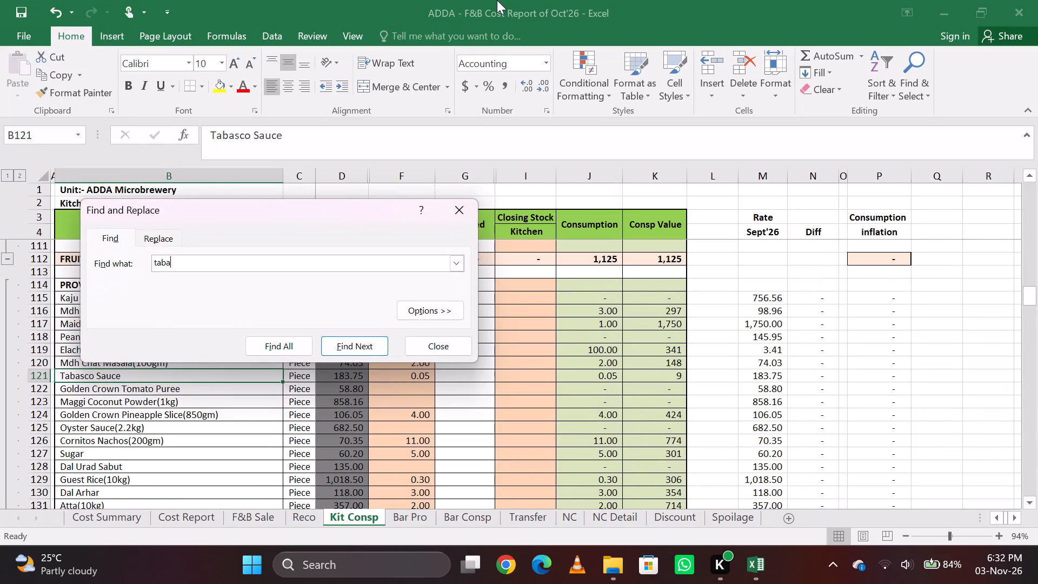
{"action": "key", "text": "Return"}
{"action": "key", "text": "Escape"}
{"action": "key", "text": "Right"}
{"action": "key", "text": "Right"}
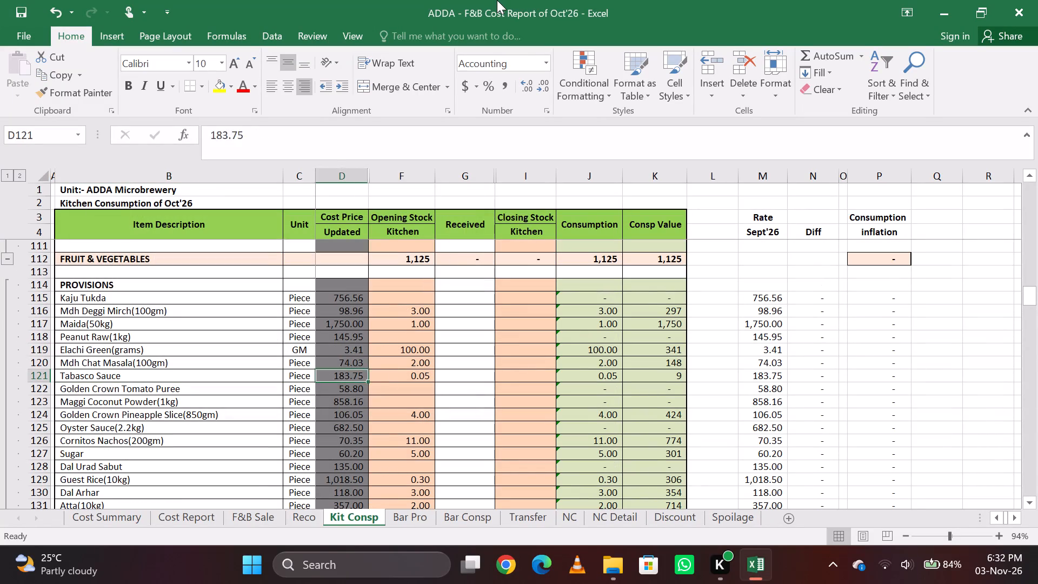
{"action": "key", "text": "Right"}
{"action": "key", "text": "Right"}
{"action": "key", "text": "Right"}
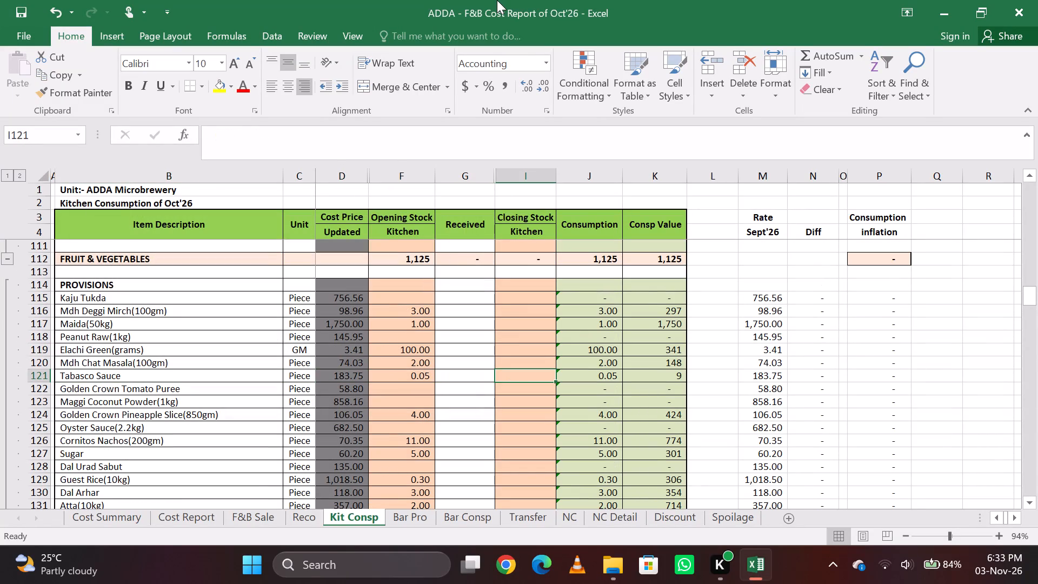
{"action": "key", "text": "period"}
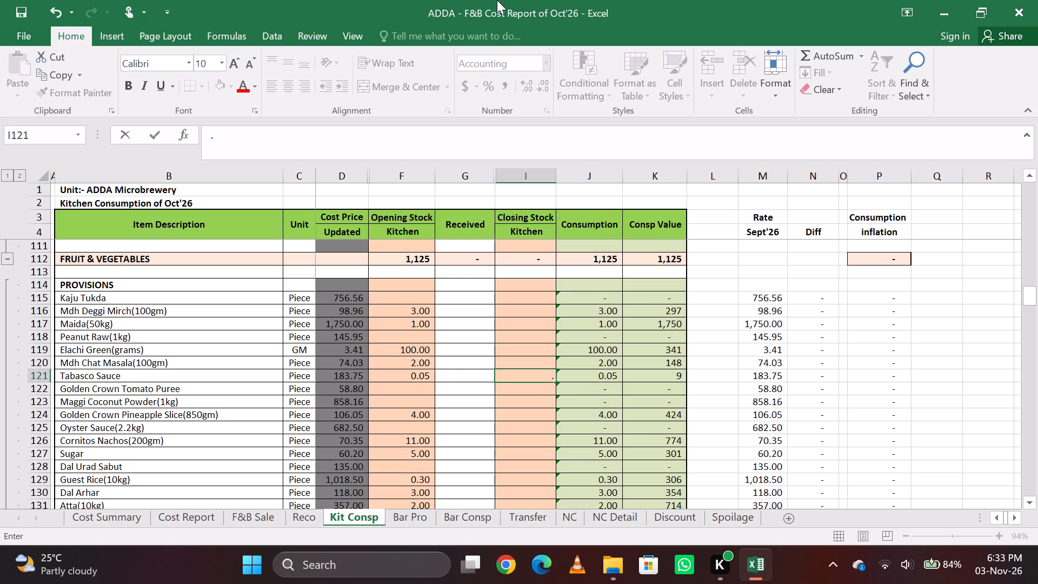
{"action": "type", "text": "05"}
{"action": "key", "text": "Return"}
Find black o and enter 2 as the closing kitchen stock of Figaro Black Olives(450gm).
{"action": "key", "text": "ctrl+f"}
{"action": "key", "text": "BackSpace"}
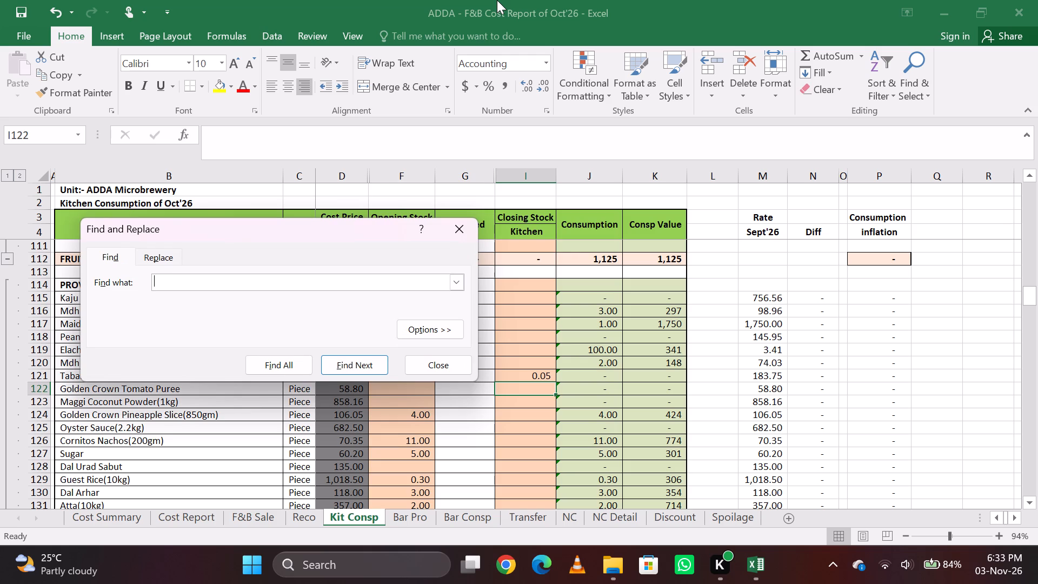
{"action": "type", "text": "oliv"}
{"action": "key", "text": "Return"}
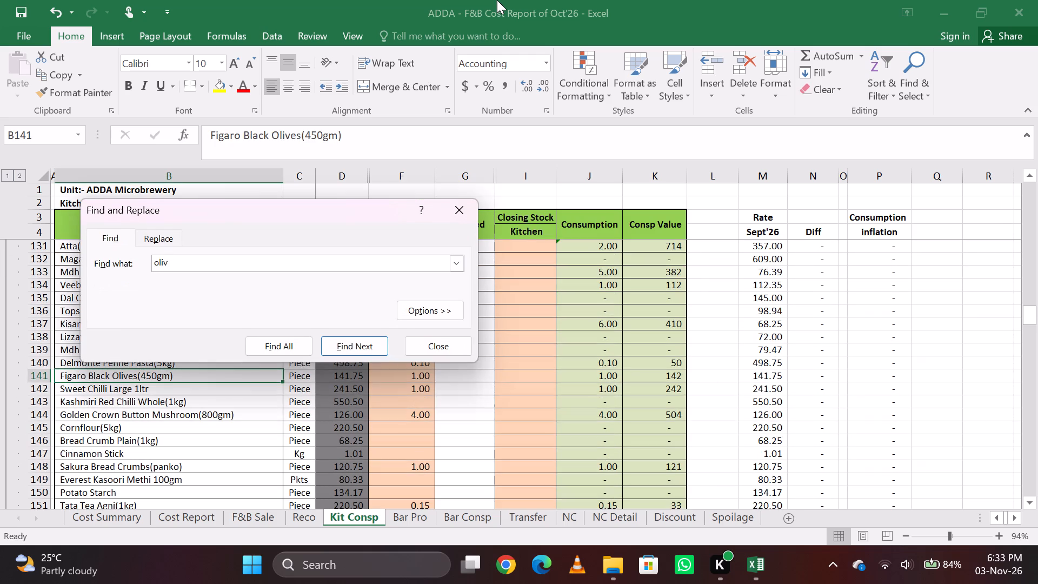
{"action": "key", "text": "Return"}
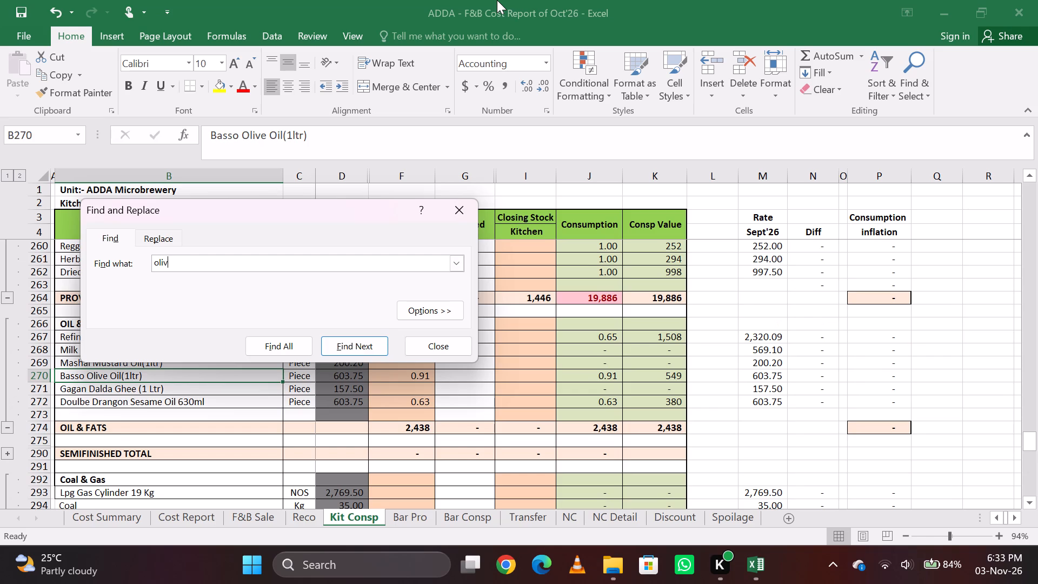
{"action": "key", "text": "Escape"}
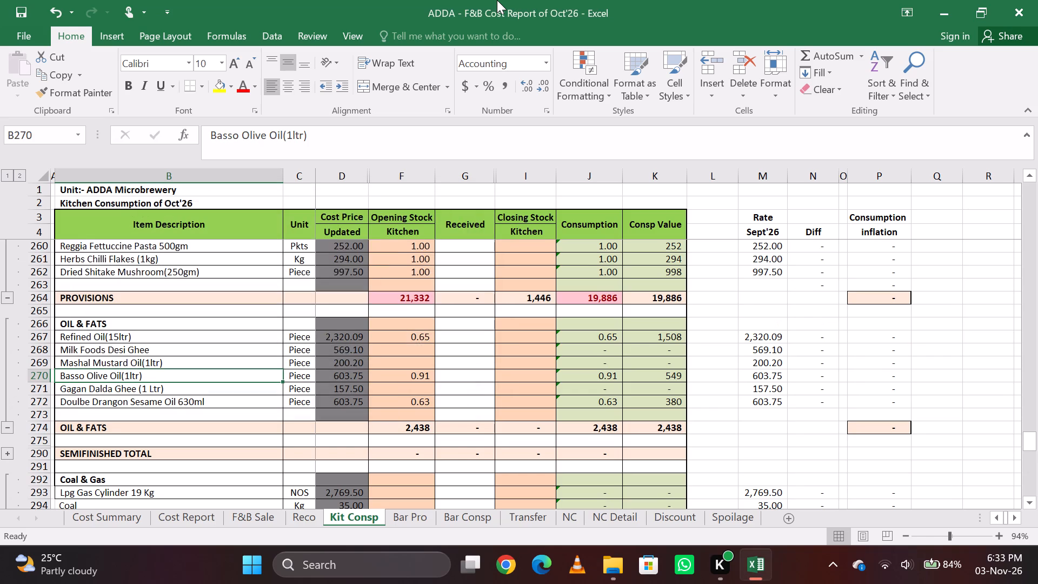
{"action": "key", "text": "ctrl+f"}
{"action": "key", "text": "BackSpace"}
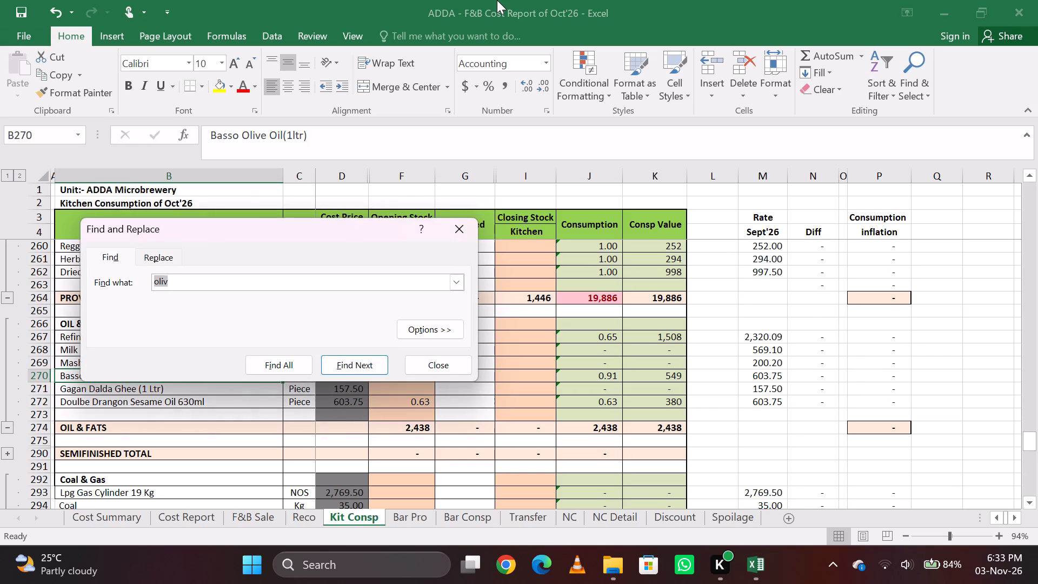
{"action": "type", "text": "black o"}
{"action": "key", "text": "Return"}
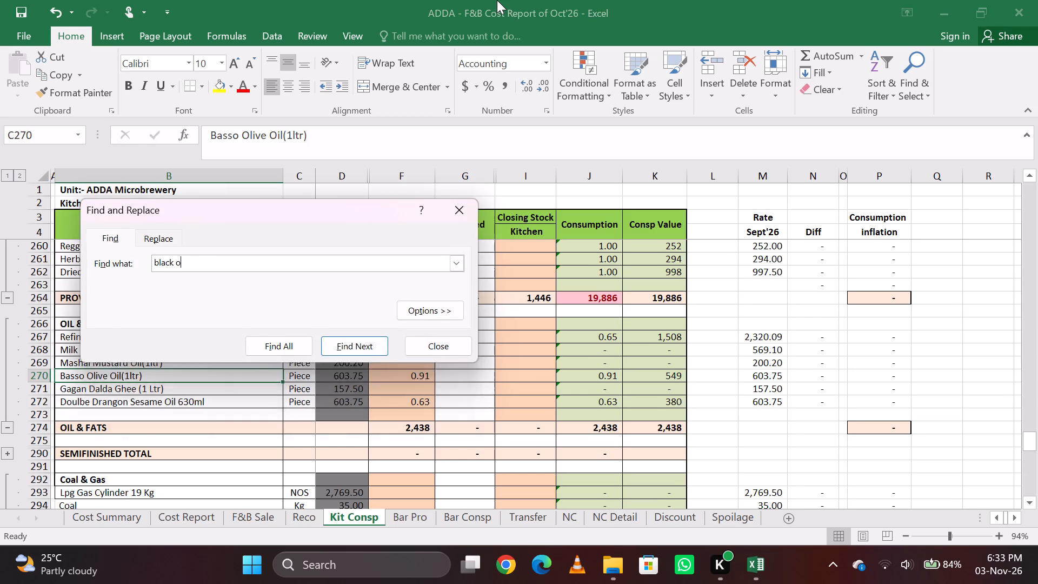
{"action": "key", "text": "Escape"}
{"action": "key", "text": "Right"}
{"action": "key", "text": "Right"}
{"action": "key", "text": "Right"}
{"action": "key", "text": "Right"}
{"action": "key", "text": "Right"}
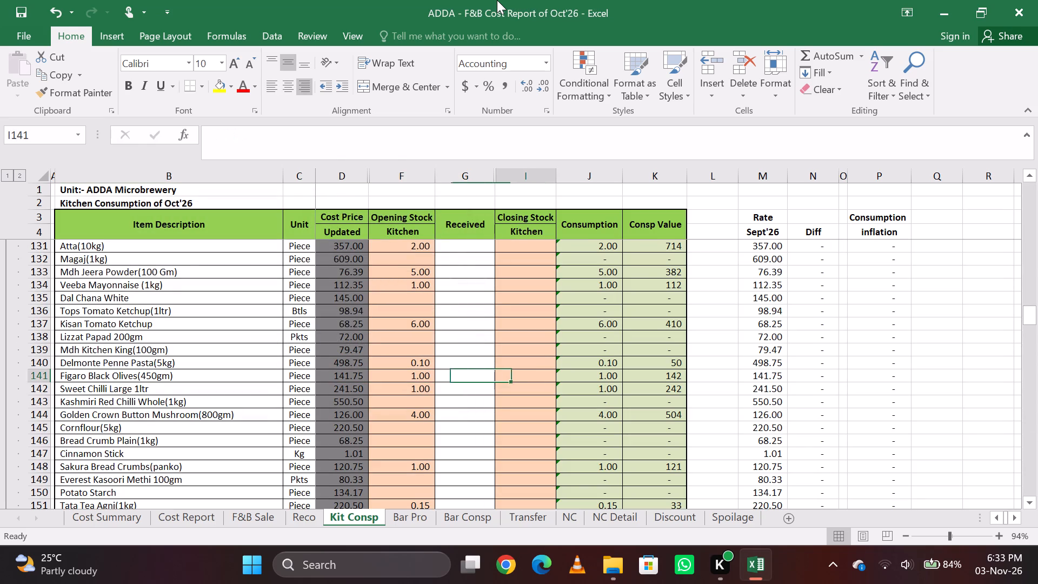
{"action": "key", "text": "ctrl+f"}
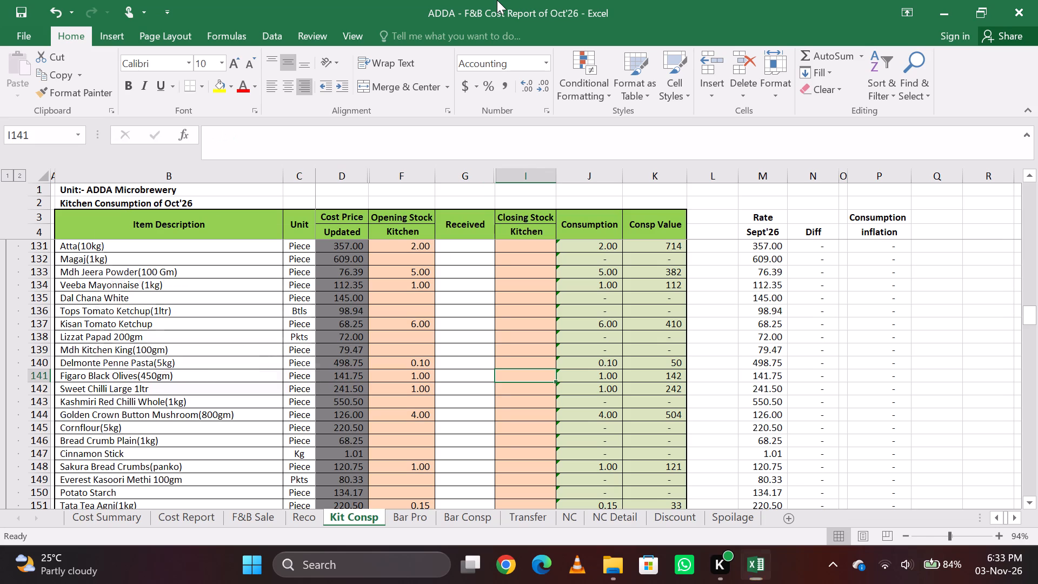
{"action": "key", "text": "Return"}
{"action": "key", "text": "Return"}
{"action": "key", "text": "Escape"}
{"action": "key", "text": "Right"}
{"action": "key", "text": "Right"}
{"action": "key", "text": "Right"}
{"action": "key", "text": "Right"}
{"action": "key", "text": "Right"}
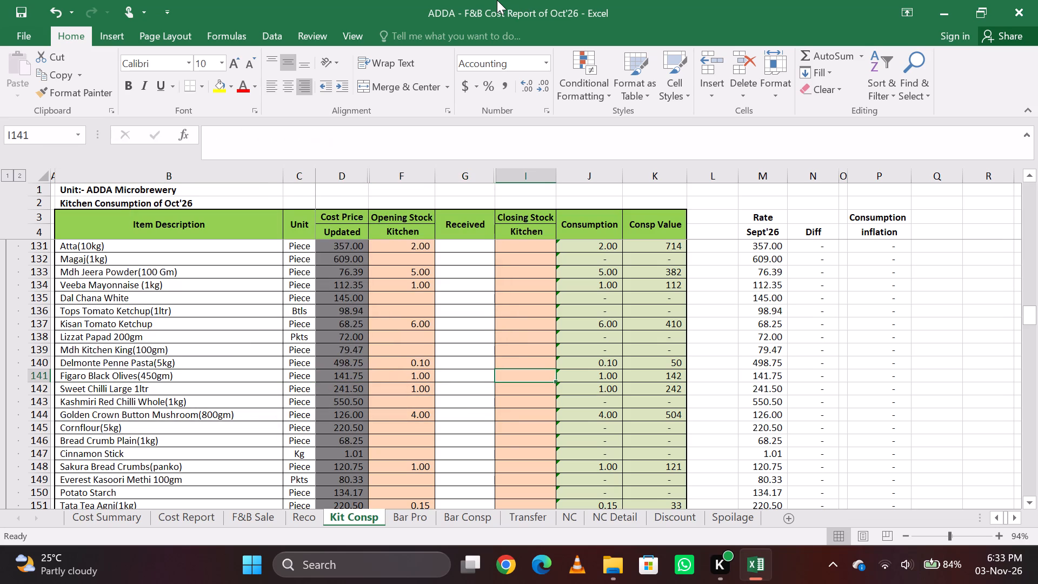
{"action": "key", "text": "q"}
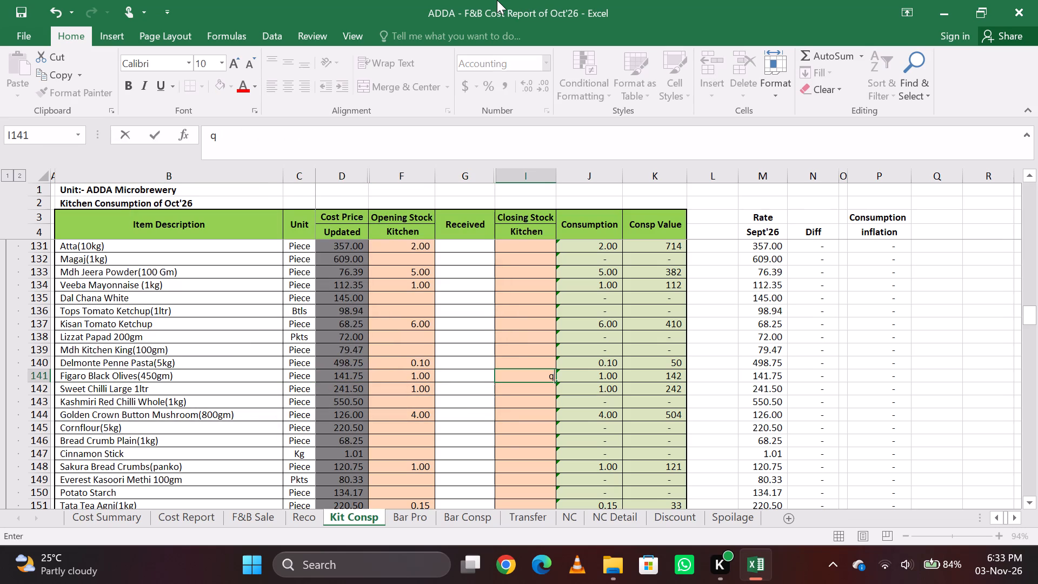
{"action": "key", "text": "Down"}
{"action": "key", "text": "Up"}
{"action": "key", "text": "2"}
{"action": "key", "text": "Down"}
{"action": "key", "text": "Up"}
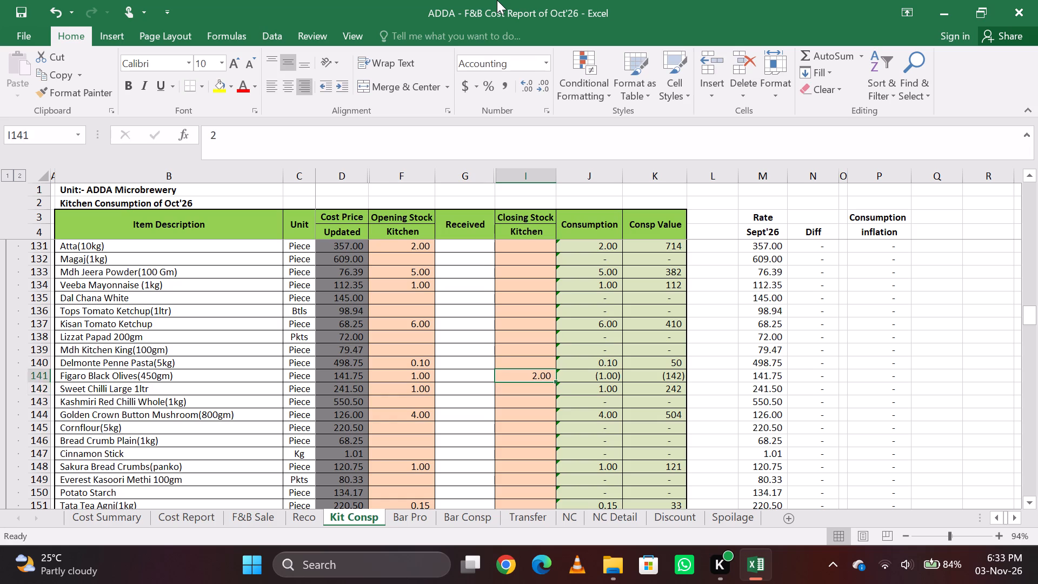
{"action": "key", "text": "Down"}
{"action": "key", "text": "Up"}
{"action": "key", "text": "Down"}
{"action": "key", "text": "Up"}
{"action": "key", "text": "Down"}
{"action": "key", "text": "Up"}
Find bals and enter 0.18 as the closing kitchen stock of Granspore Balsamic Vinegar.
{"action": "key", "text": "ctrl+f"}
{"action": "type", "text": "blasm"}
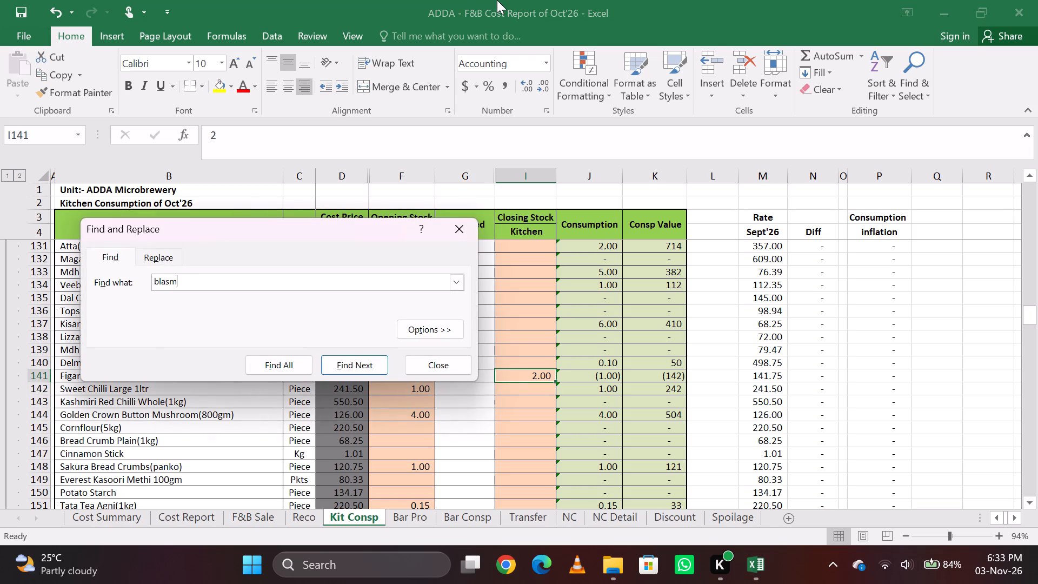
{"action": "key", "text": "Return"}
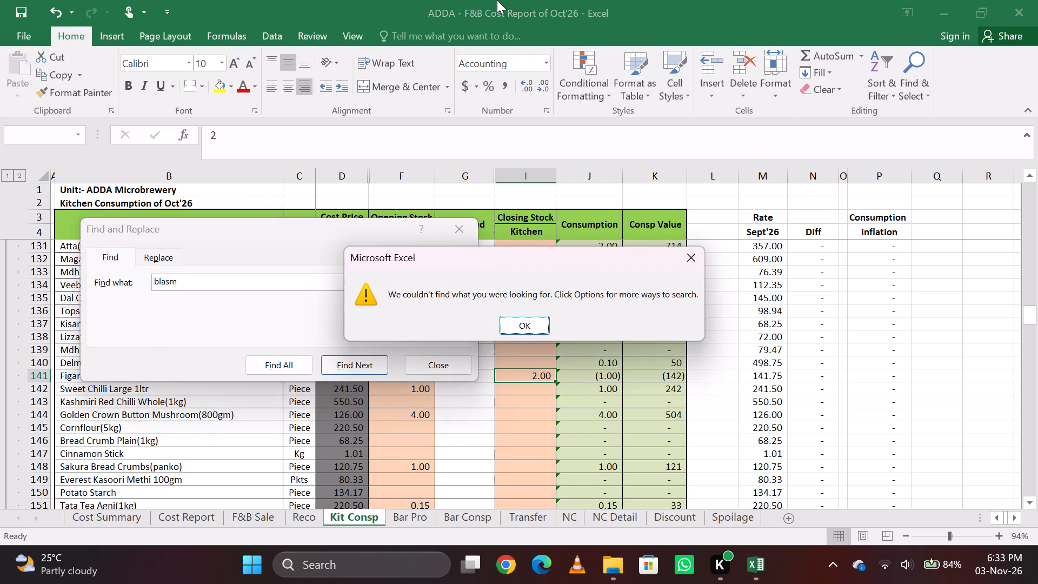
{"action": "key", "text": "Return"}
{"action": "key", "text": "BackSpace"}
{"action": "key", "text": "Return"}
{"action": "key", "text": "Return"}
{"action": "key", "text": "BackSpace"}
{"action": "key", "text": "Return"}
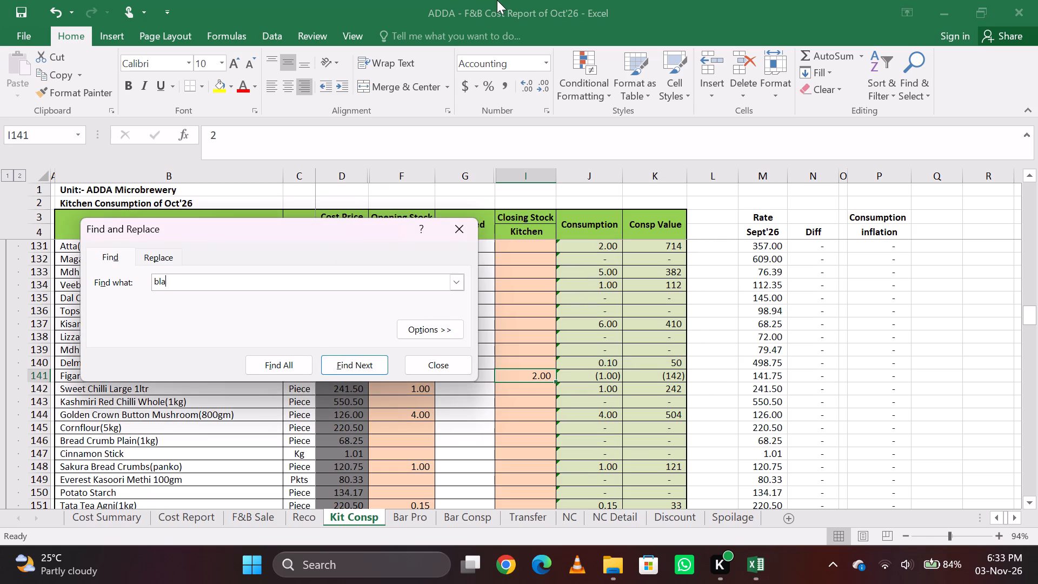
{"action": "key", "text": "Return"}
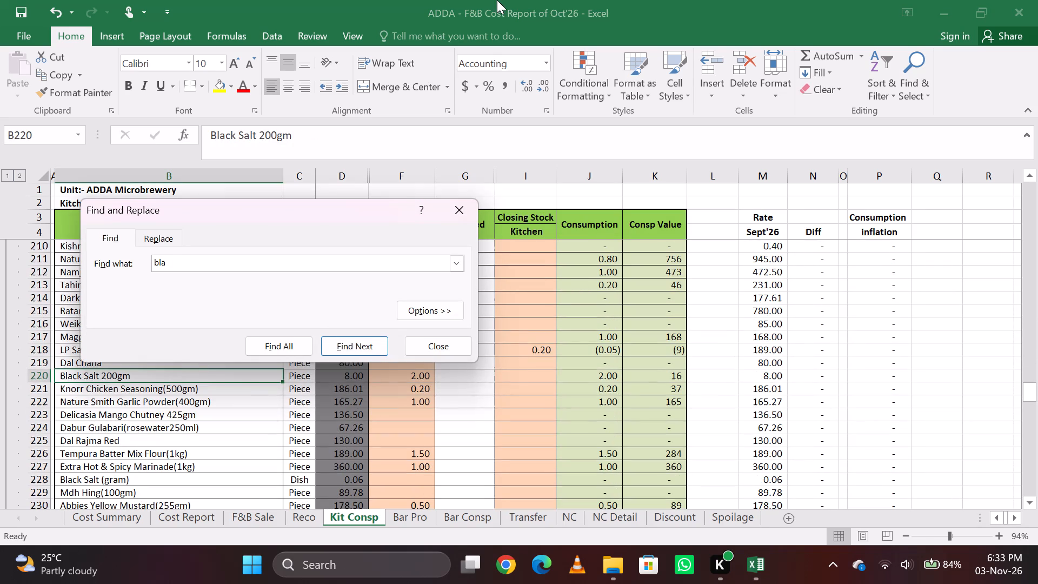
{"action": "key", "text": "Return"}
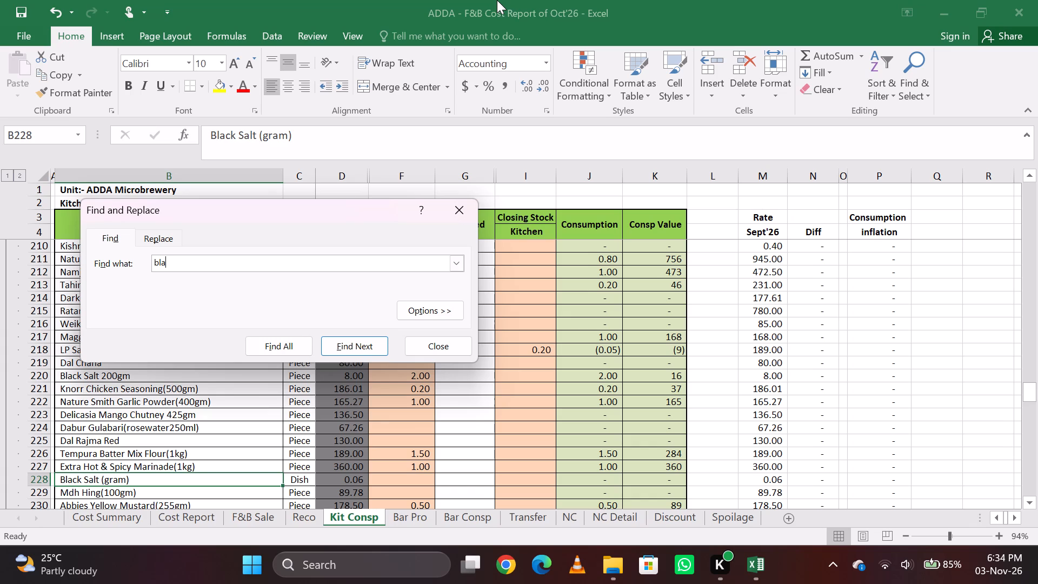
{"action": "key", "text": "BackSpace"}
{"action": "key", "text": "BackSpace"}
{"action": "type", "text": "als"}
{"action": "key", "text": "Return"}
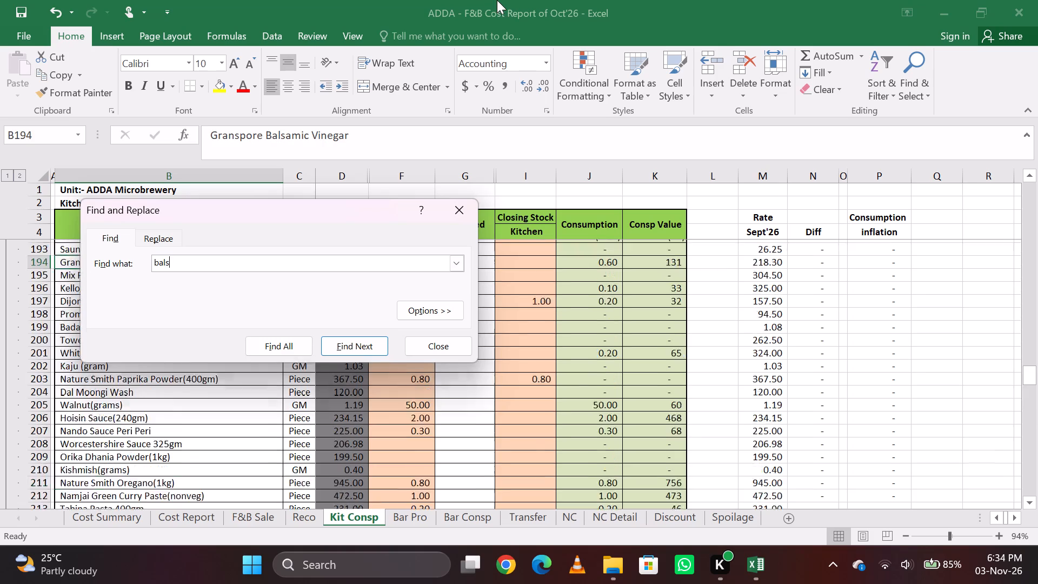
{"action": "key", "text": "Return"}
{"action": "key", "text": "Escape"}
{"action": "key", "text": "Right"}
{"action": "key", "text": "Right"}
{"action": "key", "text": "Right"}
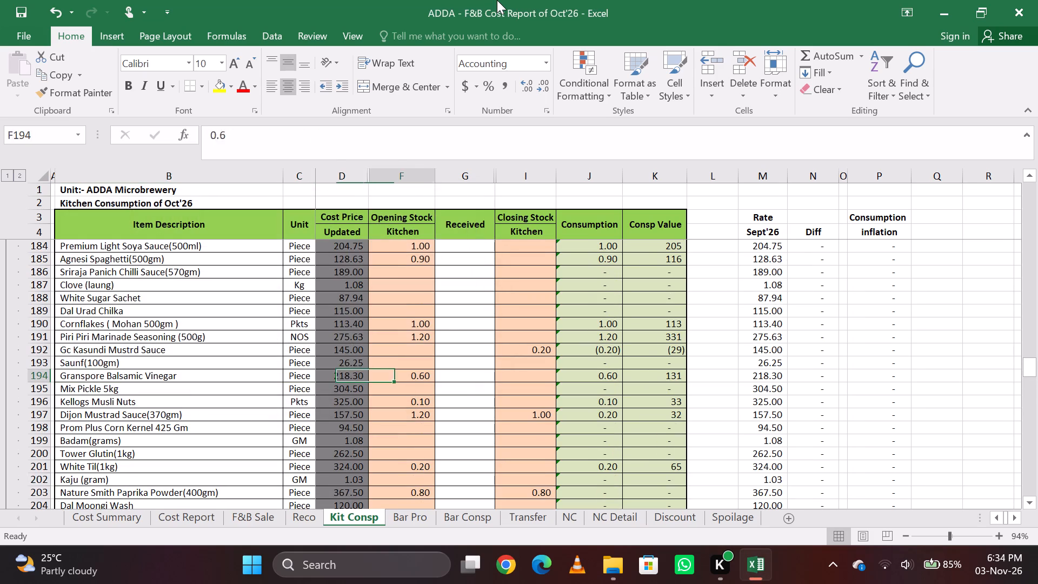
{"action": "key", "text": "Right"}
{"action": "key", "text": "Right"}
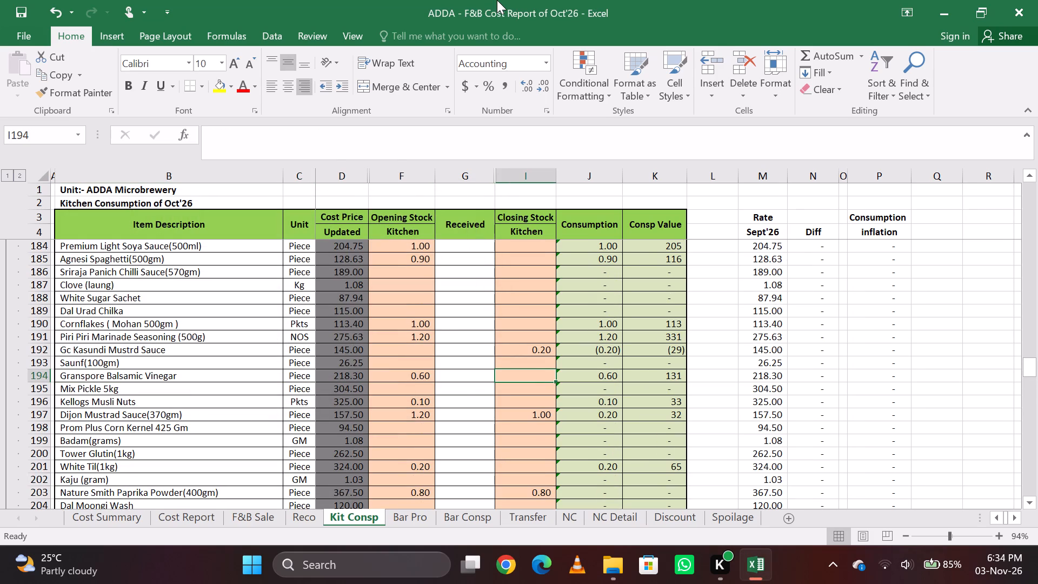
{"action": "key", "text": "Left"}
{"action": "key", "text": "Right"}
{"action": "type", "text": ".18"}
{"action": "key", "text": "Down"}
{"action": "key", "text": "Up"}
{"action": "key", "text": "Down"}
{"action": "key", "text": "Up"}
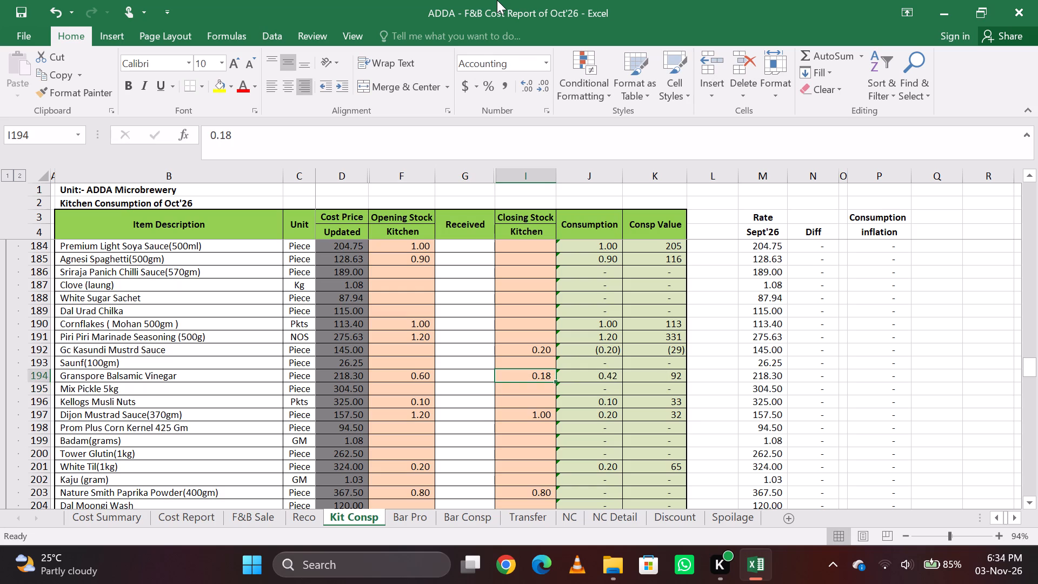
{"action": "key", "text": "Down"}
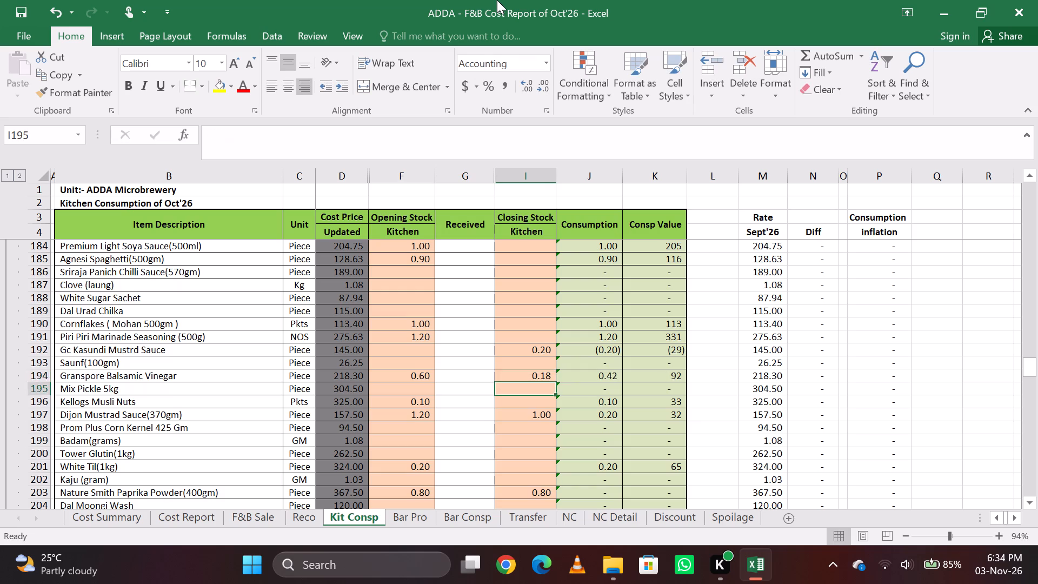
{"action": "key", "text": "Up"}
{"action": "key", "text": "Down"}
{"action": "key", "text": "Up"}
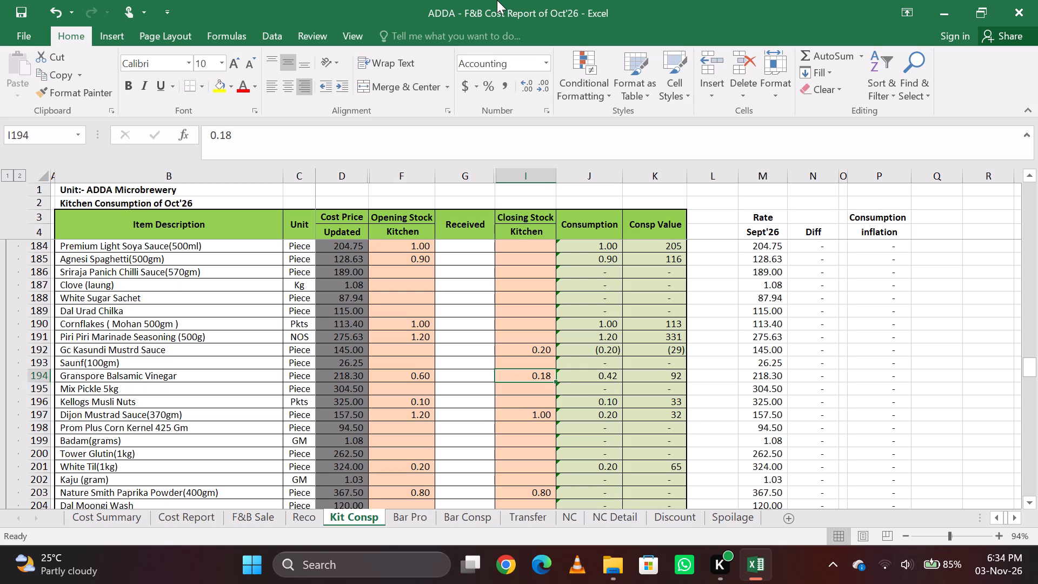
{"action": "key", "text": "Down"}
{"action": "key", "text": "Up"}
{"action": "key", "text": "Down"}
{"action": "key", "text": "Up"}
Find kins and enter 1 as the closing kitchen stock of Golden Crown Gherkins(670gm).
{"action": "key", "text": "ctrl+f"}
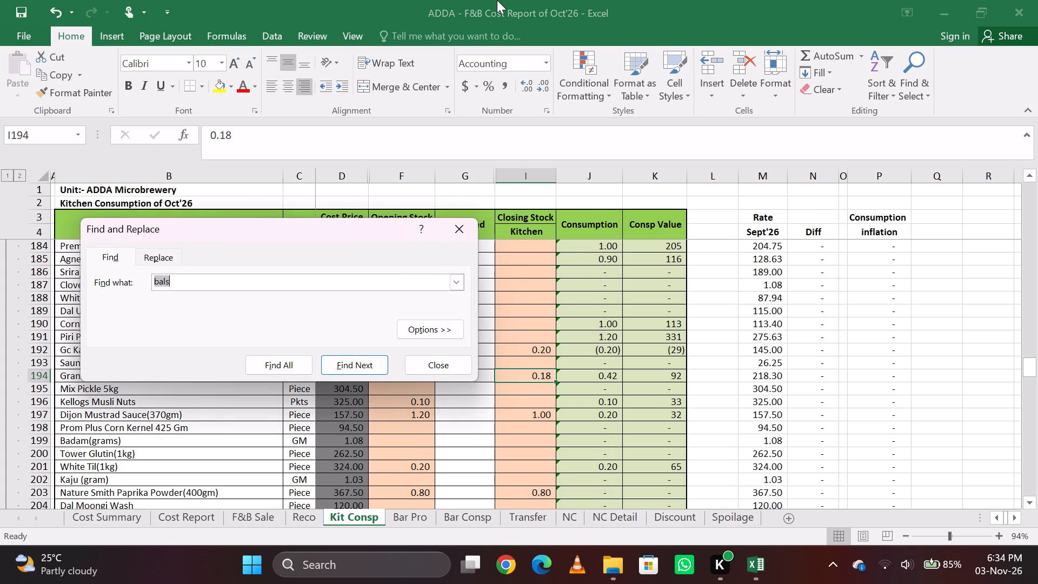
{"action": "type", "text": "ghar"}
{"action": "key", "text": "Return"}
{"action": "key", "text": "Return"}
{"action": "key", "text": "Return"}
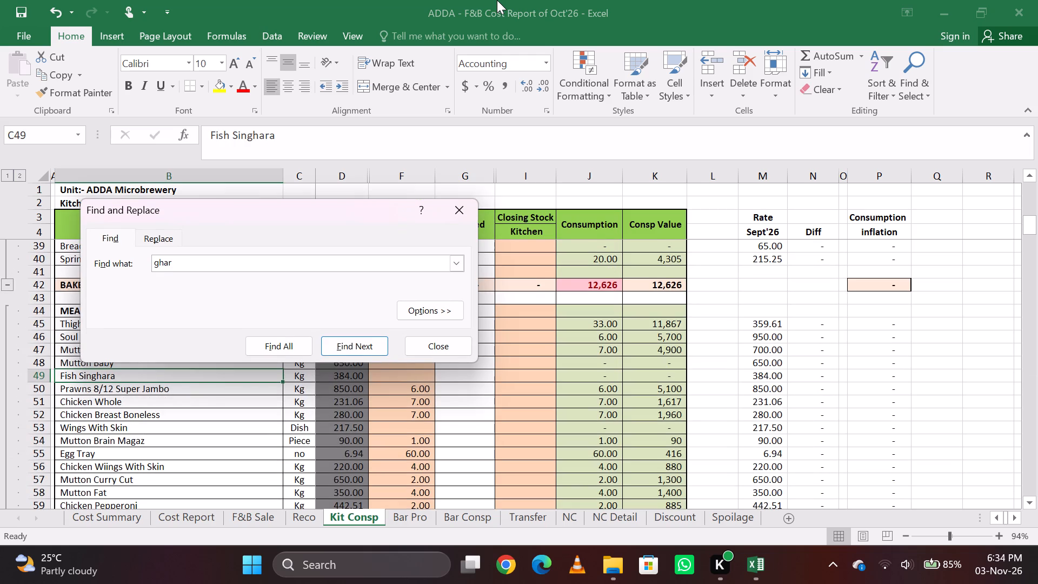
{"action": "key", "text": "BackSpace"}
{"action": "key", "text": "Return"}
{"action": "key", "text": "Return"}
{"action": "key", "text": "BackSpace"}
{"action": "key", "text": "BackSpace"}
{"action": "key", "text": "BackSpace"}
{"action": "key", "text": "BackSpace"}
{"action": "type", "text": "kin"}
{"action": "key", "text": "Return"}
{"action": "key", "text": "Return"}
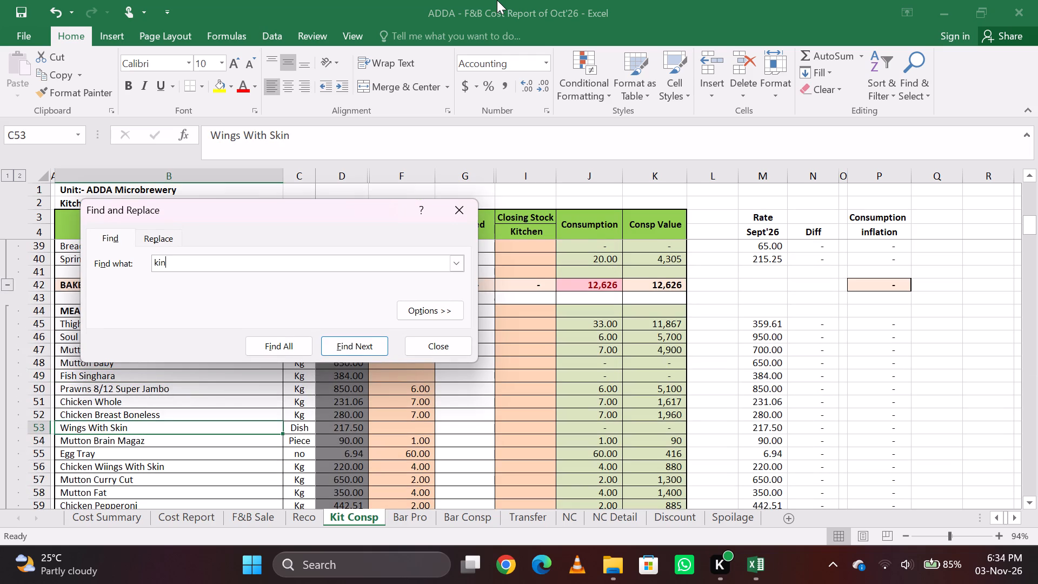
{"action": "key", "text": "s"}
{"action": "key", "text": "Return"}
{"action": "key", "text": "Escape"}
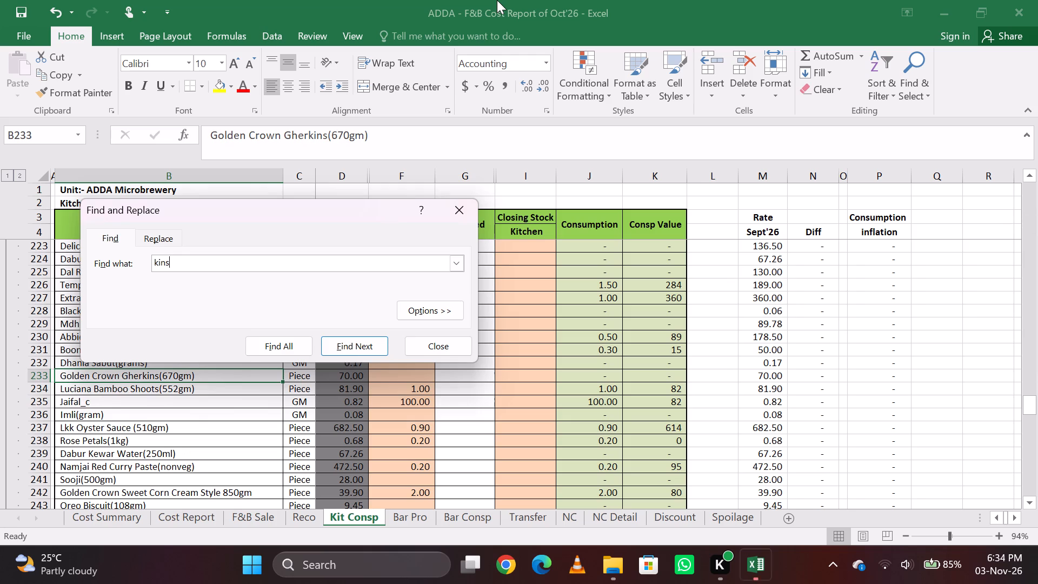
{"action": "key", "text": "Right"}
{"action": "key", "text": "Right"}
{"action": "key", "text": "Right"}
{"action": "key", "text": "Right"}
{"action": "key", "text": "Right"}
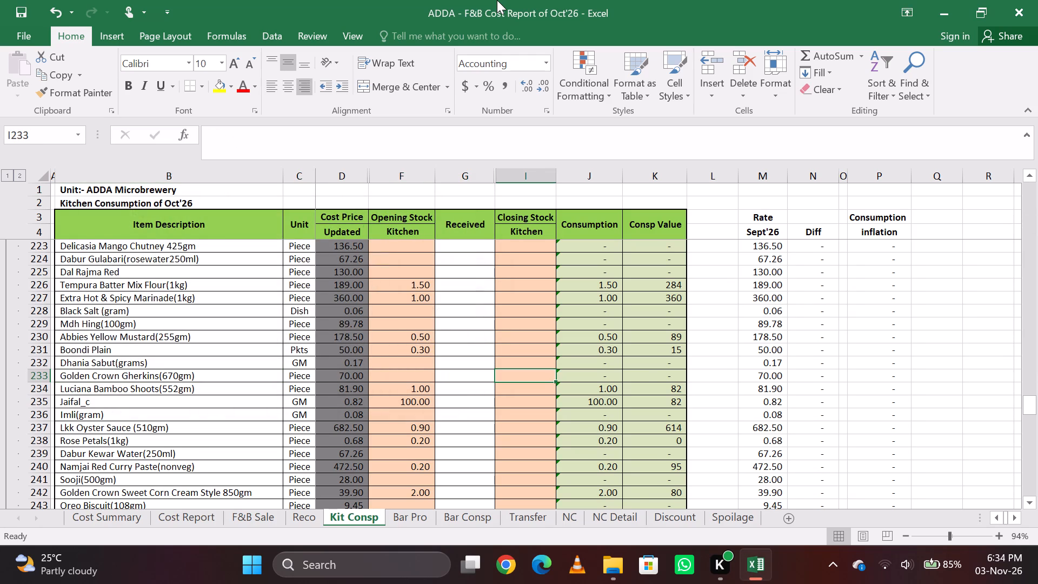
{"action": "key", "text": "1"}
{"action": "key", "text": "Down"}
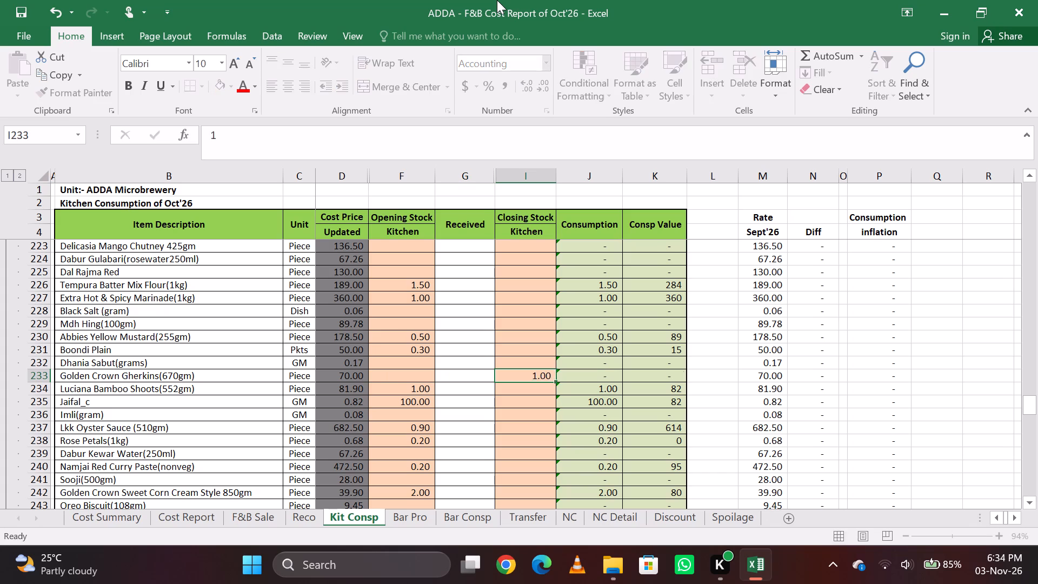
{"action": "key", "text": "Up"}
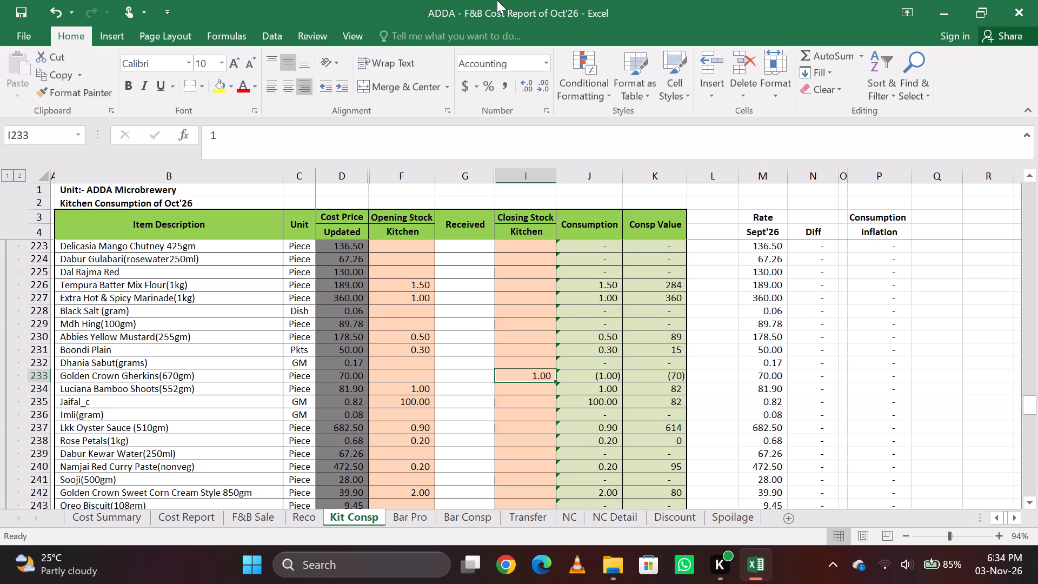
Find peri and enter 0.1 as the closing kitchen stock of Nando Sauce Peri Peri.
{"action": "key", "text": "ctrl+f"}
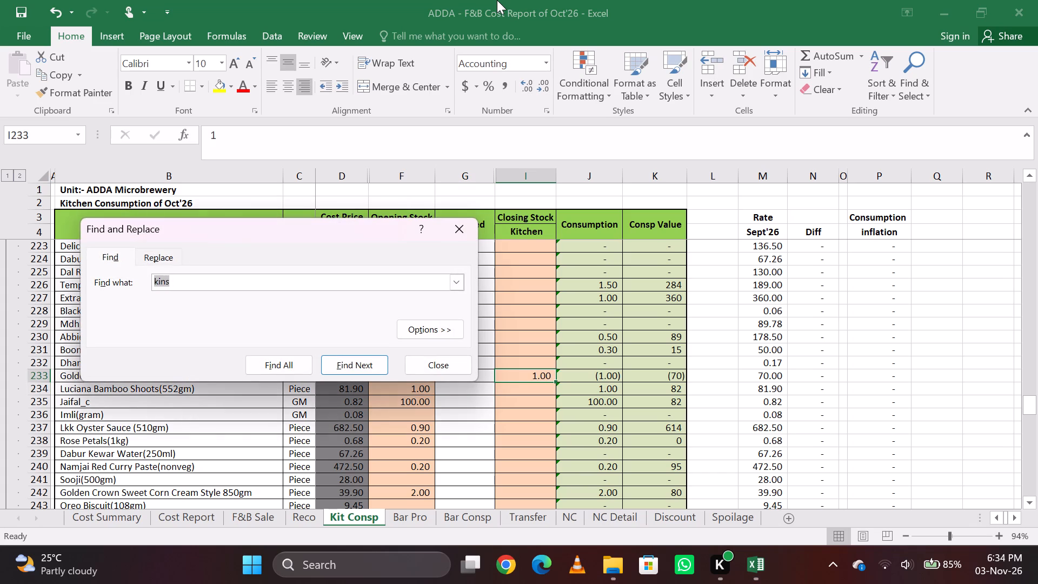
{"action": "key", "text": "BackSpace"}
{"action": "key", "text": "BackSpace"}
{"action": "type", "text": "perio"}
{"action": "key", "text": "BackSpace"}
{"action": "key", "text": "Return"}
{"action": "key", "text": "Return"}
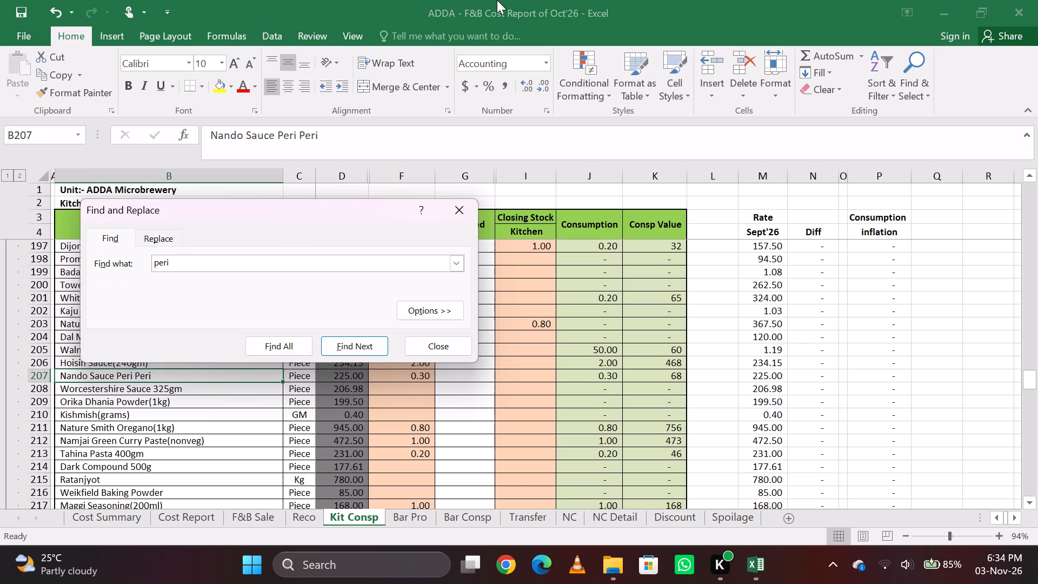
{"action": "key", "text": "Escape"}
{"action": "key", "text": "Right"}
{"action": "key", "text": "Right"}
{"action": "key", "text": "Right"}
{"action": "key", "text": "Right"}
{"action": "key", "text": "Right"}
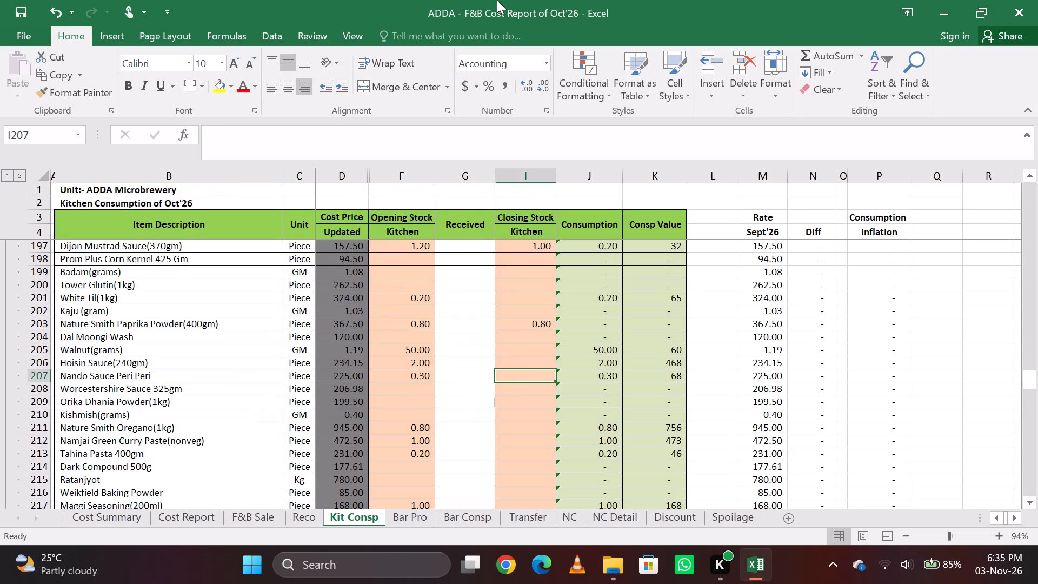
{"action": "type", "text": ".1"}
{"action": "key", "text": "Down"}
{"action": "key", "text": "Up"}
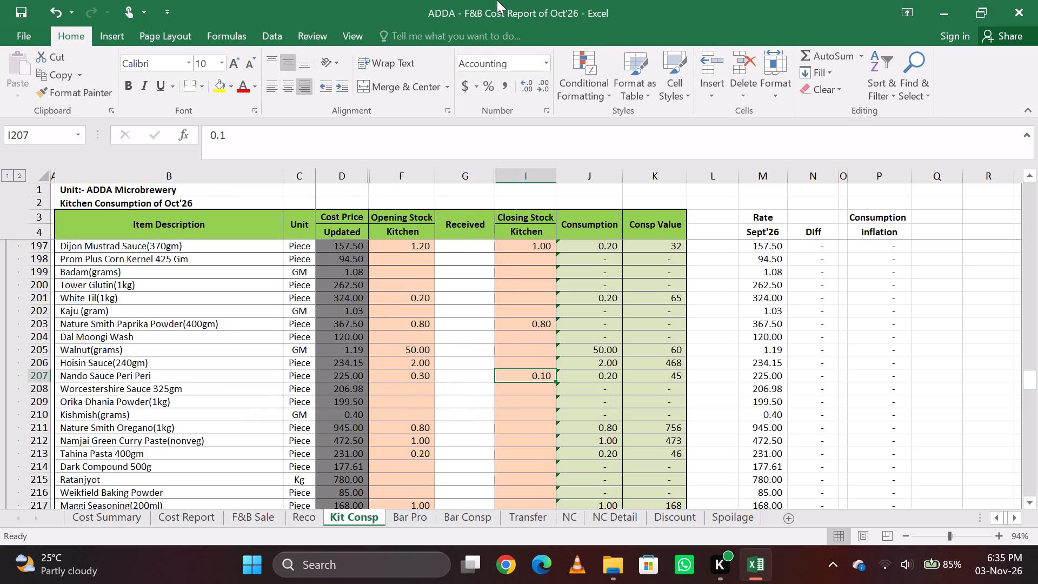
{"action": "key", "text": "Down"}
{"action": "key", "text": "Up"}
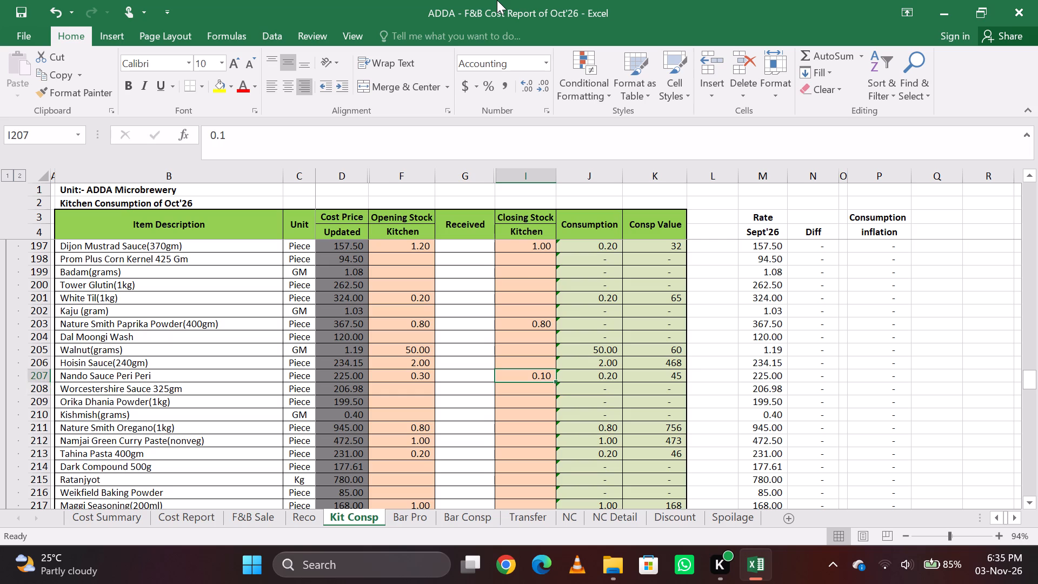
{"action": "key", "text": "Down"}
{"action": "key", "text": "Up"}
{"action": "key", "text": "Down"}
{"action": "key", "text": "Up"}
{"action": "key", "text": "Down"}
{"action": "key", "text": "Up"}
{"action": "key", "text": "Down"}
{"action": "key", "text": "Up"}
Find pap and enter 2 as the closing kitchen stock of Lizzat Papad 200gm.
{"action": "key", "text": "ctrl+f"}
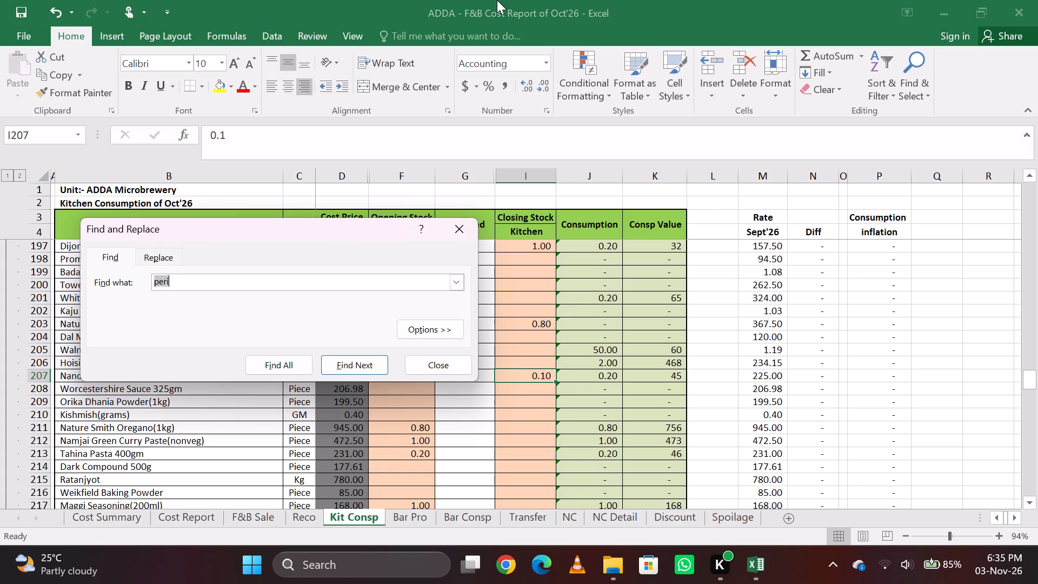
{"action": "type", "text": "pap"}
{"action": "key", "text": "Return"}
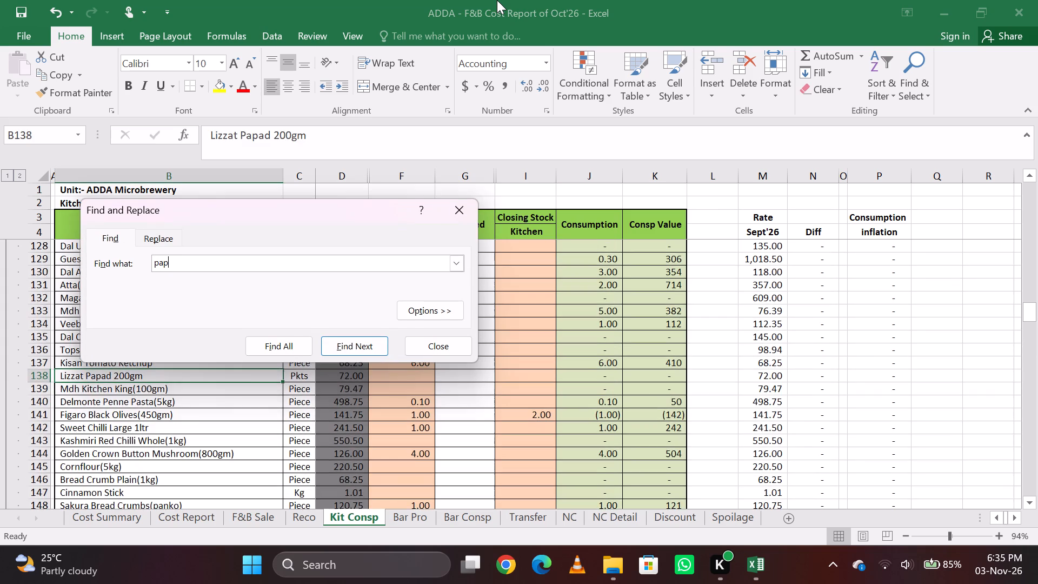
{"action": "key", "text": "Return"}
{"action": "key", "text": "Return"}
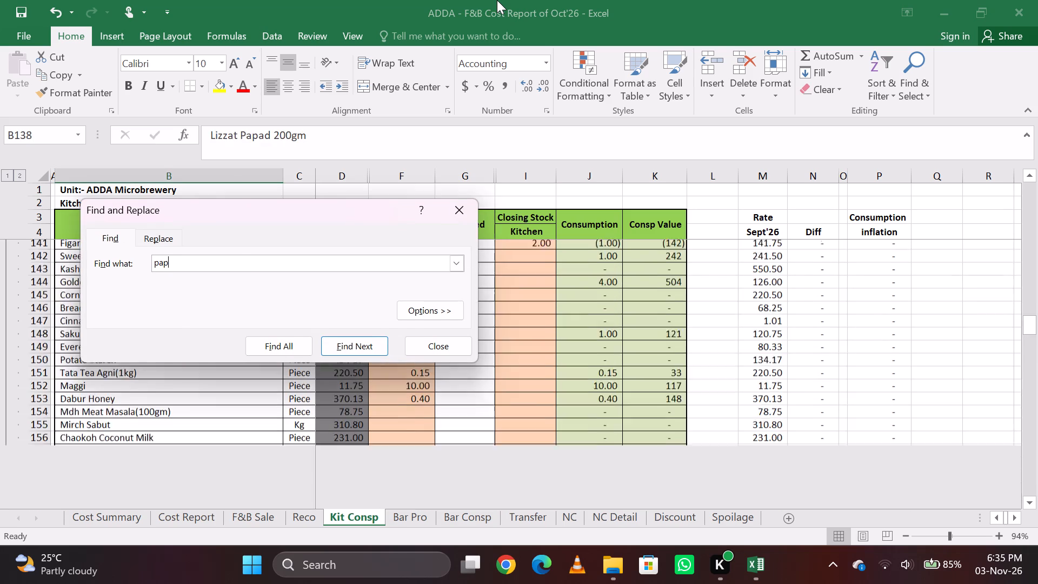
{"action": "key", "text": "Escape"}
{"action": "key", "text": "Right"}
{"action": "key", "text": "Right"}
{"action": "key", "text": "Right"}
{"action": "key", "text": "Right"}
{"action": "key", "text": "Right"}
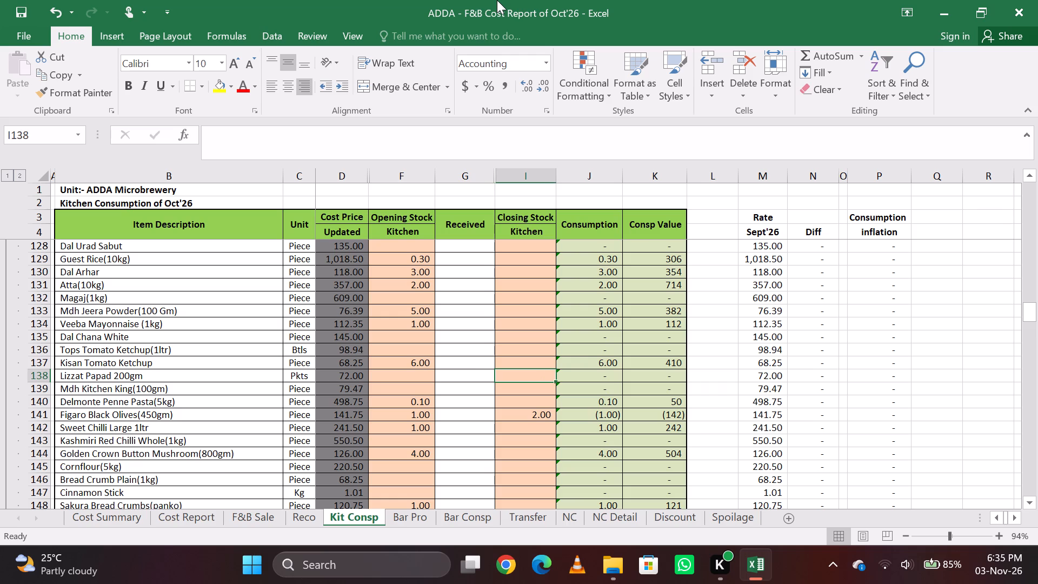
{"action": "key", "text": "2"}
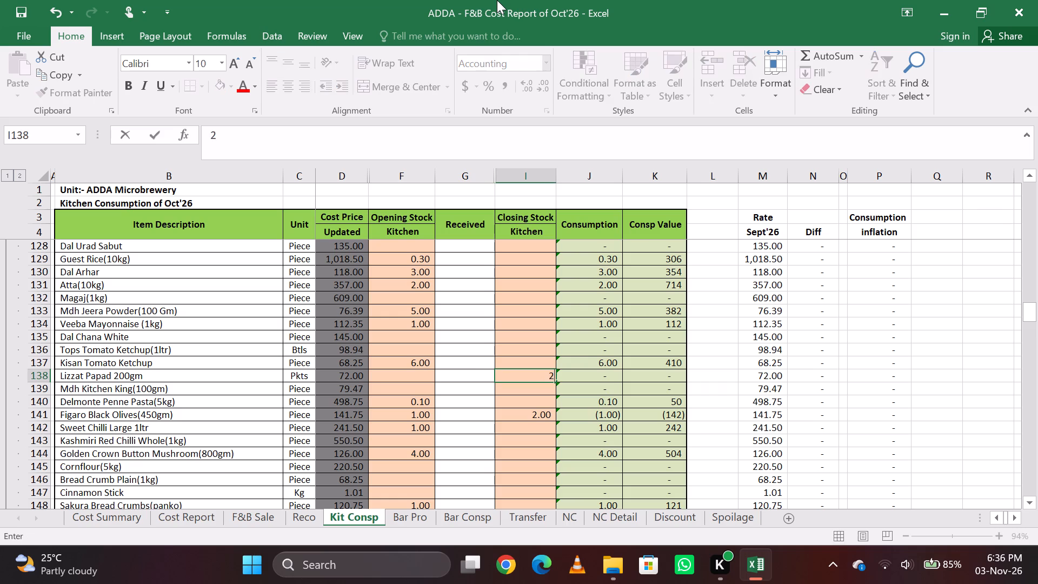
{"action": "key", "text": "Down"}
{"action": "key", "text": "Up"}
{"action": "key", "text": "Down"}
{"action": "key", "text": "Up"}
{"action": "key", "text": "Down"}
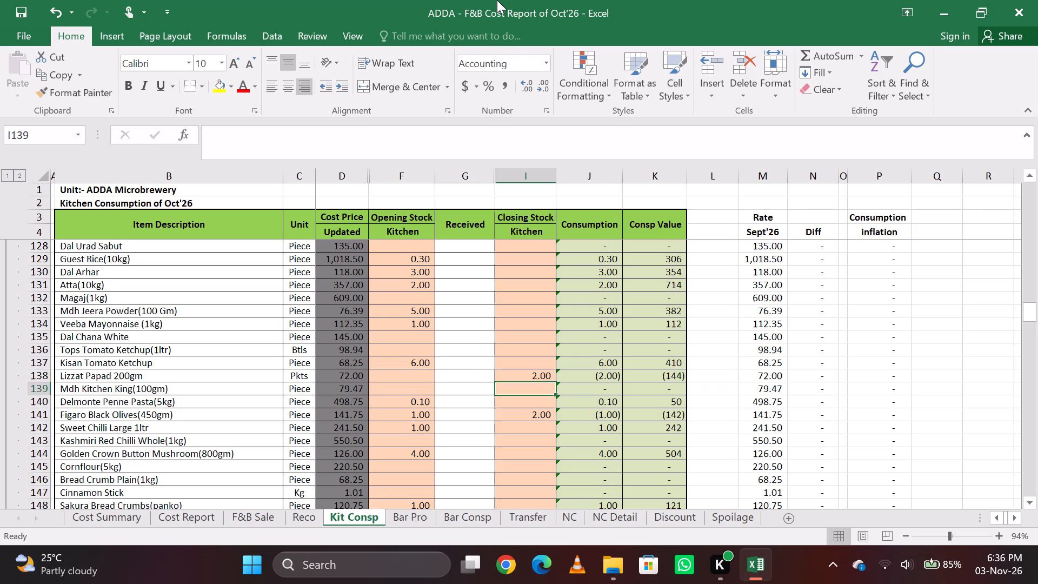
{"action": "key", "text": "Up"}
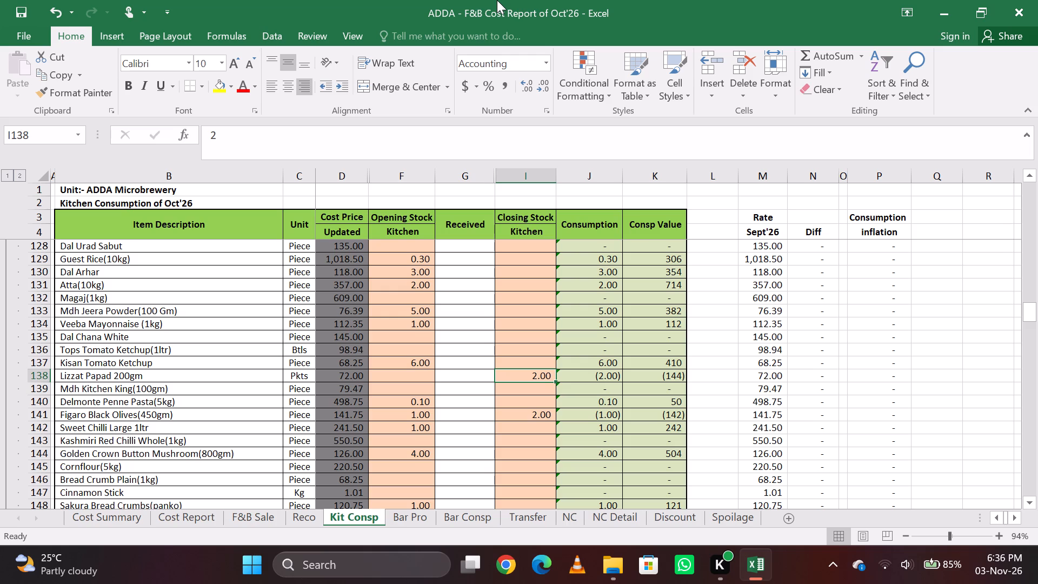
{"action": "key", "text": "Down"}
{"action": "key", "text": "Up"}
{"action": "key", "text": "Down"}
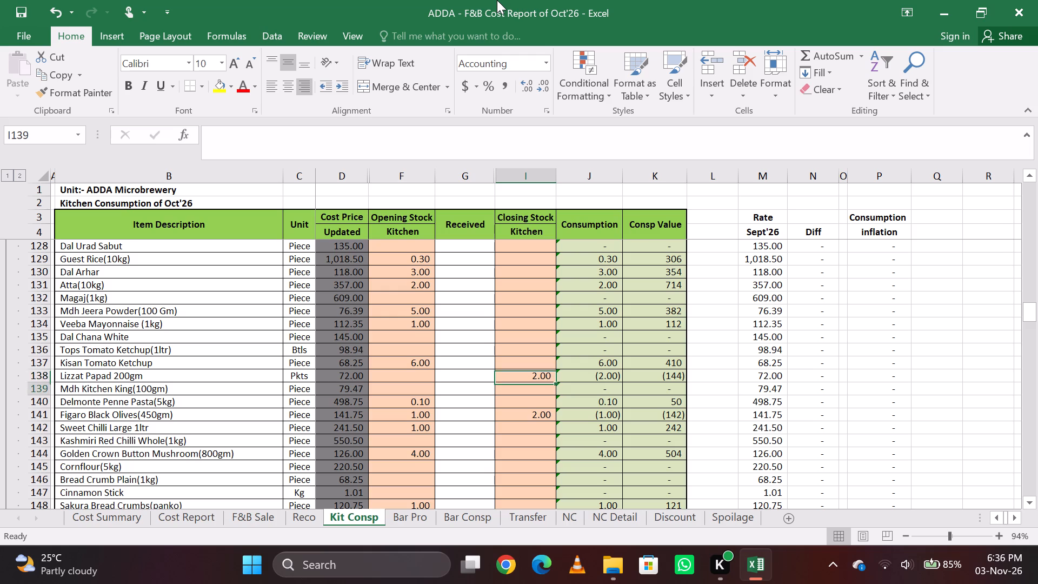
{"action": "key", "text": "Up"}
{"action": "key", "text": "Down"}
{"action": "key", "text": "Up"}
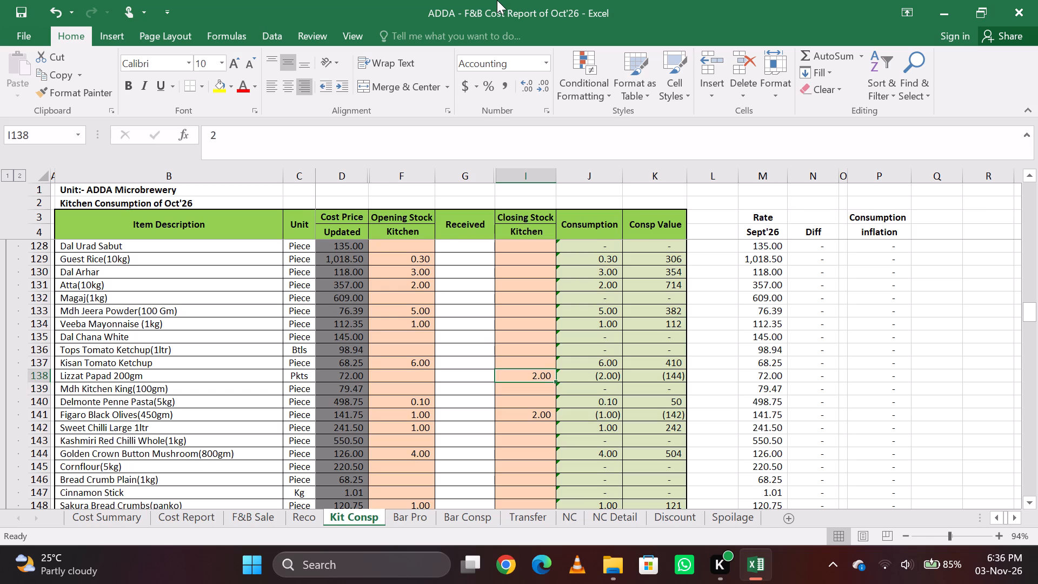
Find spag and enter 1 as the closing kitchen stock of Agnesi Spaghetti(500gm).
{"action": "key", "text": "ctrl+f"}
{"action": "key", "text": "BackSpace"}
{"action": "key", "text": "BackSpace"}
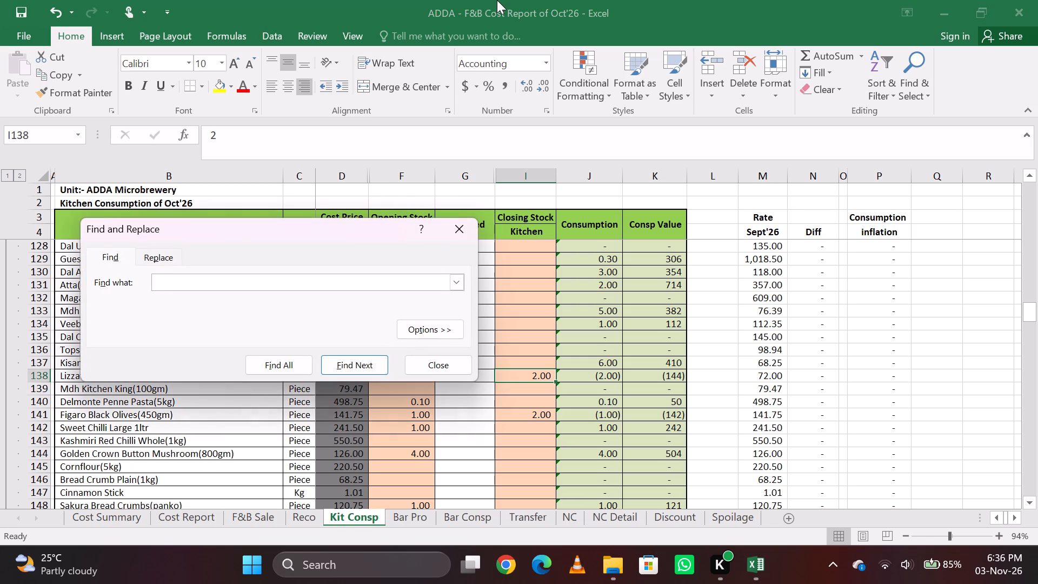
{"action": "type", "text": "spag"}
{"action": "key", "text": "Return"}
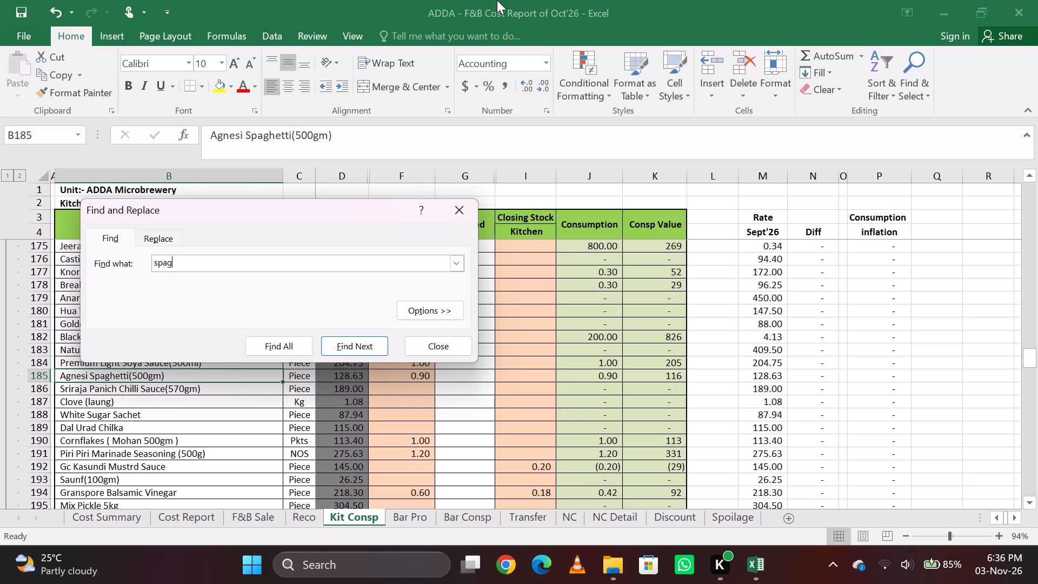
{"action": "key", "text": "Return"}
{"action": "key", "text": "Escape"}
{"action": "key", "text": "Page_Down"}
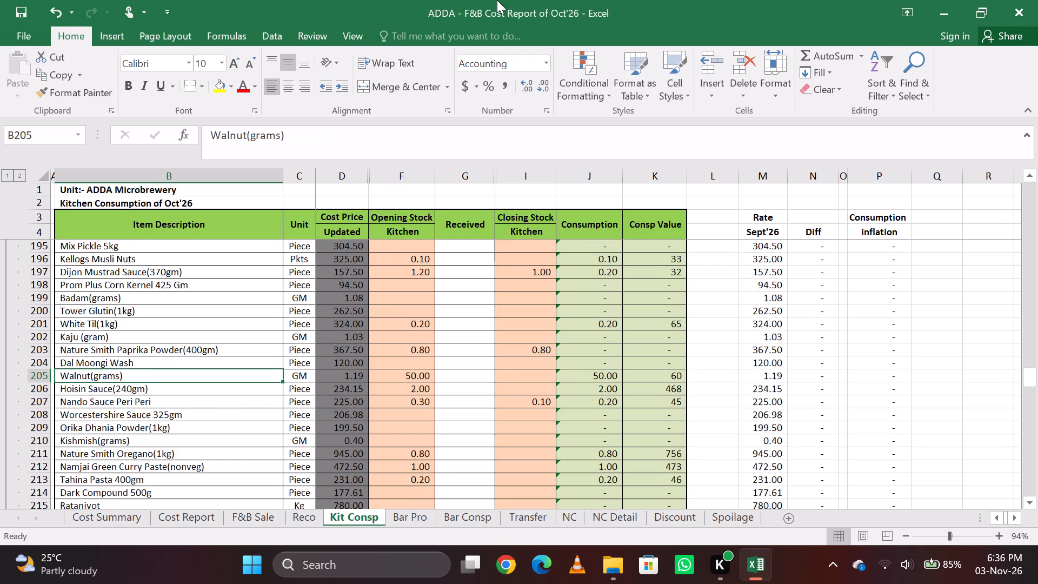
{"action": "key", "text": "Page_Up"}
{"action": "key", "text": "Right"}
{"action": "key", "text": "Right"}
{"action": "key", "text": "Right"}
{"action": "key", "text": "Right"}
{"action": "key", "text": "Right"}
{"action": "key", "text": "Right"}
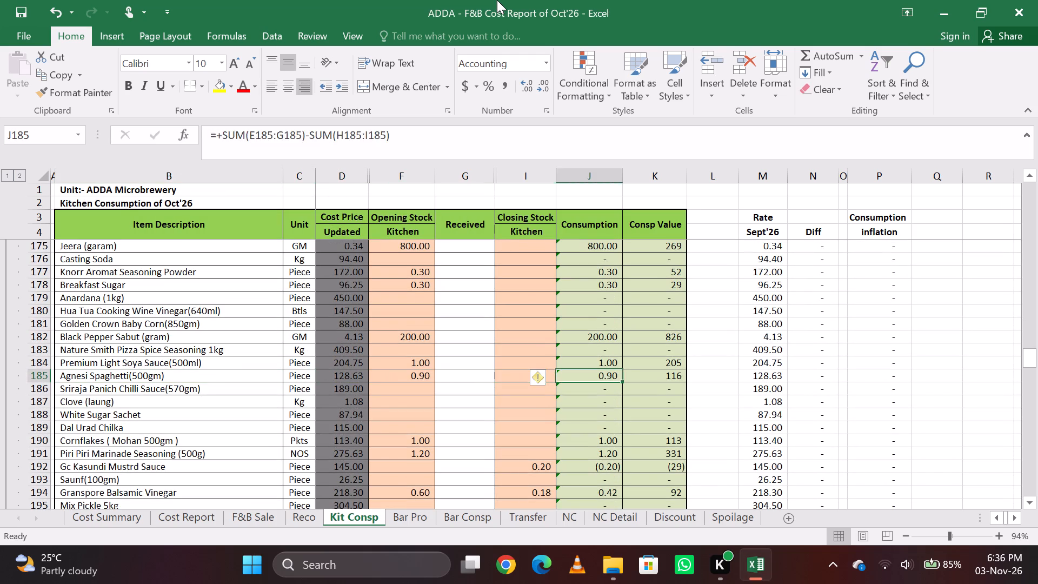
{"action": "key", "text": "Left"}
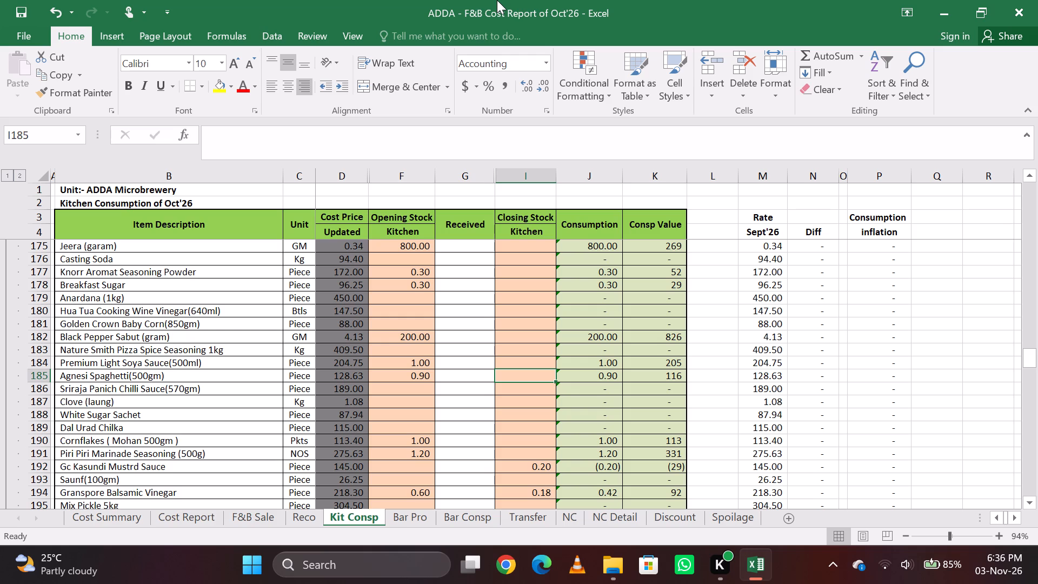
{"action": "key", "text": "1"}
{"action": "key", "text": "Down"}
{"action": "key", "text": "Up"}
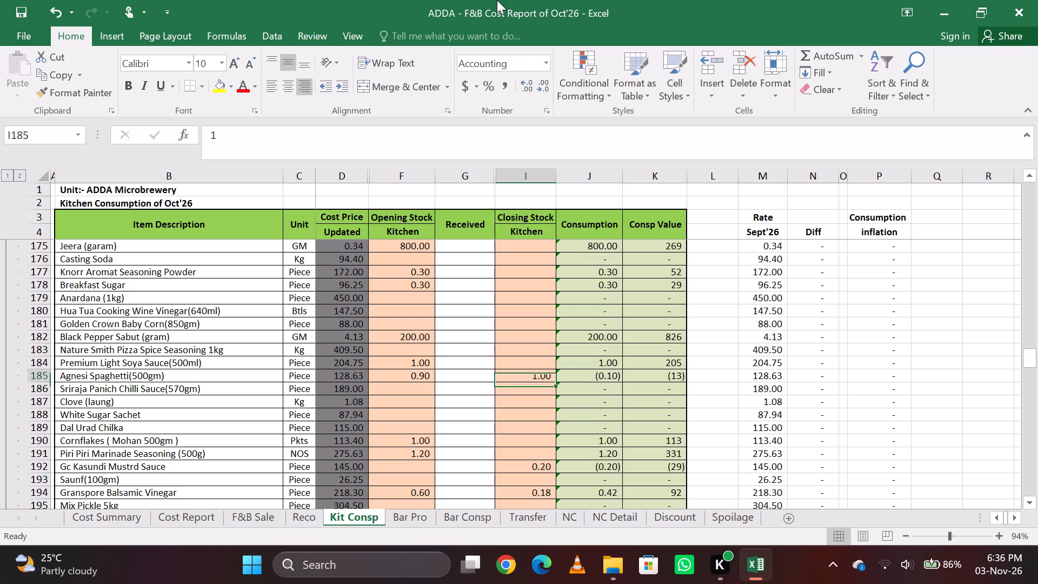
Find penne and enter 0.2 as the closing kitchen stock of Delmonte Penne Pasta(5kg).
{"action": "key", "text": "ctrl+f"}
{"action": "key", "text": "BackSpace"}
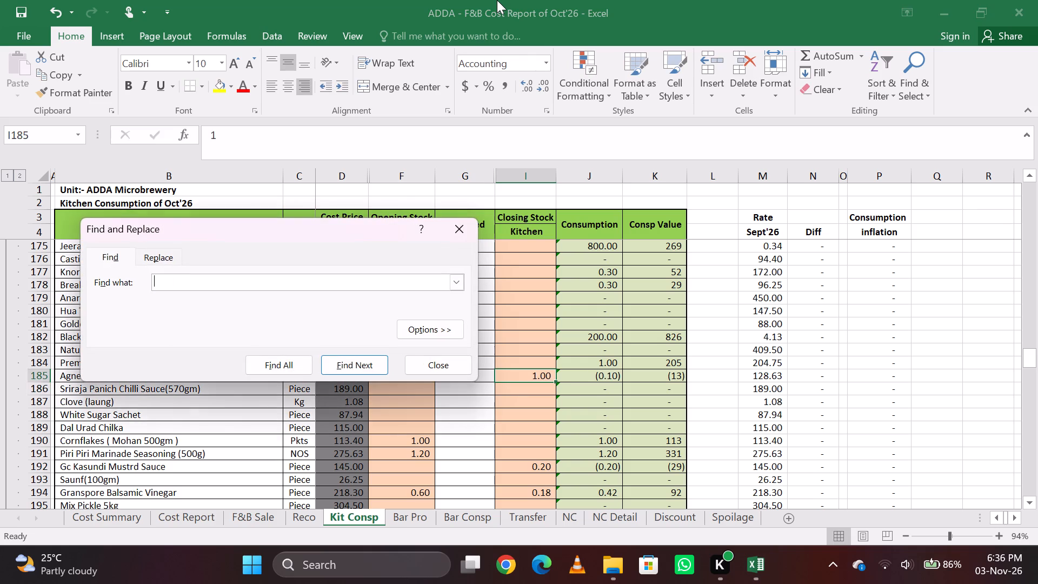
{"action": "key", "text": "BackSpace"}
{"action": "type", "text": "penne"}
{"action": "key", "text": "Return"}
{"action": "key", "text": "Return"}
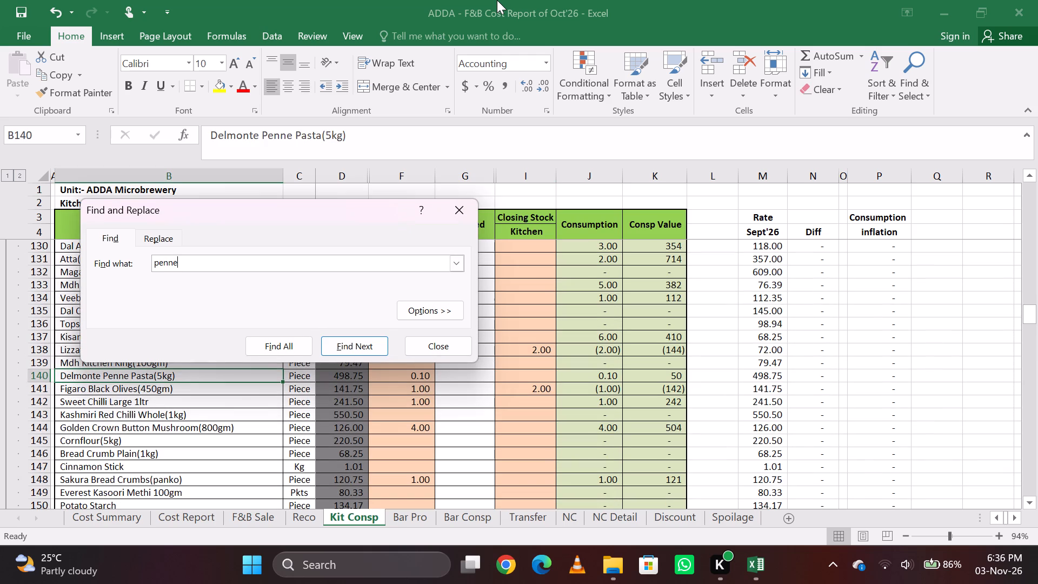
{"action": "key", "text": "Escape"}
{"action": "key", "text": "Right"}
{"action": "key", "text": "Right"}
{"action": "key", "text": "Right"}
{"action": "key", "text": "Right"}
{"action": "key", "text": "Right"}
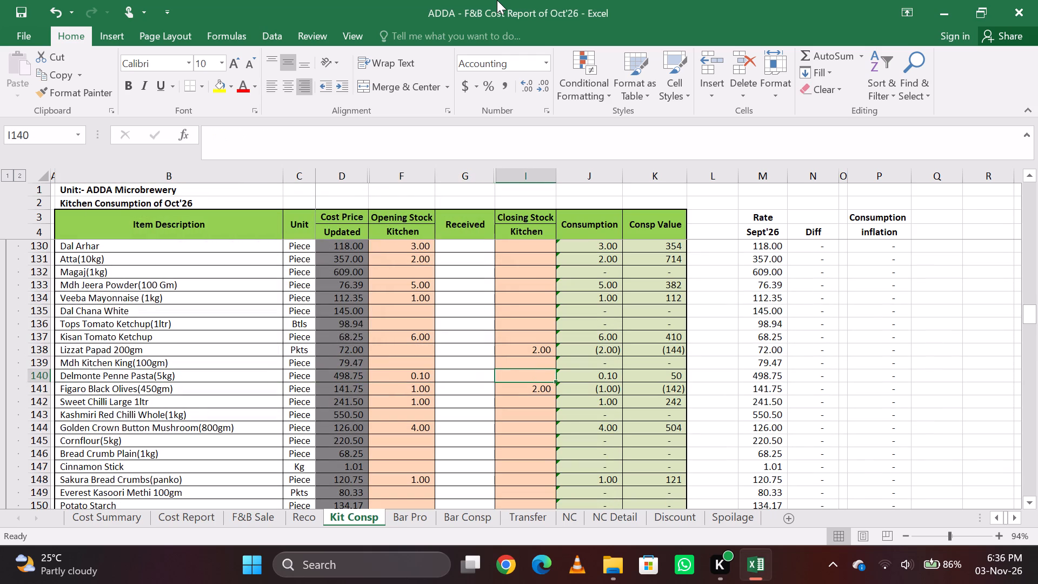
{"action": "key", "text": "Left"}
{"action": "key", "text": "Right"}
{"action": "key", "text": "Left"}
{"action": "key", "text": "Right"}
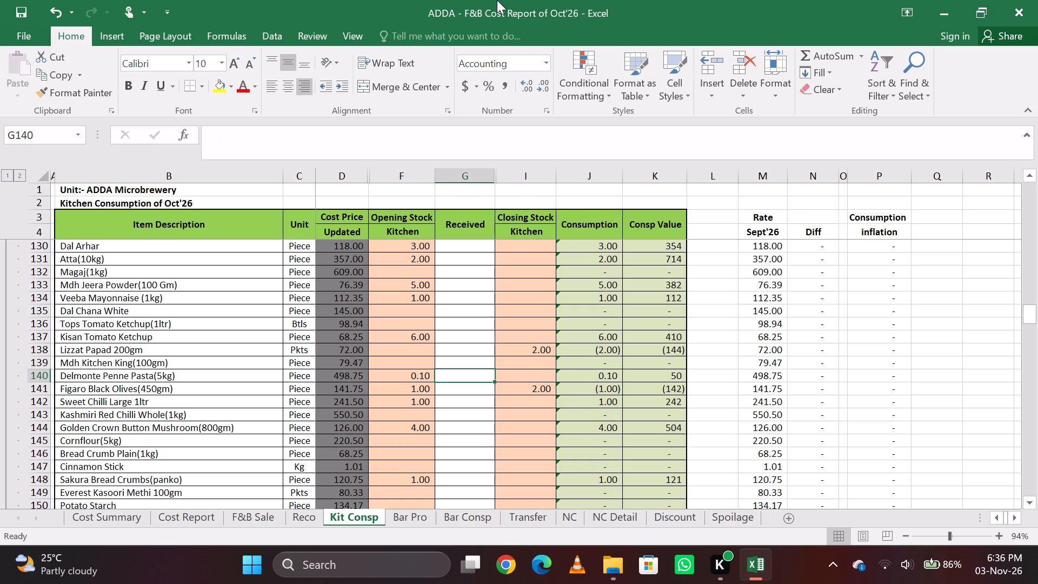
{"action": "key", "text": "Right"}
{"action": "key", "text": "Left"}
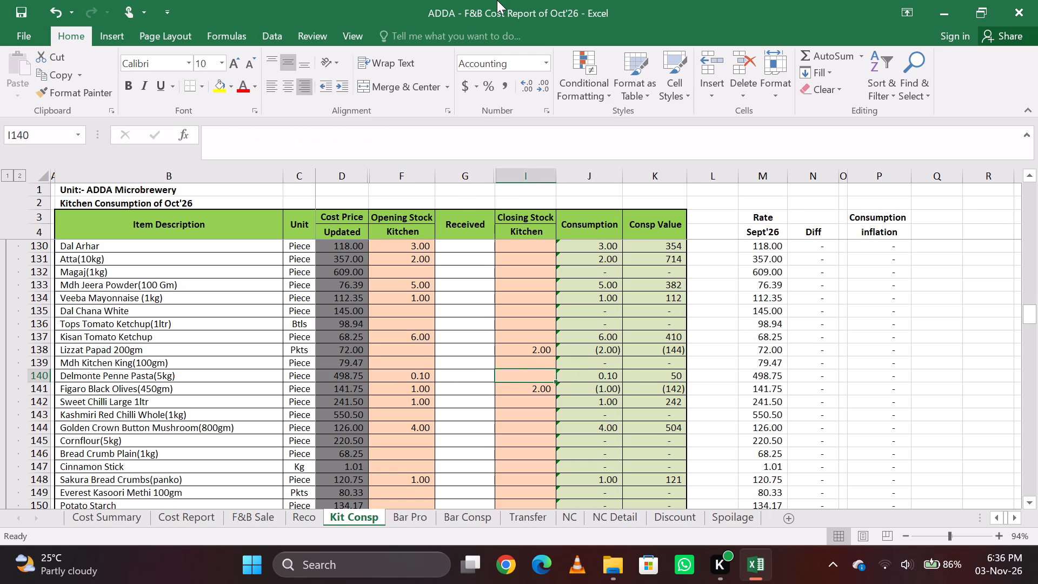
{"action": "type", "text": ".2"}
{"action": "key", "text": "Return"}
{"action": "key", "text": "Up"}
Set the closing kitchen stock of Delmonte Penne Pasta(5kg) to 0.3.
{"action": "type", "text": ".3"}
{"action": "key", "text": "Return"}
{"action": "key", "text": "Up"}
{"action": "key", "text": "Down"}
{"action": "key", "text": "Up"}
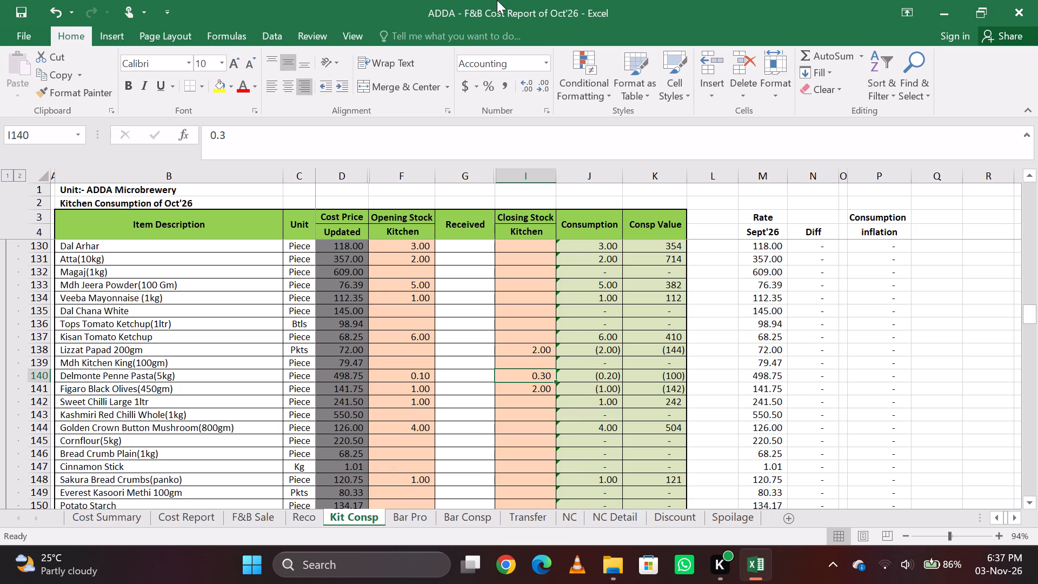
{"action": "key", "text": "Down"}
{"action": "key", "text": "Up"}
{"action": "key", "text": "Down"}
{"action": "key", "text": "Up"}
Set the closing kitchen stock of Delmonte Penne Pasta(5kg) to 0.4.
{"action": "type", "text": ".4"}
{"action": "key", "text": "Return"}
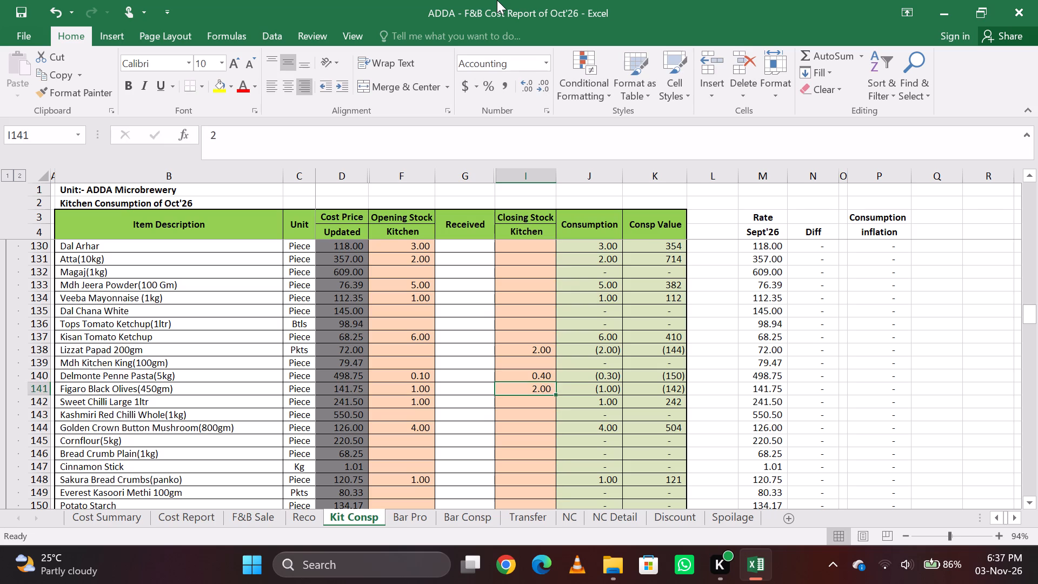
{"action": "key", "text": "Up"}
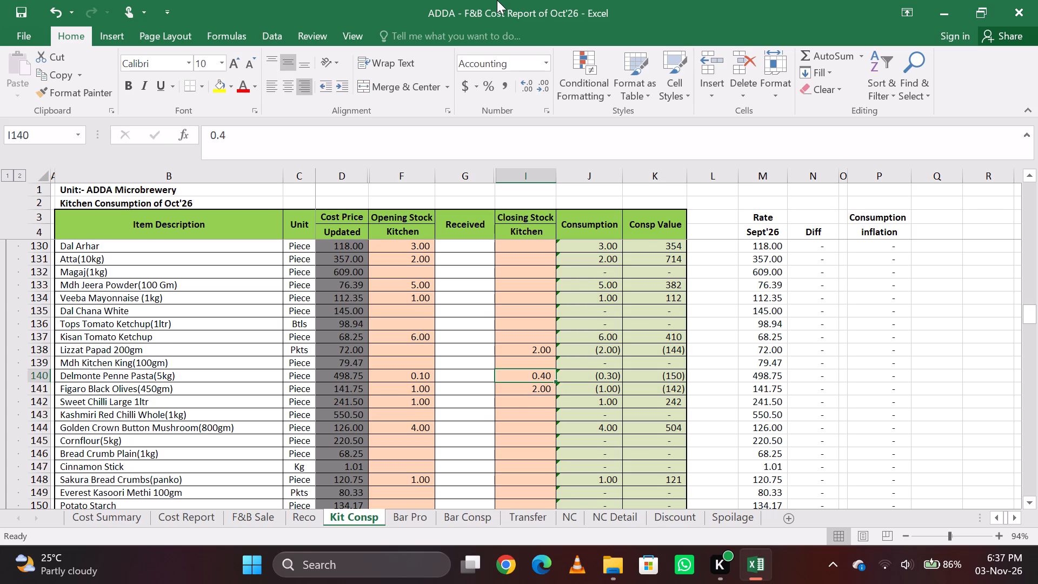
{"action": "key", "text": "Down"}
{"action": "key", "text": "Up"}
Find fett and enter 1 as the closing kitchen stock of Reggia Fettuccine Pasta 500gm.
{"action": "key", "text": "ctrl+f"}
{"action": "type", "text": "fett"}
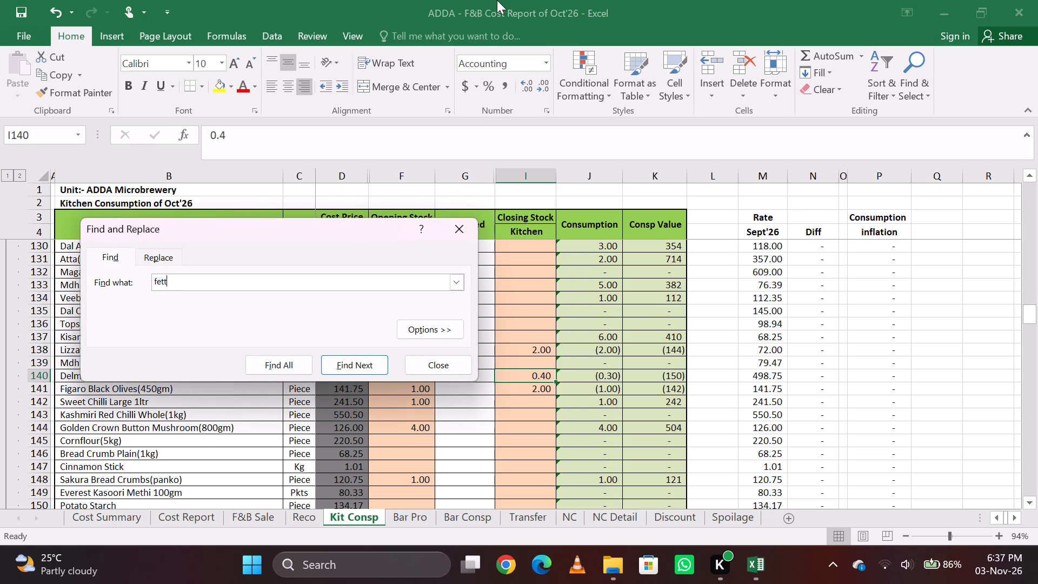
{"action": "key", "text": "Return"}
{"action": "key", "text": "Escape"}
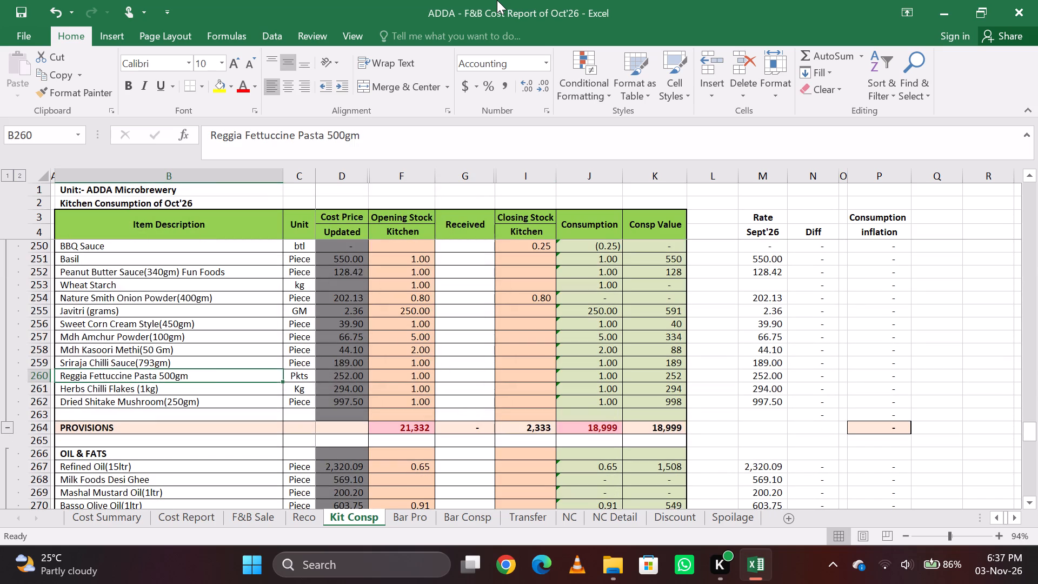
{"action": "key", "text": "Right"}
{"action": "key", "text": "Right"}
{"action": "key", "text": "Right"}
{"action": "key", "text": "Right"}
{"action": "key", "text": "Right"}
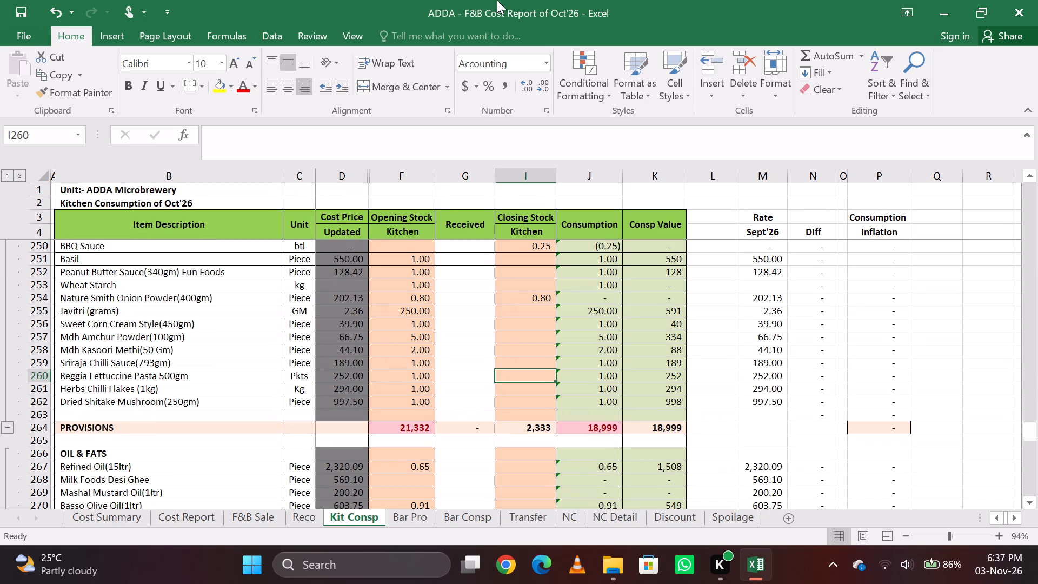
{"action": "key", "text": "1"}
{"action": "key", "text": "Down"}
{"action": "key", "text": "Up"}
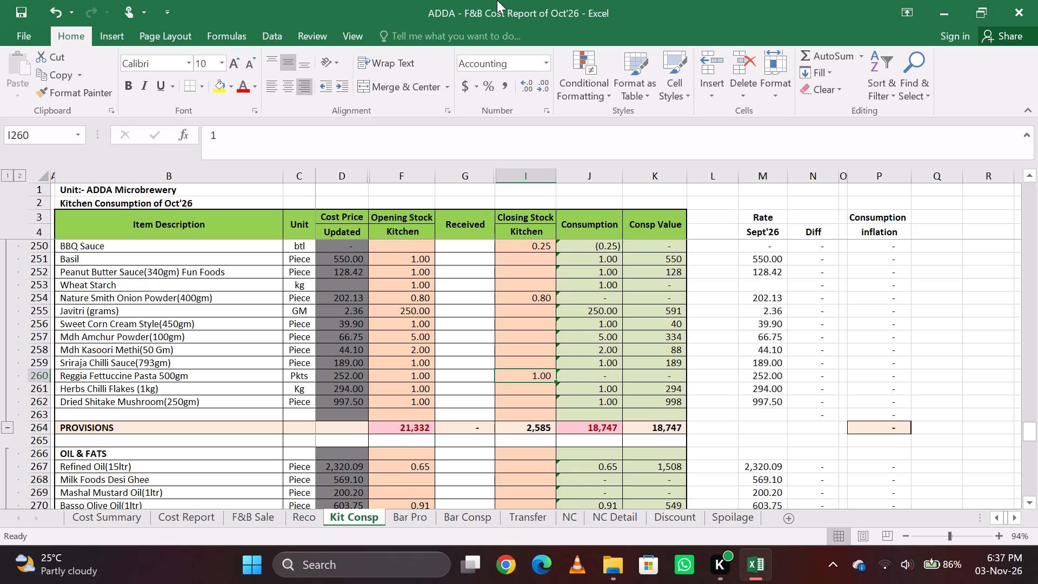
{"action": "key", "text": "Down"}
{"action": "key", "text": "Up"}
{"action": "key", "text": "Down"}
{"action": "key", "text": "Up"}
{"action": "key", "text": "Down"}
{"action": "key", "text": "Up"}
Find white v and enter 2 as the closing kitchen stock of Tops White Vinegar(1ltr).
{"action": "key", "text": "ctrl+f"}
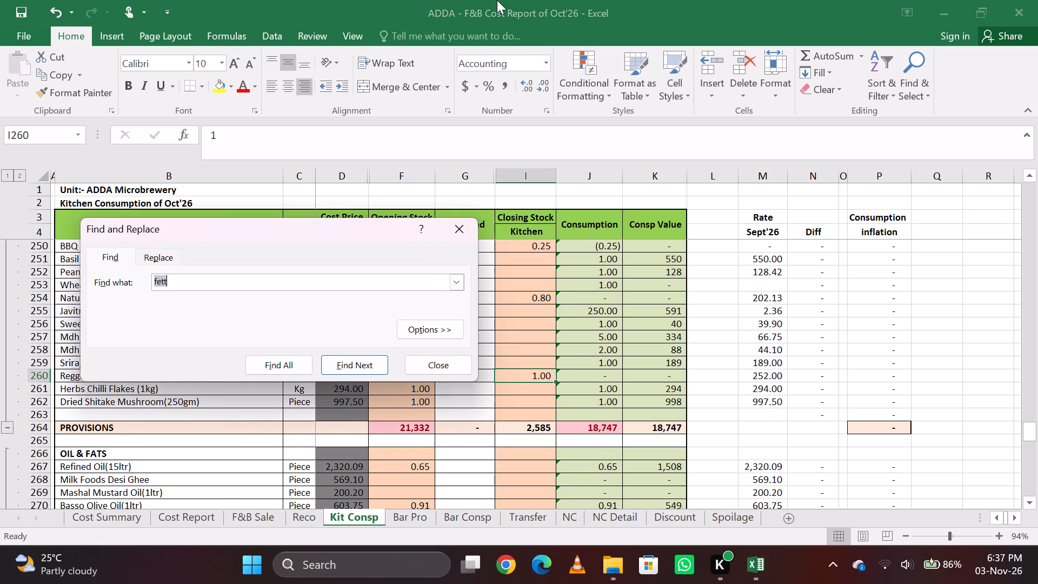
{"action": "key", "text": "BackSpace"}
{"action": "type", "text": "white"}
{"action": "key", "text": "Return"}
{"action": "key", "text": "space"}
{"action": "type", "text": "v"}
{"action": "key", "text": "Return"}
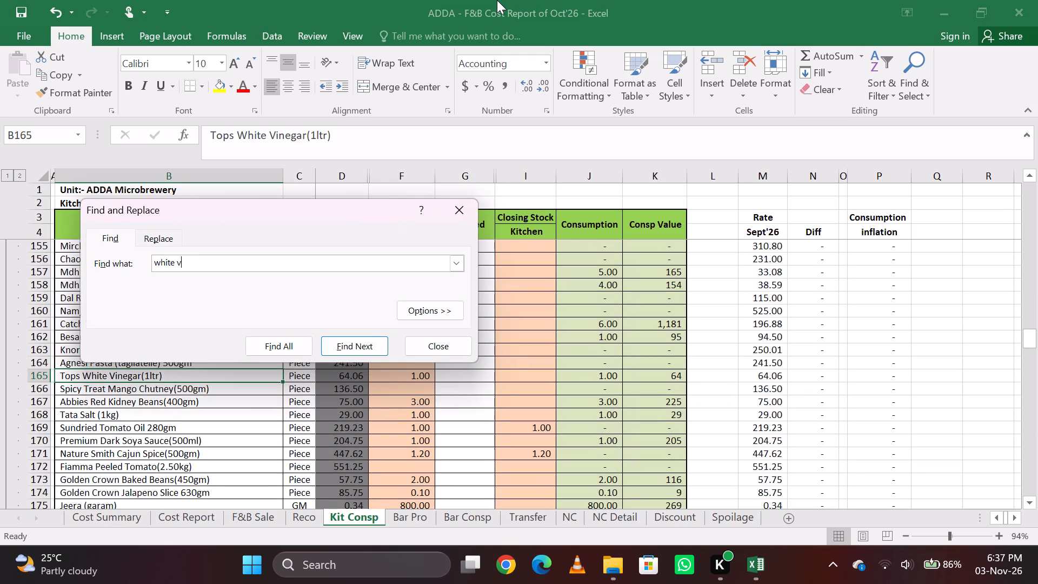
{"action": "key", "text": "Return"}
{"action": "key", "text": "Escape"}
{"action": "key", "text": "Right"}
{"action": "key", "text": "Right"}
{"action": "key", "text": "Right"}
{"action": "key", "text": "Right"}
{"action": "key", "text": "Right"}
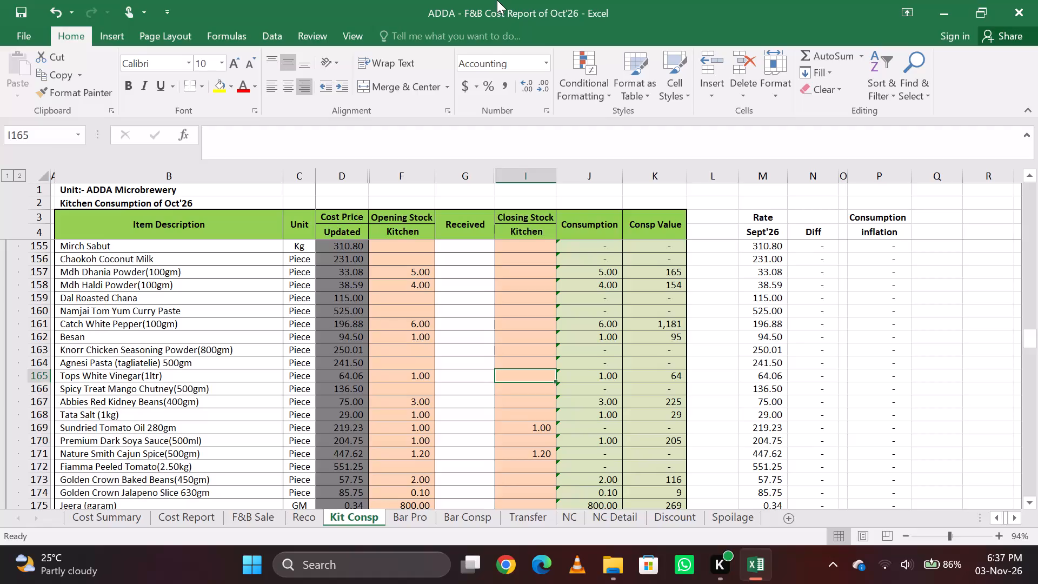
{"action": "key", "text": "Down"}
{"action": "key", "text": "Up"}
{"action": "key", "text": "2"}
{"action": "key", "text": "Down"}
{"action": "key", "text": "Up"}
Search the kitchen items for cornf and check the matching Cornflakes and Cornflour rows.
{"action": "key", "text": "ctrl+f"}
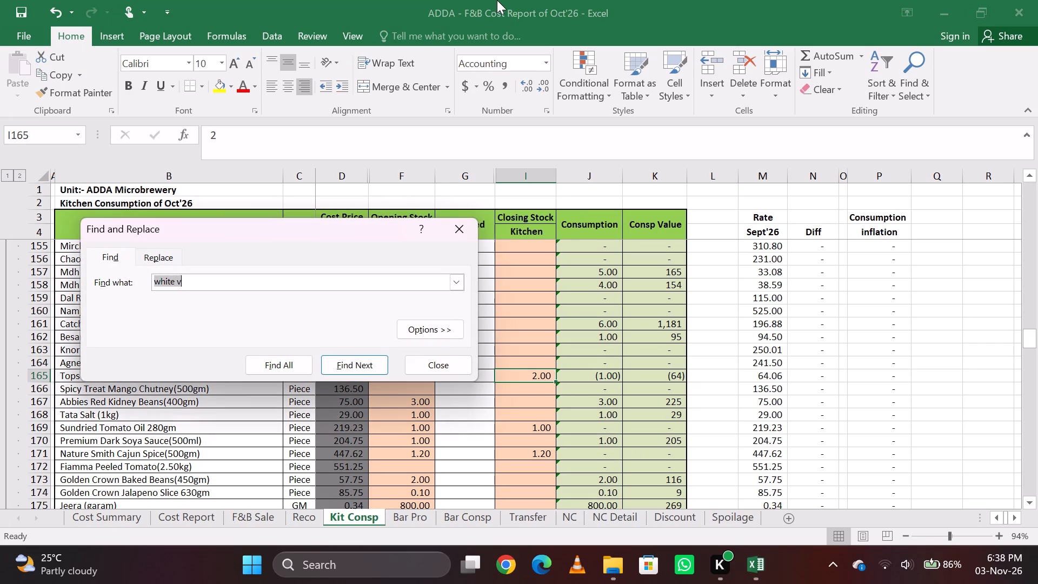
{"action": "key", "text": "BackSpace"}
{"action": "key", "text": "BackSpace"}
{"action": "key", "text": "BackSpace"}
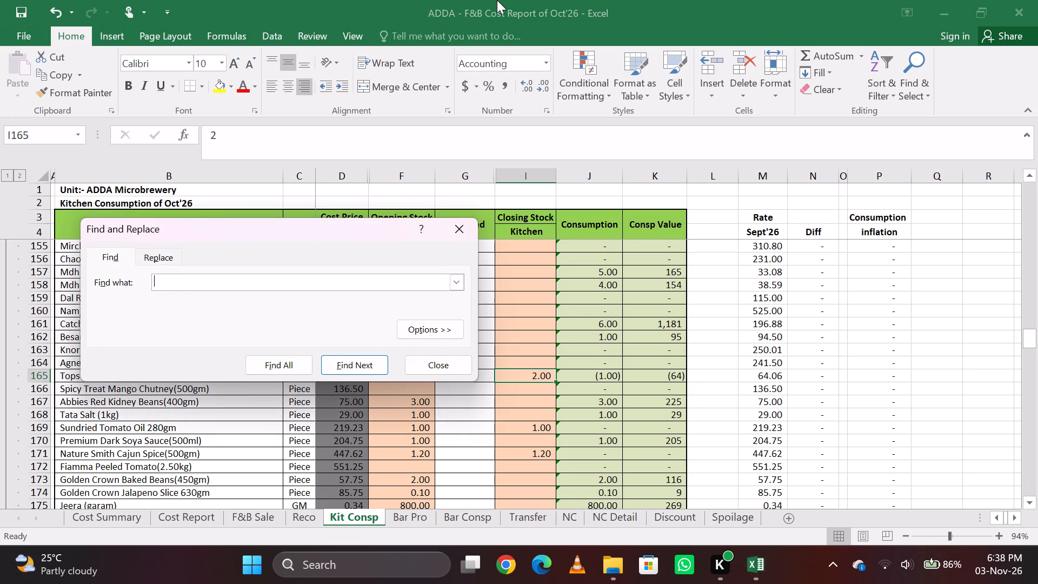
{"action": "type", "text": "cornf"}
{"action": "key", "text": "Return"}
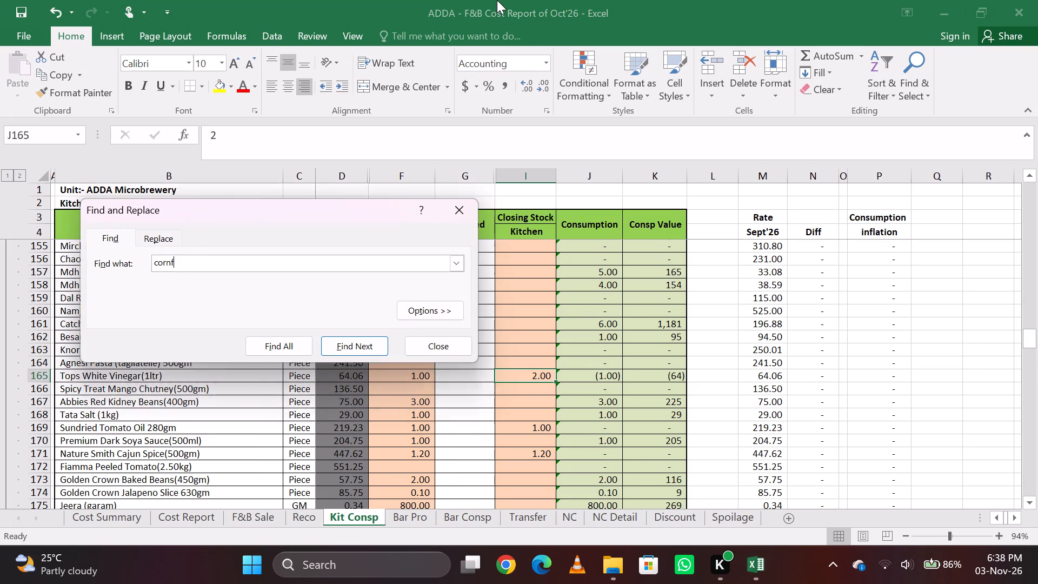
{"action": "key", "text": "Escape"}
{"action": "key", "text": "Right"}
{"action": "key", "text": "Right"}
{"action": "key", "text": "Right"}
{"action": "key", "text": "ctrl+f"}
{"action": "key", "text": "Return"}
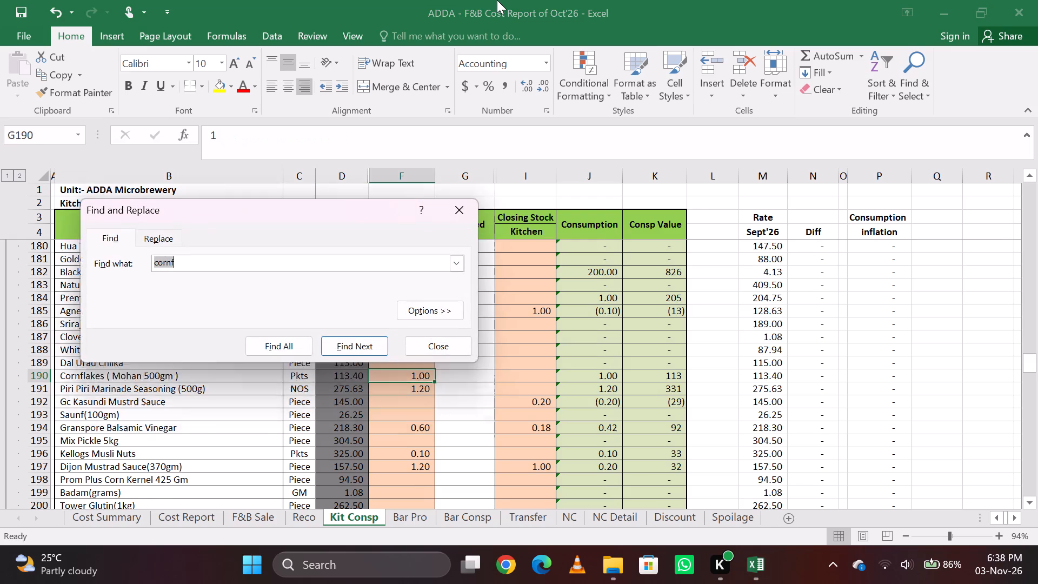
{"action": "key", "text": "Escape"}
{"action": "key", "text": "Right"}
{"action": "key", "text": "Right"}
{"action": "key", "text": "Right"}
{"action": "key", "text": "Right"}
{"action": "key", "text": "Right"}
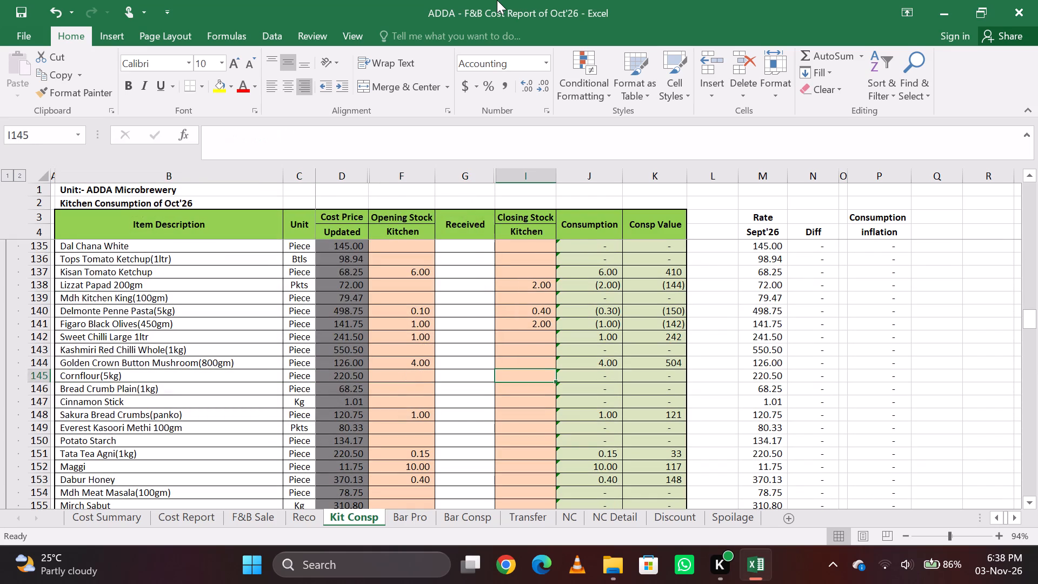
Find the next cornf match and enter 3 as the closing kitchen stock of Cornflakes ( Mohan 500gm ).
{"action": "key", "text": "ctrl+f"}
{"action": "key", "text": "Return"}
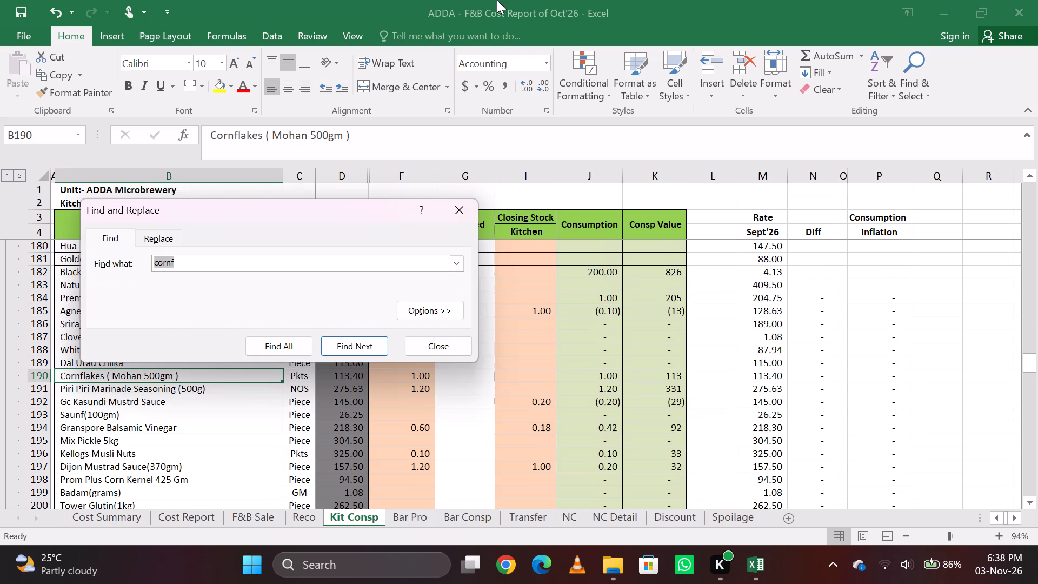
{"action": "key", "text": "Escape"}
{"action": "key", "text": "Right"}
{"action": "key", "text": "Right"}
{"action": "key", "text": "Right"}
{"action": "key", "text": "Right"}
{"action": "key", "text": "Right"}
{"action": "key", "text": "Right"}
{"action": "key", "text": "Left"}
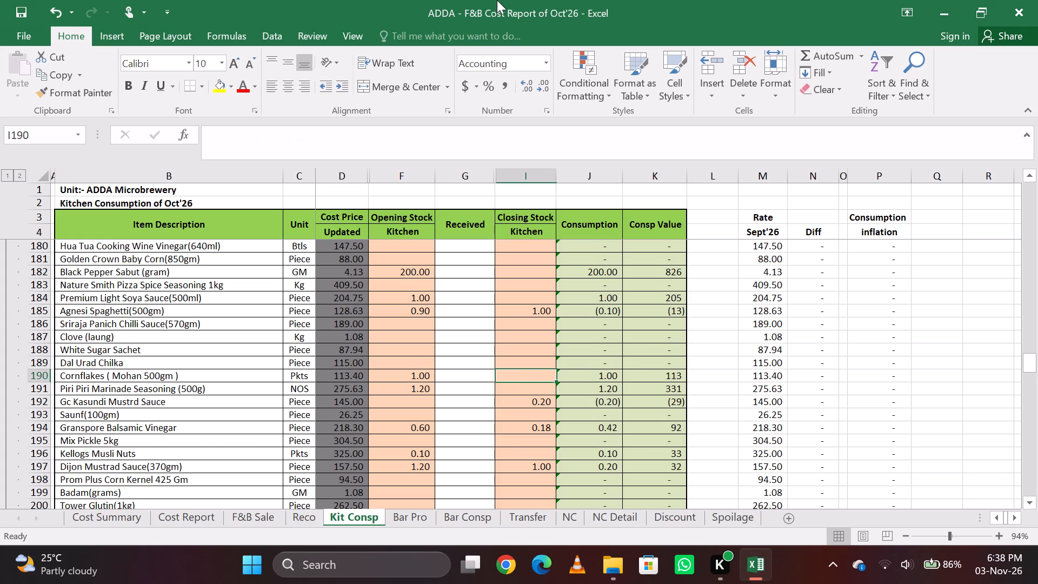
{"action": "key", "text": "Down"}
{"action": "key", "text": "Up"}
{"action": "key", "text": "3"}
{"action": "key", "text": "Down"}
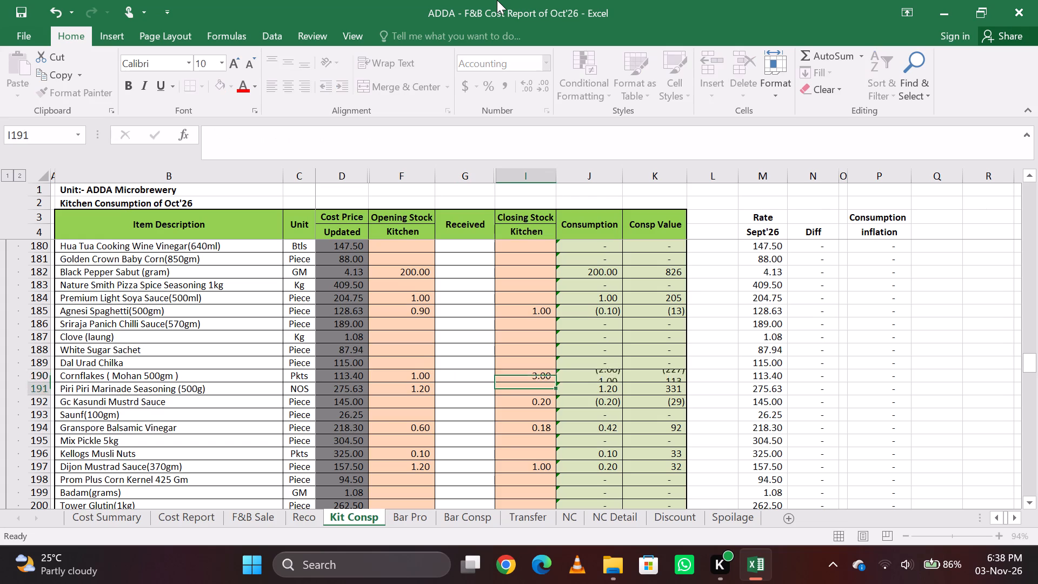
{"action": "key", "text": "Up"}
Search the kitchen items for bread c and check the Bread Crumb Plain(1kg) row.
{"action": "key", "text": "ctrl+f"}
{"action": "key", "text": "BackSpace"}
{"action": "key", "text": "BackSpace"}
{"action": "key", "text": "BackSpace"}
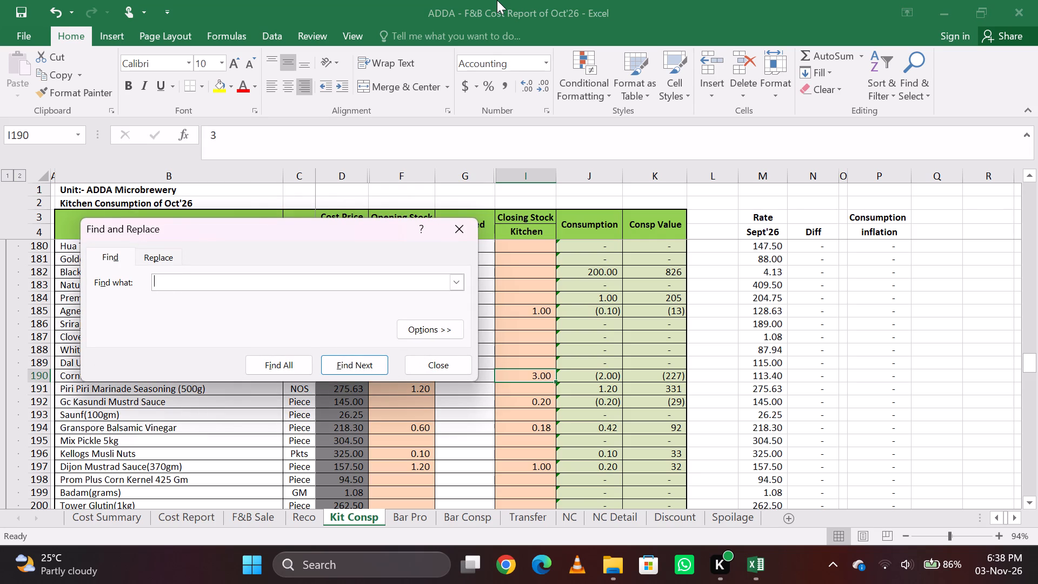
{"action": "type", "text": "bread"}
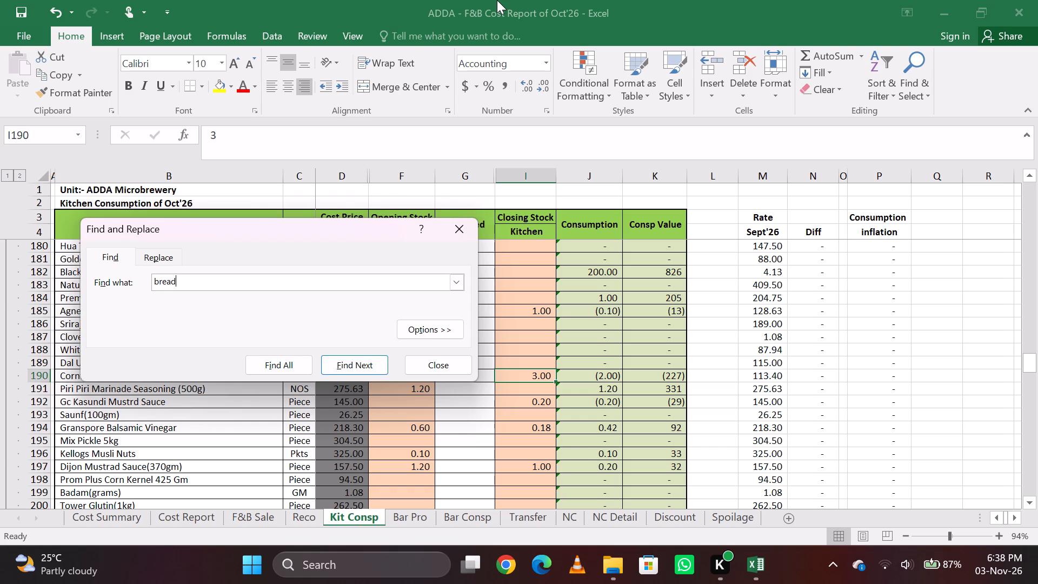
{"action": "key", "text": "Return"}
{"action": "key", "text": "space"}
{"action": "type", "text": "v"}
{"action": "key", "text": "BackSpace"}
{"action": "key", "text": "c"}
{"action": "key", "text": "Return"}
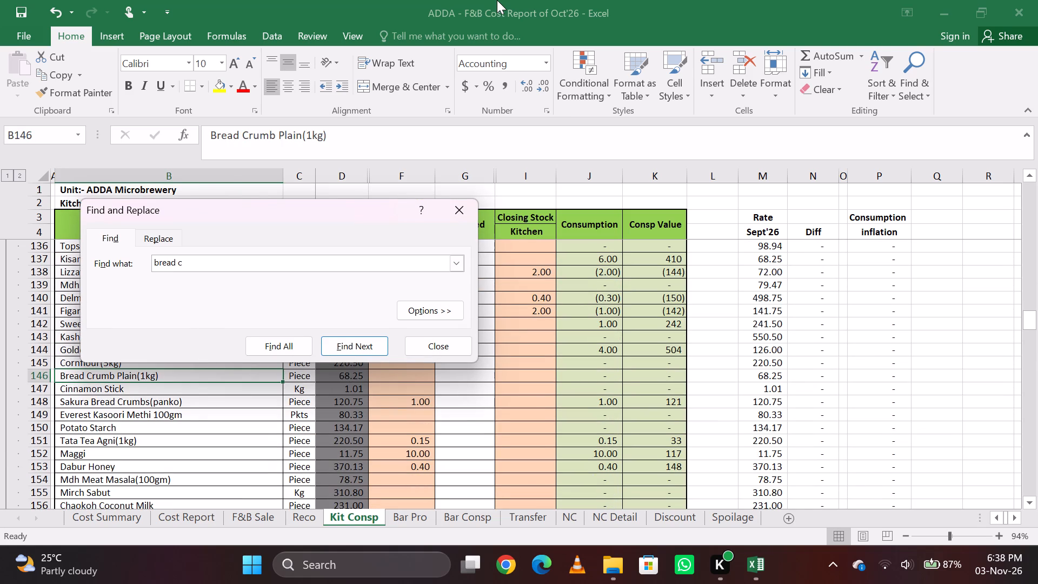
{"action": "key", "text": "Return"}
{"action": "key", "text": "Return"}
{"action": "key", "text": "Escape"}
{"action": "key", "text": "Right"}
{"action": "key", "text": "Right"}
{"action": "key", "text": "Left"}
{"action": "key", "text": "Left"}
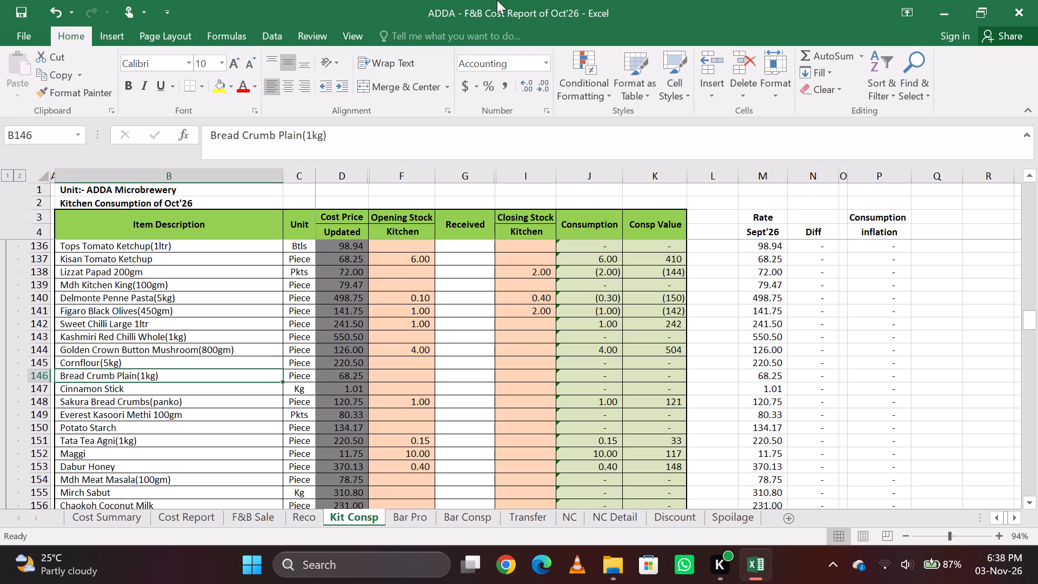
Find the next bread c match and enter 2 as the closing kitchen stock of Sakura Bread Crumbs(panko).
{"action": "key", "text": "ctrl+f"}
{"action": "key", "text": "Return"}
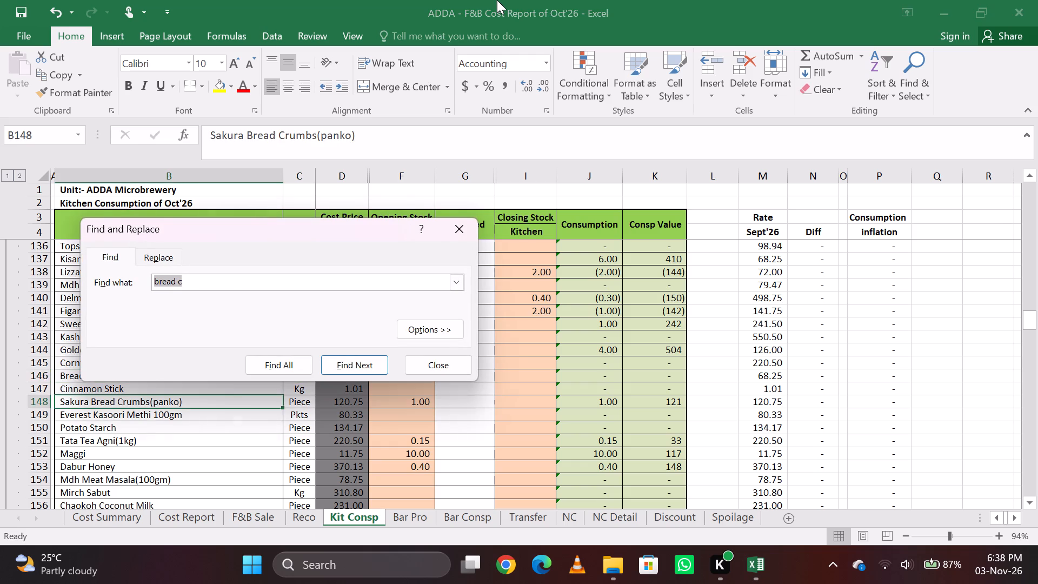
{"action": "key", "text": "Escape"}
{"action": "key", "text": "Right"}
{"action": "key", "text": "Right"}
{"action": "key", "text": "Right"}
{"action": "key", "text": "Right"}
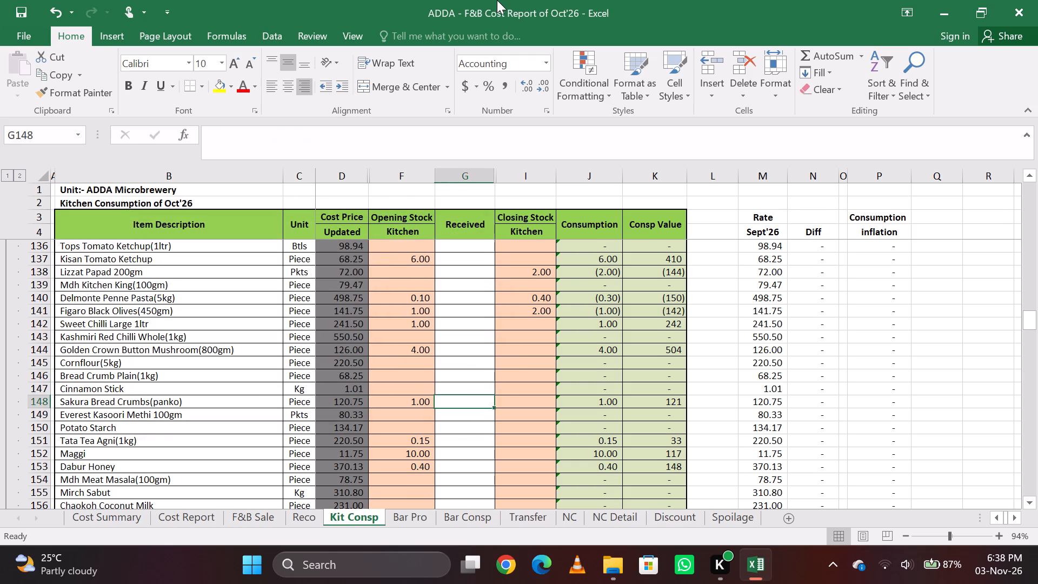
{"action": "key", "text": "Right"}
{"action": "key", "text": "2"}
{"action": "key", "text": "Down"}
{"action": "key", "text": "Up"}
Find oreg and enter 0.3 as the closing kitchen stock of Nature Smith Oregano(1kg).
{"action": "key", "text": "ctrl+f"}
{"action": "key", "text": "BackSpace"}
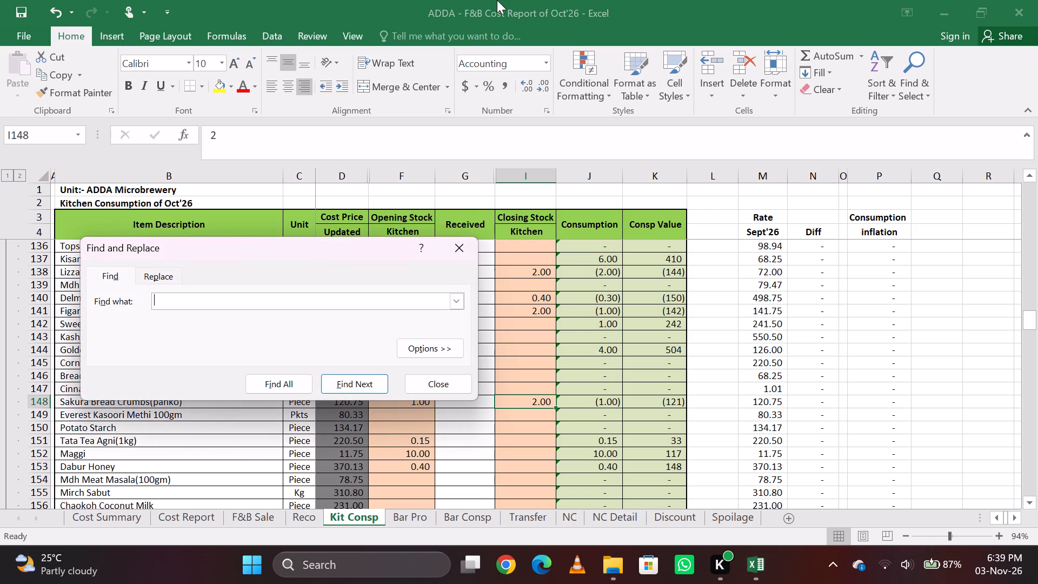
{"action": "type", "text": "oreg"}
{"action": "key", "text": "Return"}
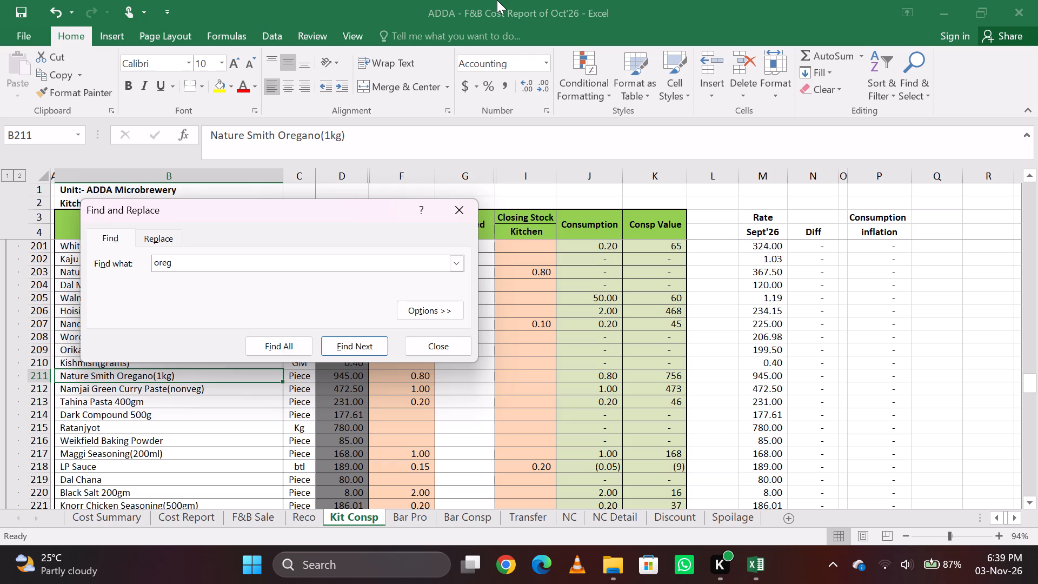
{"action": "key", "text": "Return"}
{"action": "key", "text": "Escape"}
{"action": "key", "text": "Right"}
{"action": "key", "text": "Right"}
{"action": "key", "text": "Right"}
{"action": "key", "text": "Right"}
{"action": "key", "text": "Right"}
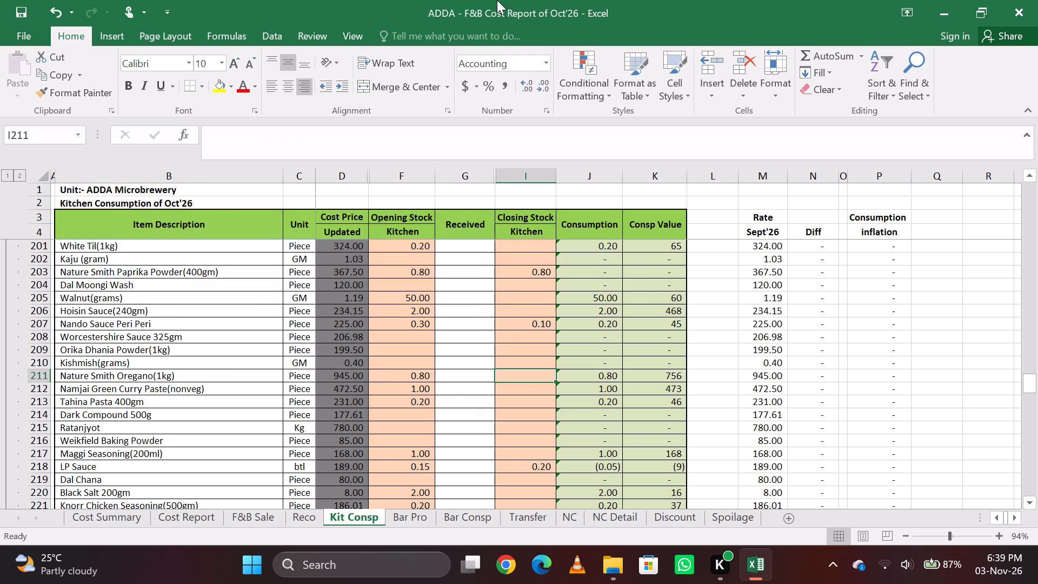
{"action": "key", "text": "period"}
{"action": "key", "text": "3"}
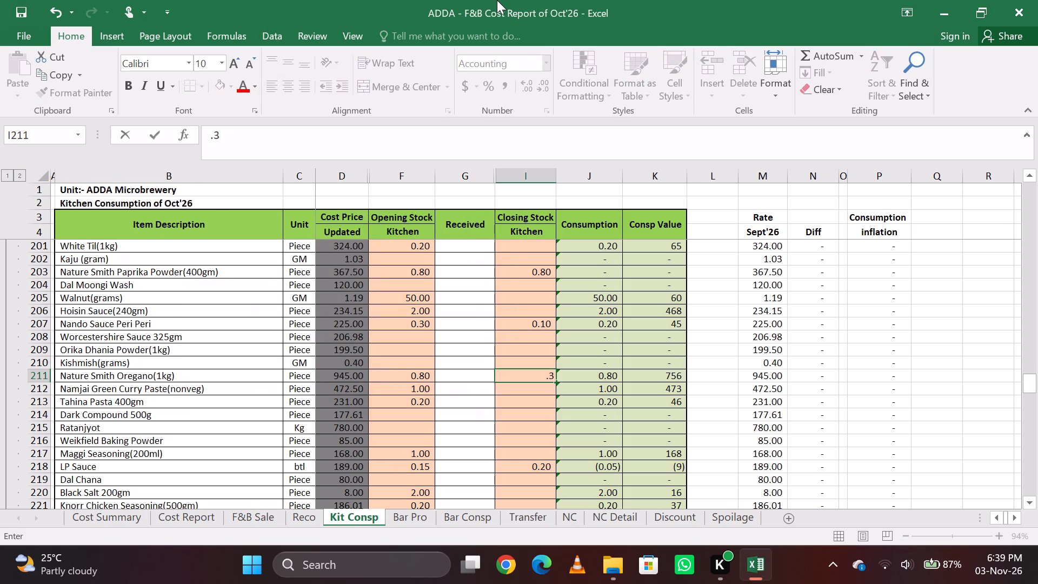
{"action": "key", "text": "Return"}
Find mayo and enter 2 as the closing kitchen stock of Veeba Mayonnaise (1kg).
{"action": "key", "text": "ctrl+f"}
{"action": "key", "text": "BackSpace"}
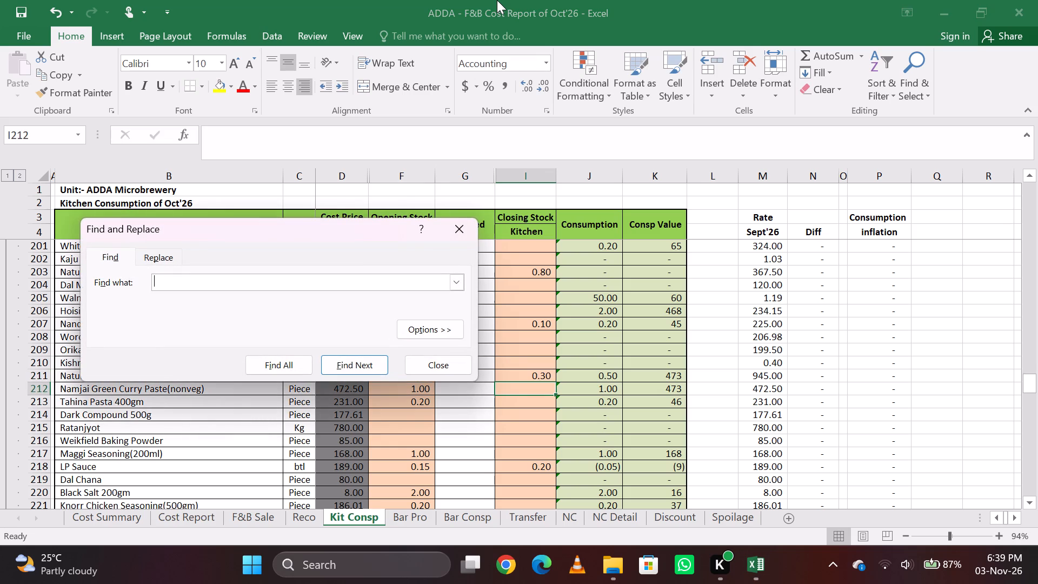
{"action": "type", "text": "mayo"}
{"action": "key", "text": "Return"}
{"action": "key", "text": "Return"}
{"action": "key", "text": "Escape"}
{"action": "key", "text": "Right"}
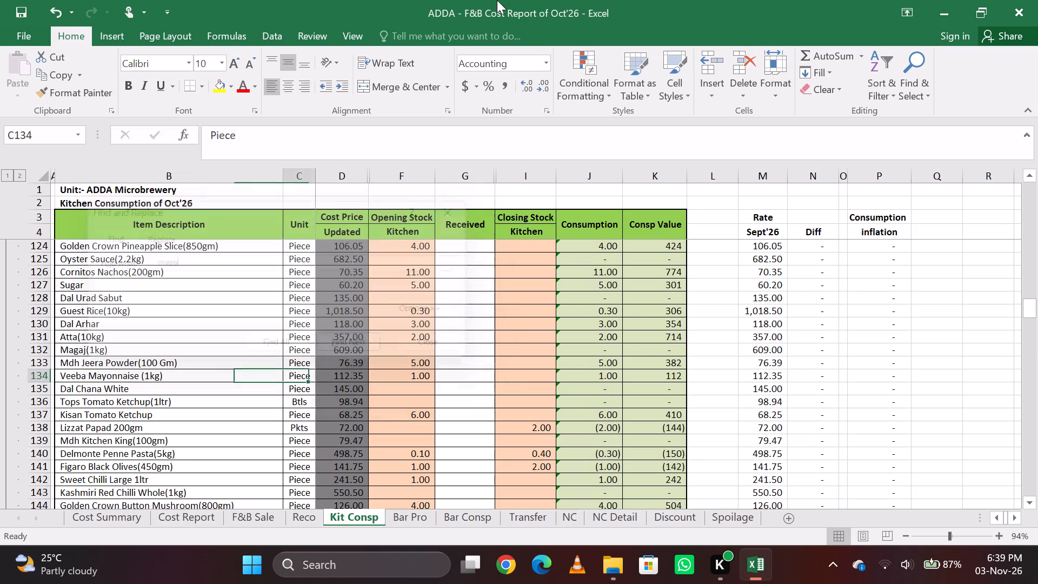
{"action": "key", "text": "Right"}
{"action": "key", "text": "Right"}
{"action": "key", "text": "Right"}
{"action": "key", "text": "Right"}
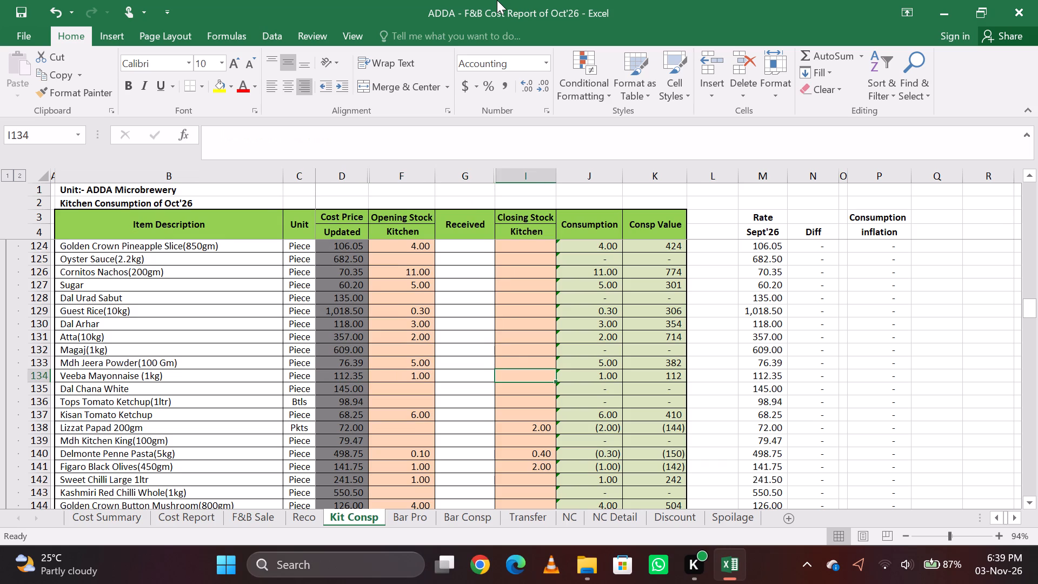
{"action": "key", "text": "2"}
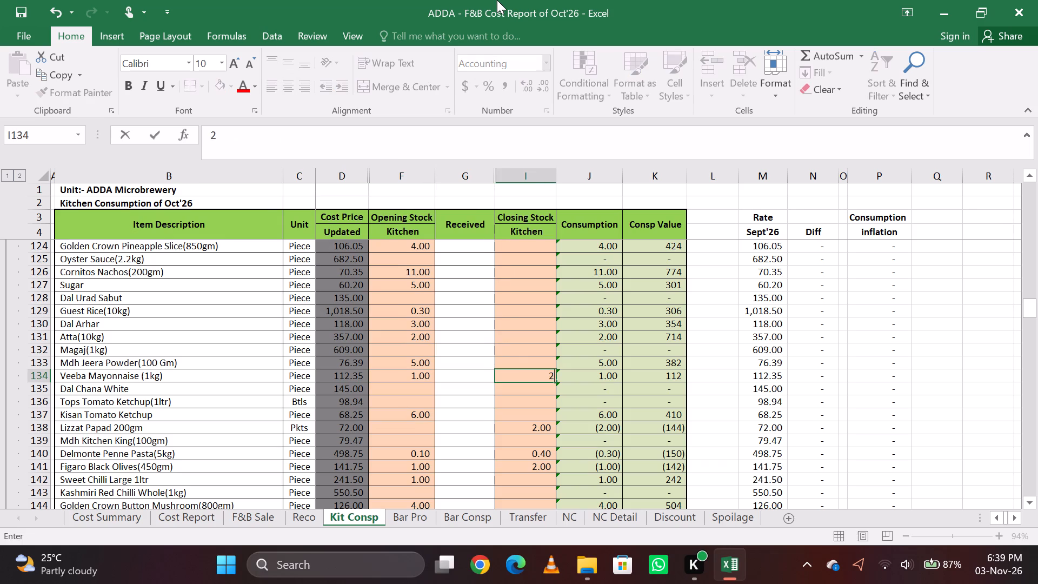
{"action": "key", "text": "Down"}
{"action": "key", "text": "Up"}
{"action": "key", "text": "Down"}
{"action": "key", "text": "Up"}
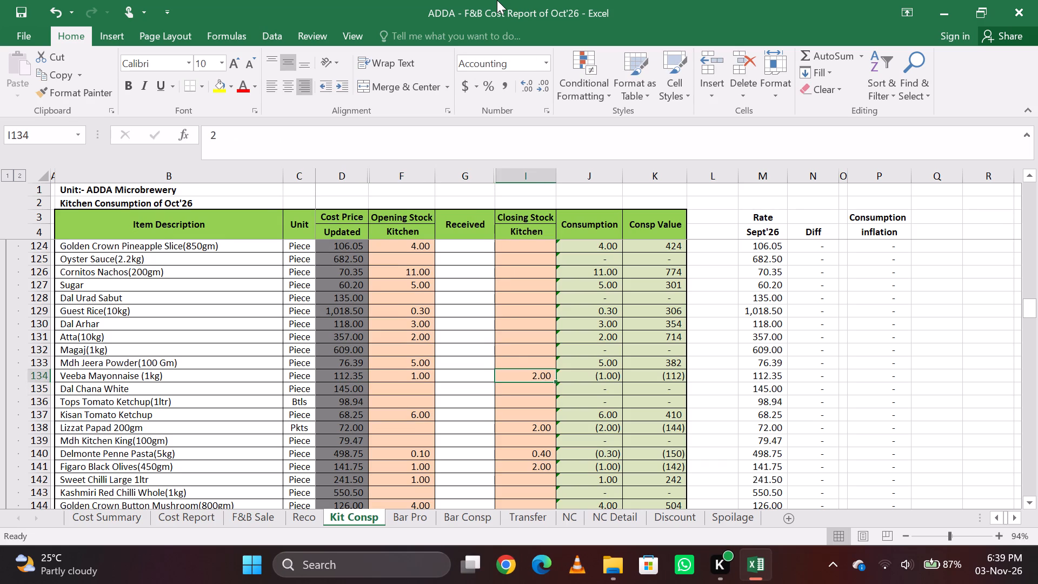
Search for chilli, refine it to chilli f, and enter 0.5 as the closing kitchen stock of Herbs Chilli Flakes (1kg).
{"action": "key", "text": "ctrl+f"}
{"action": "key", "text": "BackSpace"}
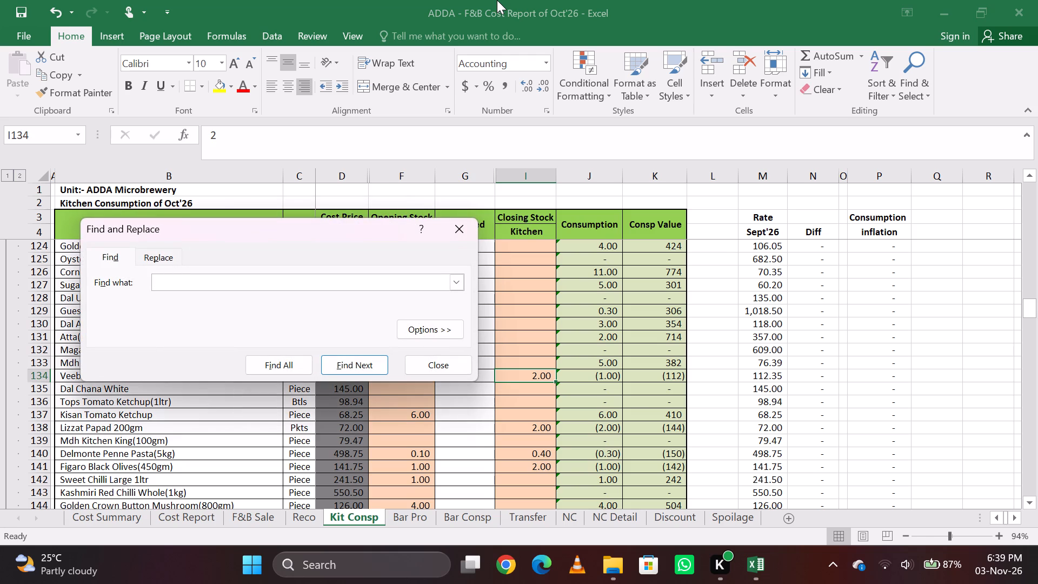
{"action": "key", "text": "BackSpace"}
{"action": "type", "text": "chilli"}
{"action": "key", "text": "Return"}
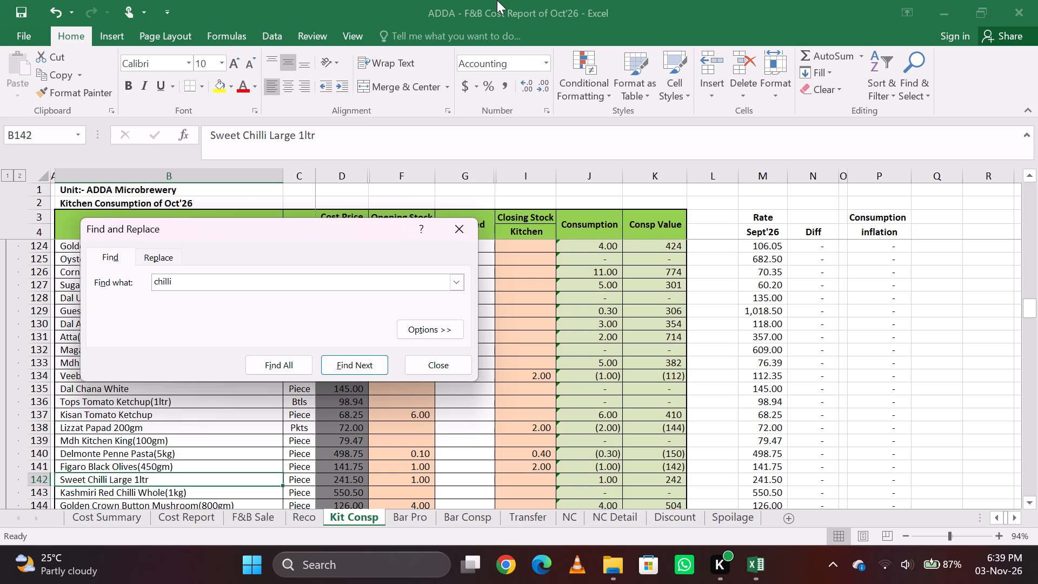
{"action": "key", "text": "Return"}
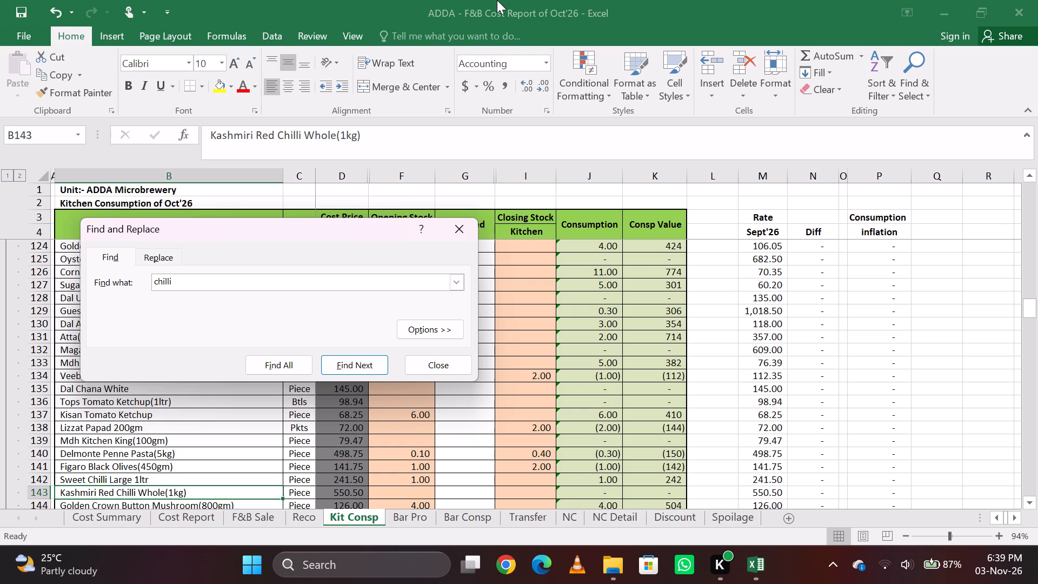
{"action": "key", "text": "space"}
{"action": "type", "text": "f"}
{"action": "key", "text": "Return"}
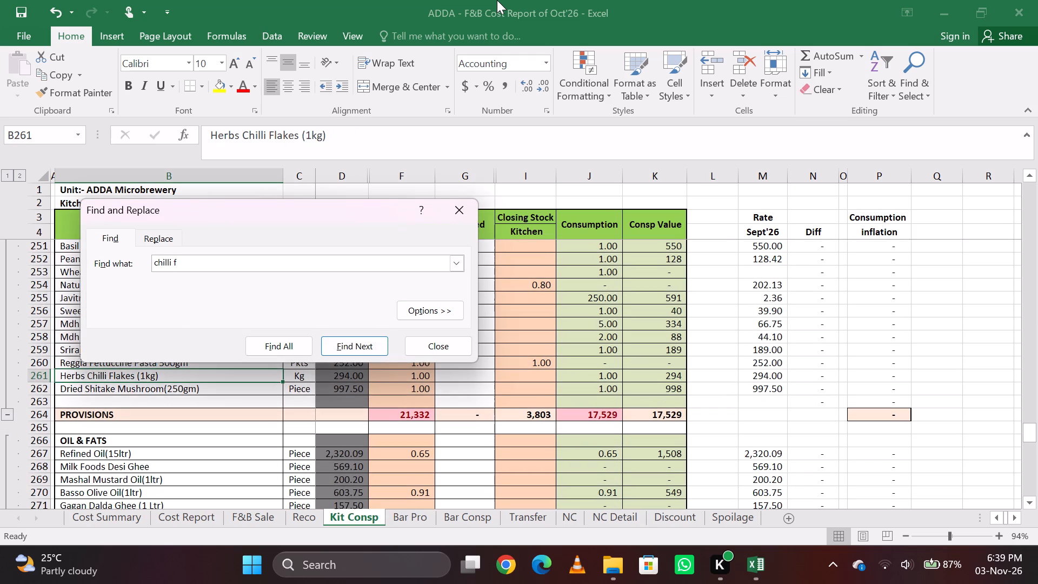
{"action": "key", "text": "Return"}
{"action": "key", "text": "Return"}
{"action": "key", "text": "Escape"}
{"action": "key", "text": "Right"}
{"action": "key", "text": "Right"}
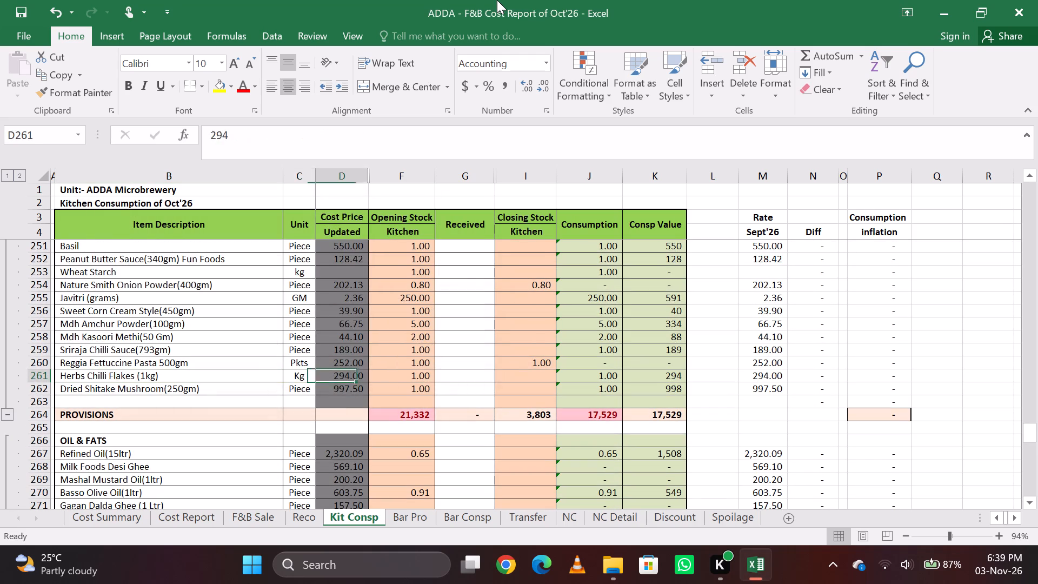
{"action": "key", "text": "Right"}
{"action": "key", "text": "Right"}
{"action": "key", "text": "Right"}
{"action": "key", "text": "Right"}
{"action": "key", "text": "Left"}
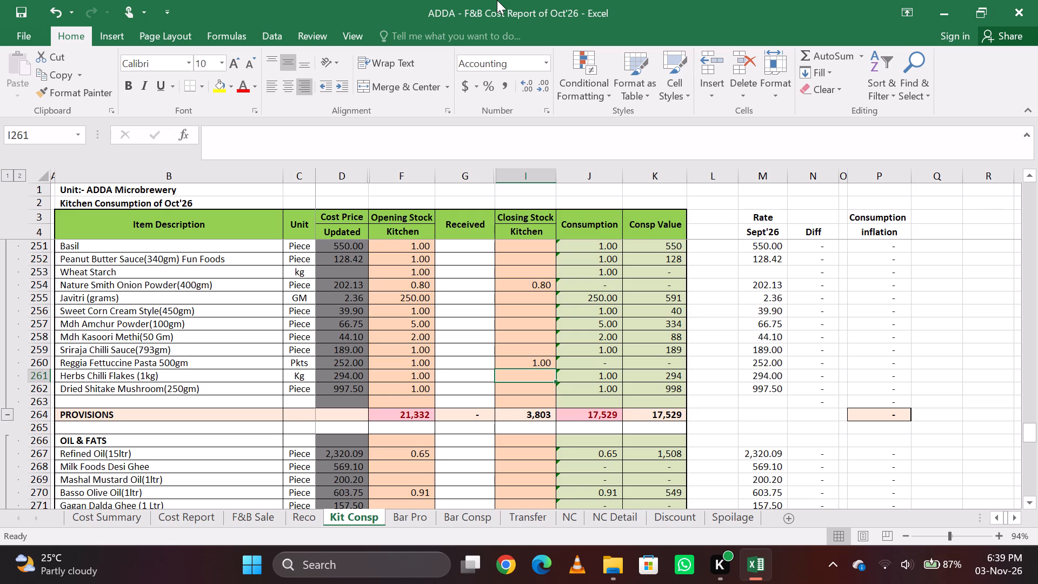
{"action": "key", "text": "period"}
{"action": "key", "text": "5"}
{"action": "key", "text": "Return"}
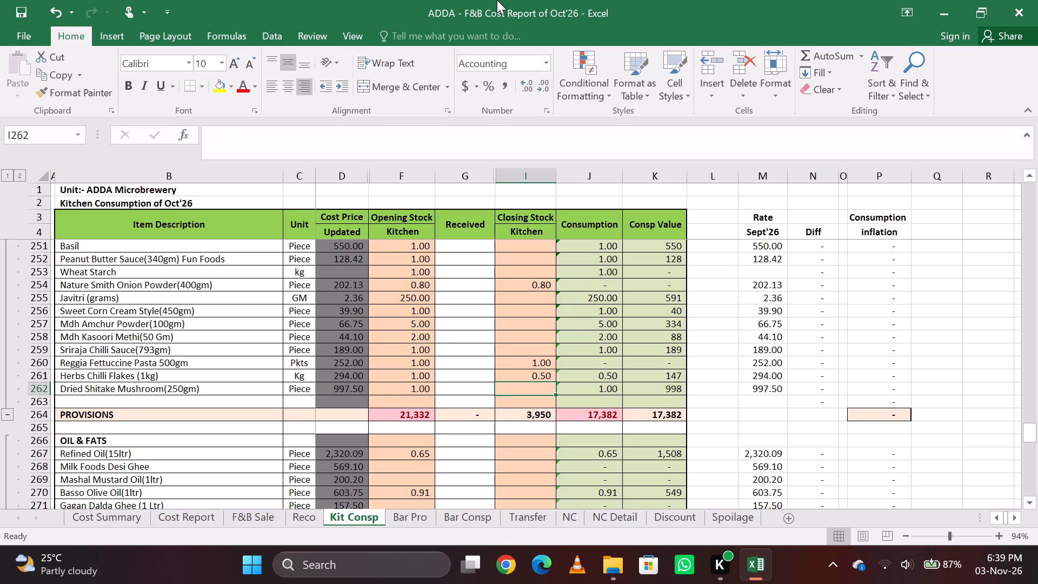
{"action": "key", "text": "Up"}
Search the kitchen items for dry b, shortening the search term to dry.
{"action": "key", "text": "ctrl+f"}
{"action": "key", "text": "BackSpace"}
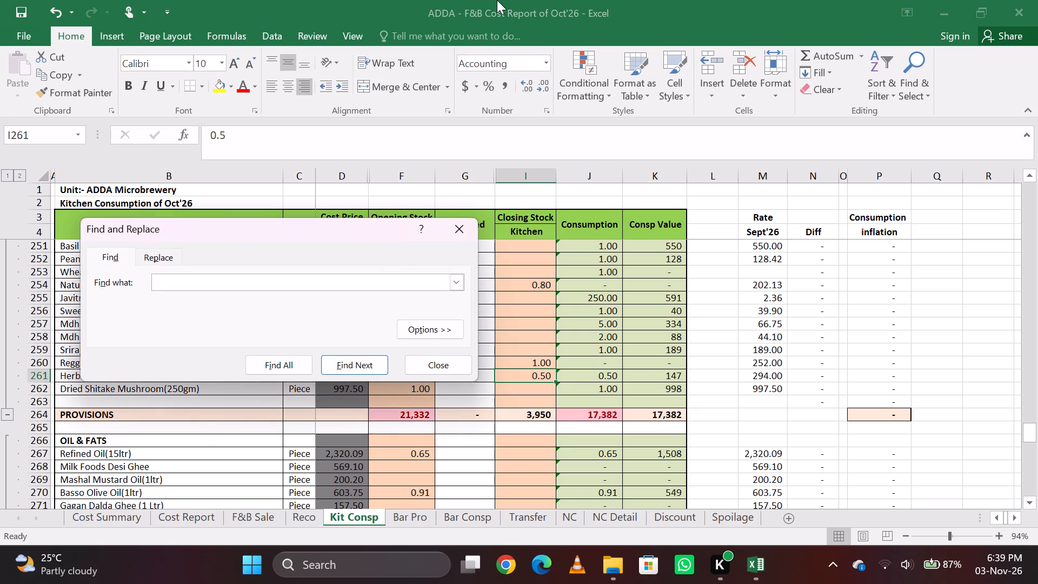
{"action": "key", "text": "BackSpace"}
{"action": "key", "text": "Escape"}
{"action": "key", "text": "ctrl+f"}
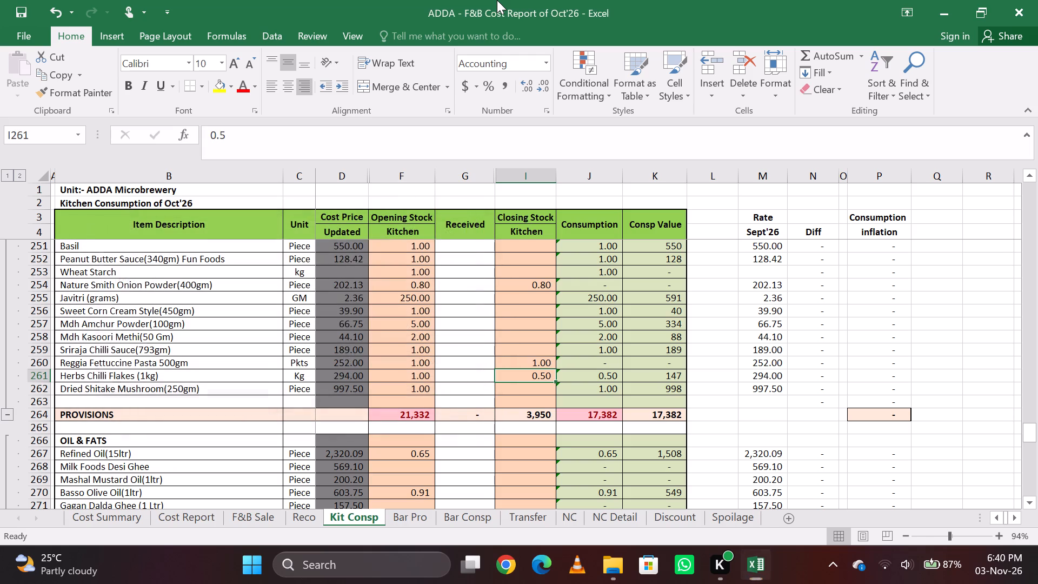
{"action": "type", "text": "dry b"}
{"action": "key", "text": "Return"}
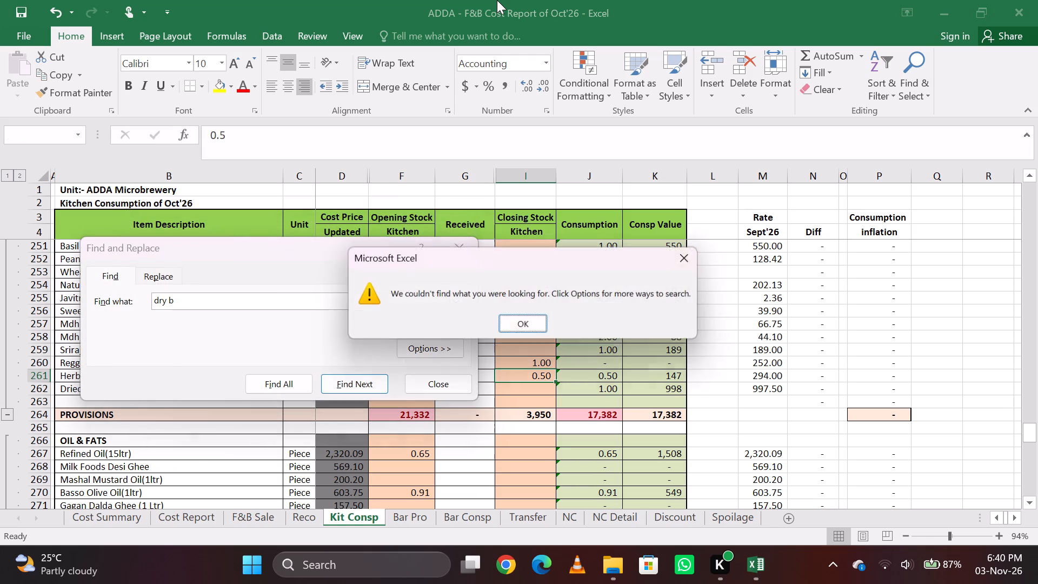
{"action": "key", "text": "Return"}
{"action": "key", "text": "BackSpace"}
{"action": "key", "text": "Return"}
{"action": "key", "text": "Return"}
{"action": "key", "text": "BackSpace"}
{"action": "key", "text": "Return"}
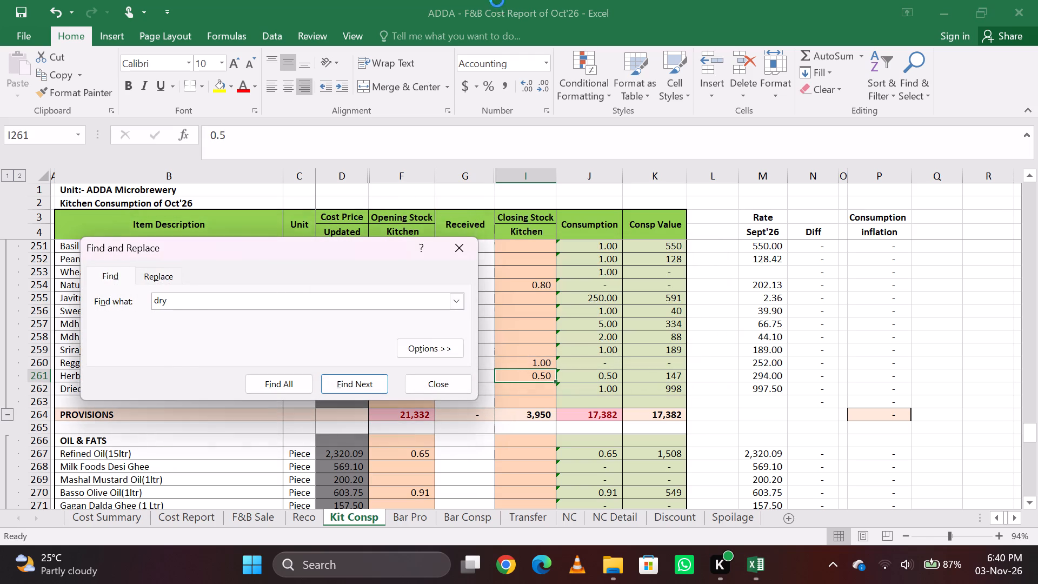
{"action": "key", "text": "Return"}
Find basil, go past Basil Leaf, and enter 0.3 as the closing kitchen stock of Basil in the provisions.
{"action": "key", "text": "BackSpace"}
{"action": "key", "text": "BackSpace"}
{"action": "key", "text": "BackSpace"}
{"action": "key", "text": "BackSpace"}
{"action": "type", "text": "basil"}
{"action": "key", "text": "Return"}
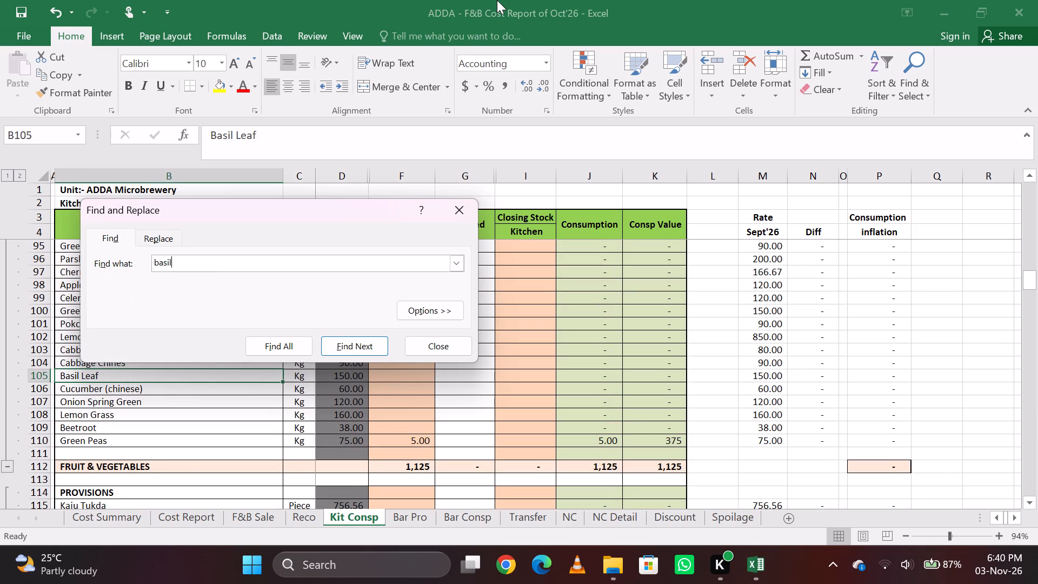
{"action": "key", "text": "Return"}
{"action": "key", "text": "Return"}
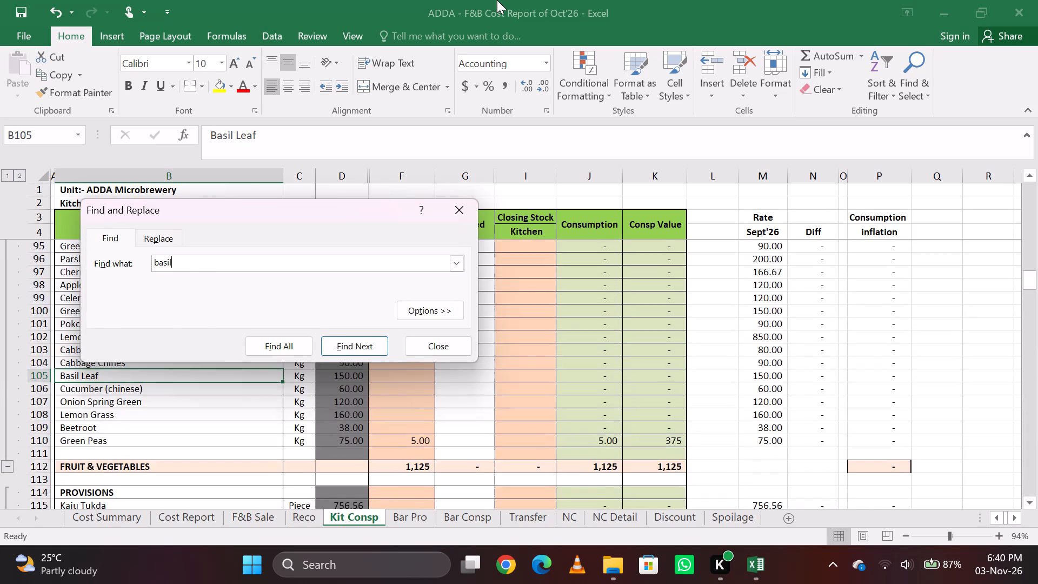
{"action": "key", "text": "Return"}
{"action": "key", "text": "Escape"}
{"action": "key", "text": "Right"}
{"action": "key", "text": "Right"}
{"action": "key", "text": "Right"}
{"action": "key", "text": "Right"}
{"action": "key", "text": "Right"}
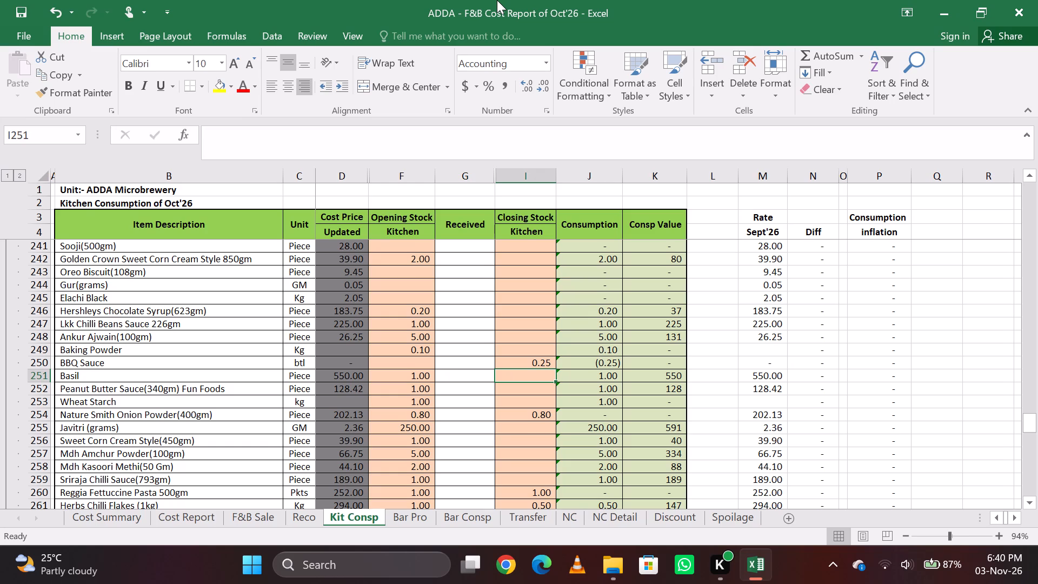
{"action": "key", "text": "Right"}
{"action": "key", "text": "Left"}
{"action": "type", "text": ".3"}
{"action": "key", "text": "Return"}
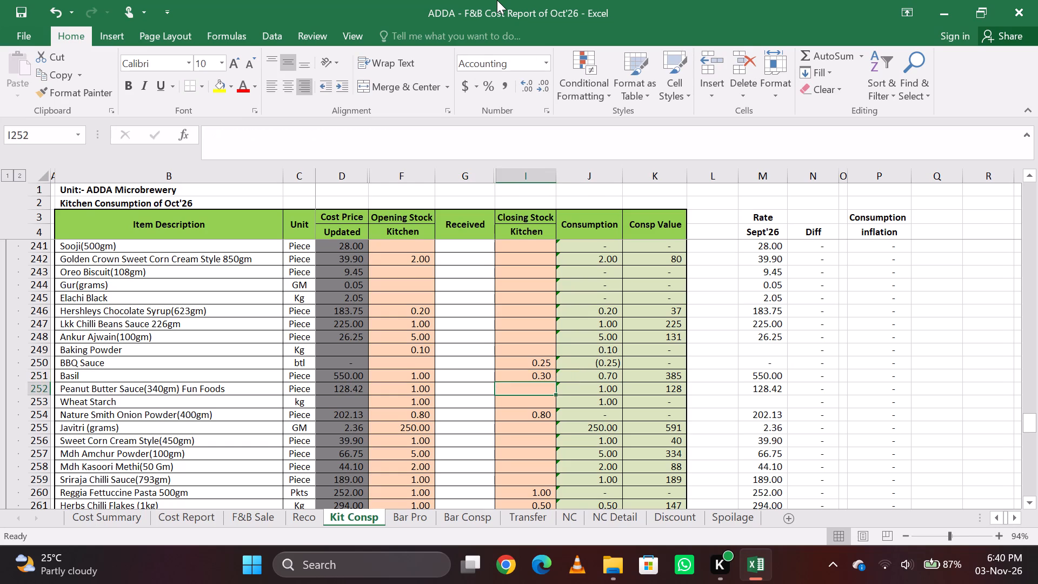
{"action": "key", "text": "Up"}
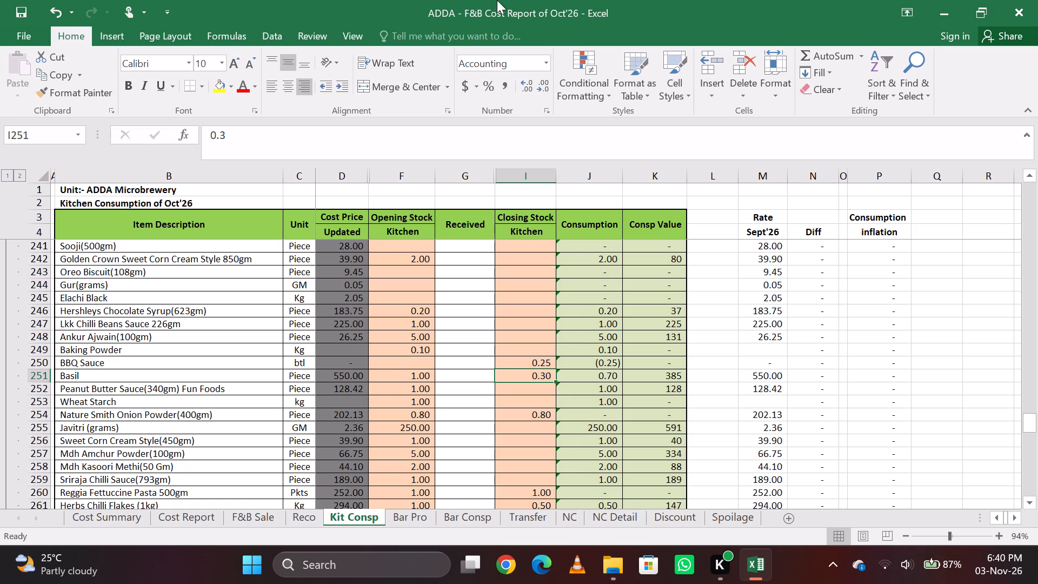
Find choc and enter 0.2 as the closing kitchen stock of Hershleys Chocolate Syrup(623gm).
{"action": "key", "text": "ctrl+f"}
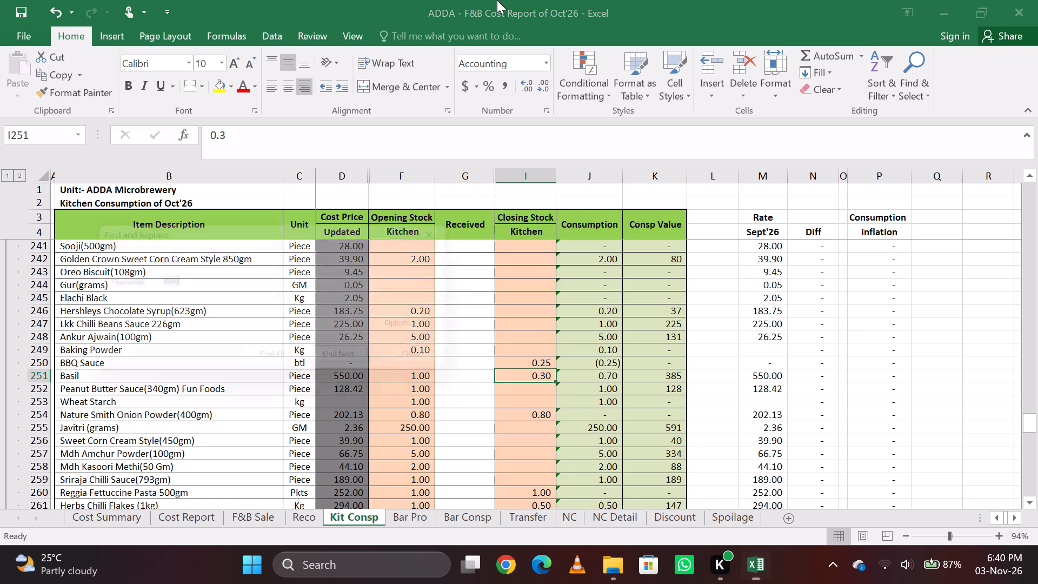
{"action": "type", "text": "choco"}
{"action": "key", "text": "BackSpace"}
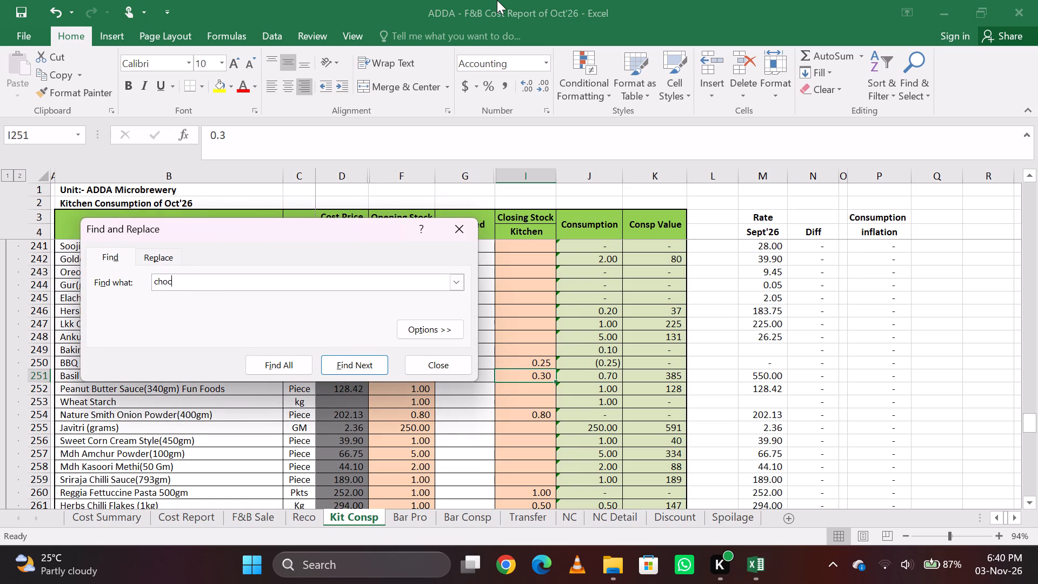
{"action": "key", "text": "Return"}
{"action": "key", "text": "Escape"}
{"action": "key", "text": "Right"}
{"action": "key", "text": "Right"}
{"action": "key", "text": "Right"}
{"action": "key", "text": "Right"}
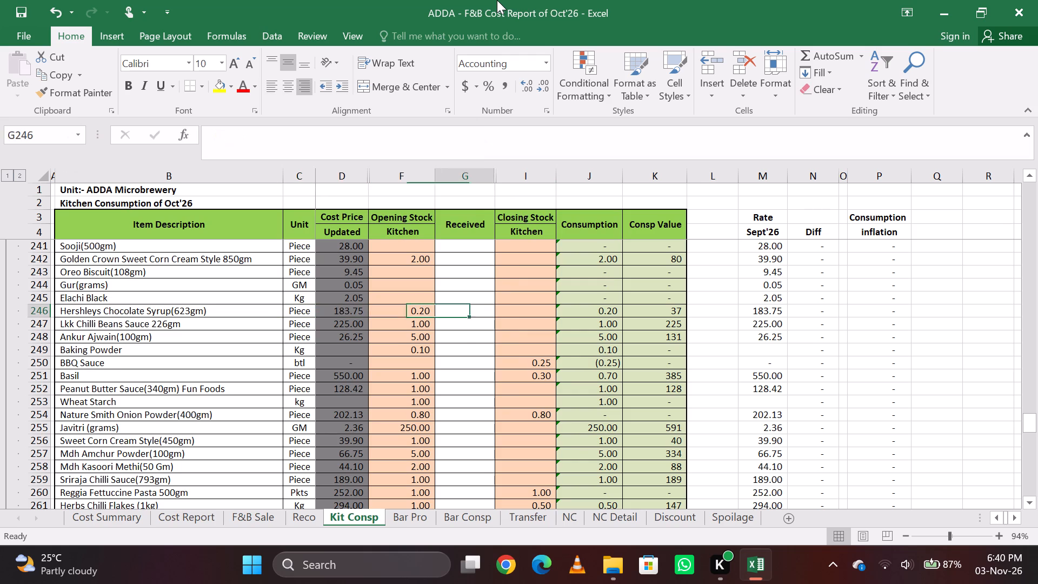
{"action": "key", "text": "Right"}
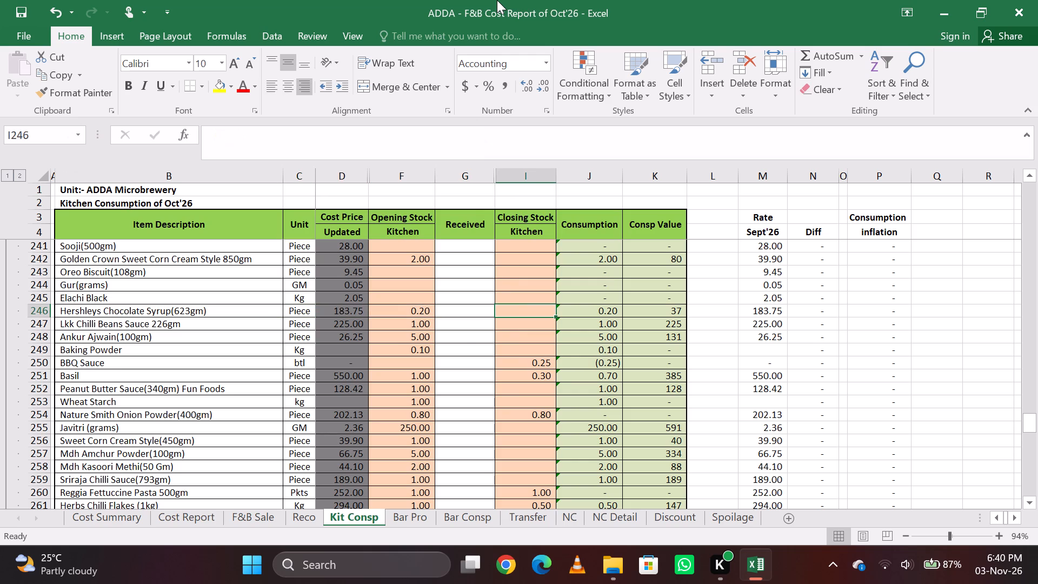
{"action": "key", "text": "period"}
{"action": "key", "text": "2"}
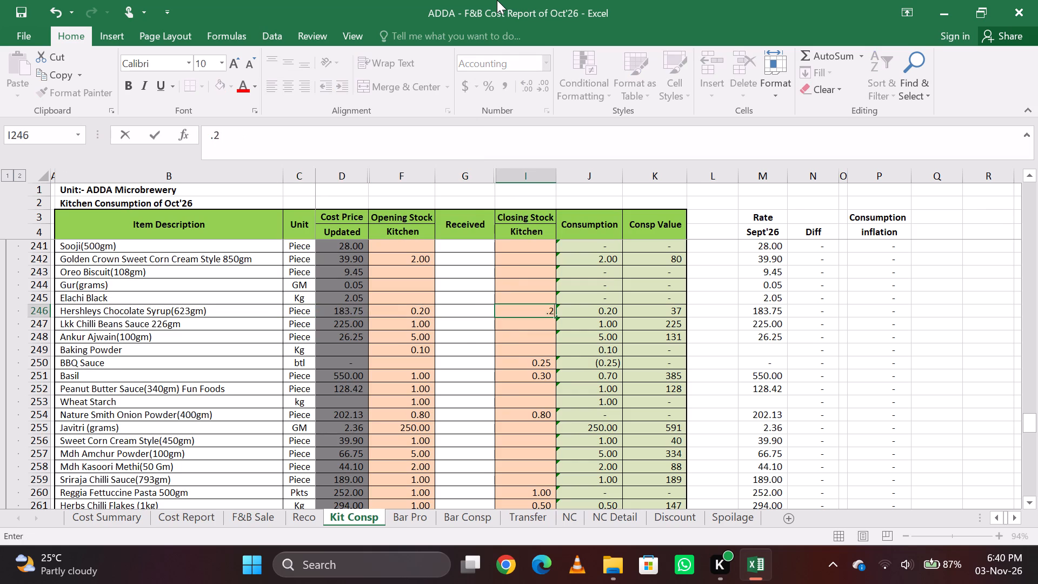
{"action": "key", "text": "Return"}
{"action": "key", "text": "Up"}
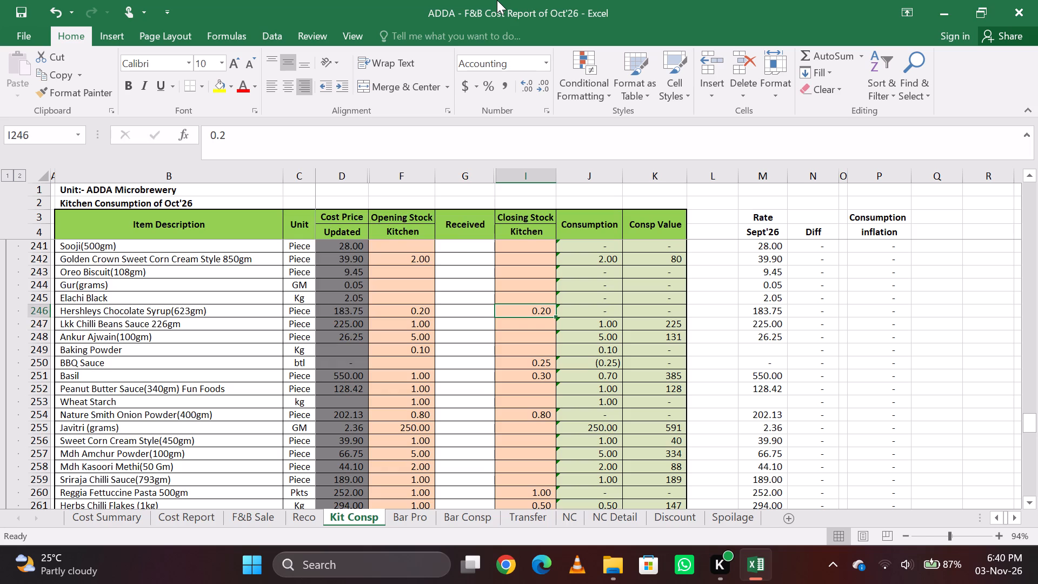
Find nach and enter 5 as the closing kitchen stock of Cornitos Nachos(200gm).
{"action": "key", "text": "ctrl+f"}
{"action": "type", "text": "nach"}
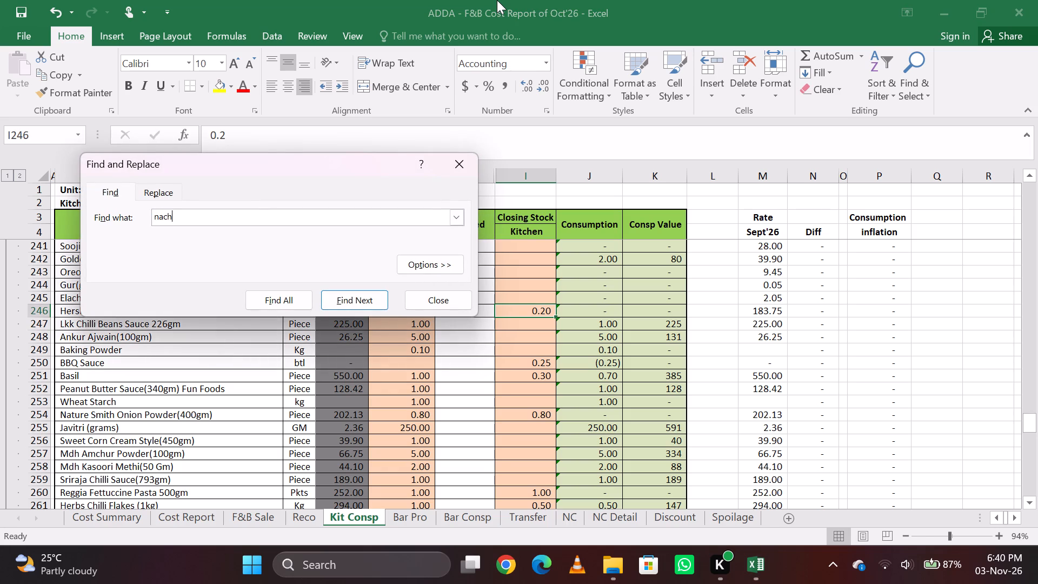
{"action": "key", "text": "Return"}
{"action": "key", "text": "Return"}
{"action": "key", "text": "Escape"}
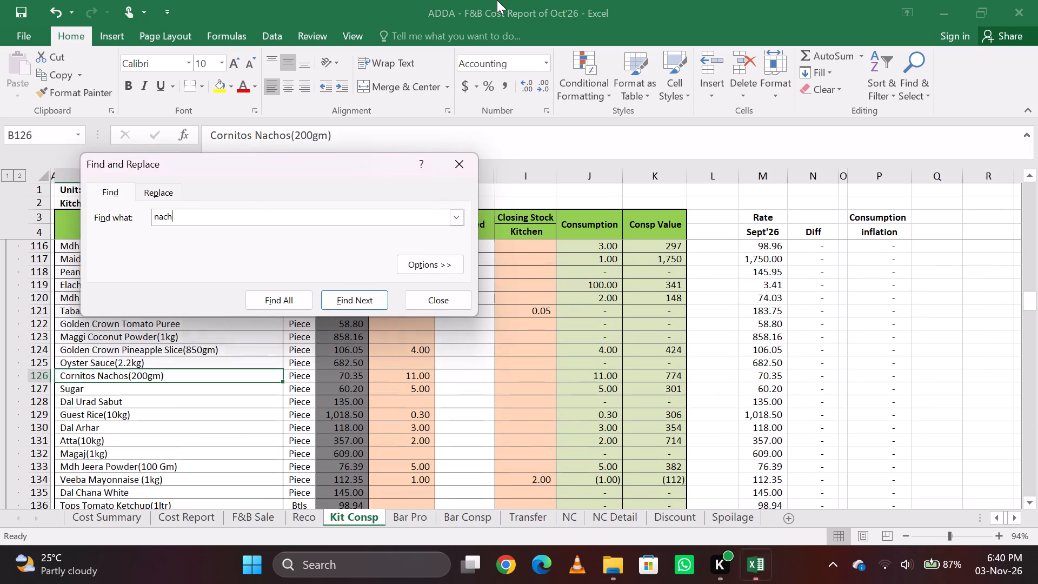
{"action": "key", "text": "Right"}
{"action": "key", "text": "Right"}
{"action": "key", "text": "Right"}
{"action": "key", "text": "Right"}
{"action": "key", "text": "Right"}
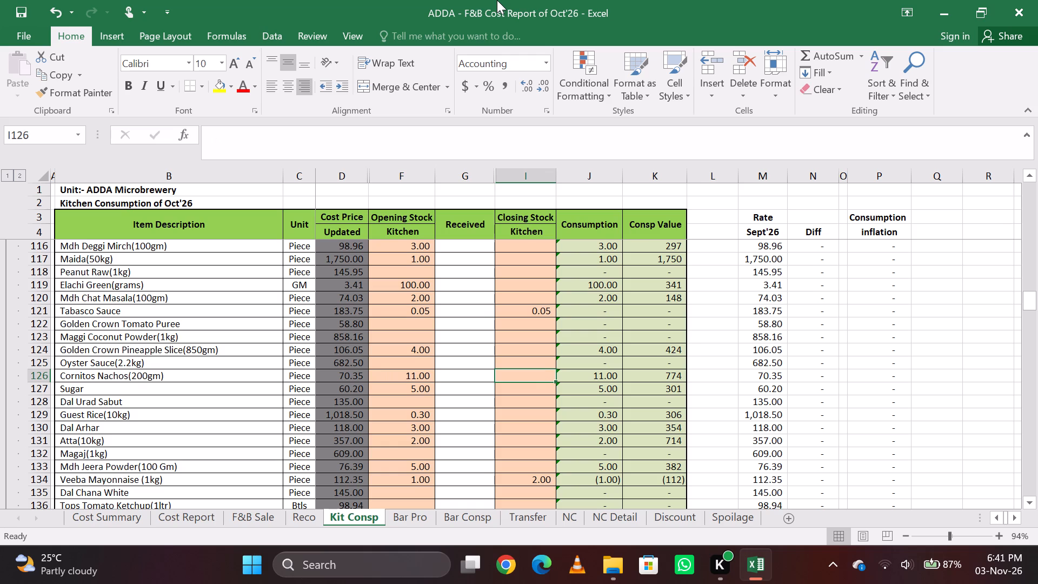
{"action": "key", "text": "5"}
{"action": "key", "text": "Down"}
{"action": "key", "text": "Up"}
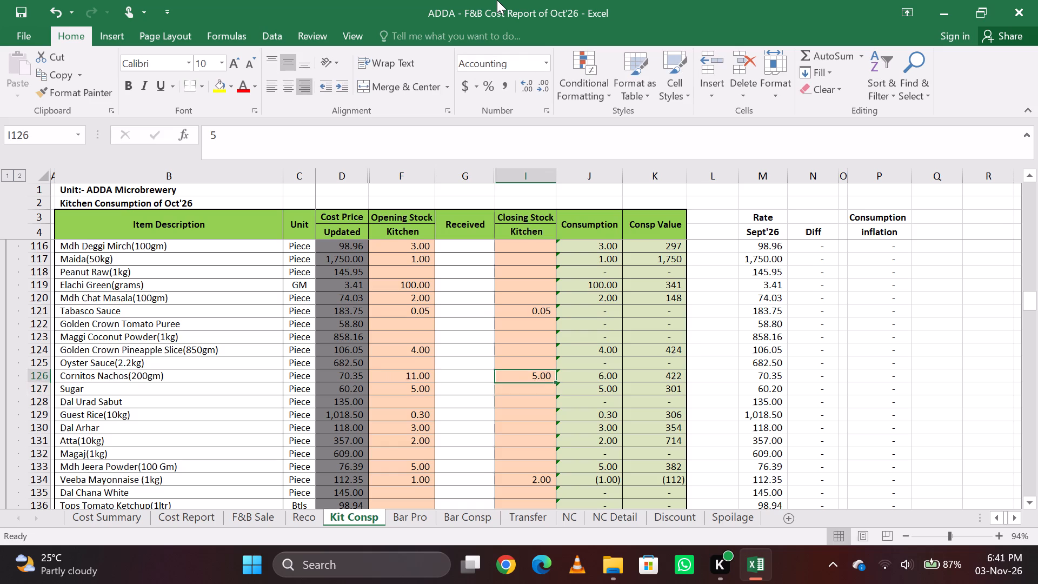
Find mus, go past the mushroom and mustard items, and enter 0.1 as the closing kitchen stock of Kellogs Musli Nuts.
{"action": "key", "text": "ctrl+f"}
{"action": "key", "text": "BackSpace"}
{"action": "key", "text": "BackSpace"}
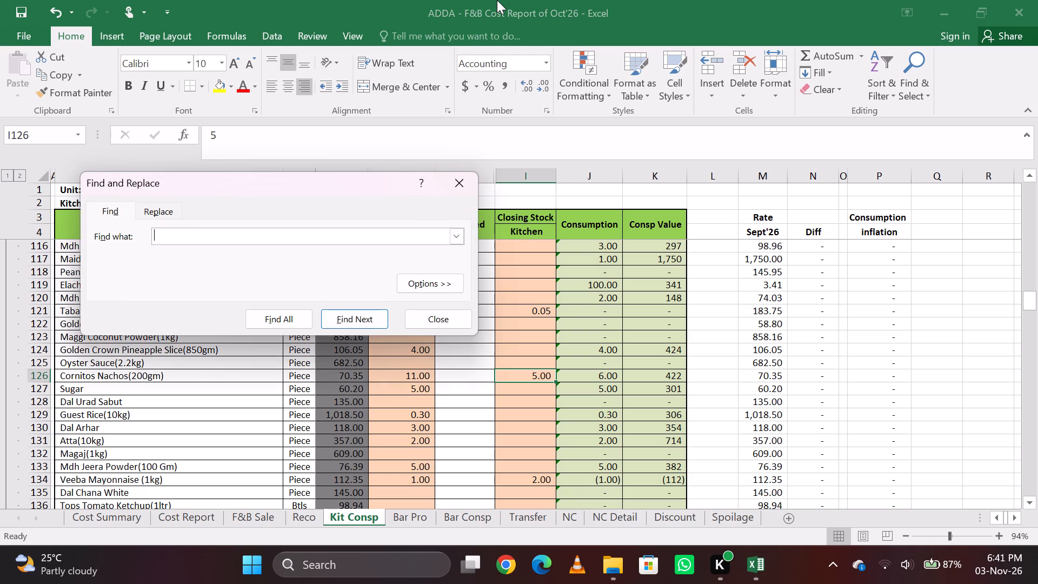
{"action": "type", "text": "mus"}
{"action": "key", "text": "Return"}
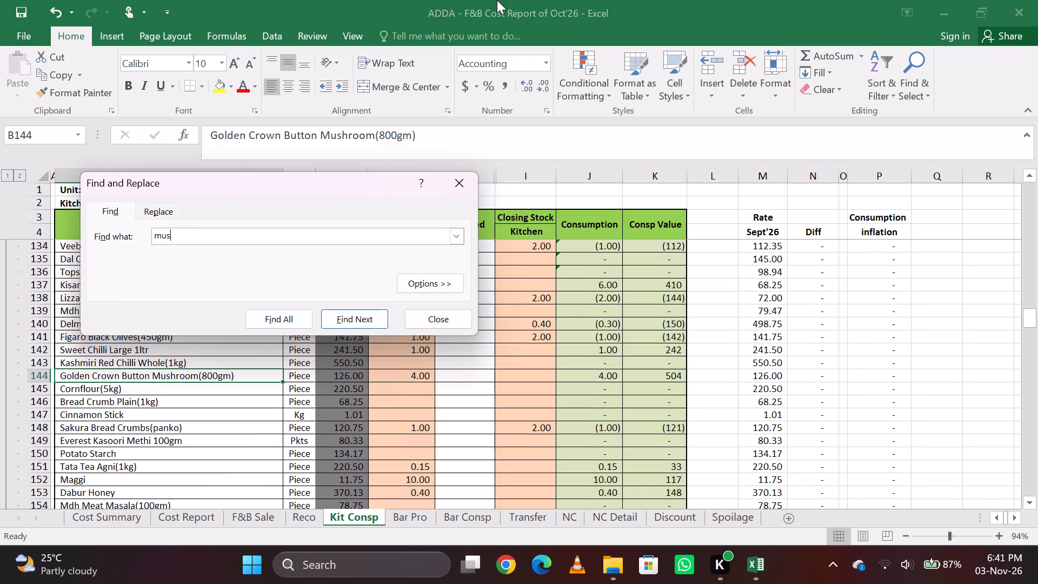
{"action": "key", "text": "Return"}
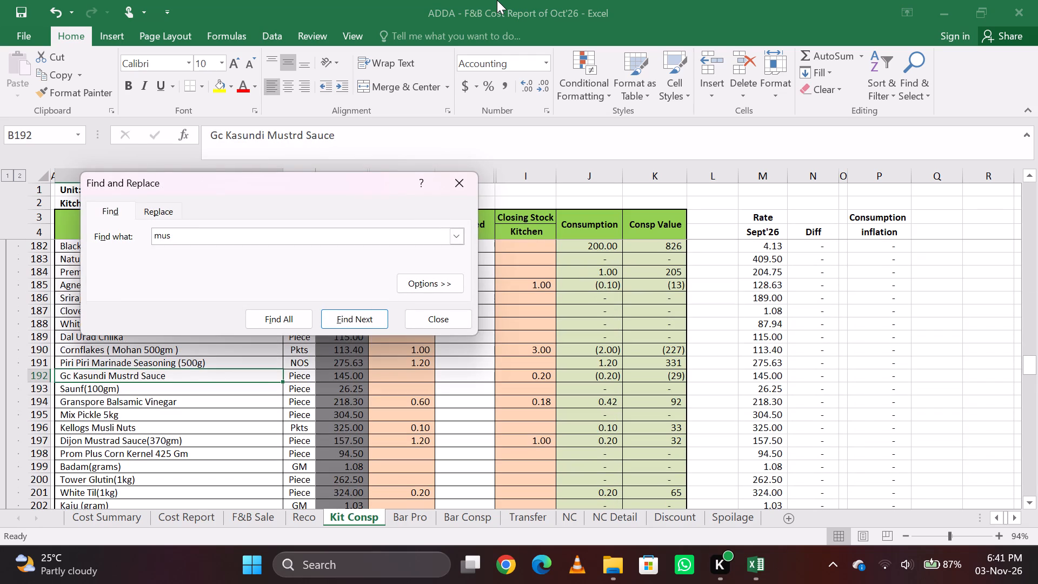
{"action": "key", "text": "Return"}
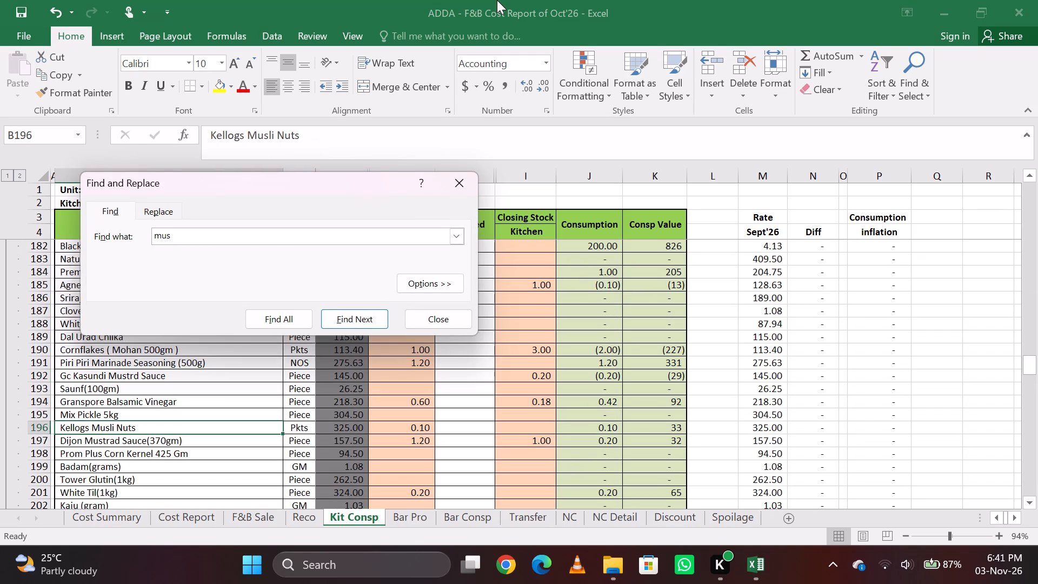
{"action": "key", "text": "Return"}
{"action": "key", "text": "Escape"}
{"action": "key", "text": "Up"}
{"action": "key", "text": "Right"}
{"action": "key", "text": "Right"}
{"action": "key", "text": "Right"}
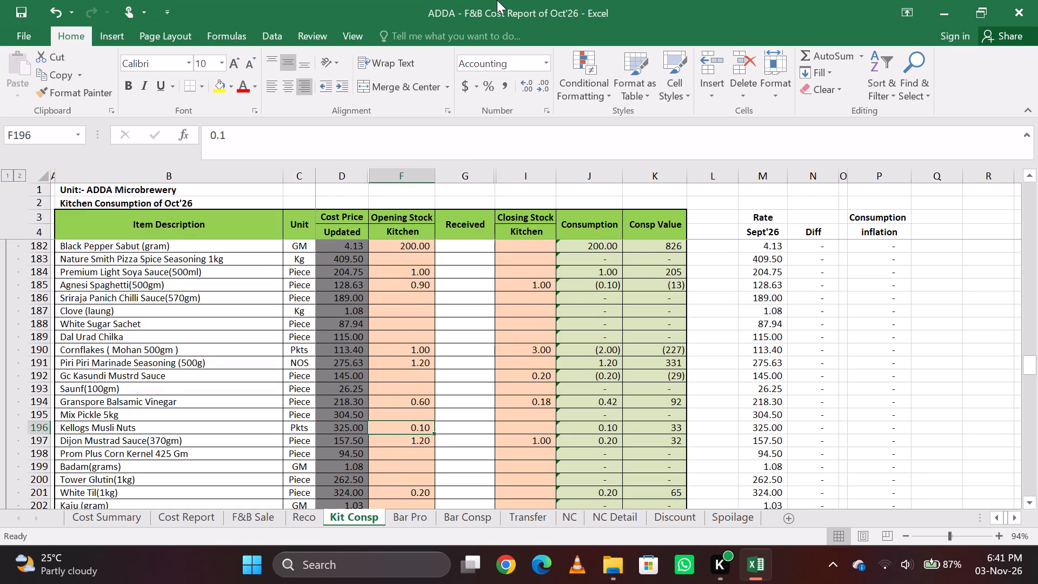
{"action": "key", "text": "Right"}
{"action": "key", "text": "Right"}
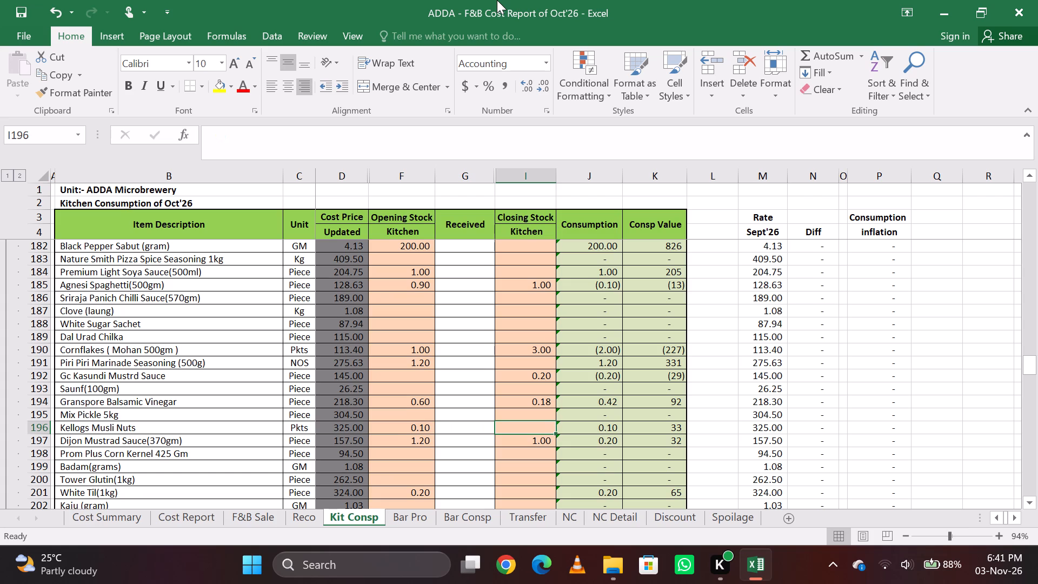
{"action": "type", "text": ".1"}
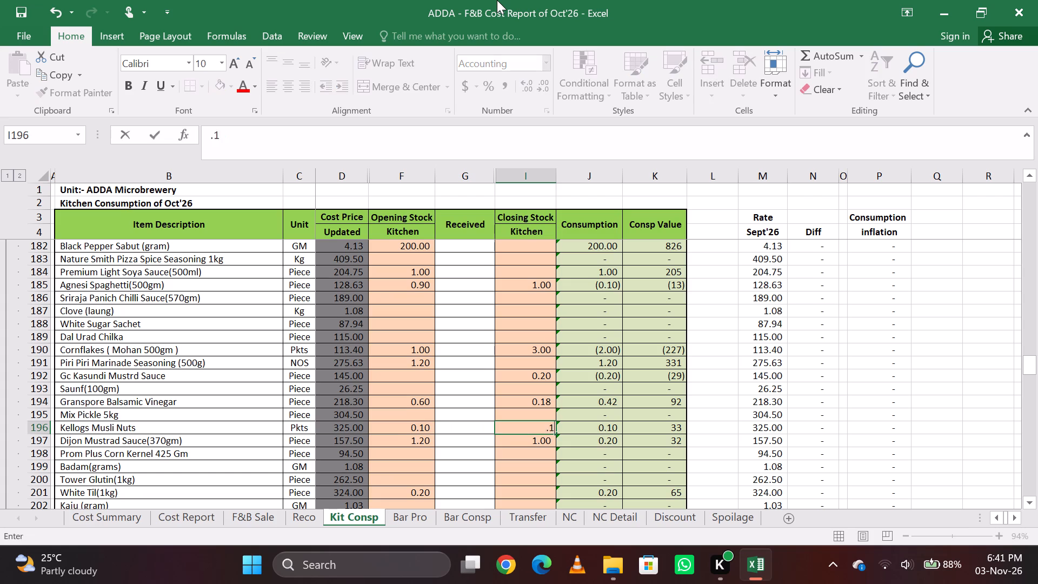
{"action": "key", "text": "Return"}
Find black p and enter 0.3 as the closing kitchen stock of Black Pepper Sabut (gram).
{"action": "key", "text": "ctrl+f"}
{"action": "key", "text": "BackSpace"}
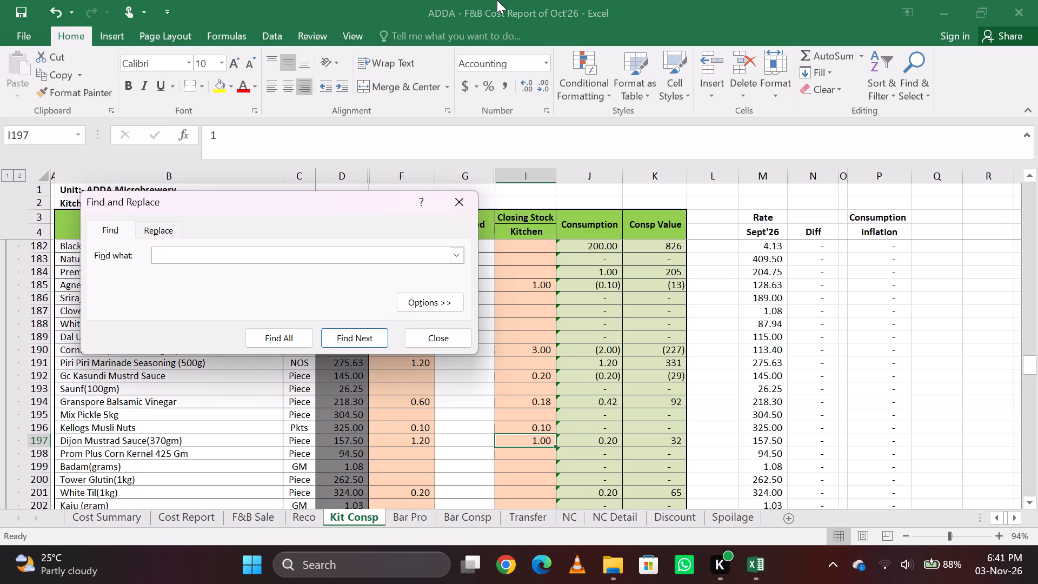
{"action": "key", "text": "BackSpace"}
{"action": "key", "text": "v"}
{"action": "key", "text": "BackSpace"}
{"action": "type", "text": "black p"}
{"action": "key", "text": "Return"}
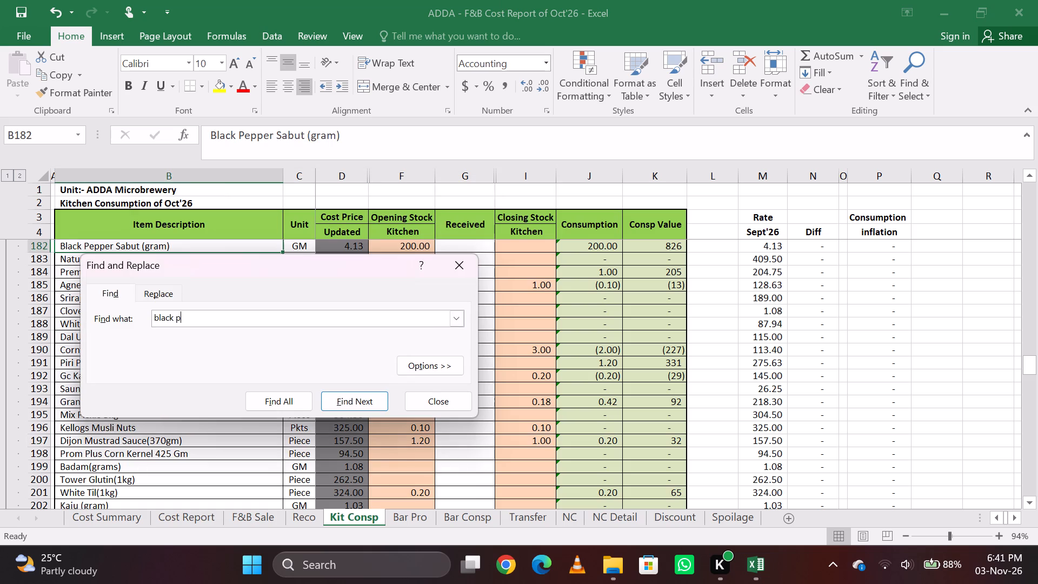
{"action": "key", "text": "Return"}
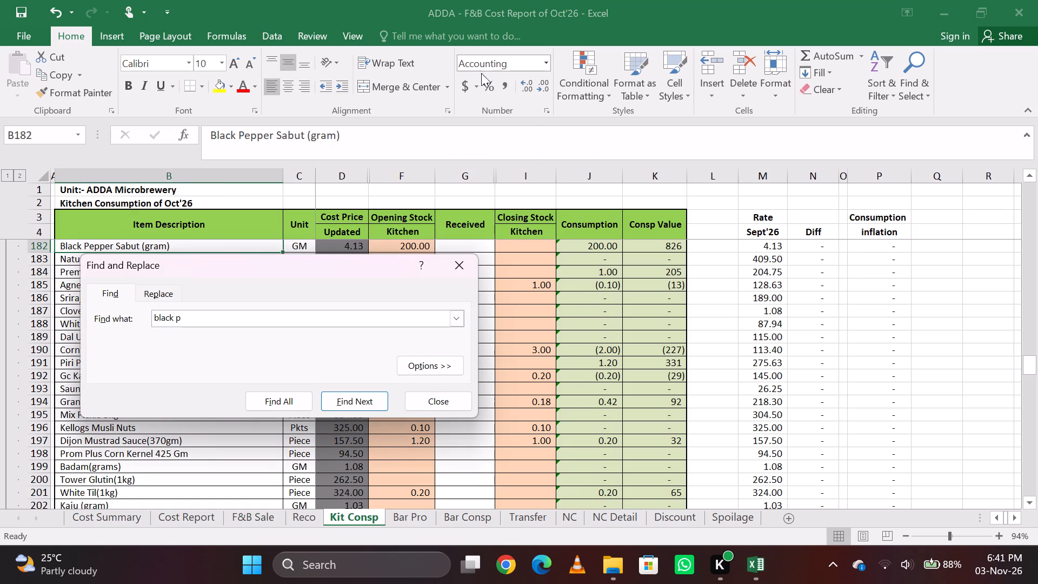
{"action": "left_click_drag", "start_coordinate": [235, 271], "coordinate": [347, 304]}
{"action": "key", "text": "Escape"}
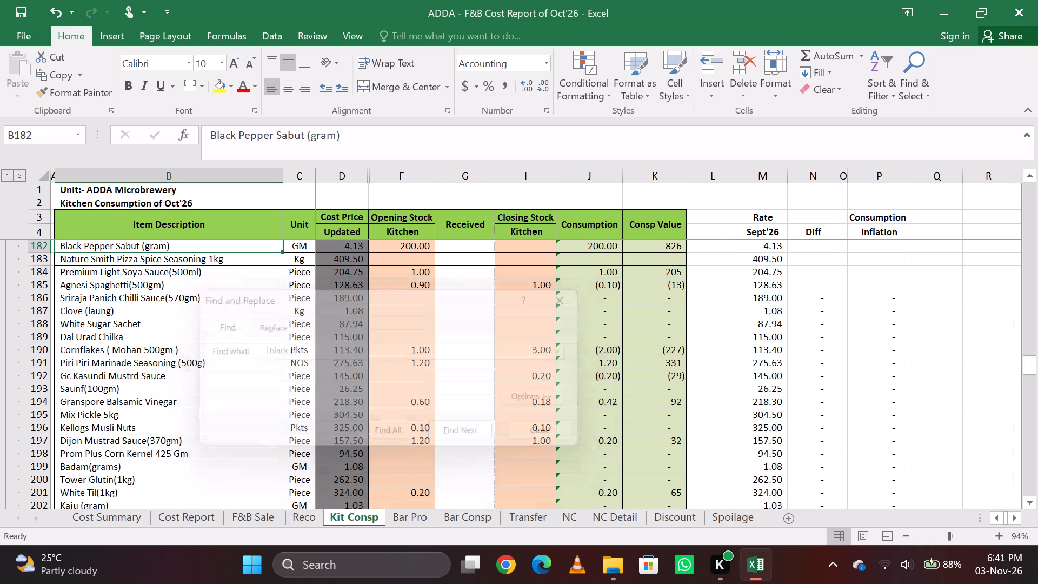
{"action": "key", "text": "Right"}
{"action": "key", "text": "Right"}
{"action": "key", "text": "Right"}
{"action": "key", "text": "Right"}
{"action": "key", "text": "Right"}
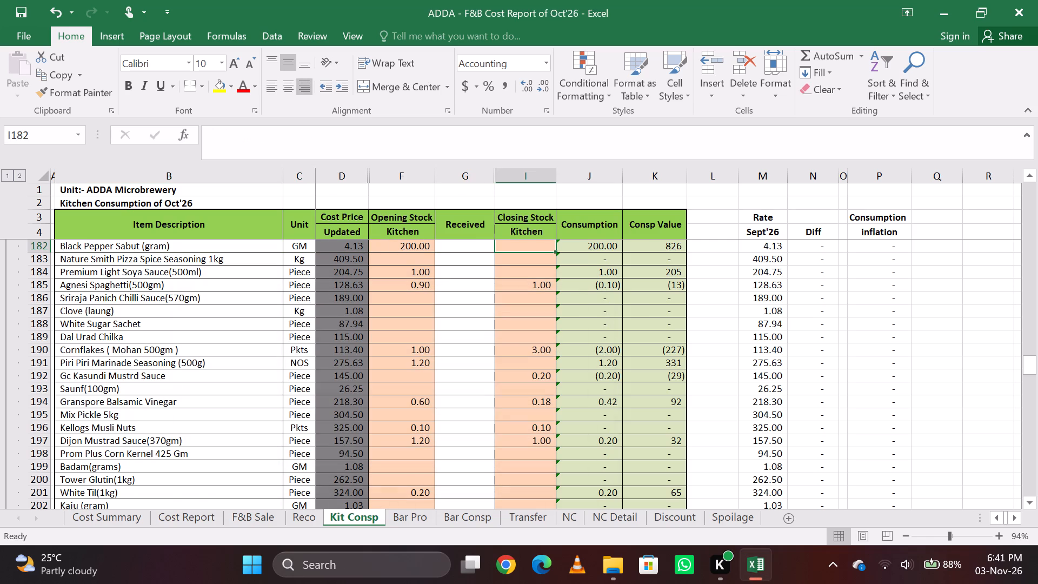
{"action": "type", "text": ".3"}
{"action": "key", "text": "Return"}
{"action": "key", "text": "Up"}
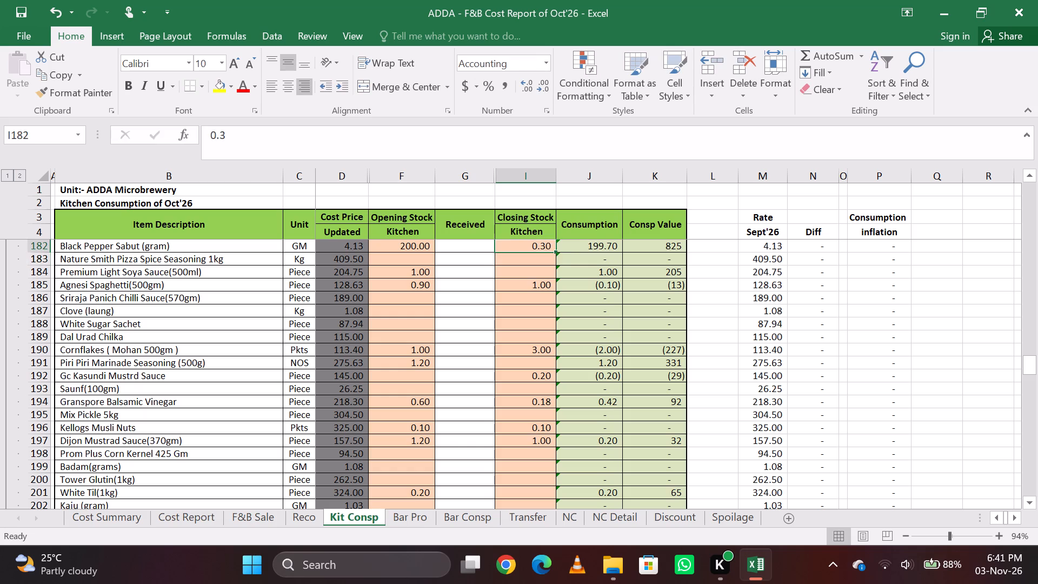
Correct the closing kitchen stock of Black Pepper Sabut (gram) to 300.
{"action": "type", "text": "300"}
{"action": "key", "text": "Return"}
{"action": "key", "text": "Up"}
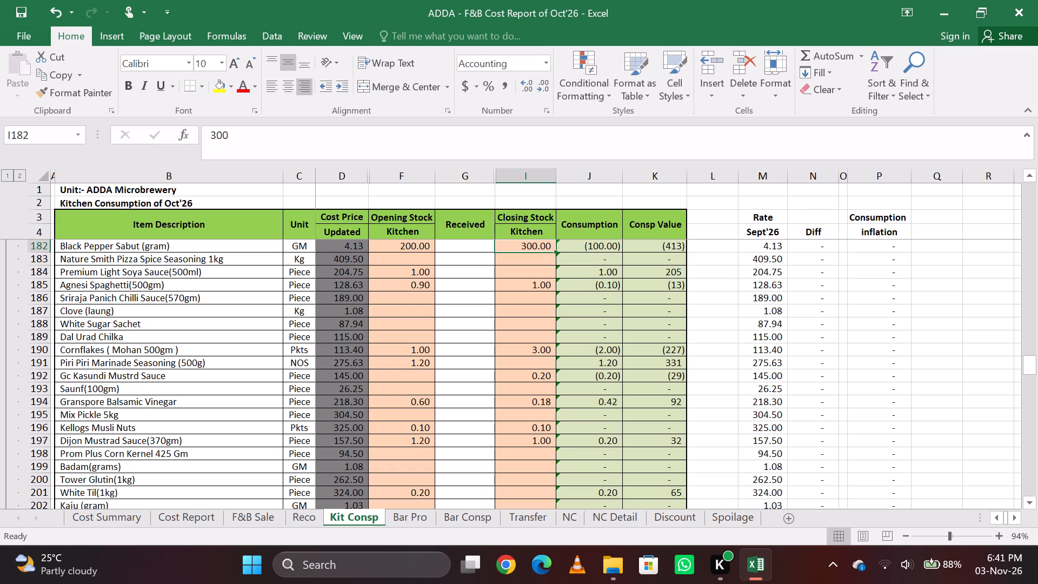
Find salt, go past Black Salt (gram), and enter 0.5 as the closing kitchen stock of Tata Salt (1kg).
{"action": "key", "text": "ctrl+f"}
{"action": "key", "text": "BackSpace"}
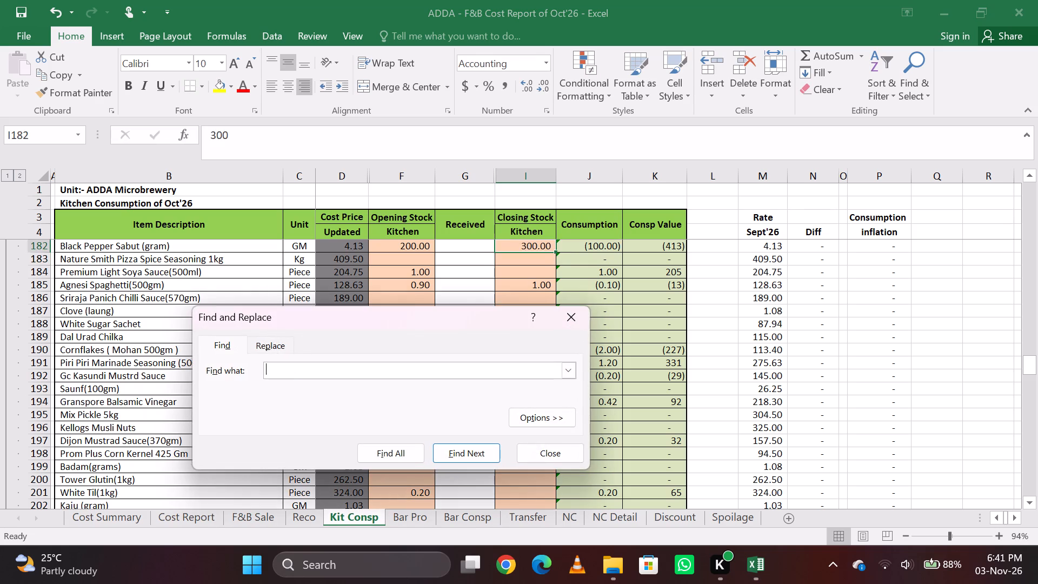
{"action": "type", "text": "salt"}
{"action": "key", "text": "Return"}
{"action": "key", "text": "Return"}
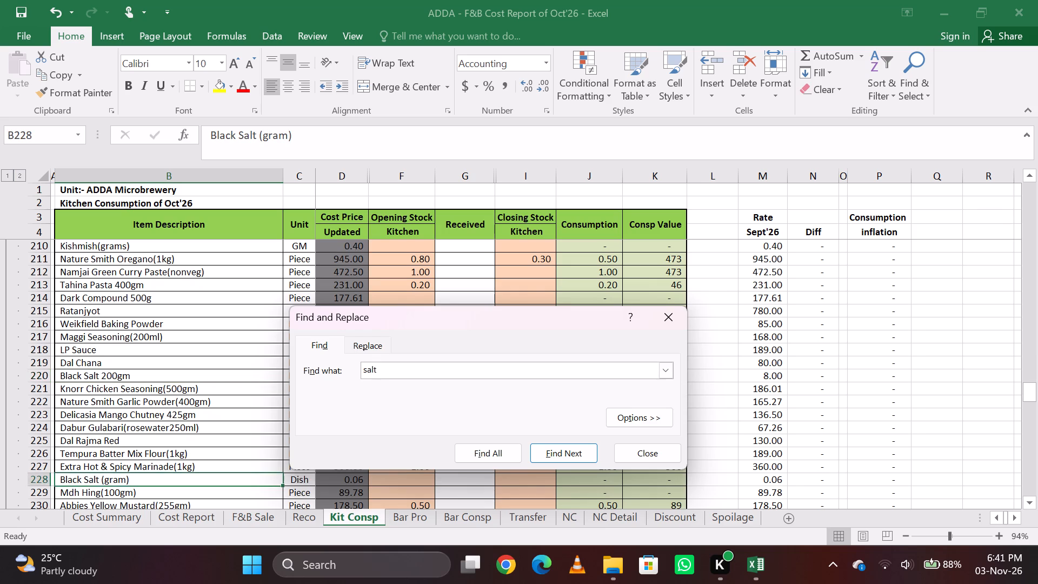
{"action": "key", "text": "Return"}
{"action": "key", "text": "Escape"}
{"action": "key", "text": "Right"}
{"action": "key", "text": "Right"}
{"action": "key", "text": "Right"}
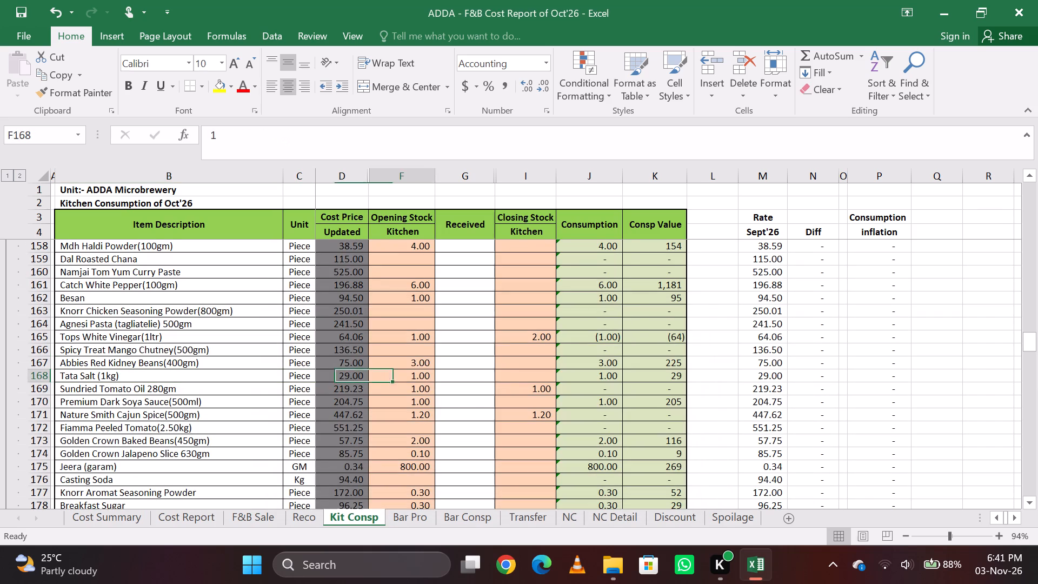
{"action": "key", "text": "Right"}
{"action": "key", "text": "Right"}
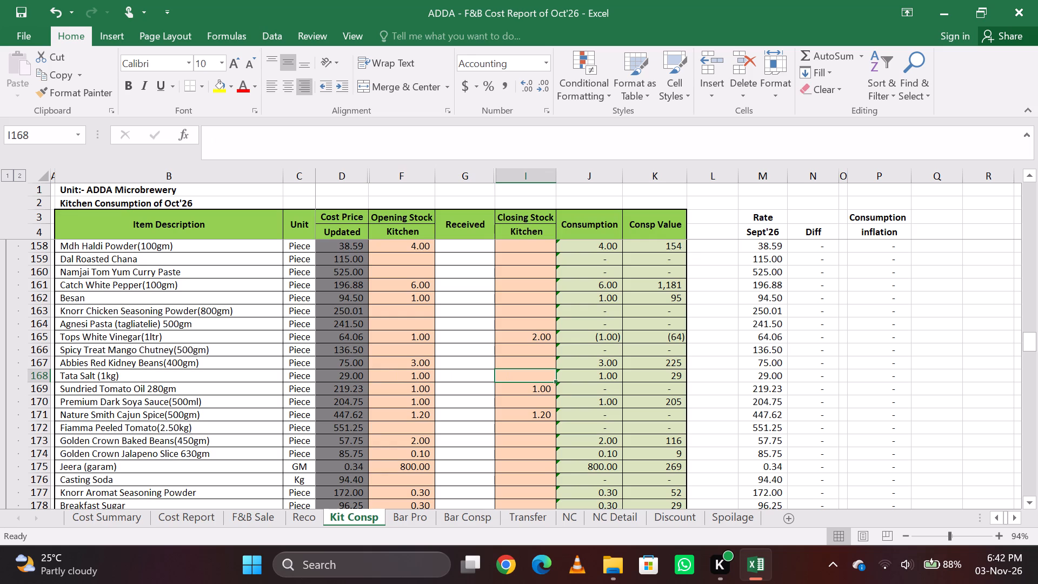
{"action": "key", "text": "period"}
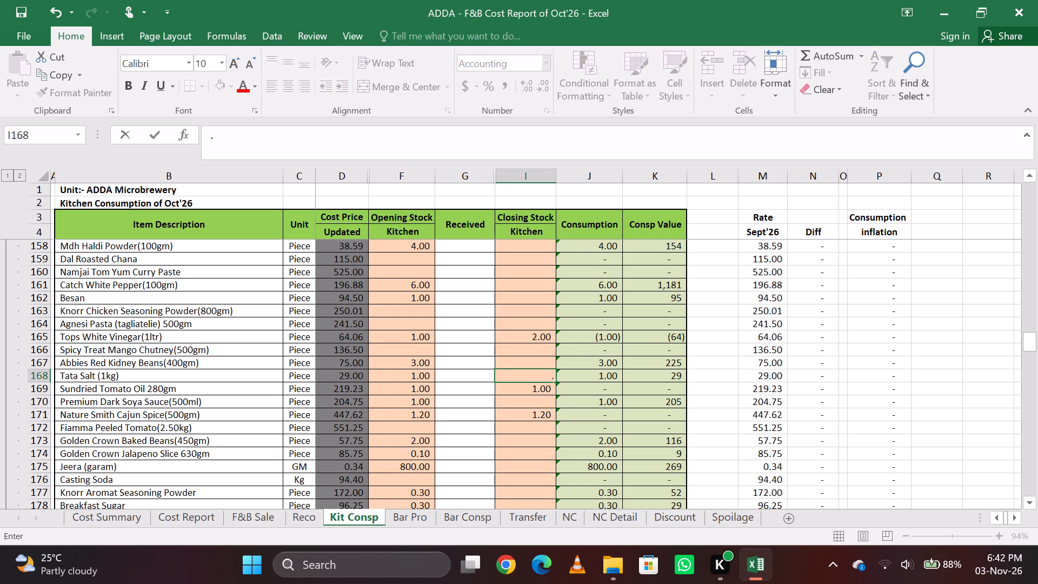
{"action": "key", "text": "5"}
{"action": "key", "text": "Return"}
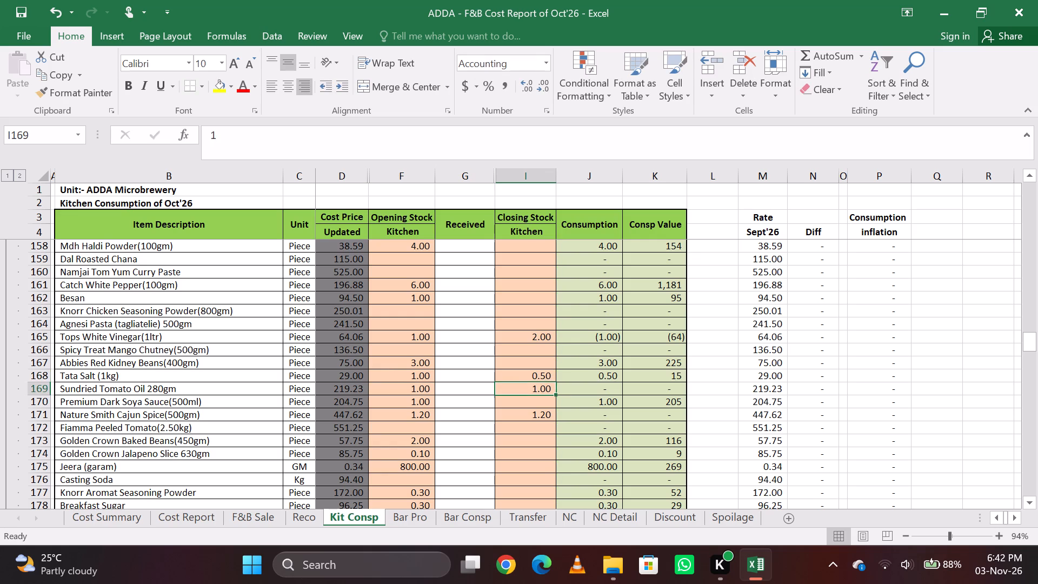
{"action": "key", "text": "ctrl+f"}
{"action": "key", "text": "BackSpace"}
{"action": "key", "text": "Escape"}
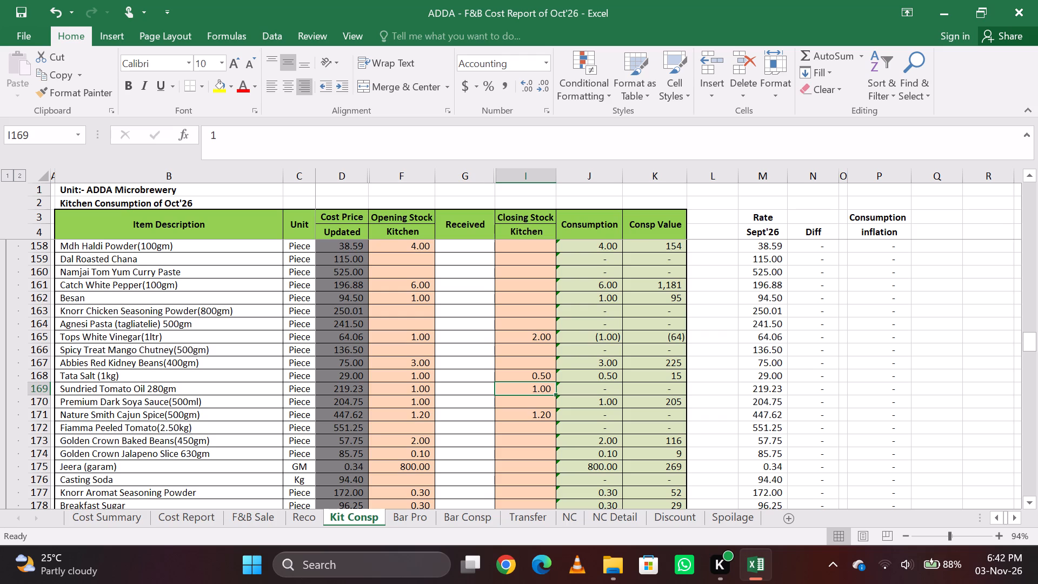
Find white p and enter 1 as the closing kitchen stock of Catch White Pepper(100gm).
{"action": "key", "text": "ctrl+f"}
{"action": "key", "text": "BackSpace"}
{"action": "key", "text": "BackSpace"}
{"action": "key", "text": "BackSpace"}
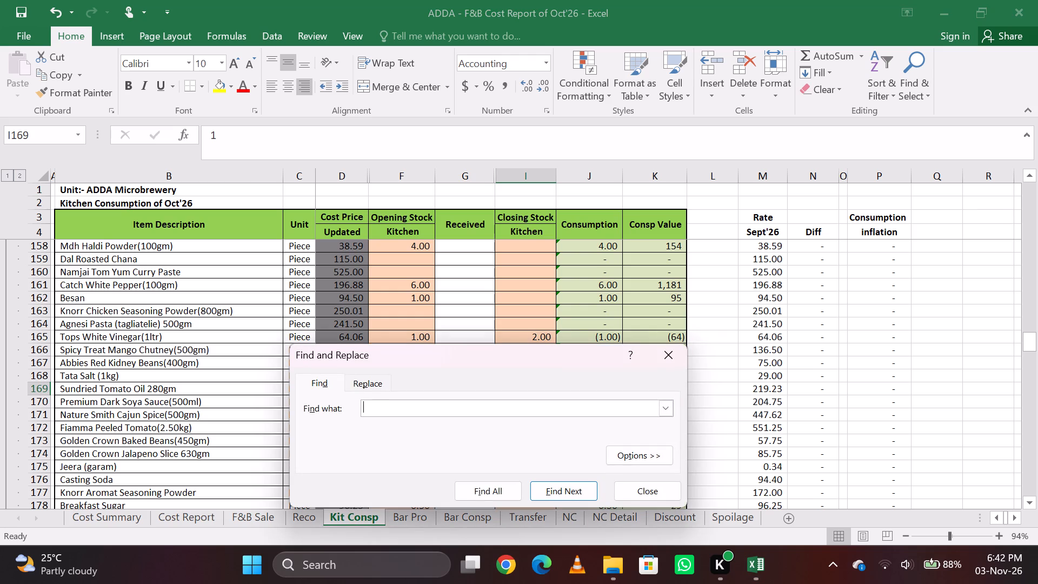
{"action": "type", "text": "white p"}
{"action": "key", "text": "Return"}
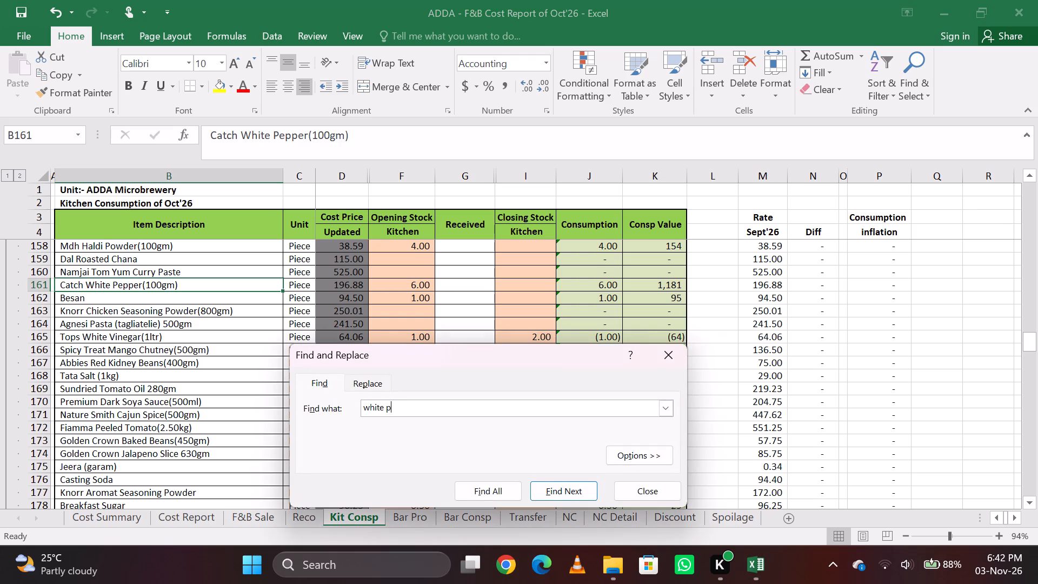
{"action": "key", "text": "Return"}
{"action": "key", "text": "Escape"}
{"action": "key", "text": "Right"}
{"action": "key", "text": "Right"}
{"action": "key", "text": "Right"}
{"action": "key", "text": "Right"}
{"action": "key", "text": "Right"}
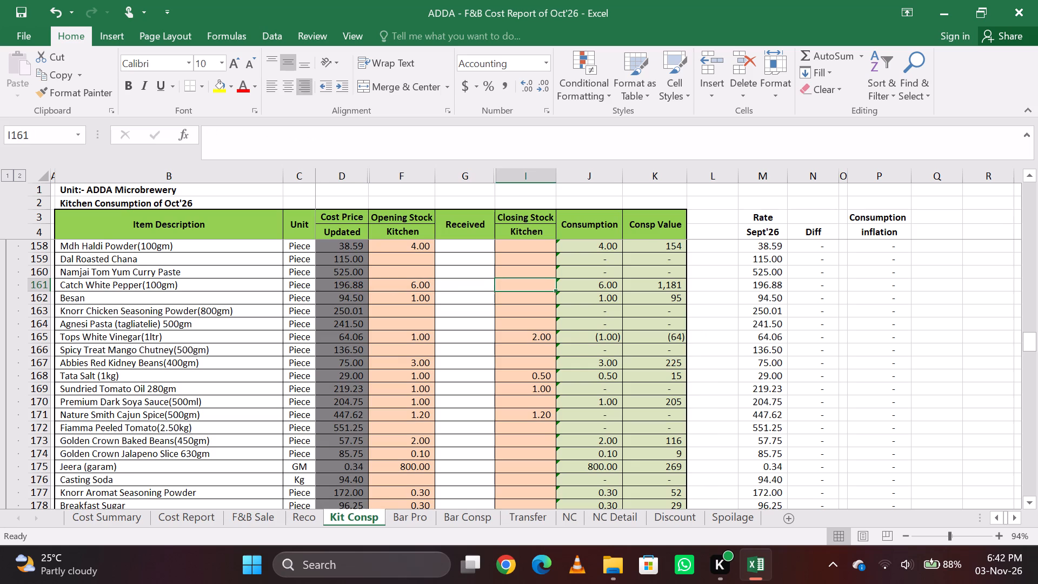
{"action": "key", "text": "1"}
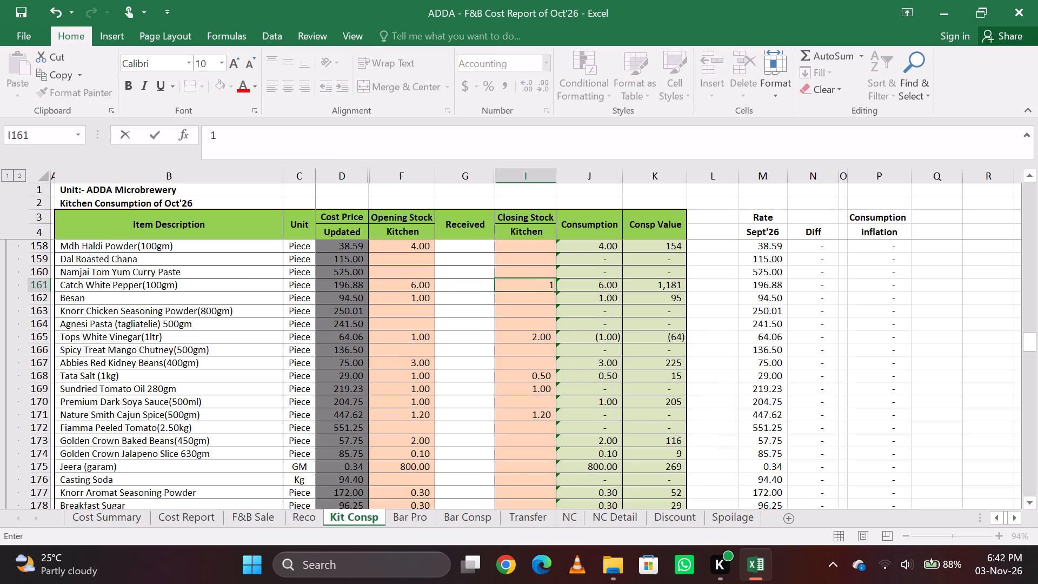
{"action": "key", "text": "Return"}
{"action": "key", "text": "Up"}
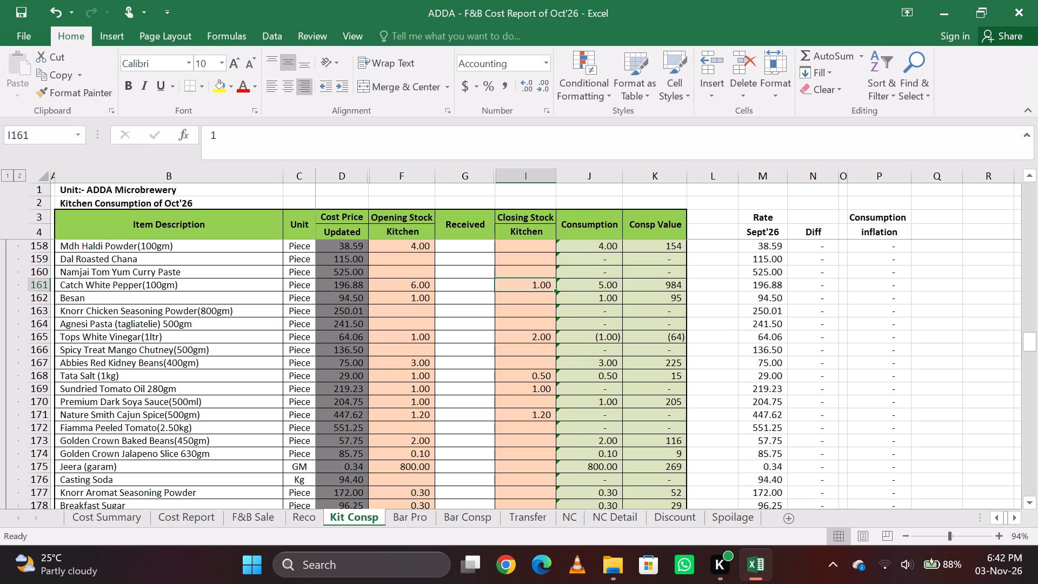
{"action": "key", "text": "Down"}
{"action": "key", "text": "Up"}
{"action": "key", "text": "Down"}
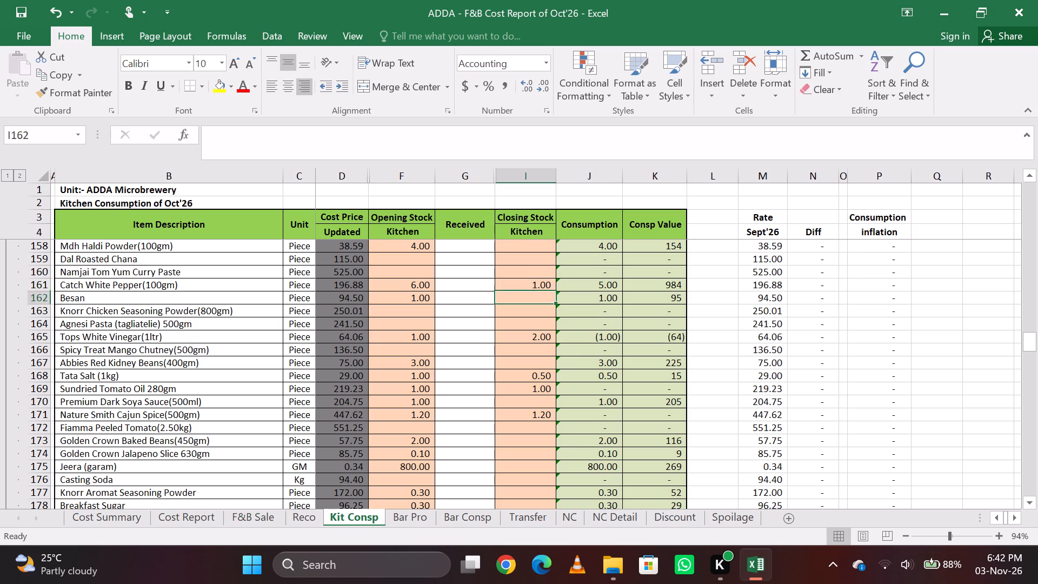
{"action": "key", "text": "Up"}
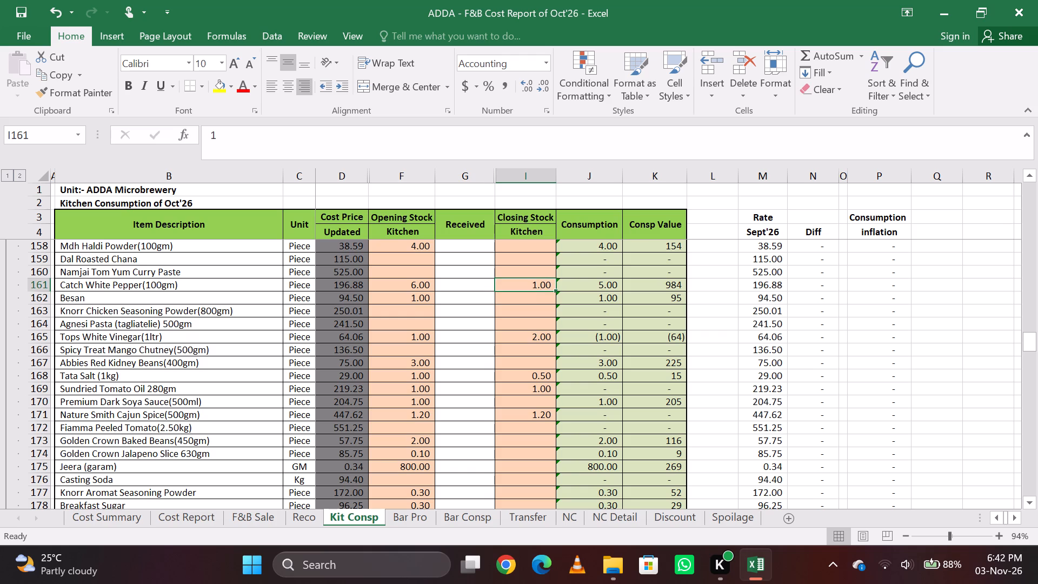
Find boond and enter 1 as the closing kitchen stock of Boondi Plain.
{"action": "key", "text": "ctrl+f"}
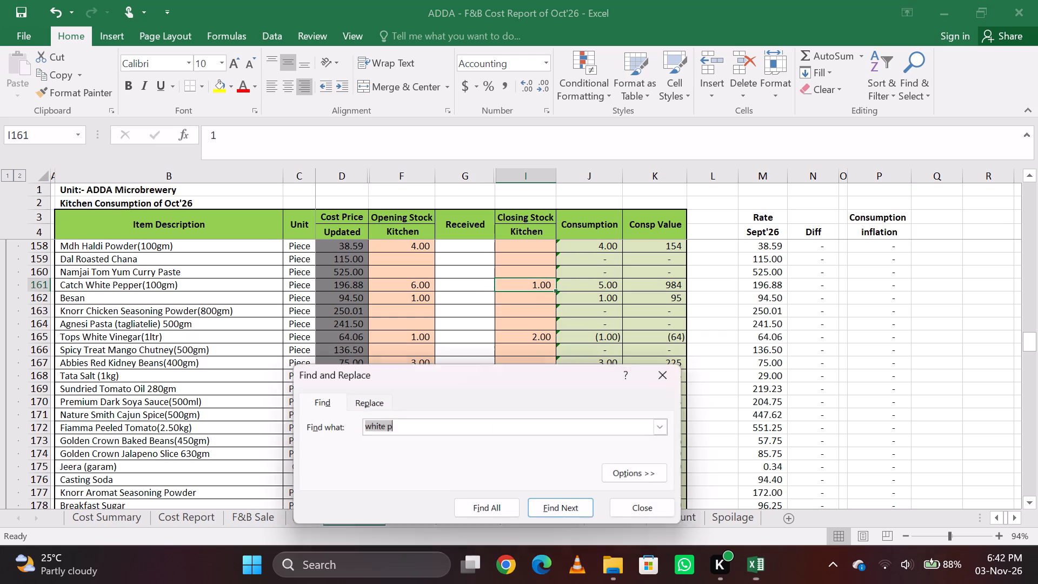
{"action": "type", "text": "boond"}
{"action": "key", "text": "Return"}
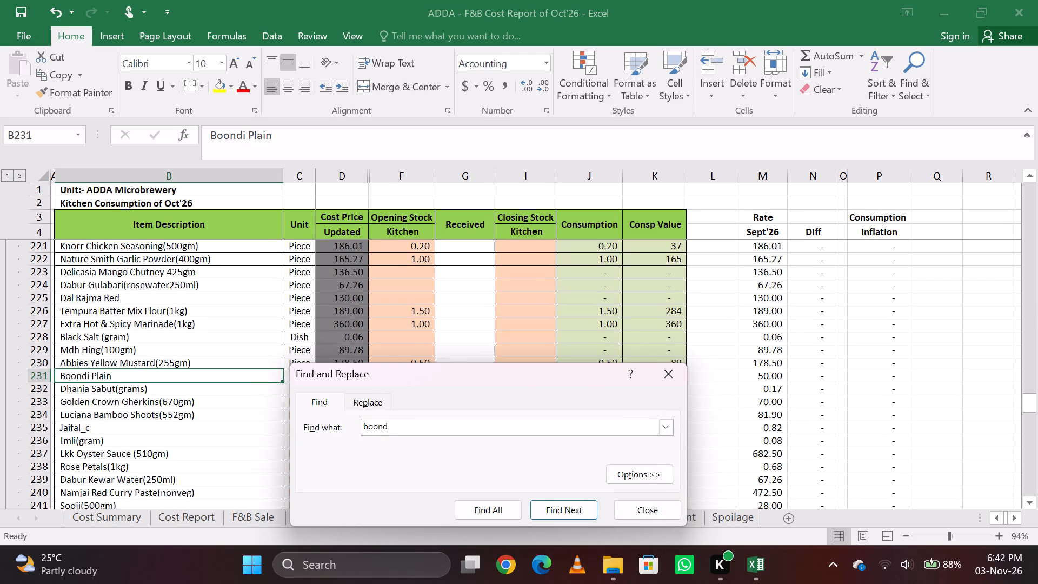
{"action": "key", "text": "Escape"}
{"action": "key", "text": "Right"}
{"action": "key", "text": "Right"}
{"action": "key", "text": "Right"}
{"action": "key", "text": "Right"}
{"action": "key", "text": "Right"}
{"action": "key", "text": "Right"}
{"action": "key", "text": "Left"}
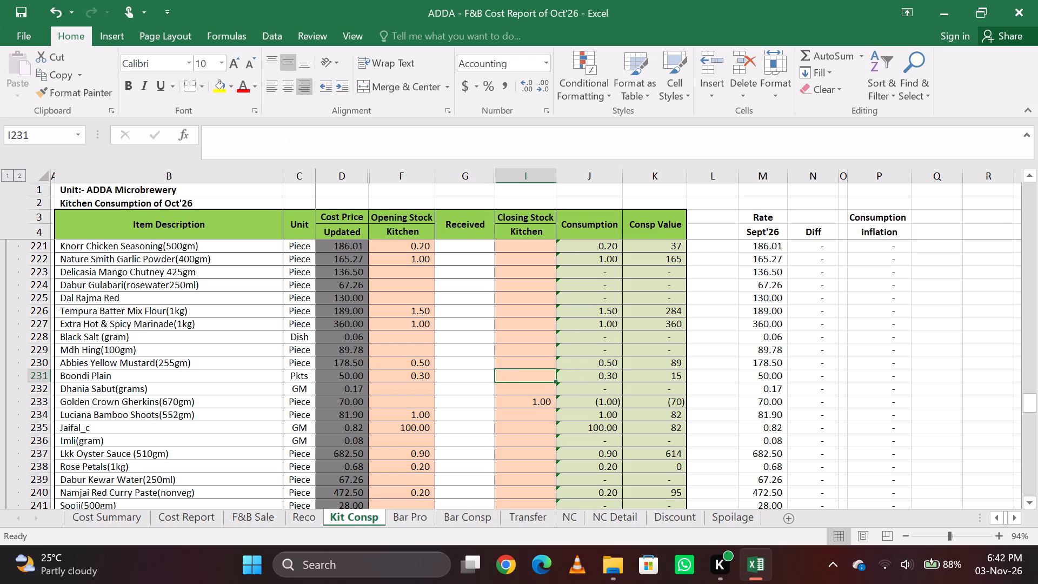
{"action": "key", "text": "1"}
{"action": "key", "text": "Down"}
{"action": "key", "text": "Up"}
Find baked b and enter 1 as the closing kitchen stock of Golden Crown Baked Beans(450gm).
{"action": "key", "text": "ctrl+f"}
{"action": "key", "text": "BackSpace"}
{"action": "key", "text": "BackSpace"}
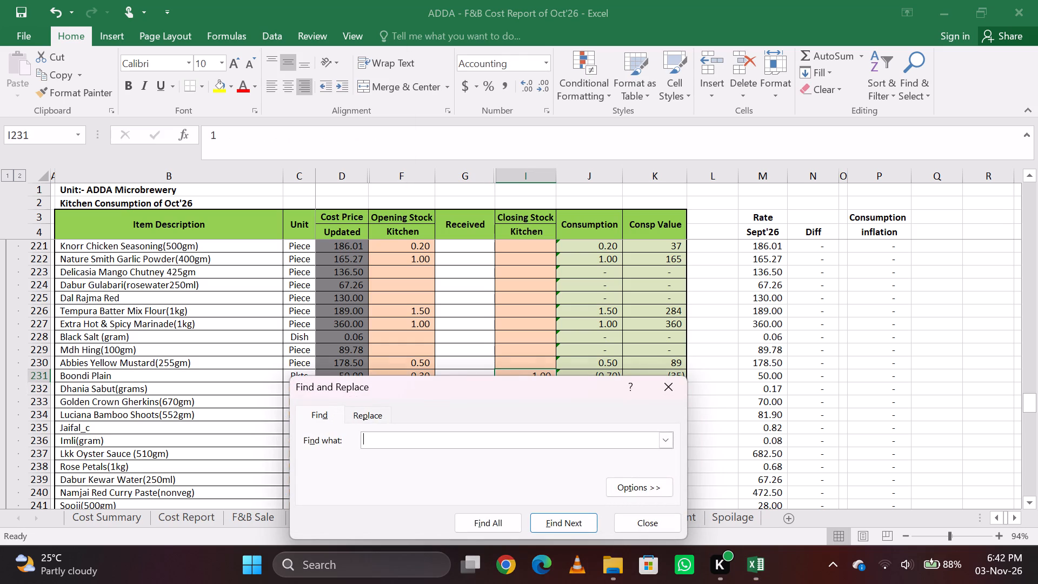
{"action": "key", "text": "b"}
{"action": "type", "text": "aked b"}
{"action": "key", "text": "Return"}
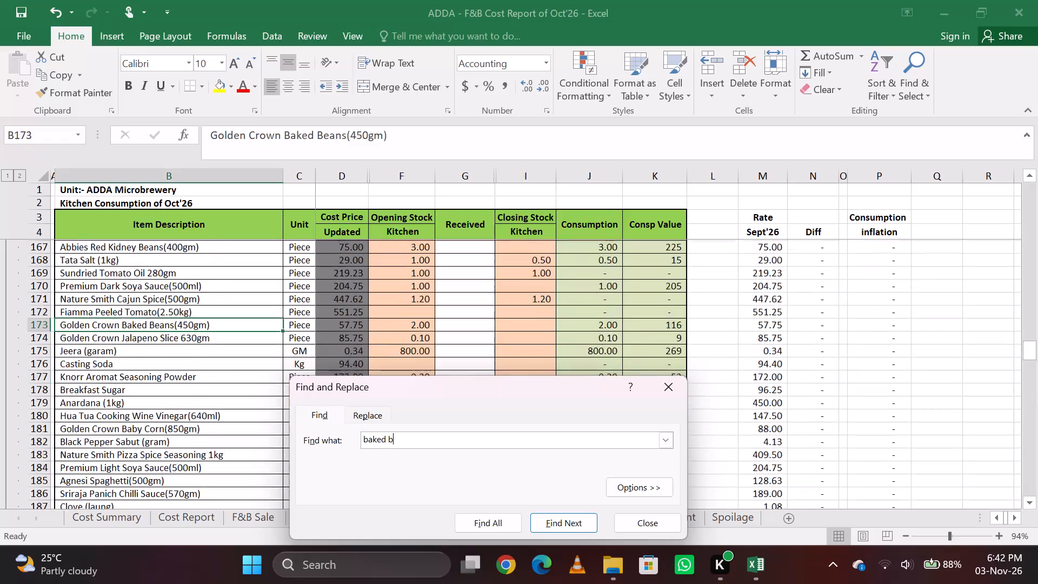
{"action": "key", "text": "Return"}
{"action": "key", "text": "Escape"}
{"action": "key", "text": "Right"}
{"action": "key", "text": "Right"}
{"action": "key", "text": "Right"}
{"action": "key", "text": "Right"}
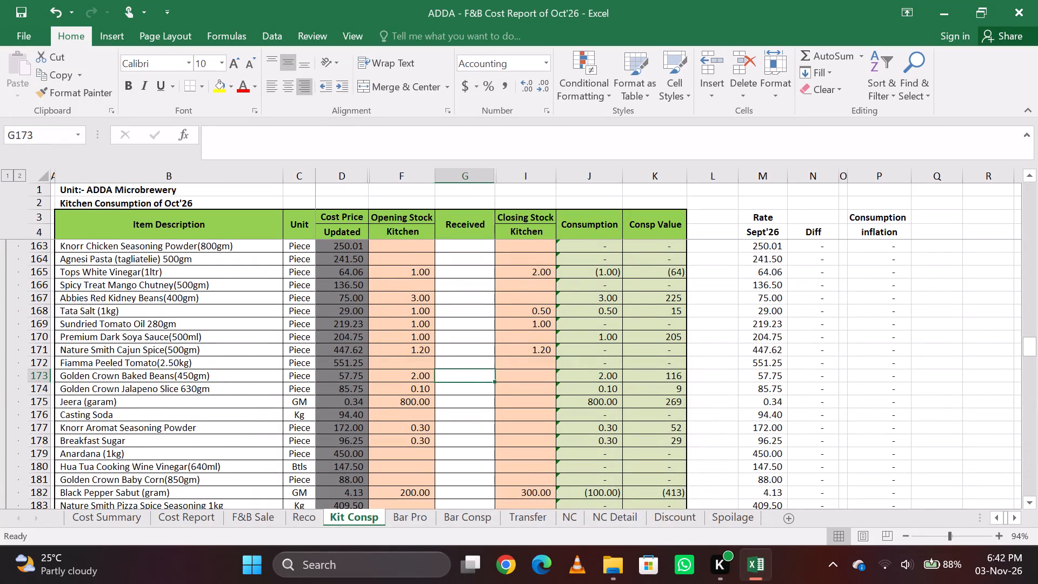
{"action": "key", "text": "Right"}
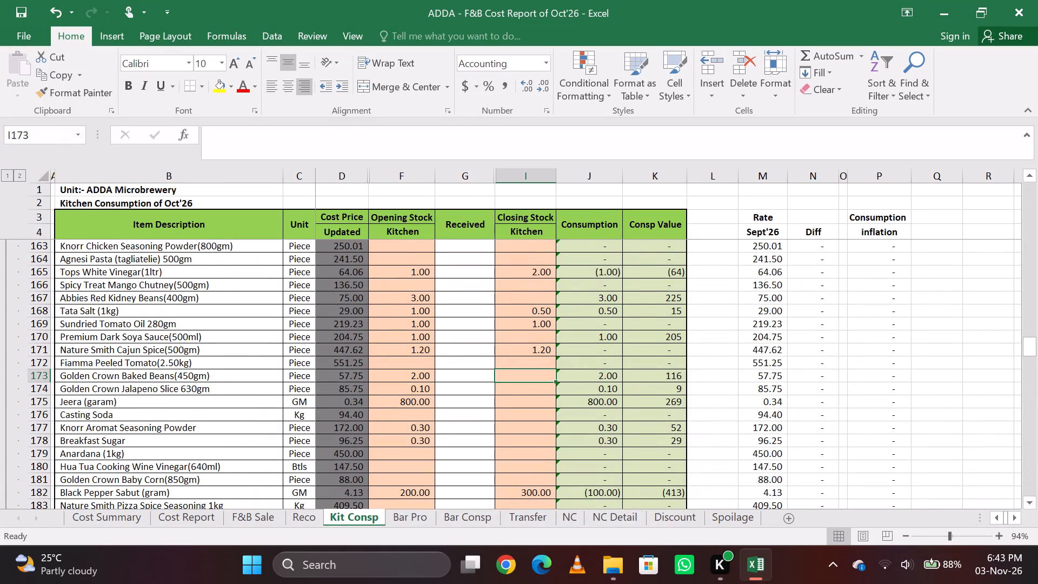
{"action": "key", "text": "Left"}
{"action": "key", "text": "Right"}
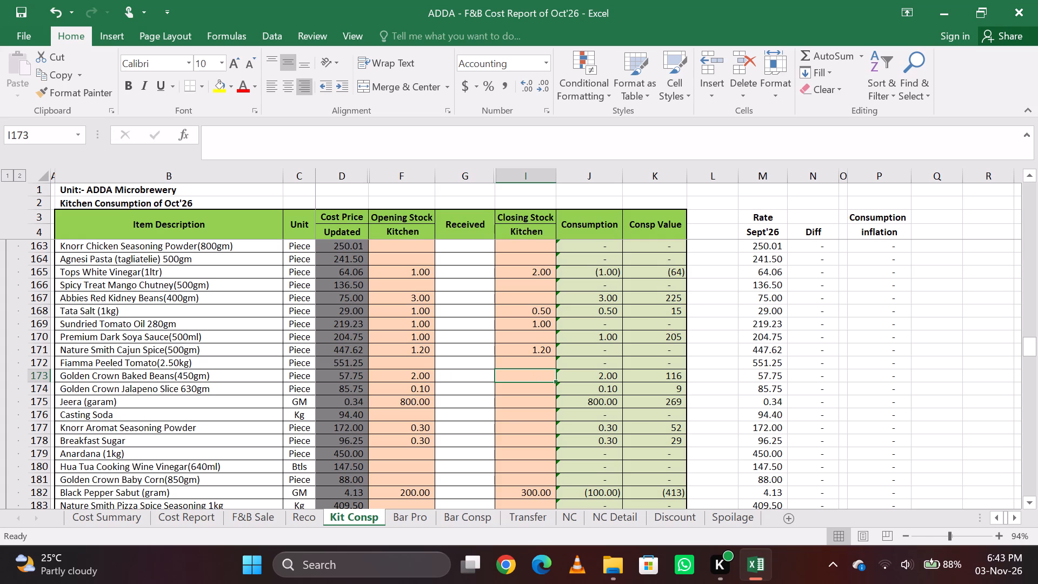
{"action": "key", "text": "Left"}
{"action": "key", "text": "Right"}
{"action": "key", "text": "1"}
{"action": "key", "text": "Down"}
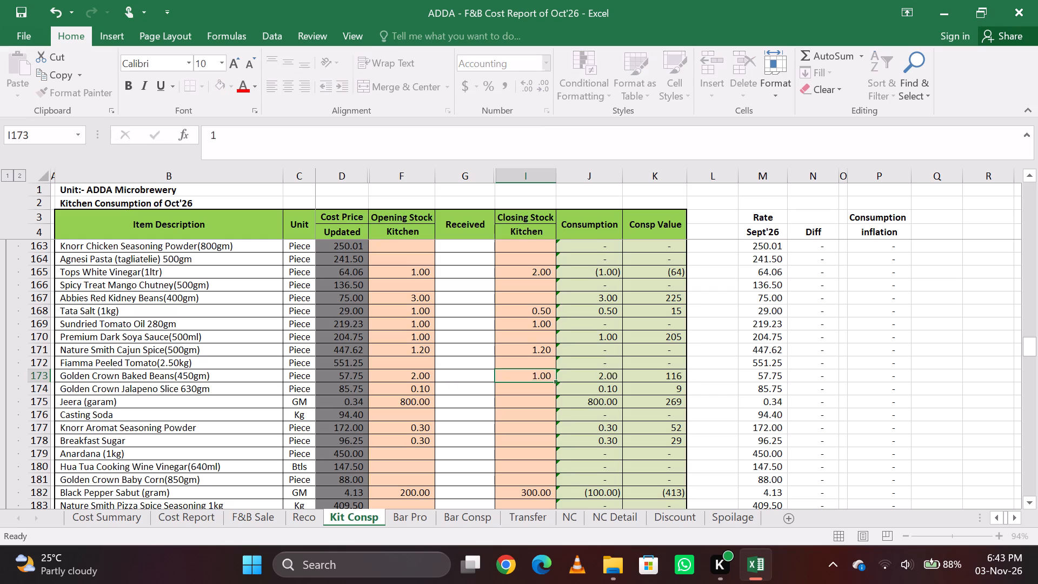
{"action": "key", "text": "Up"}
{"action": "key", "text": "Down"}
{"action": "key", "text": "Up"}
Search for thin, change the search to tah, and enter 1 as the closing kitchen stock of Tahina Pasta 400gm.
{"action": "key", "text": "ctrl+f"}
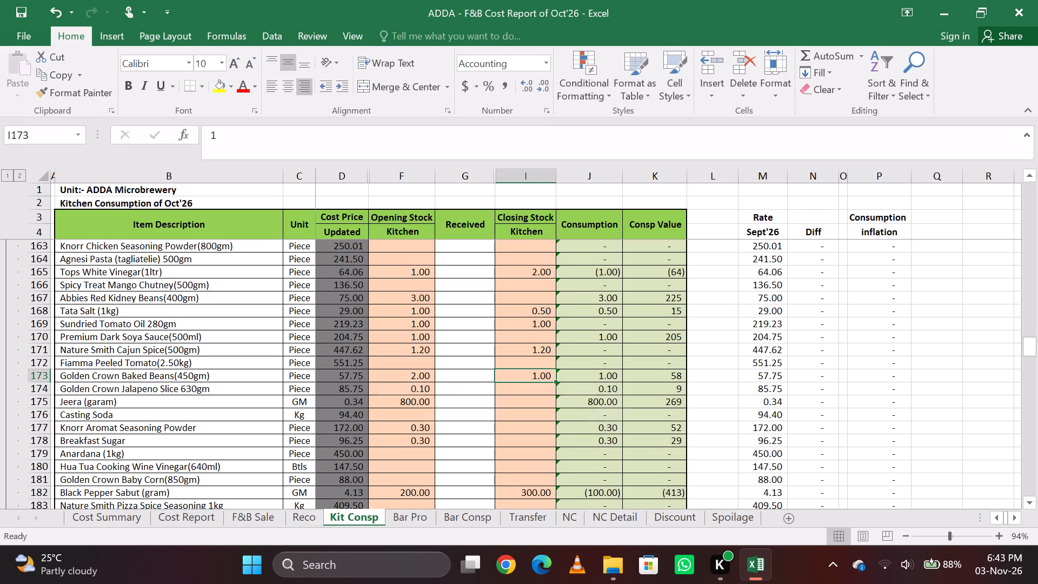
{"action": "key", "text": "BackSpace"}
{"action": "key", "text": "BackSpace"}
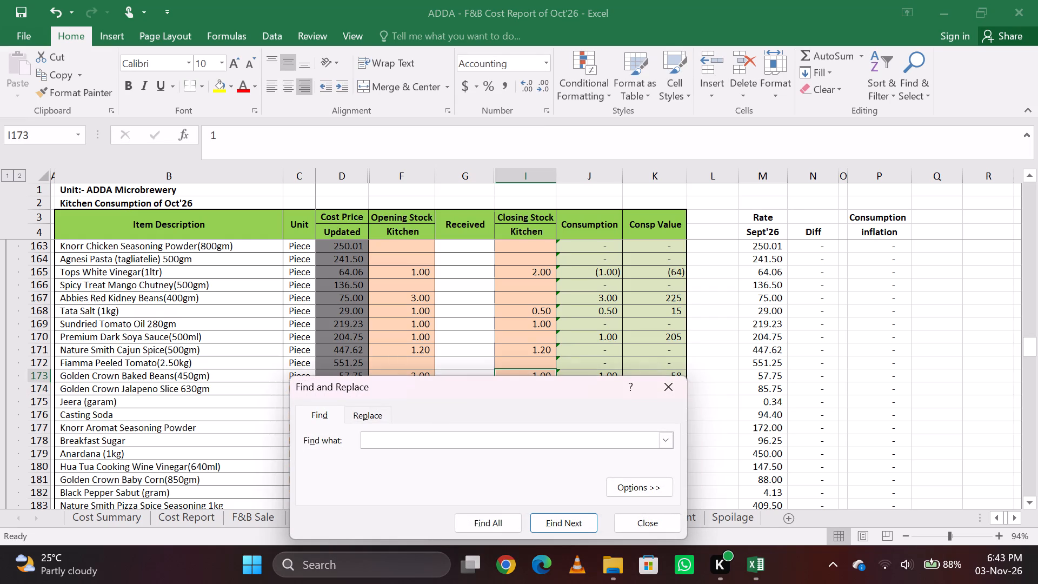
{"action": "type", "text": "thin"}
{"action": "key", "text": "Return"}
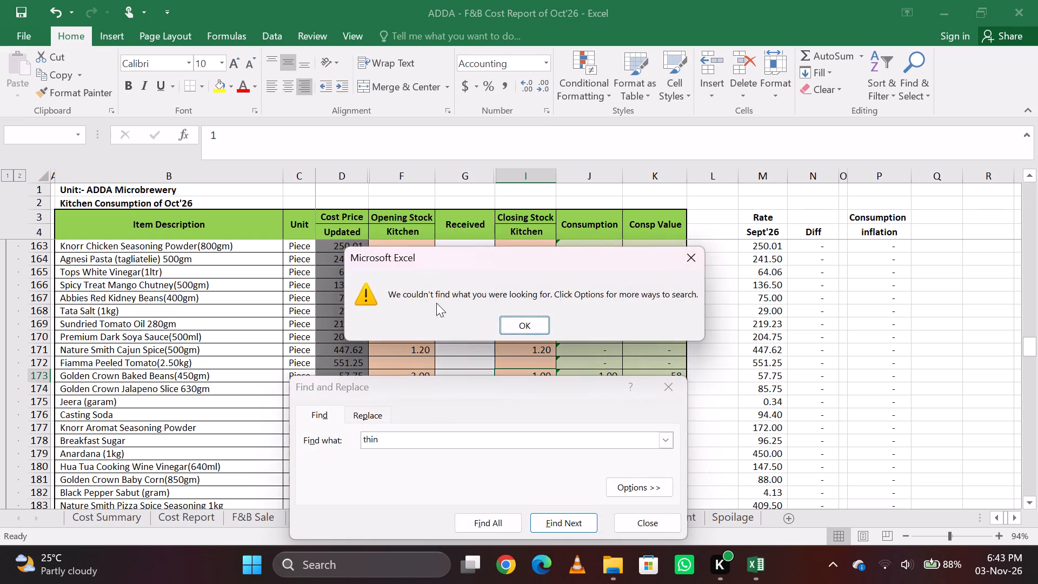
{"action": "key", "text": "Return"}
{"action": "key", "text": "BackSpace"}
{"action": "key", "text": "BackSpace"}
{"action": "key", "text": "BackSpace"}
{"action": "type", "text": "ah"}
{"action": "key", "text": "Return"}
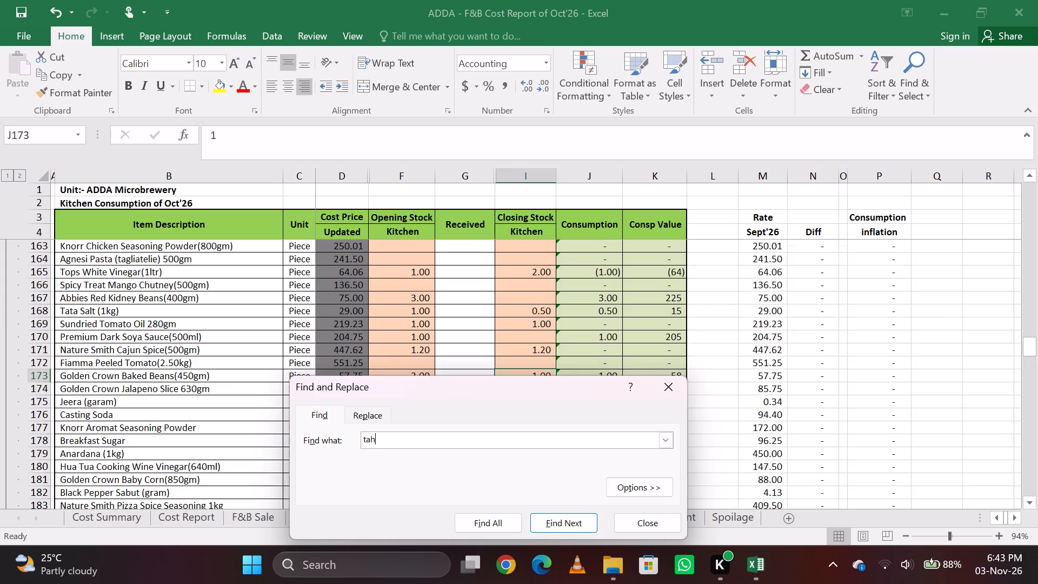
{"action": "key", "text": "Escape"}
{"action": "key", "text": "Right"}
{"action": "key", "text": "Right"}
{"action": "key", "text": "Right"}
{"action": "key", "text": "Right"}
{"action": "key", "text": "Right"}
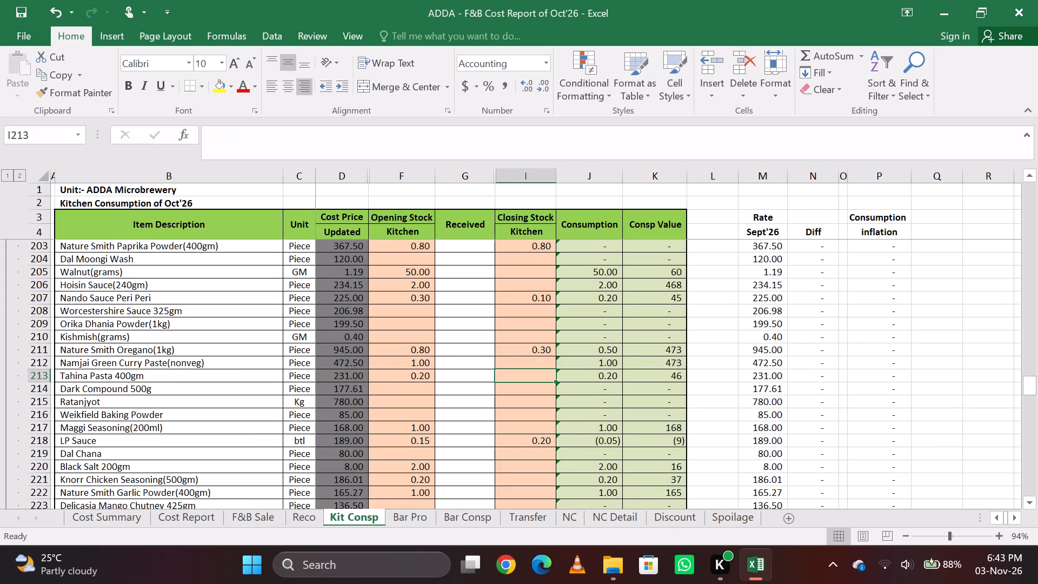
{"action": "key", "text": "1"}
{"action": "key", "text": "Return"}
Find kidney and enter 1 as the closing kitchen stock of Abbies Red Kidney Beans(400gm).
{"action": "key", "text": "ctrl+f"}
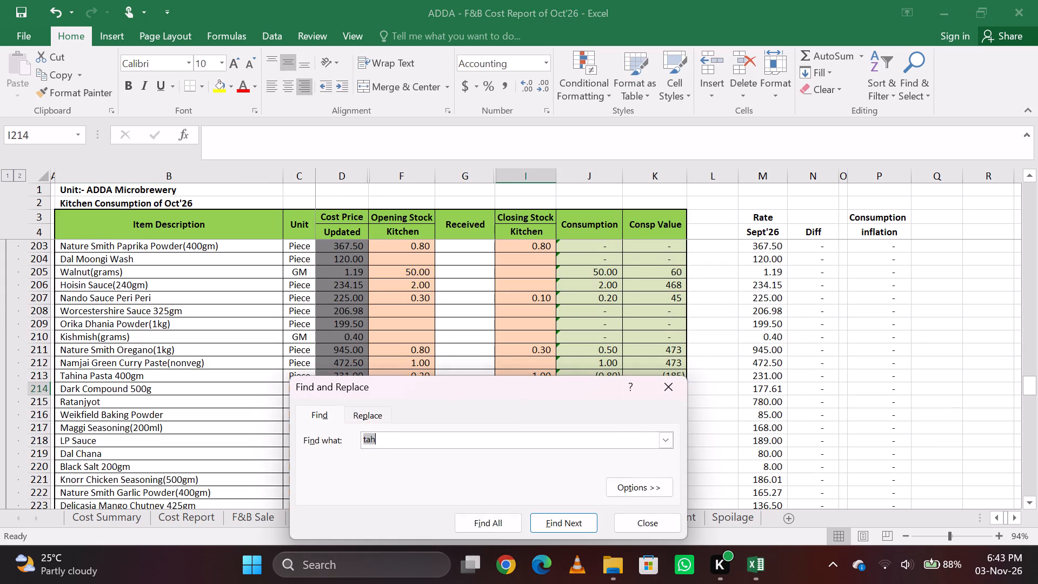
{"action": "key", "text": "Escape"}
{"action": "key", "text": "ctrl+f"}
{"action": "key", "text": "BackSpace"}
{"action": "key", "text": "BackSpace"}
{"action": "key", "text": "BackSpace"}
{"action": "type", "text": "kidney"}
{"action": "key", "text": "Return"}
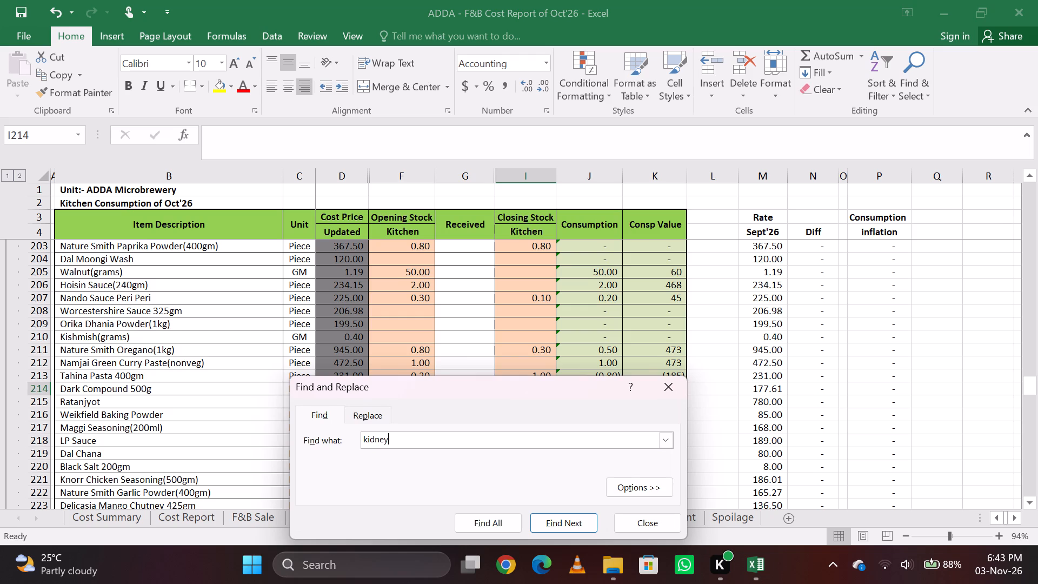
{"action": "key", "text": "Return"}
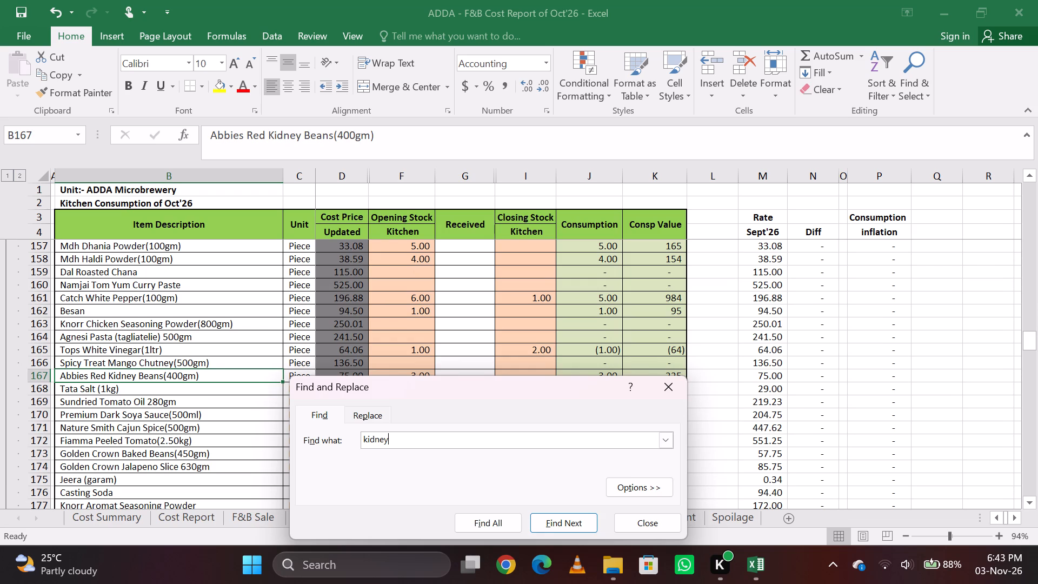
{"action": "key", "text": "Escape"}
{"action": "key", "text": "Right"}
{"action": "key", "text": "Right"}
{"action": "key", "text": "Right"}
{"action": "key", "text": "Right"}
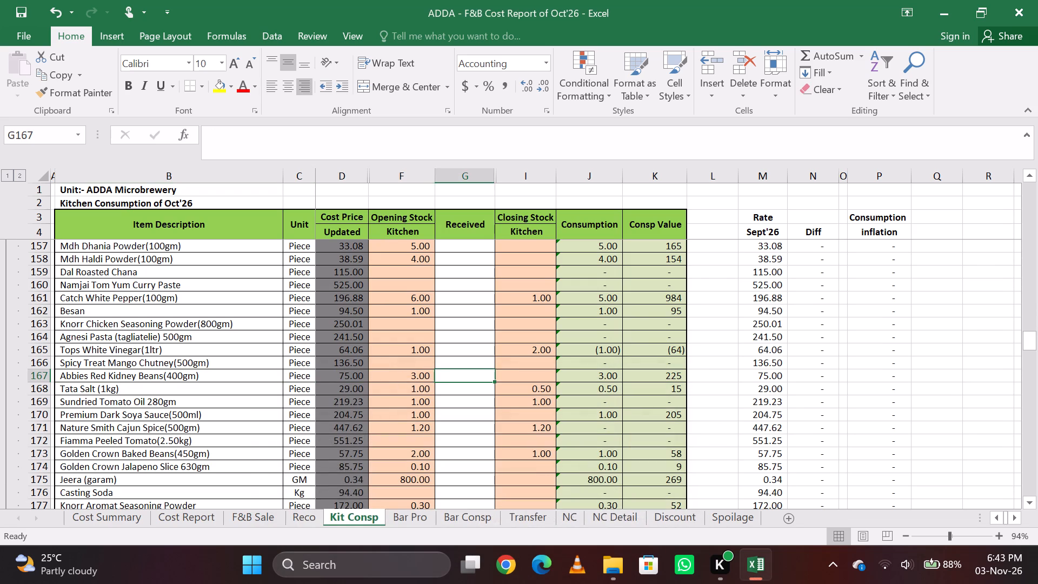
{"action": "key", "text": "Right"}
{"action": "key", "text": "1"}
{"action": "key", "text": "Down"}
{"action": "key", "text": "Up"}
Find tea and enter 0.4 as the closing kitchen stock of Tata Tea Agni(1kg).
{"action": "key", "text": "ctrl+f"}
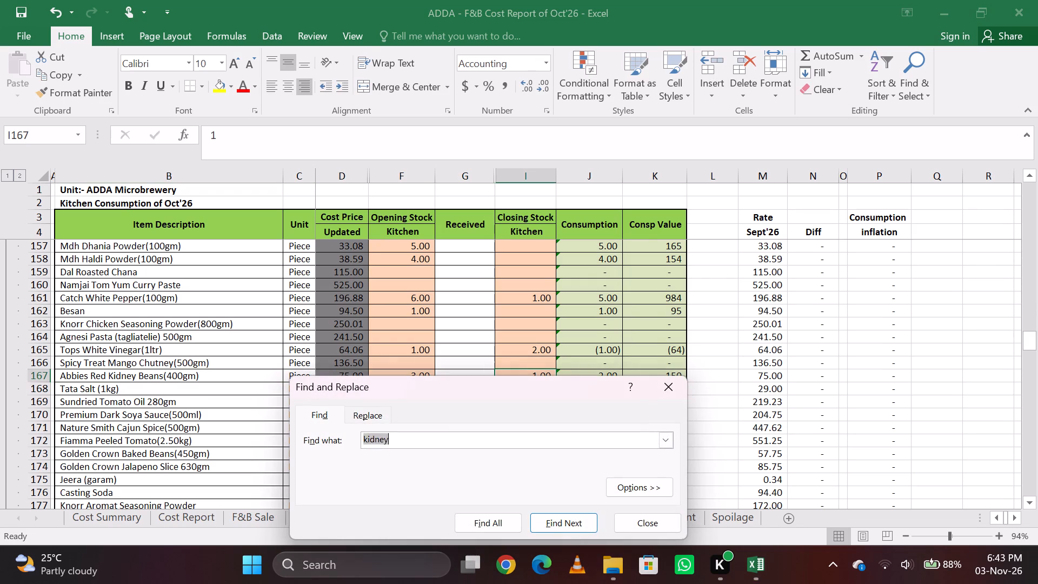
{"action": "key", "text": "BackSpace"}
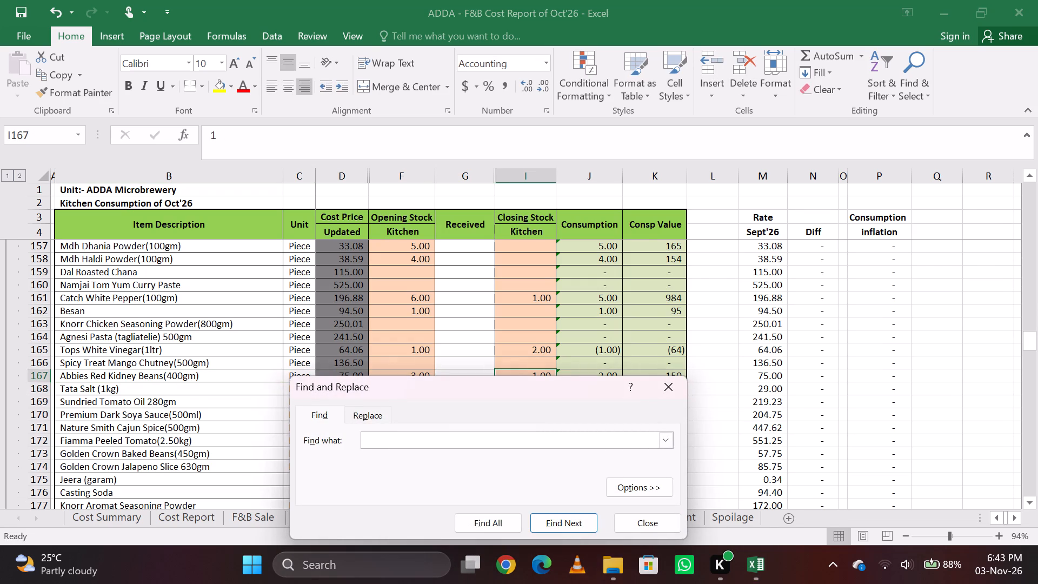
{"action": "type", "text": "tea"}
{"action": "key", "text": "Return"}
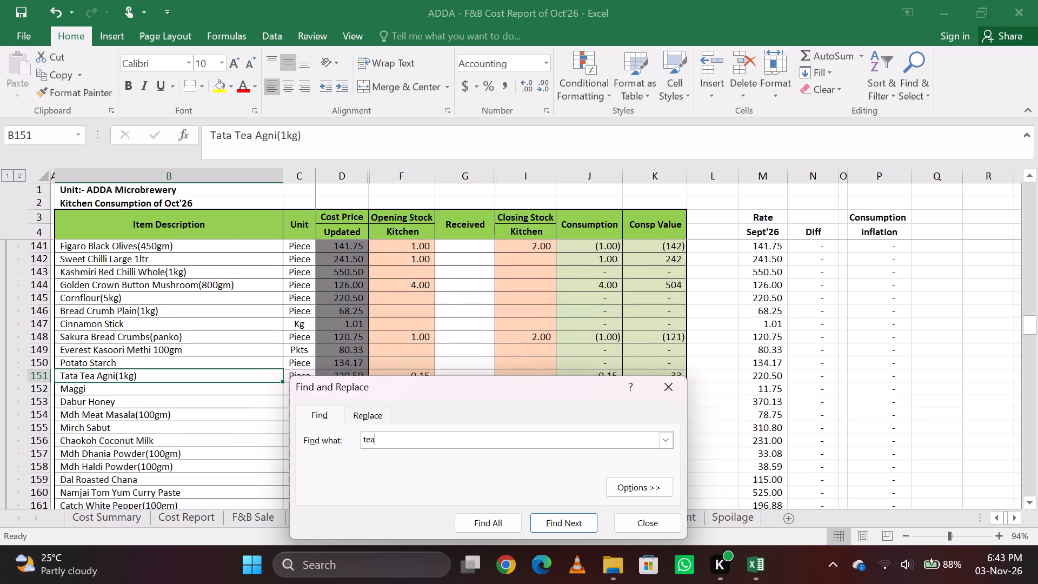
{"action": "key", "text": "Return"}
{"action": "key", "text": "Return"}
{"action": "key", "text": "Escape"}
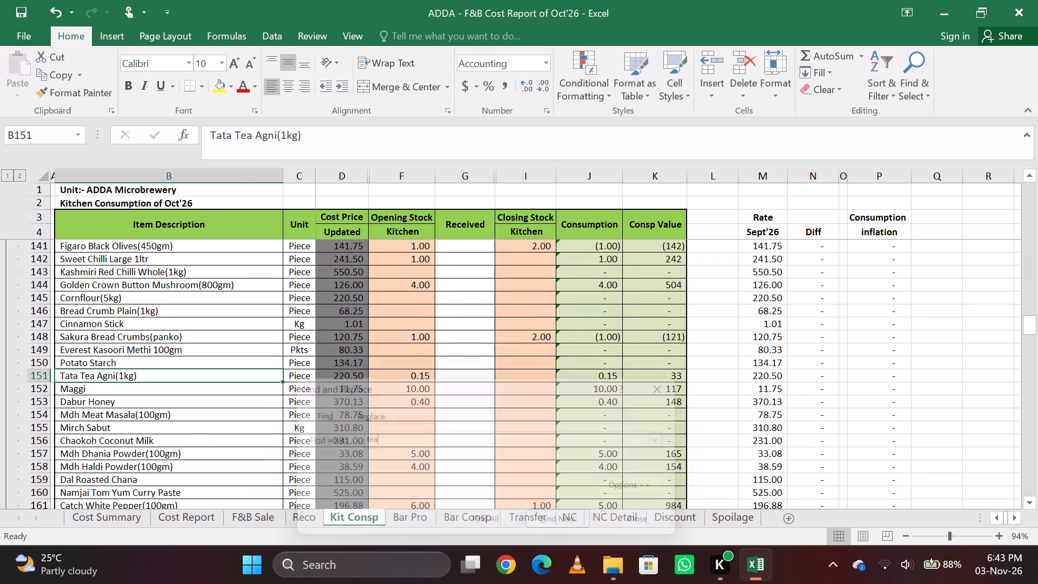
{"action": "key", "text": "Right"}
{"action": "key", "text": "Right"}
{"action": "key", "text": "Right"}
{"action": "key", "text": "Right"}
{"action": "key", "text": "Right"}
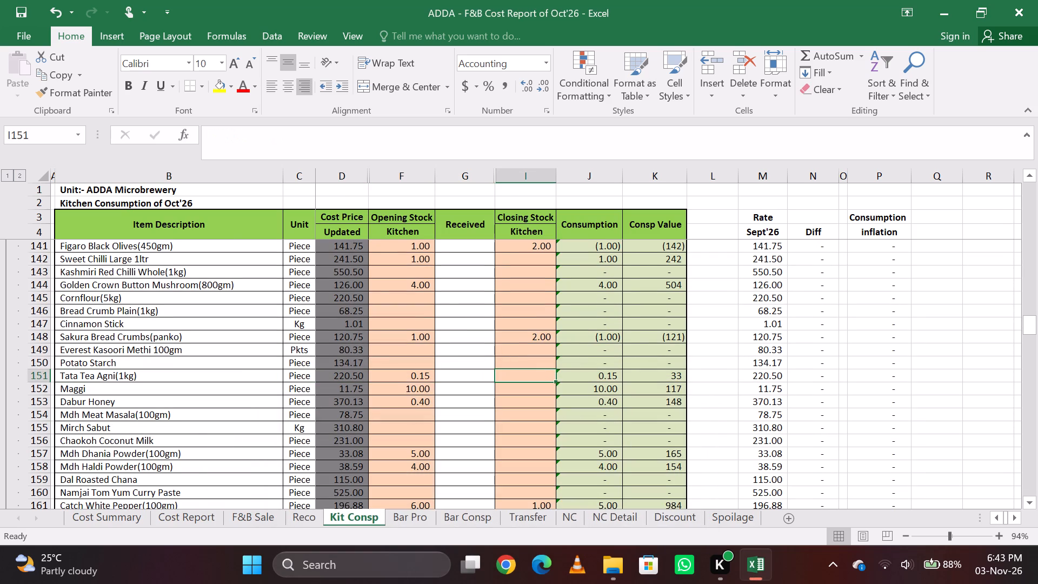
{"action": "type", "text": ".4"}
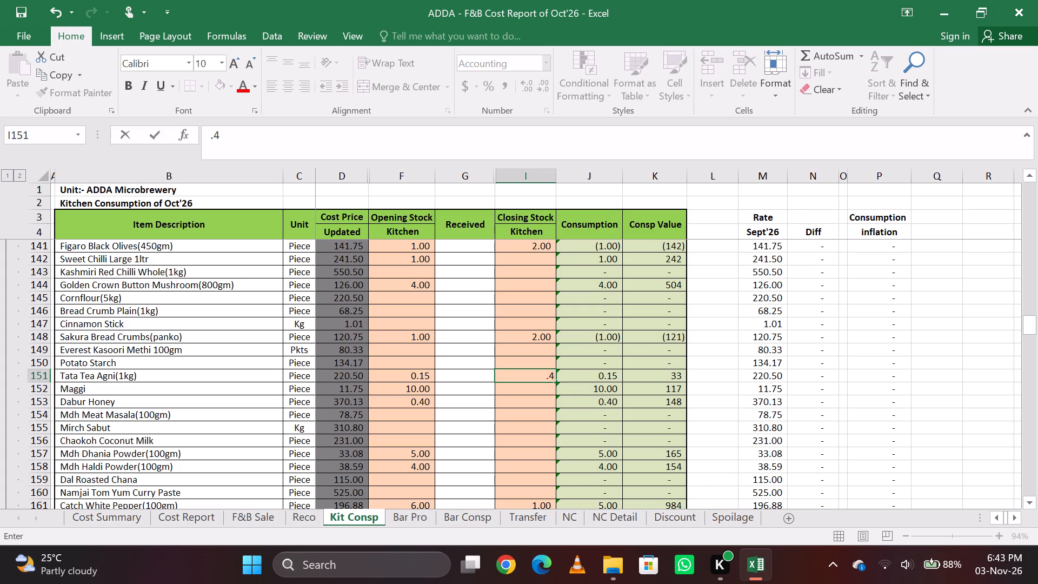
{"action": "key", "text": "Return"}
Find sugar, go past White Sugar Sachet, and enter 3 as the closing kitchen stock of the plain Sugar item.
{"action": "key", "text": "ctrl+f"}
{"action": "key", "text": "BackSpace"}
{"action": "key", "text": "BackSpace"}
{"action": "key", "text": "BackSpace"}
{"action": "key", "text": "BackSpace"}
{"action": "key", "text": "BackSpace"}
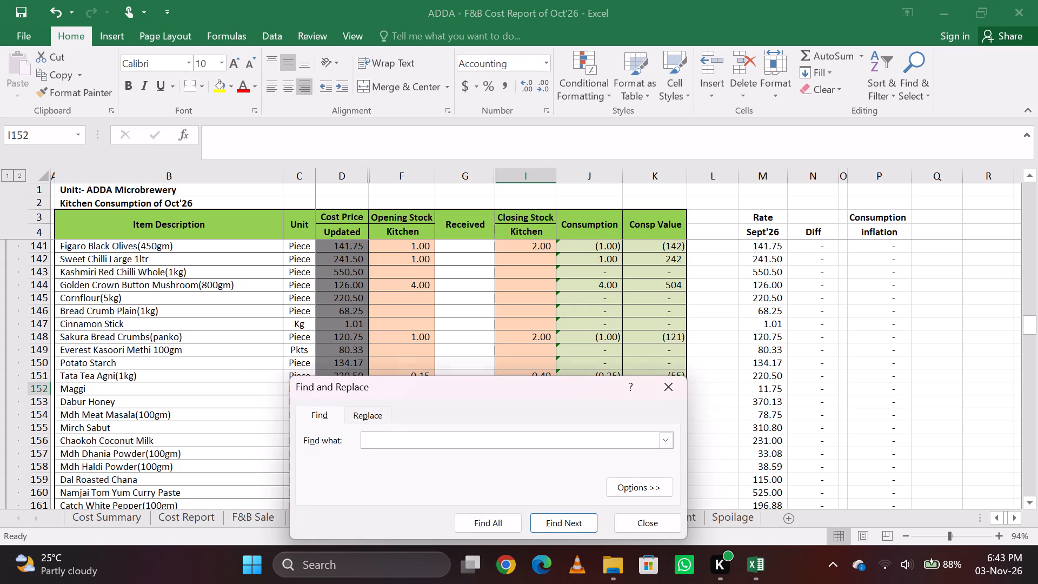
{"action": "type", "text": "sugar"}
{"action": "key", "text": "Return"}
{"action": "key", "text": "Return"}
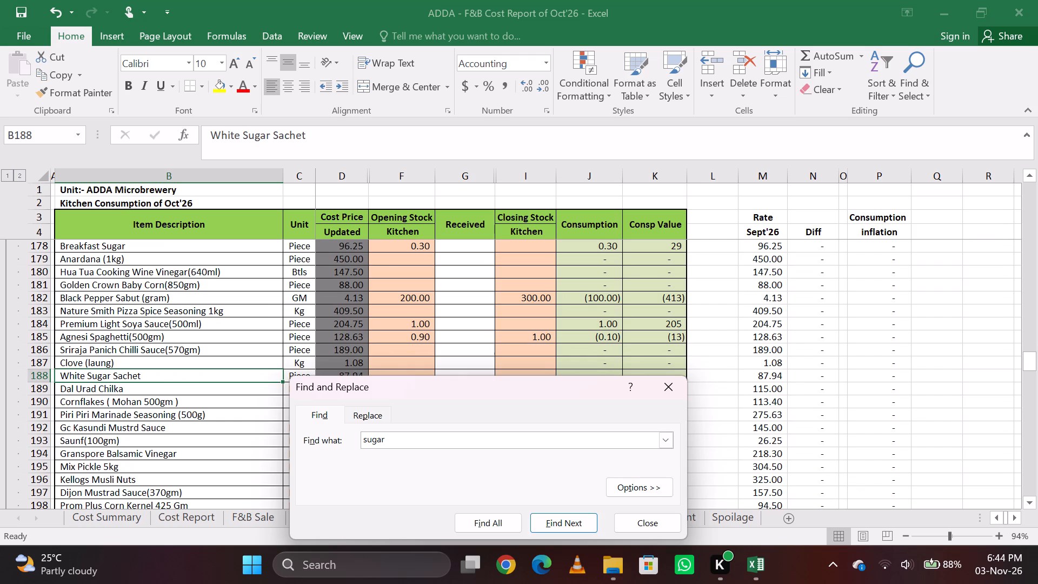
{"action": "key", "text": "Return"}
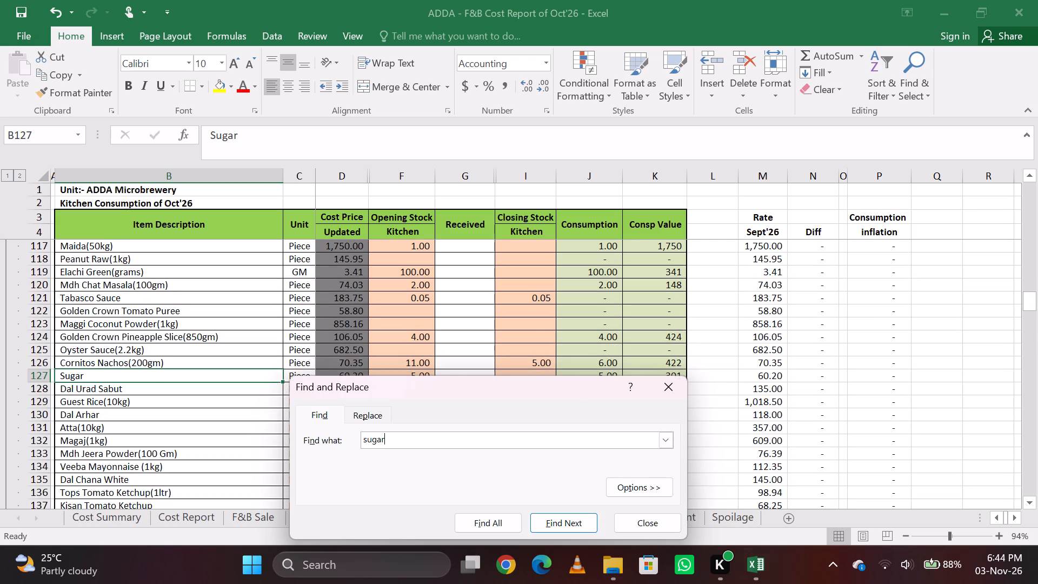
{"action": "key", "text": "Escape"}
{"action": "key", "text": "Right"}
{"action": "key", "text": "Right"}
{"action": "key", "text": "Right"}
{"action": "key", "text": "Right"}
{"action": "key", "text": "Right"}
{"action": "key", "text": "Right"}
{"action": "key", "text": "Left"}
{"action": "key", "text": "3"}
{"action": "key", "text": "Down"}
{"action": "key", "text": "Up"}
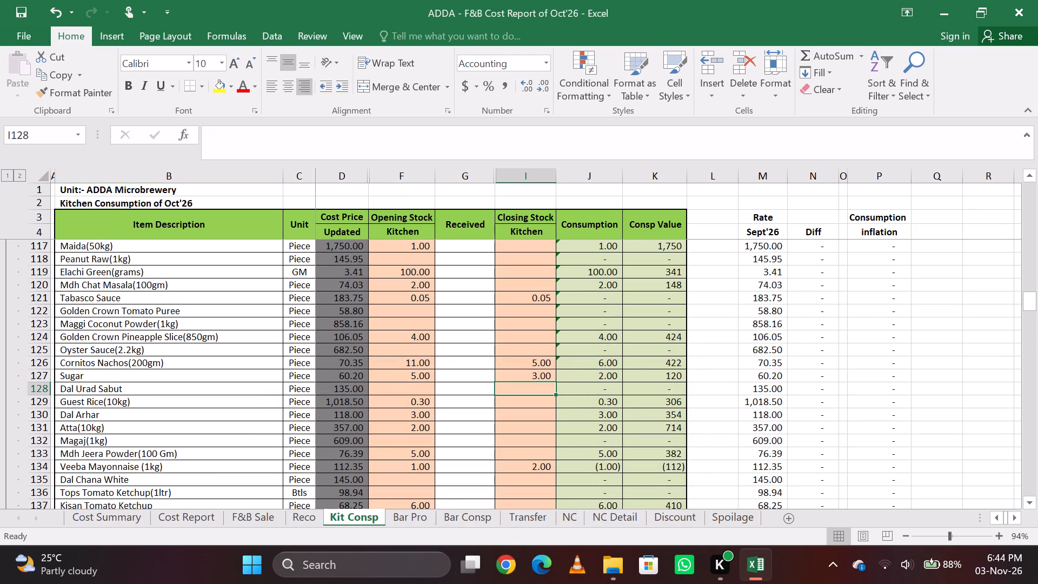
Save the workbook.
{"action": "key", "text": "ctrl+s"}
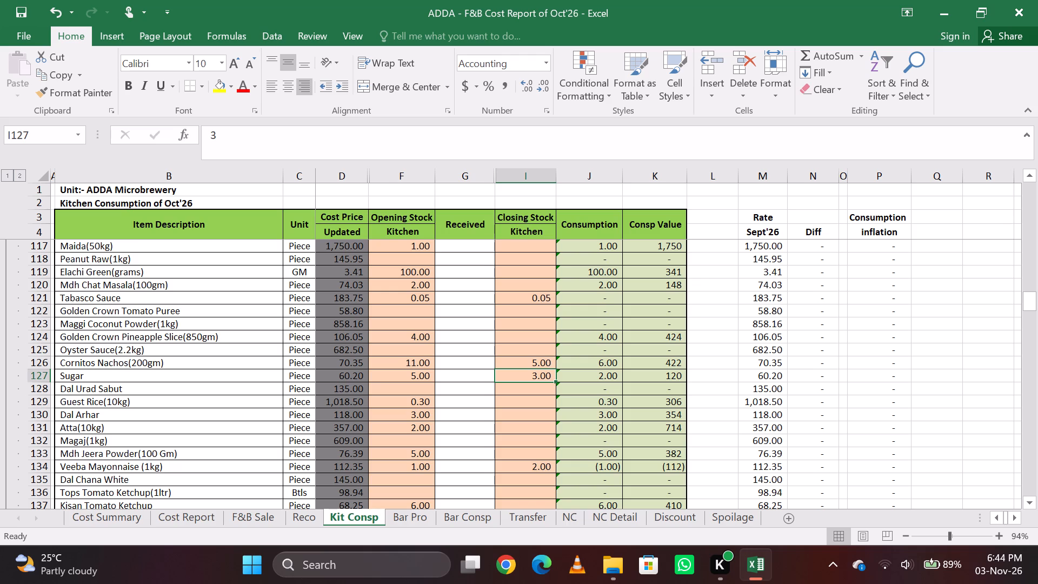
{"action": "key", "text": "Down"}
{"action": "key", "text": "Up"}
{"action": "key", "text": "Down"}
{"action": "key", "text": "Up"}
Find guest r and enter 0.3 as the closing kitchen stock of Guest Rice(10kg).
{"action": "key", "text": "ctrl+f"}
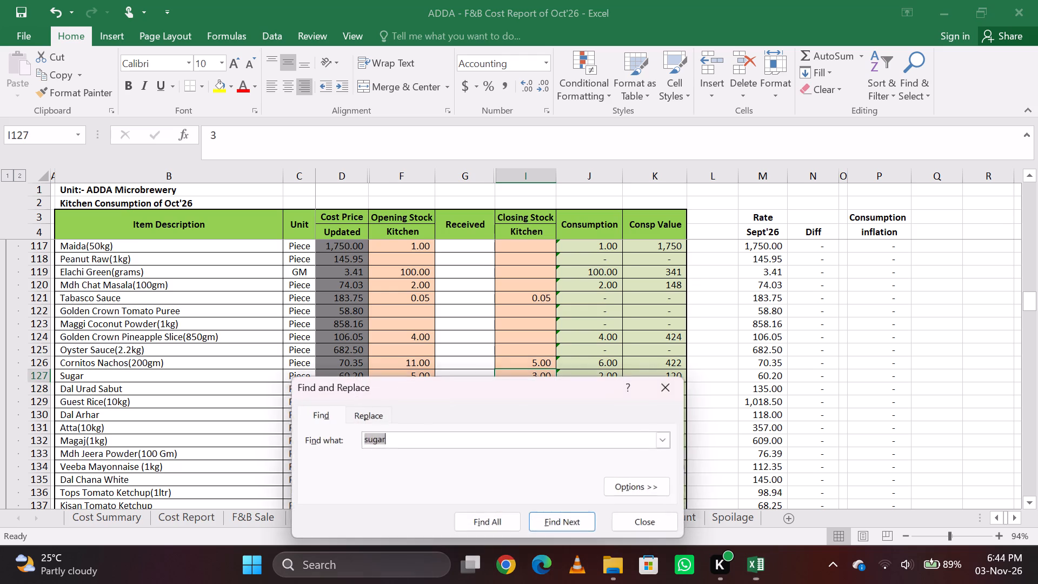
{"action": "type", "text": "guest"}
{"action": "key", "text": "space"}
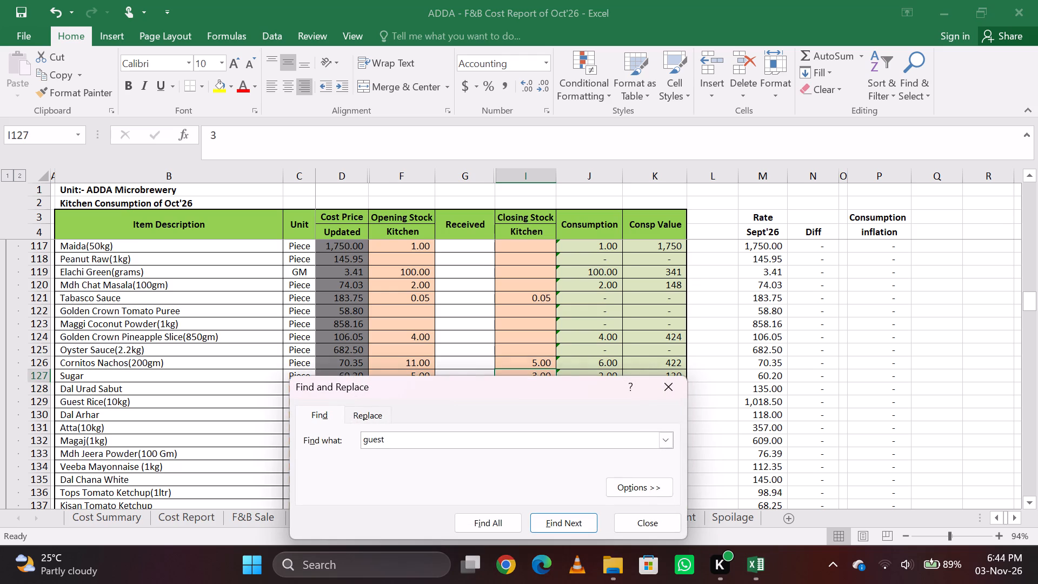
{"action": "key", "text": "r"}
{"action": "key", "text": "Return"}
{"action": "key", "text": "Escape"}
{"action": "key", "text": "Right"}
{"action": "key", "text": "Right"}
{"action": "key", "text": "Right"}
{"action": "key", "text": "Right"}
{"action": "key", "text": "Right"}
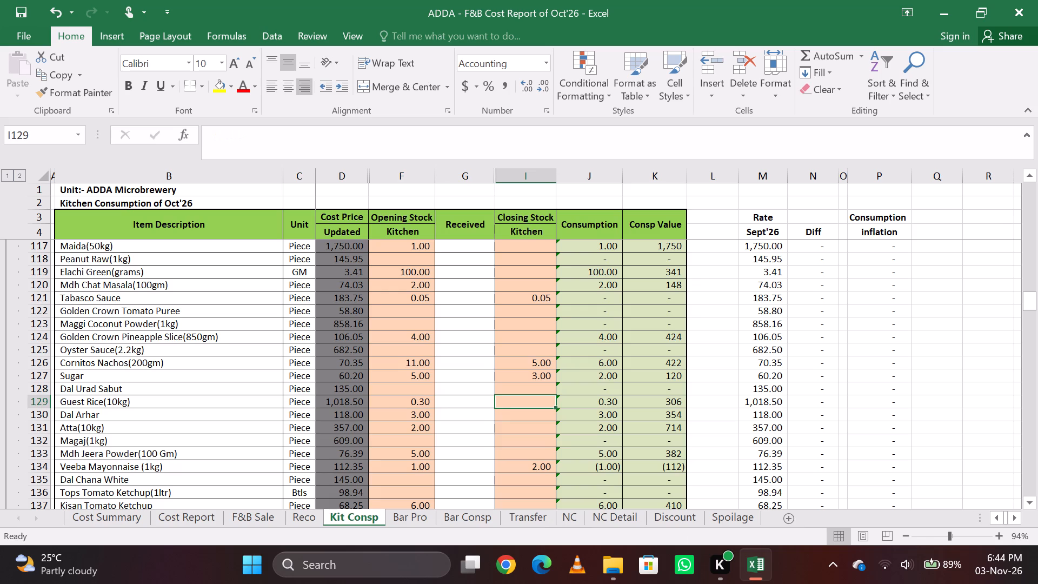
{"action": "type", "text": ".3"}
{"action": "key", "text": "Return"}
Find besan and enter 2 as the closing kitchen stock of Besan.
{"action": "key", "text": "ctrl+f"}
{"action": "key", "text": "BackSpace"}
{"action": "key", "text": "BackSpace"}
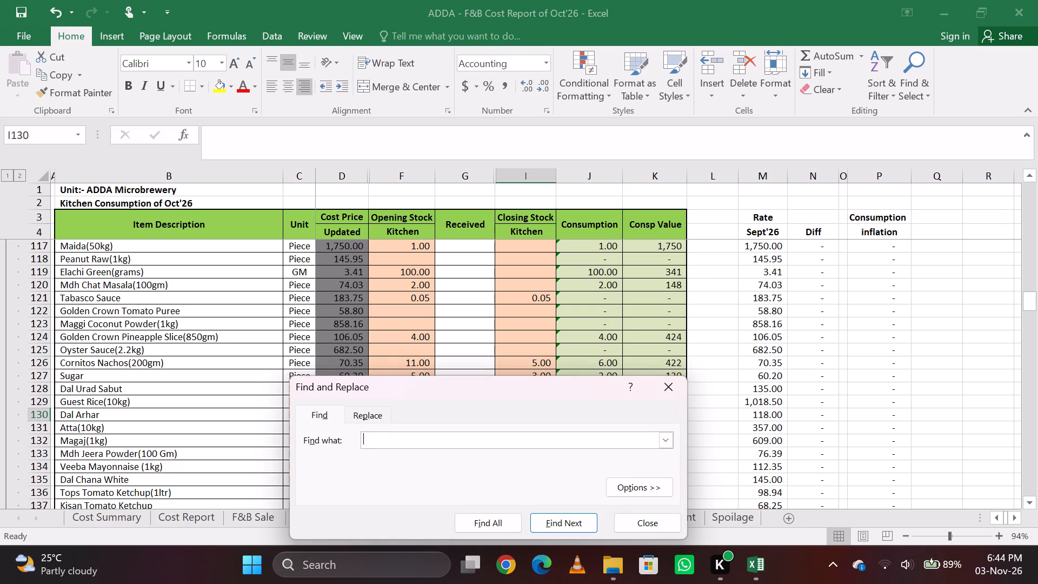
{"action": "type", "text": "bea"}
{"action": "key", "text": "BackSpace"}
{"action": "type", "text": "da"}
{"action": "key", "text": "BackSpace"}
{"action": "key", "text": "BackSpace"}
{"action": "type", "text": "san"}
{"action": "key", "text": "Return"}
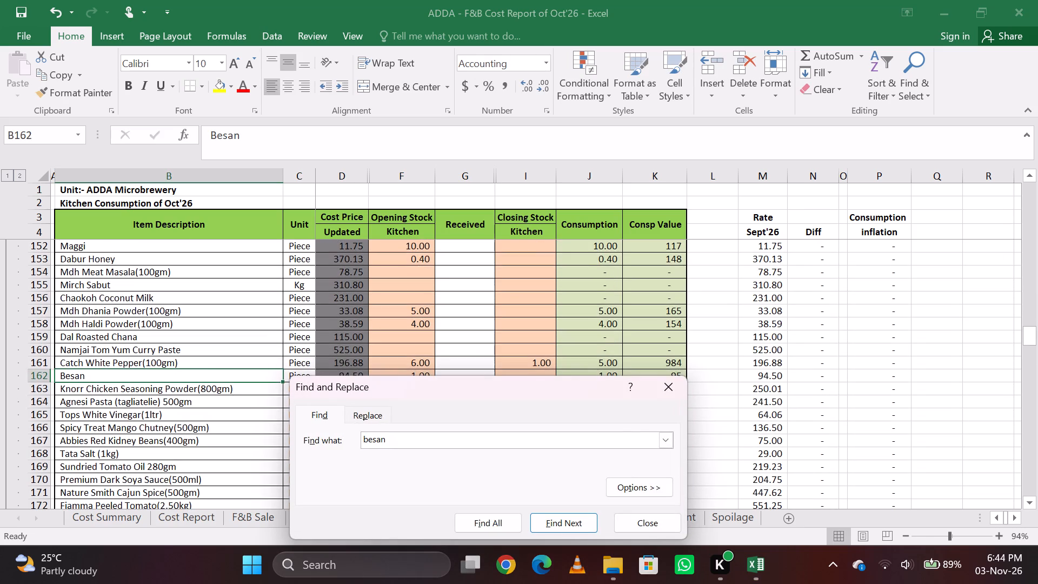
{"action": "key", "text": "Escape"}
{"action": "key", "text": "Right"}
{"action": "key", "text": "Right"}
{"action": "key", "text": "Right"}
{"action": "key", "text": "Right"}
{"action": "key", "text": "Right"}
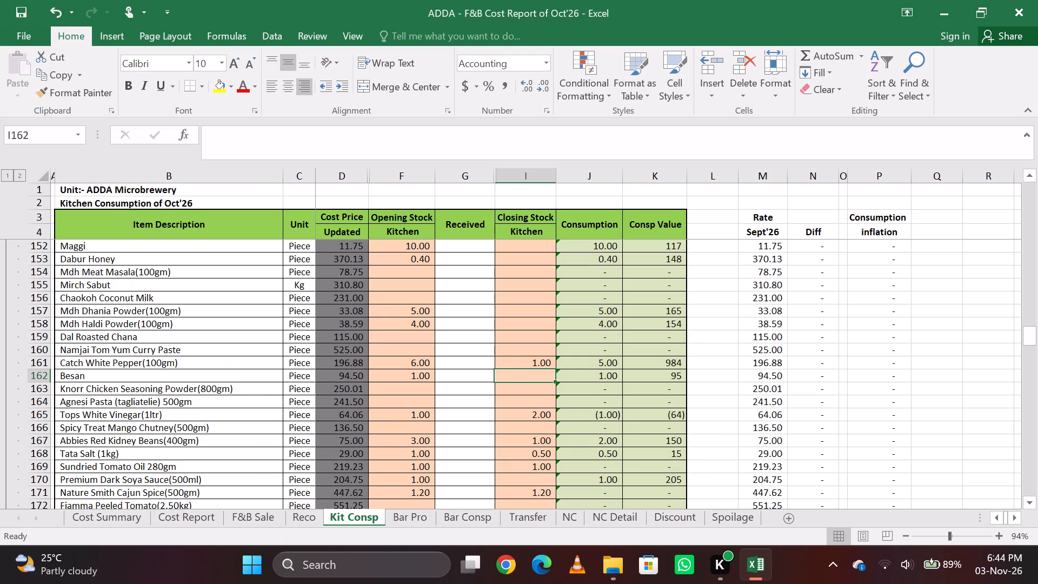
{"action": "key", "text": "1"}
{"action": "key", "text": "Right"}
{"action": "key", "text": "Left"}
{"action": "key", "text": "2"}
{"action": "key", "text": "Left"}
{"action": "key", "text": "Right"}
Find salt, go past the Black Salt items, and set the closing kitchen stock of Tata Salt (1kg) to 2.5.
{"action": "key", "text": "ctrl+f"}
{"action": "key", "text": "BackSpace"}
{"action": "key", "text": "BackSpace"}
{"action": "key", "text": "BackSpace"}
{"action": "type", "text": "salt"}
{"action": "key", "text": "Return"}
{"action": "key", "text": "Return"}
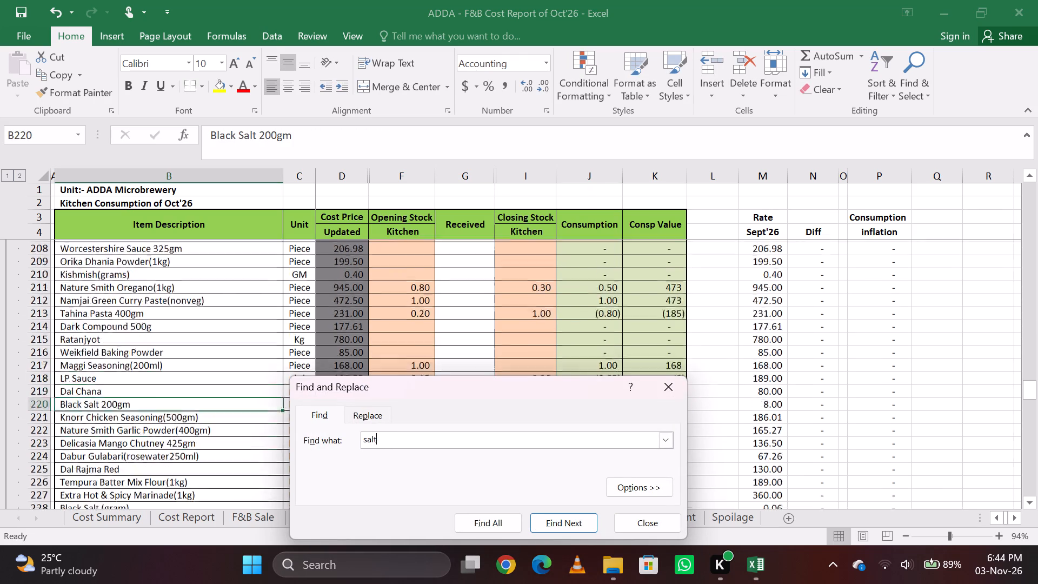
{"action": "key", "text": "Return"}
{"action": "key", "text": "Return"}
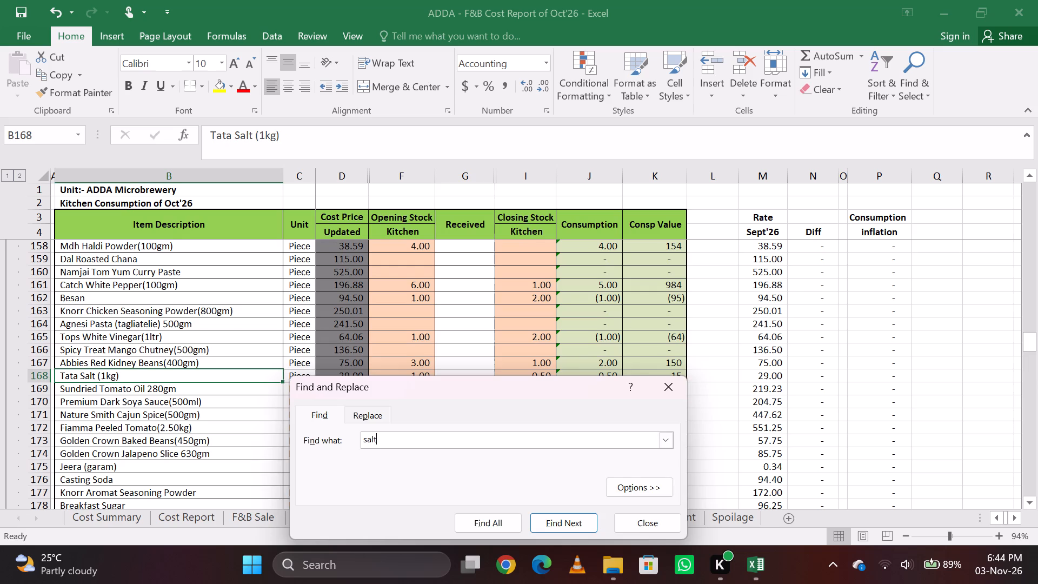
{"action": "key", "text": "Escape"}
{"action": "key", "text": "Right"}
{"action": "key", "text": "Right"}
{"action": "key", "text": "Right"}
{"action": "key", "text": "Right"}
{"action": "key", "text": "Right"}
{"action": "key", "text": "Right"}
{"action": "key", "text": "Left"}
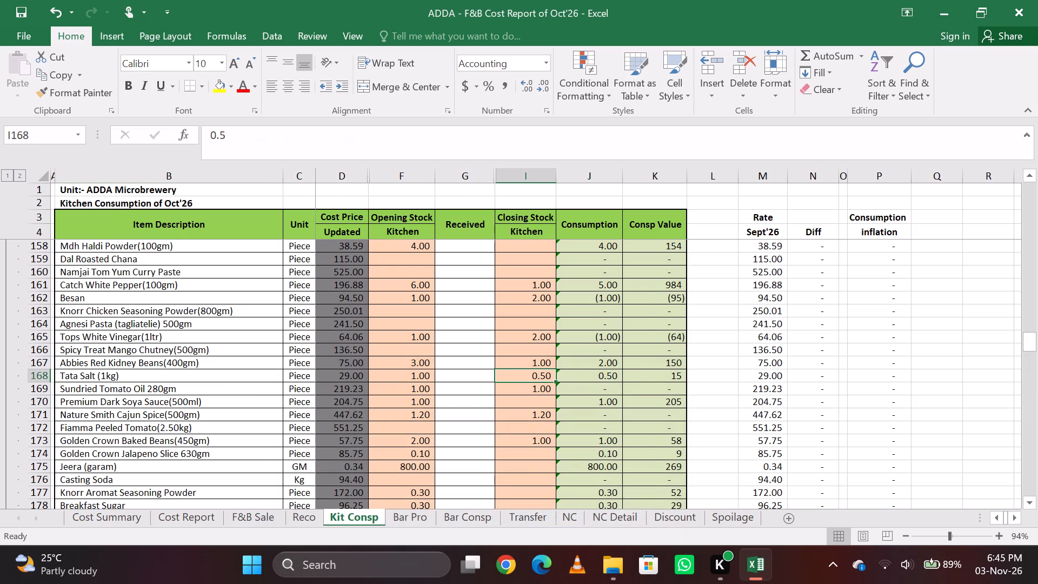
{"action": "type", "text": "2.5"}
{"action": "key", "text": "Return"}
Find mustard, go past Abbies Yellow Mustard, and enter 2 as the closing kitchen stock of Mashal Mustard Oil(1ltr).
{"action": "key", "text": "ctrl+f"}
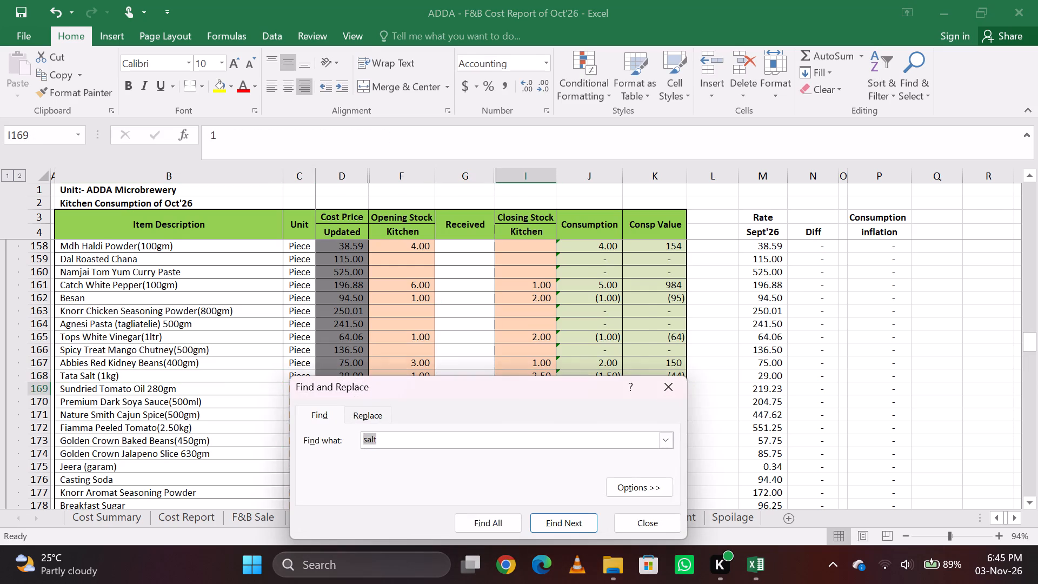
{"action": "key", "text": "BackSpace"}
{"action": "key", "text": "BackSpace"}
{"action": "type", "text": "mus"}
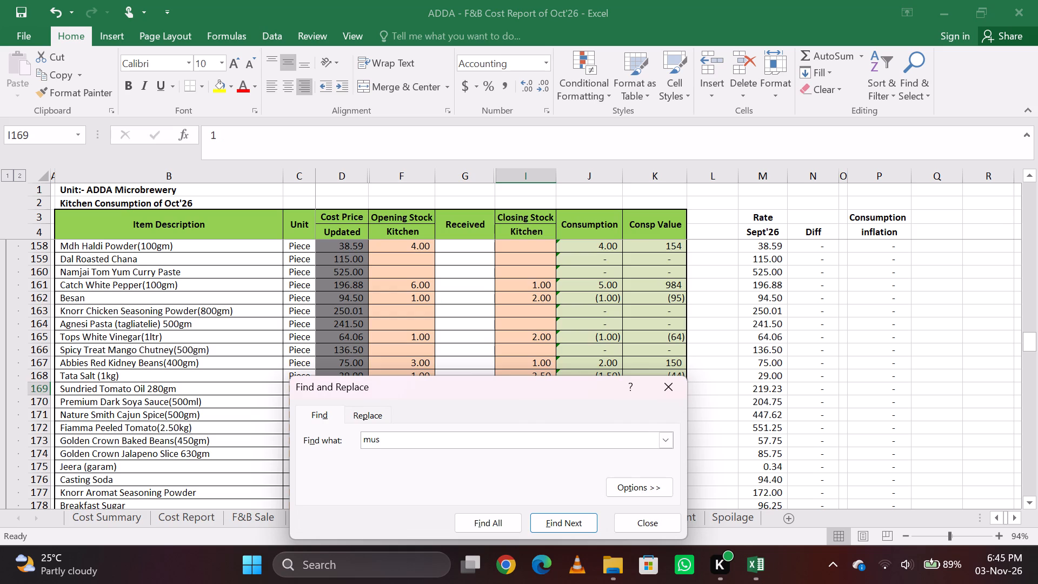
{"action": "type", "text": "tard"}
{"action": "key", "text": "Return"}
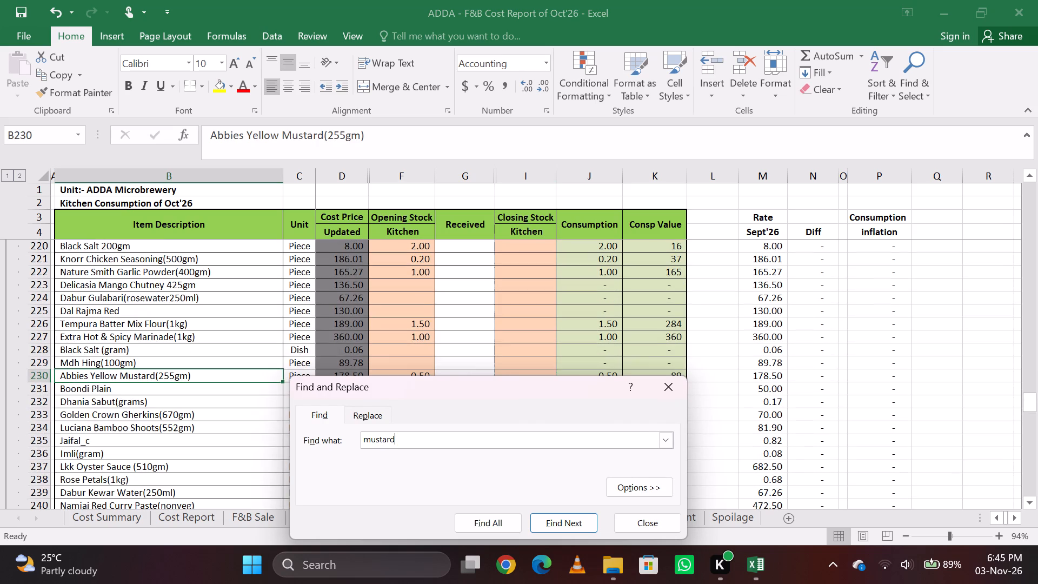
{"action": "key", "text": "Return"}
{"action": "key", "text": "Escape"}
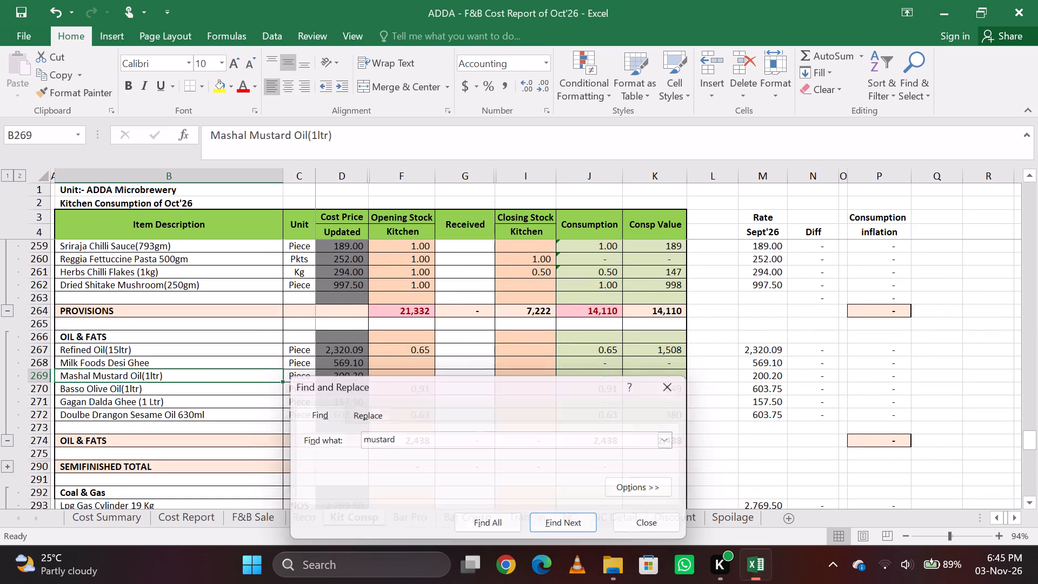
{"action": "key", "text": "Right"}
{"action": "key", "text": "Right"}
{"action": "key", "text": "Right"}
{"action": "key", "text": "Right"}
{"action": "key", "text": "Right"}
{"action": "key", "text": "Right"}
{"action": "key", "text": "Left"}
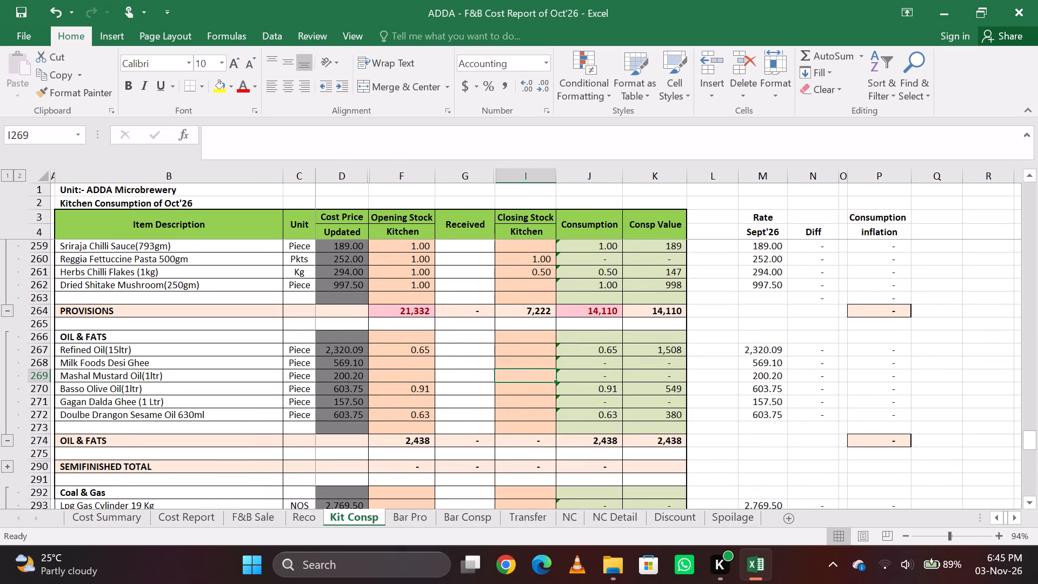
{"action": "key", "text": "Down"}
{"action": "key", "text": "Up"}
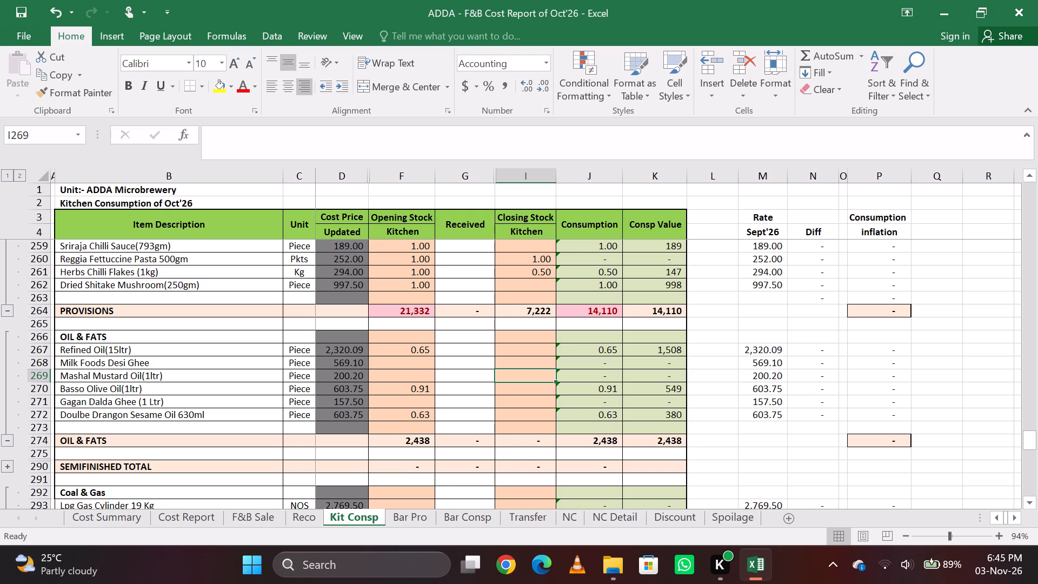
{"action": "key", "text": "Down"}
{"action": "key", "text": "Up"}
{"action": "key", "text": "2"}
{"action": "key", "text": "Down"}
{"action": "key", "text": "Up"}
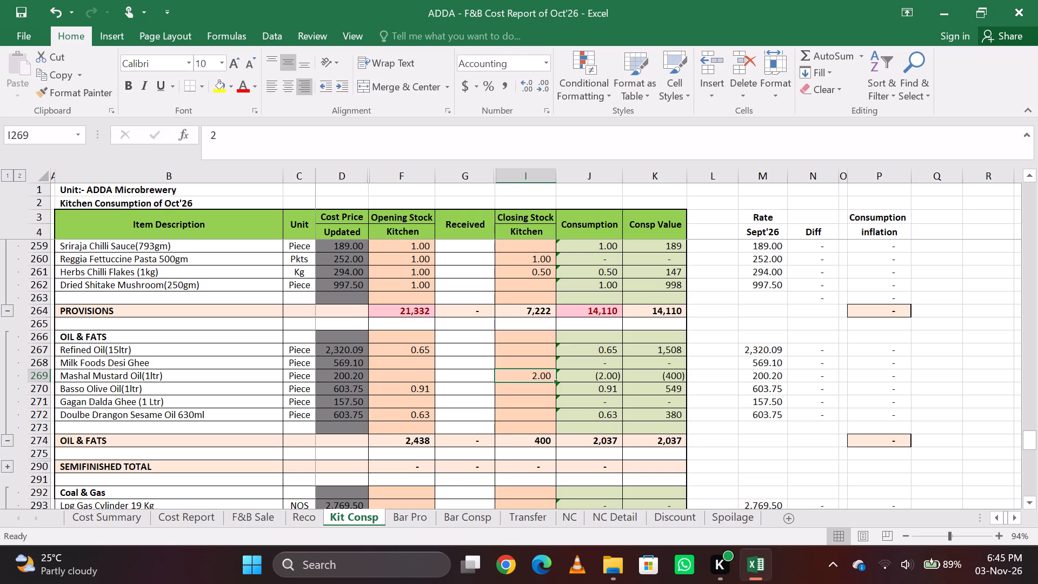
Find maggi, go past Maggi Coconut Powder, and enter 10 as the closing kitchen stock of the plain Maggi item.
{"action": "key", "text": "ctrl+f"}
{"action": "key", "text": "BackSpace"}
{"action": "key", "text": "BackSpace"}
{"action": "key", "text": "BackSpace"}
{"action": "key", "text": "BackSpace"}
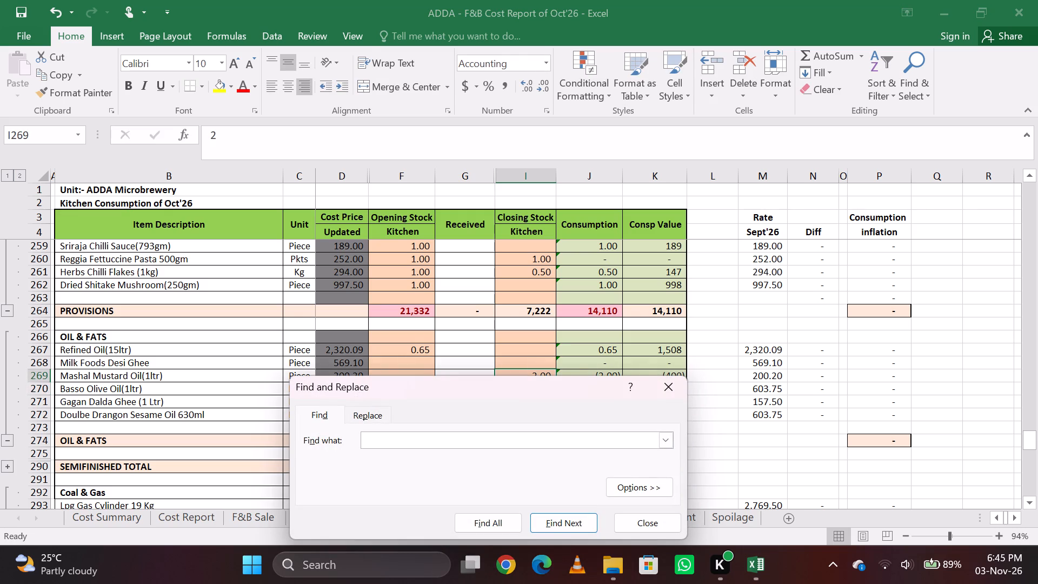
{"action": "type", "text": "maggi"}
{"action": "key", "text": "Return"}
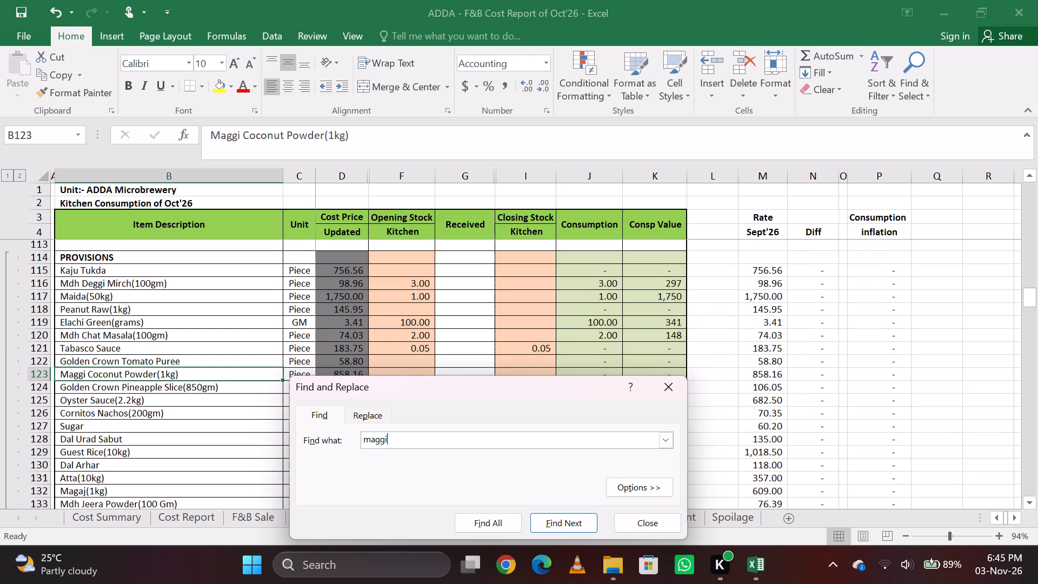
{"action": "key", "text": "Return"}
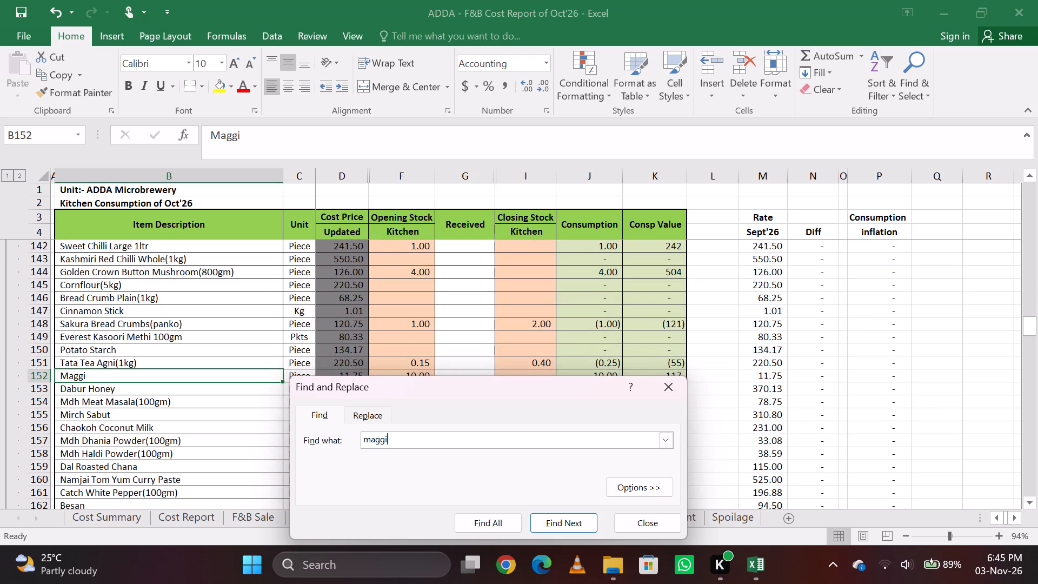
{"action": "key", "text": "Escape"}
{"action": "key", "text": "Right"}
{"action": "key", "text": "Right"}
{"action": "key", "text": "Right"}
{"action": "key", "text": "Right"}
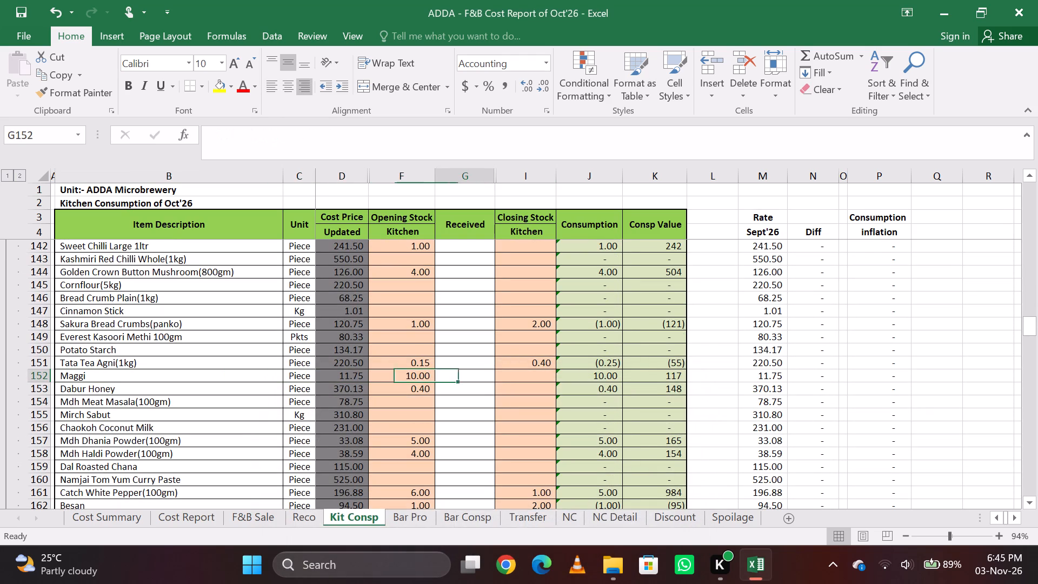
{"action": "key", "text": "Right"}
{"action": "type", "text": "10"}
{"action": "key", "text": "Return"}
Find meat m and enter 2 as the closing kitchen stock of Mdh Meat Masala(100gm).
{"action": "key", "text": "ctrl+f"}
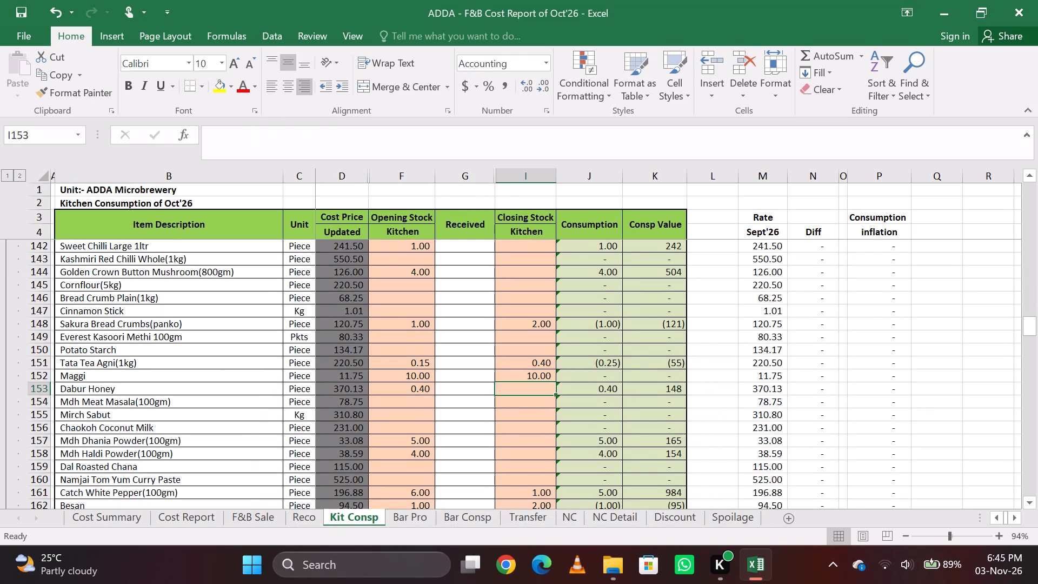
{"action": "key", "text": "BackSpace"}
{"action": "key", "text": "BackSpace"}
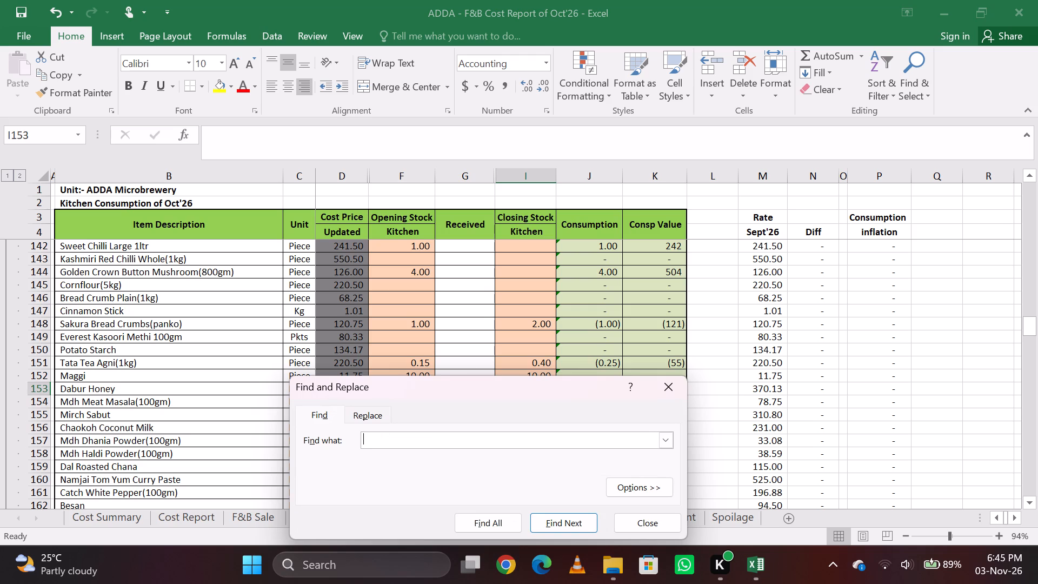
{"action": "type", "text": "meat m"}
{"action": "key", "text": "Return"}
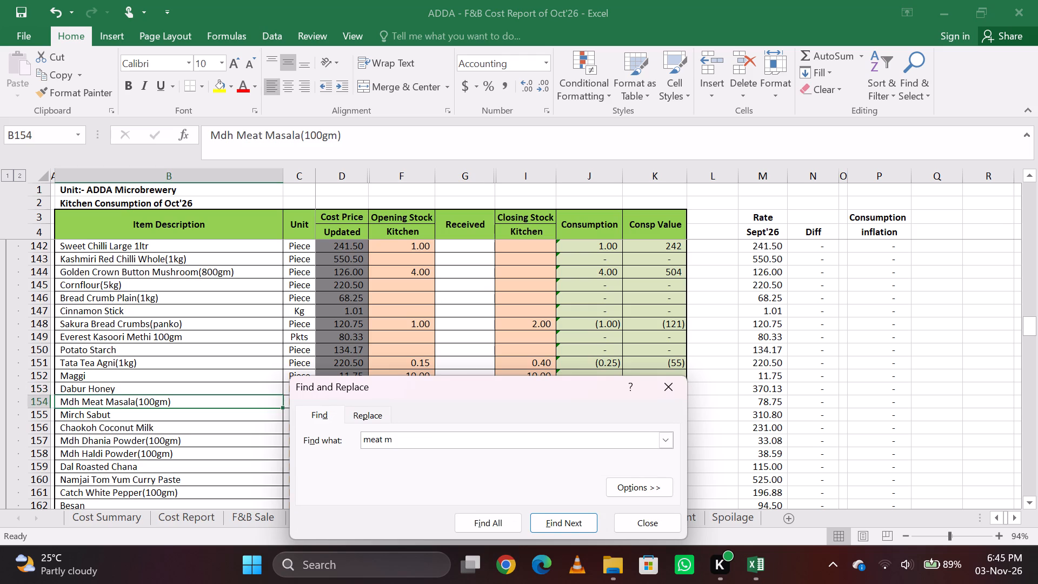
{"action": "key", "text": "Escape"}
{"action": "key", "text": "Right"}
{"action": "key", "text": "Right"}
{"action": "key", "text": "Right"}
{"action": "key", "text": "Right"}
{"action": "key", "text": "Right"}
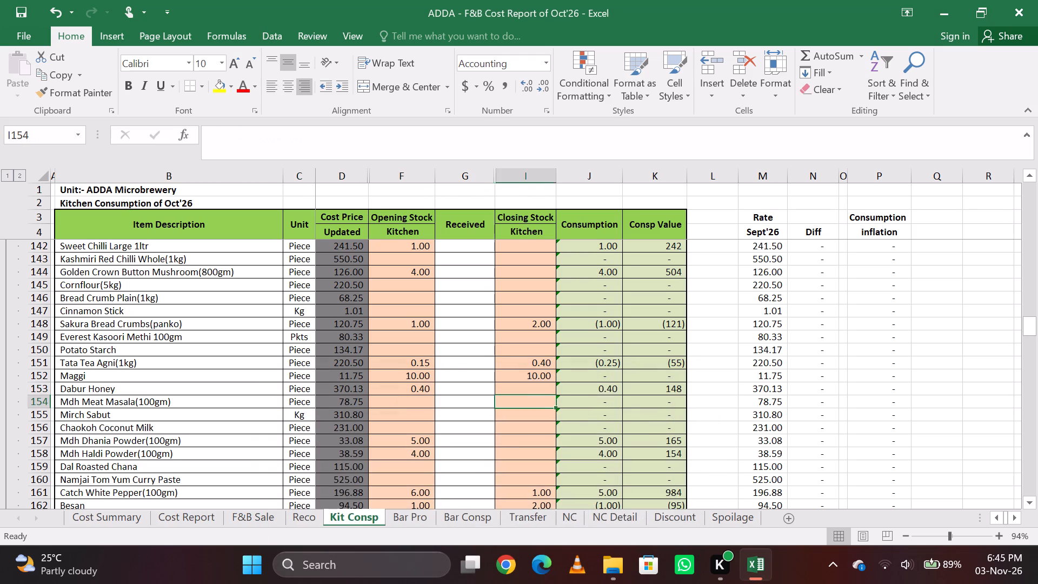
{"action": "key", "text": "Right"}
{"action": "key", "text": "Left"}
{"action": "key", "text": "2"}
{"action": "key", "text": "Down"}
{"action": "key", "text": "Up"}
Find chat m and enter 1 as the closing kitchen stock of Mdh Chat Masala(100gm).
{"action": "key", "text": "ctrl+f"}
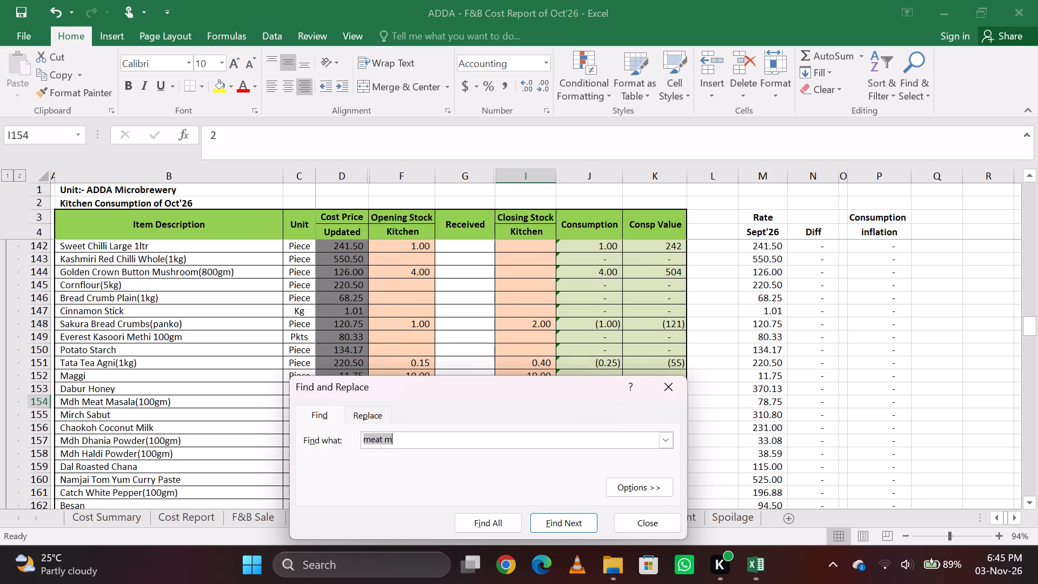
{"action": "key", "text": "BackSpace"}
{"action": "key", "text": "BackSpace"}
{"action": "key", "text": "BackSpace"}
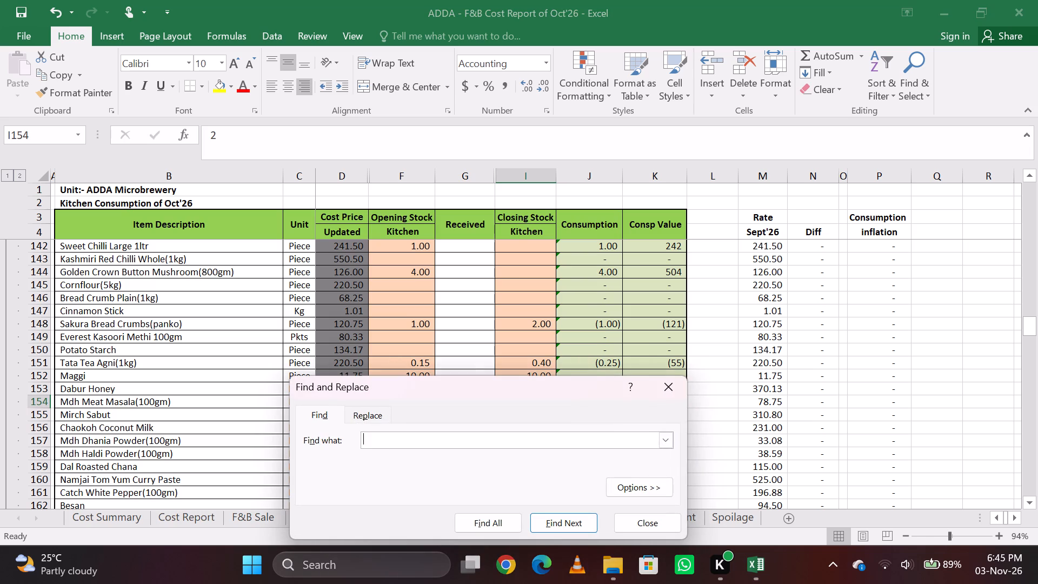
{"action": "type", "text": "caht m"}
{"action": "key", "text": "Return"}
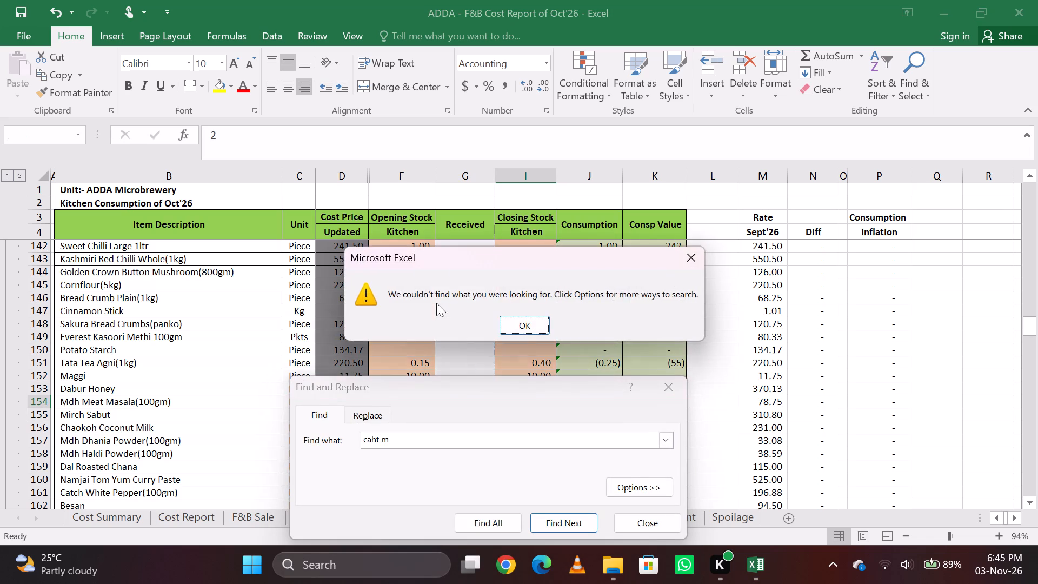
{"action": "key", "text": "Return"}
{"action": "key", "text": "BackSpace"}
{"action": "key", "text": "BackSpace"}
{"action": "key", "text": "Return"}
{"action": "key", "text": "Return"}
{"action": "key", "text": "BackSpace"}
{"action": "key", "text": "BackSpace"}
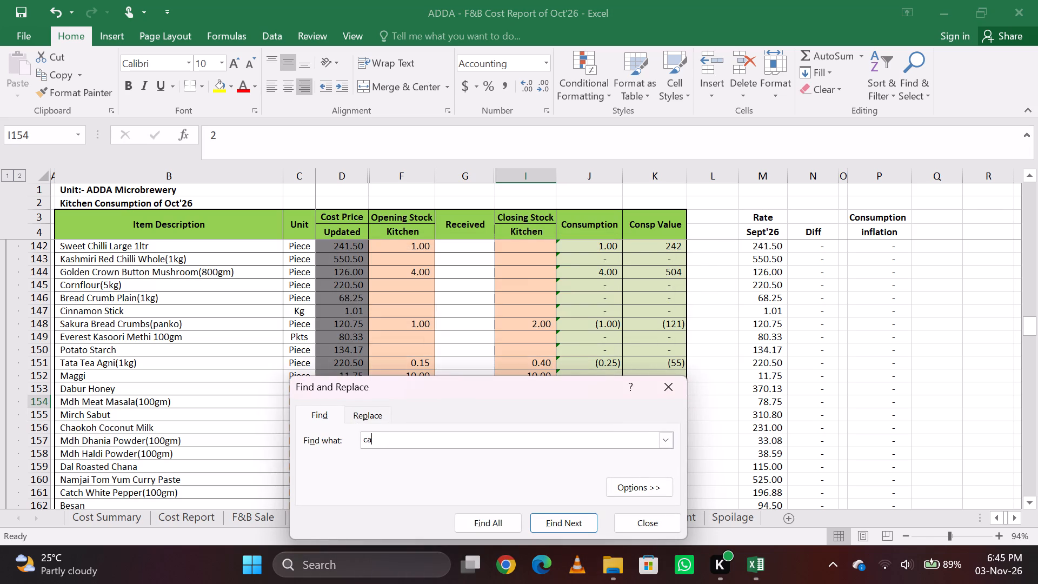
{"action": "key", "text": "BackSpace"}
{"action": "type", "text": "hat m"}
{"action": "key", "text": "Return"}
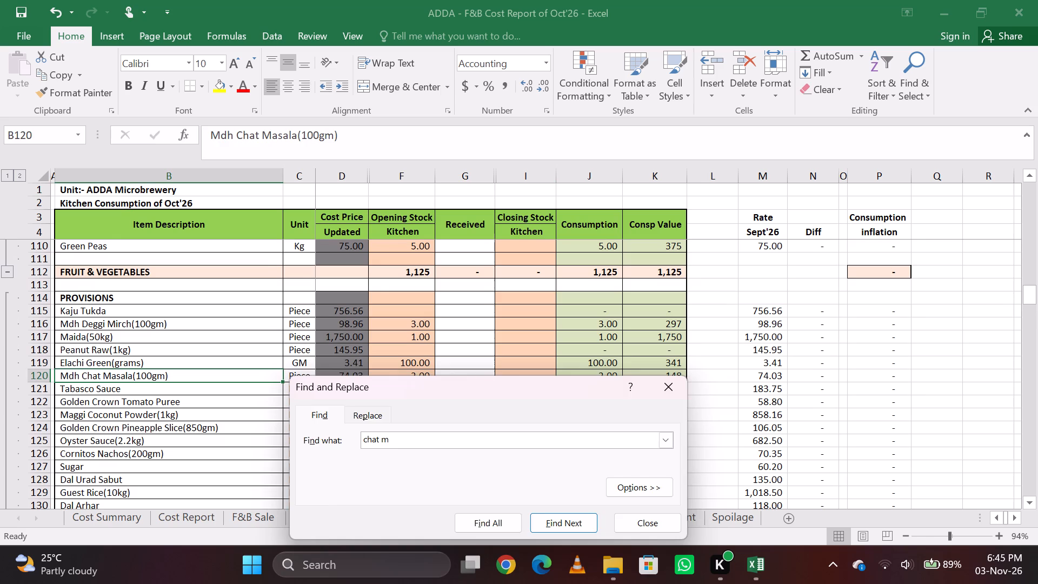
{"action": "key", "text": "Escape"}
{"action": "key", "text": "Right"}
{"action": "key", "text": "Right"}
{"action": "key", "text": "Right"}
{"action": "key", "text": "Right"}
{"action": "key", "text": "Right"}
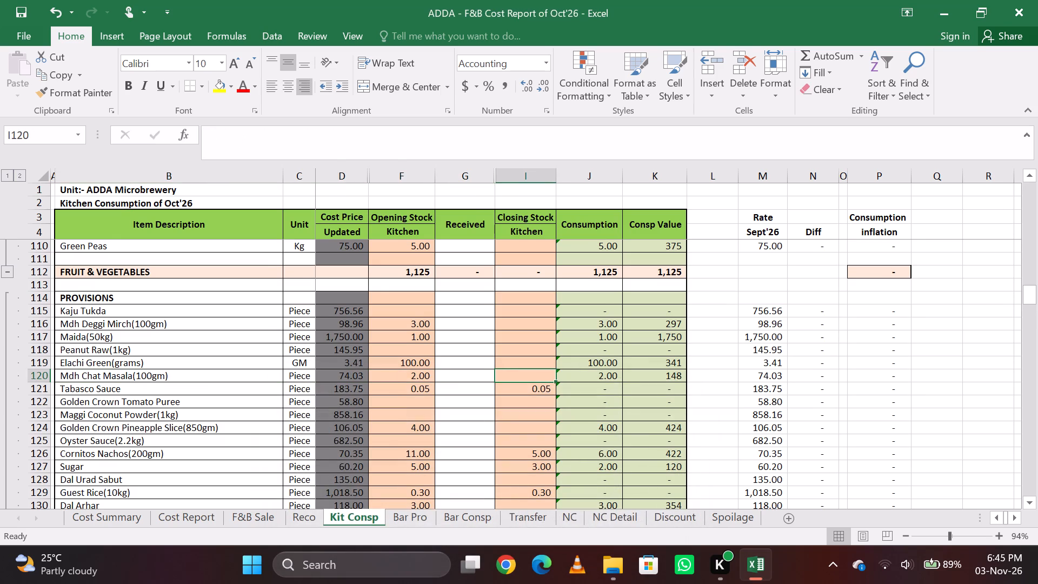
{"action": "key", "text": "1"}
{"action": "key", "text": "Down"}
{"action": "key", "text": "Up"}
Search the kitchen consumption sheet for kasu.
{"action": "key", "text": "ctrl+f"}
{"action": "key", "text": "BackSpace"}
{"action": "key", "text": "BackSpace"}
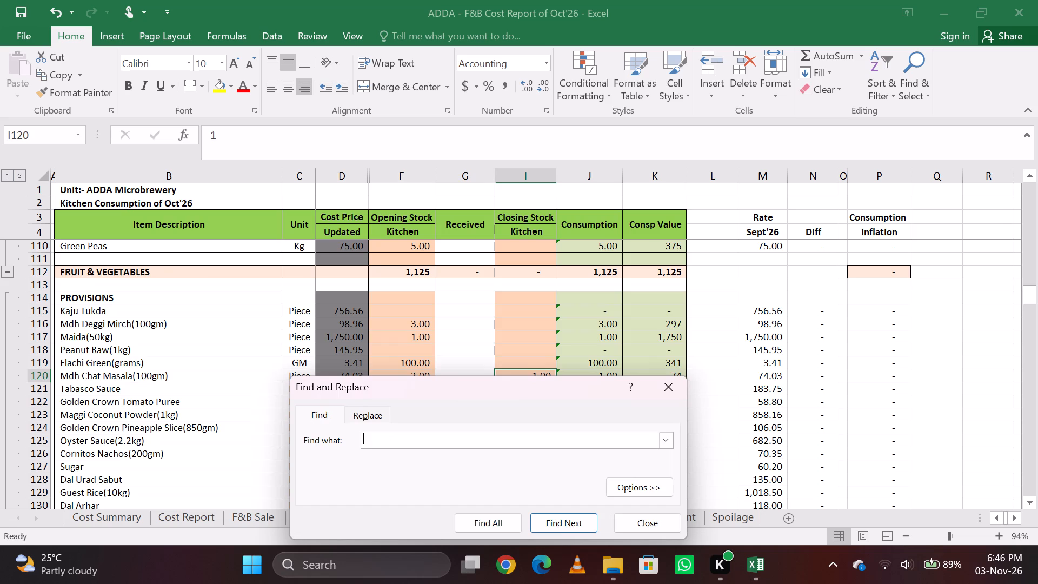
{"action": "type", "text": "kasu"}
{"action": "key", "text": "Return"}
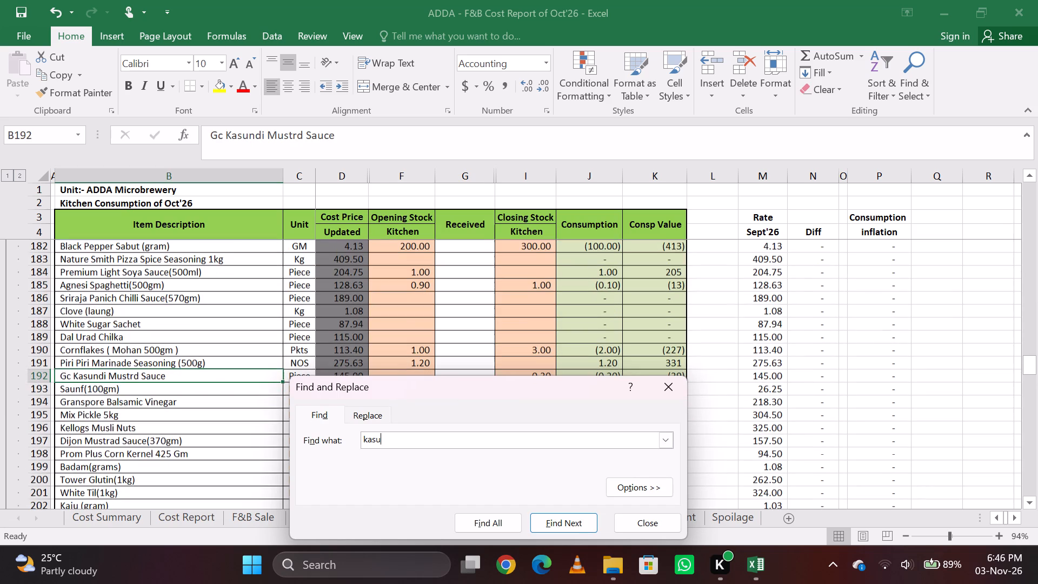
{"action": "key", "text": "Return"}
{"action": "key", "text": "Return"}
Find methi and enter 2 as the closing kitchen stock of Mdh Kasoori Methi(50 Gm).
{"action": "key", "text": "BackSpace"}
{"action": "key", "text": "BackSpace"}
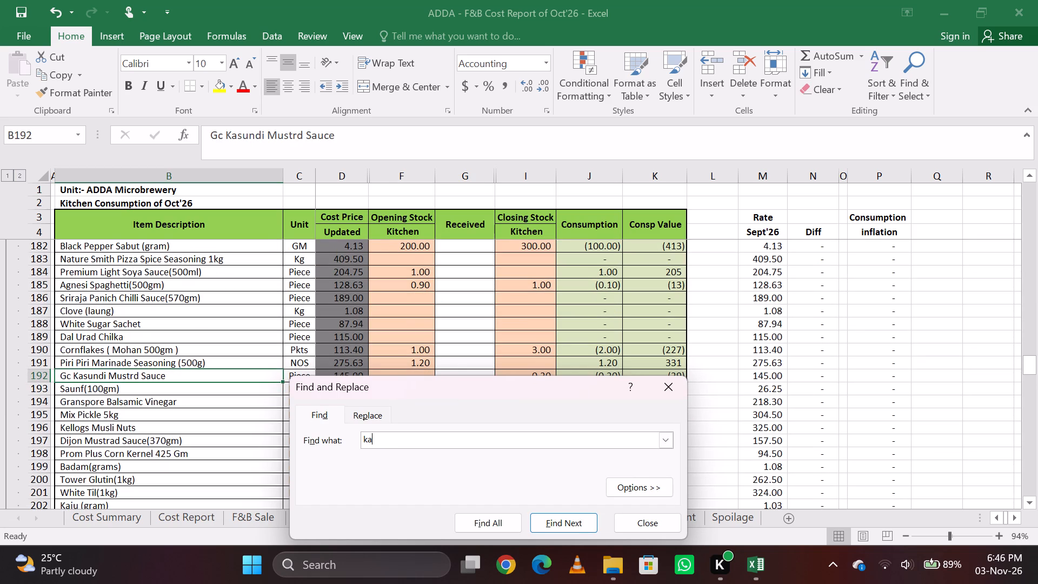
{"action": "key", "text": "BackSpace"}
{"action": "key", "text": "BackSpace"}
{"action": "key", "text": "BackSpace"}
{"action": "key", "text": "BackSpace"}
{"action": "key", "text": "BackSpace"}
{"action": "key", "text": "BackSpace"}
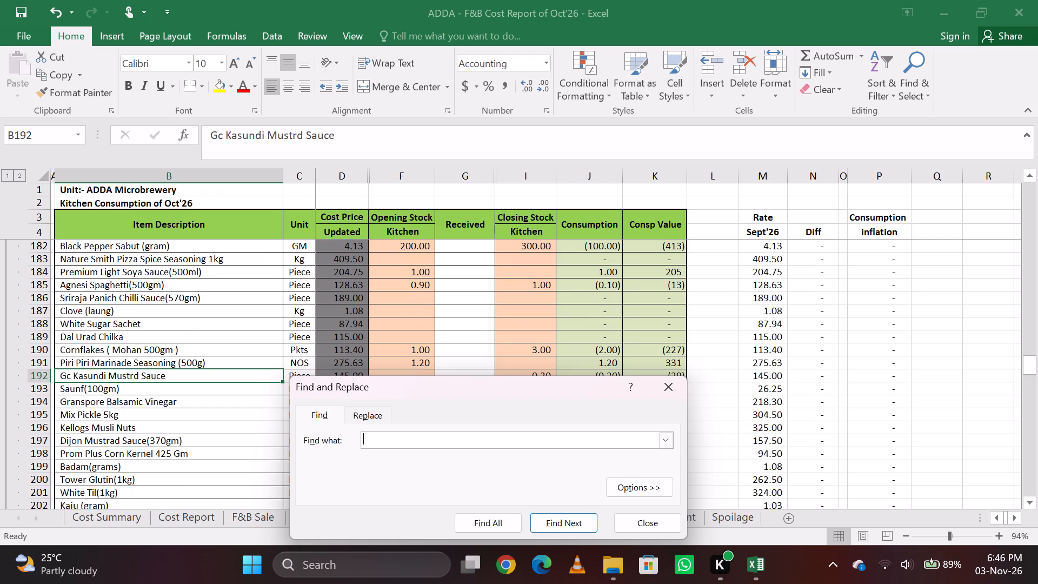
{"action": "type", "text": "methi"}
{"action": "key", "text": "Return"}
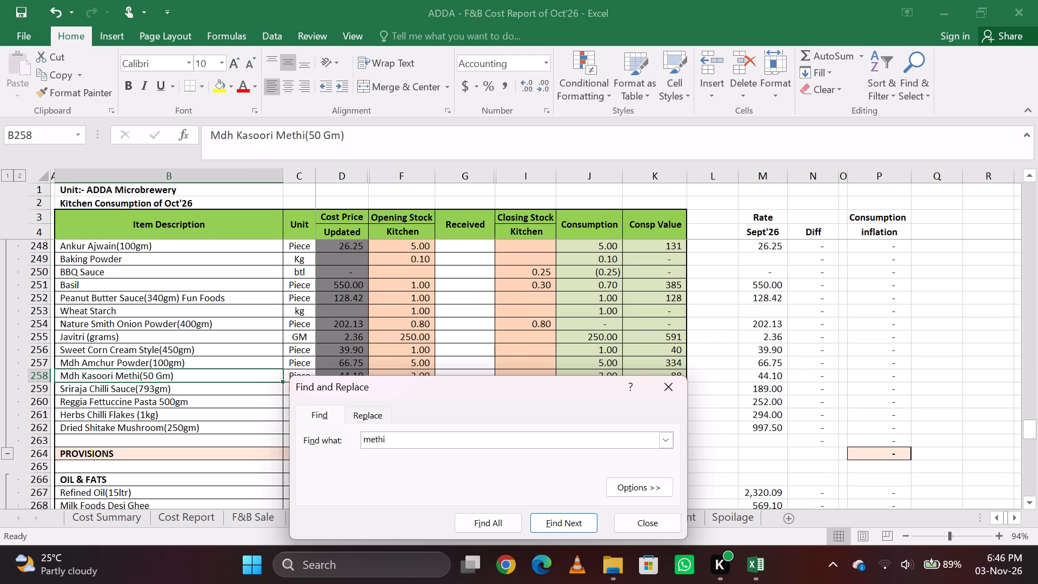
{"action": "key", "text": "Escape"}
{"action": "key", "text": "Right"}
{"action": "key", "text": "Right"}
{"action": "key", "text": "Right"}
{"action": "key", "text": "Right"}
{"action": "key", "text": "Right"}
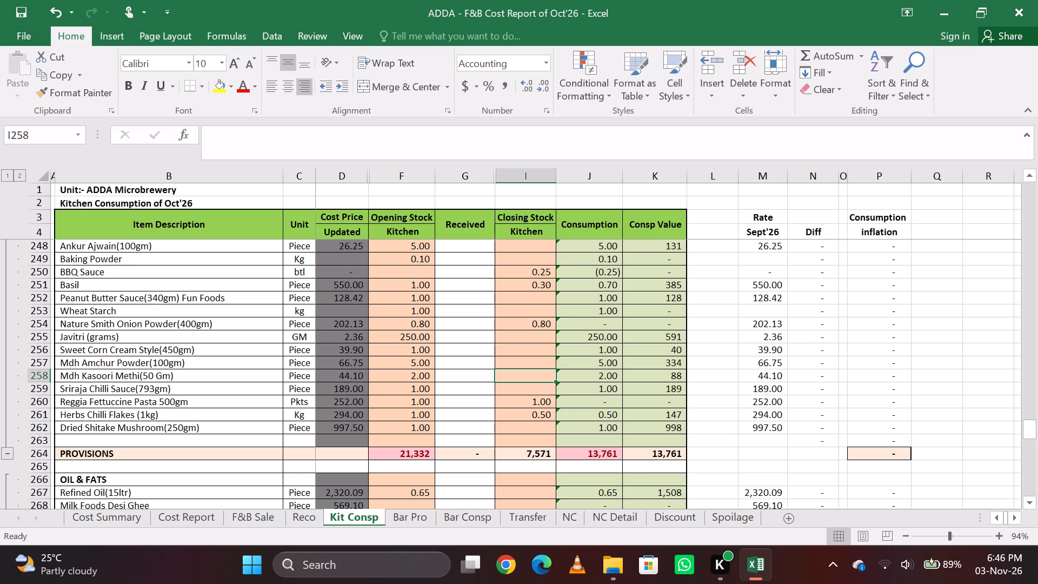
{"action": "key", "text": "Down"}
{"action": "key", "text": "Up"}
{"action": "key", "text": "Down"}
{"action": "key", "text": "Up"}
{"action": "key", "text": "Down"}
{"action": "key", "text": "Up"}
{"action": "key", "text": "Down"}
{"action": "key", "text": "Up"}
{"action": "key", "text": "2"}
{"action": "key", "text": "Down"}
{"action": "key", "text": "Up"}
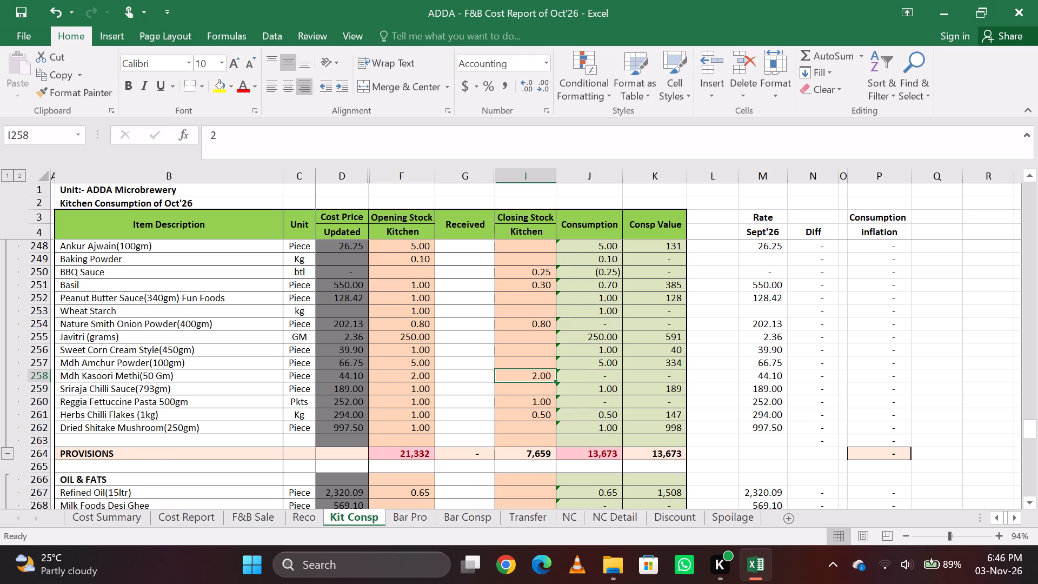
Find jeera and enter 1 as the closing kitchen stock of Mdh Jeera Powder(100 Gm).
{"action": "key", "text": "ctrl+f"}
{"action": "key", "text": "BackSpace"}
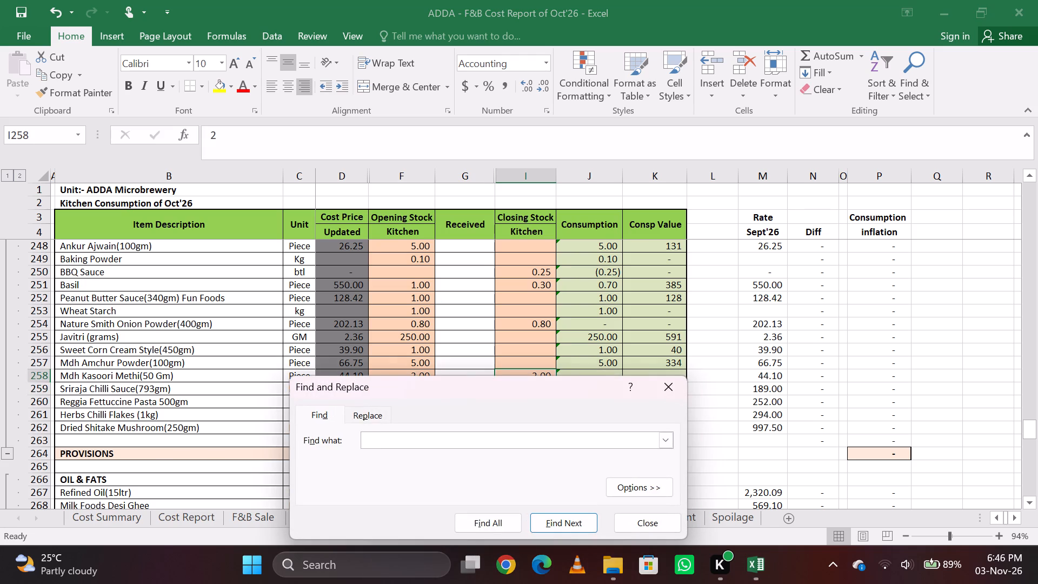
{"action": "key", "text": "BackSpace"}
{"action": "type", "text": "jeet"}
{"action": "key", "text": "BackSpace"}
{"action": "type", "text": "ra"}
{"action": "key", "text": "Return"}
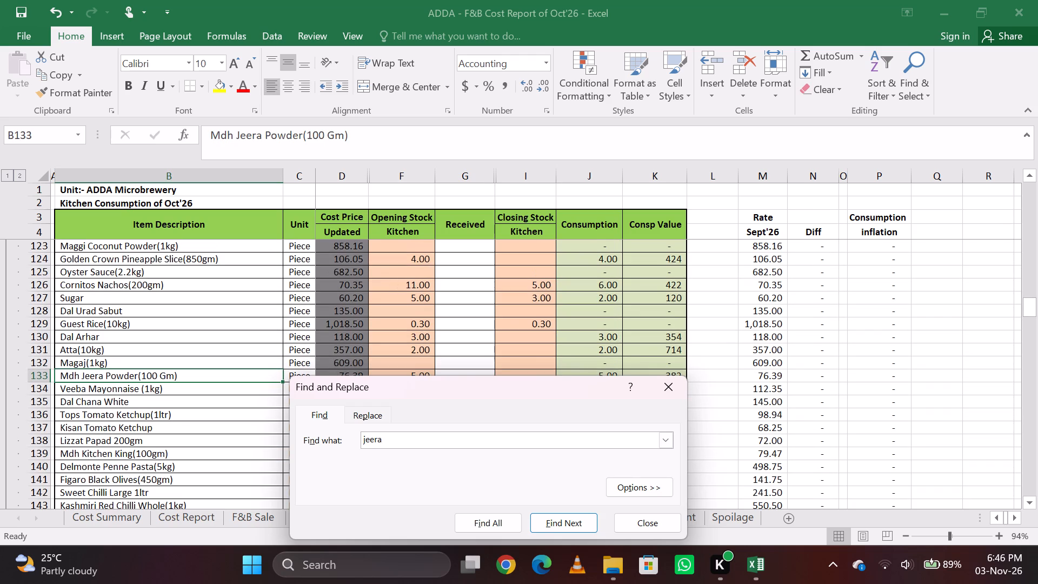
{"action": "key", "text": "Escape"}
{"action": "key", "text": "Right"}
{"action": "key", "text": "Right"}
{"action": "key", "text": "Right"}
{"action": "key", "text": "Right"}
{"action": "key", "text": "Right"}
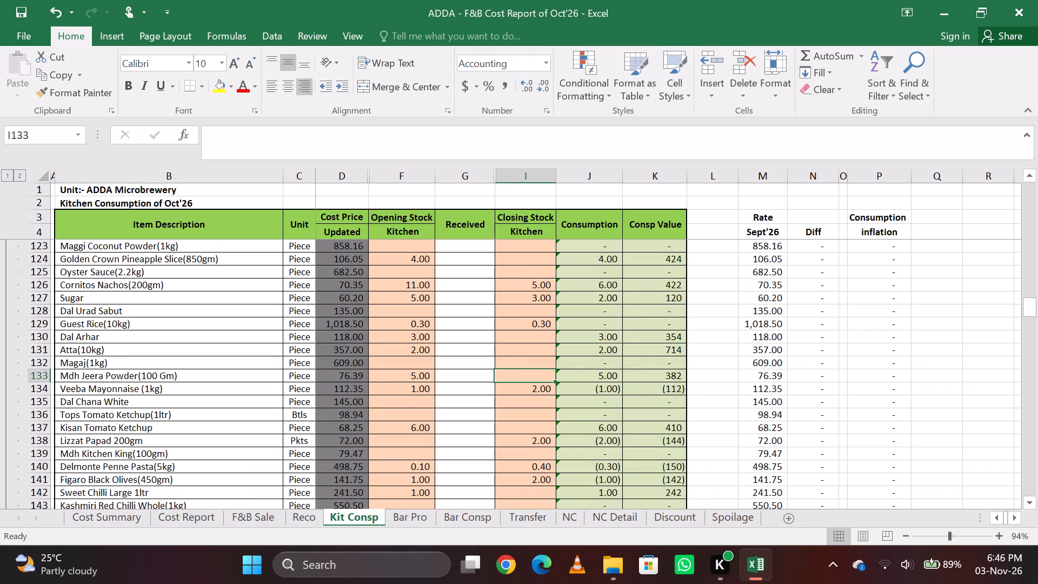
{"action": "key", "text": "period"}
{"action": "key", "text": "BackSpace"}
{"action": "key", "text": "1"}
{"action": "key", "text": "Return"}
{"action": "key", "text": "Up"}
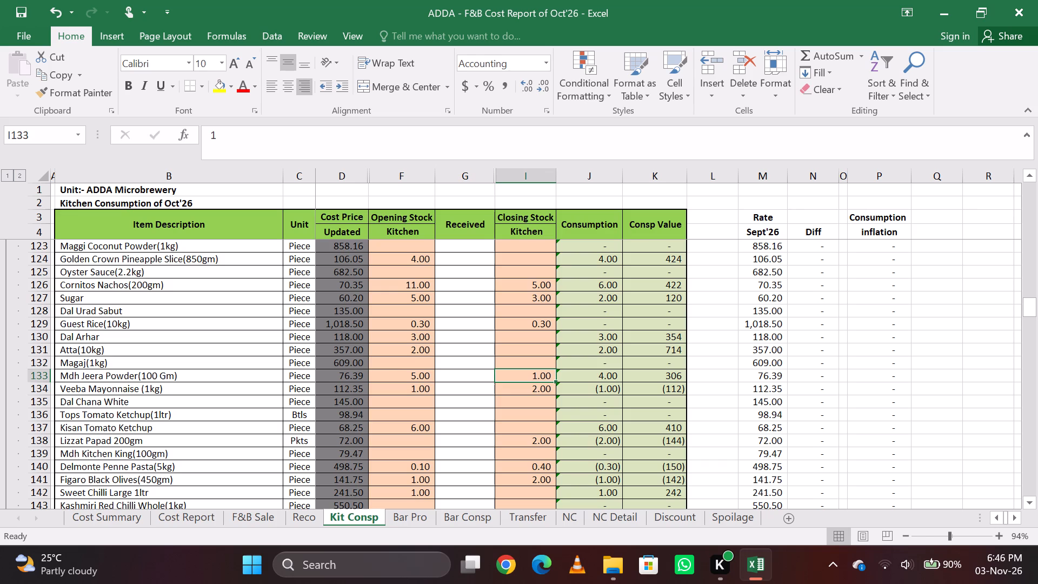
{"action": "key", "text": "Down"}
{"action": "key", "text": "Up"}
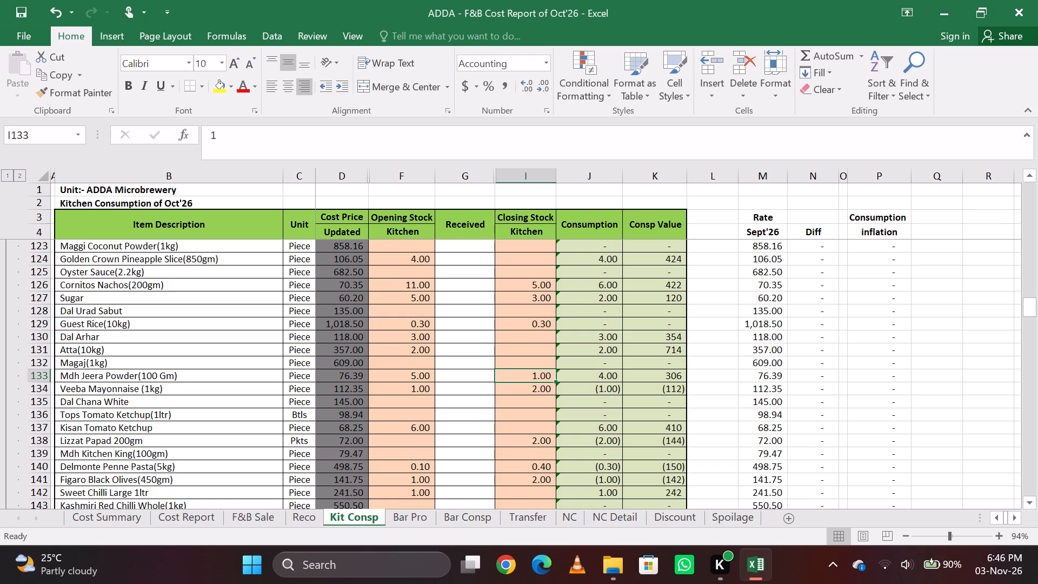
{"action": "key", "text": "Up"}
{"action": "key", "text": "Down"}
Find kitch and enter 1 as the closing kitchen stock of Mdh Kitchen King(100gm).
{"action": "key", "text": "ctrl+f"}
{"action": "type", "text": "kit"}
{"action": "type", "text": "ch"}
{"action": "key", "text": "Return"}
{"action": "key", "text": "Escape"}
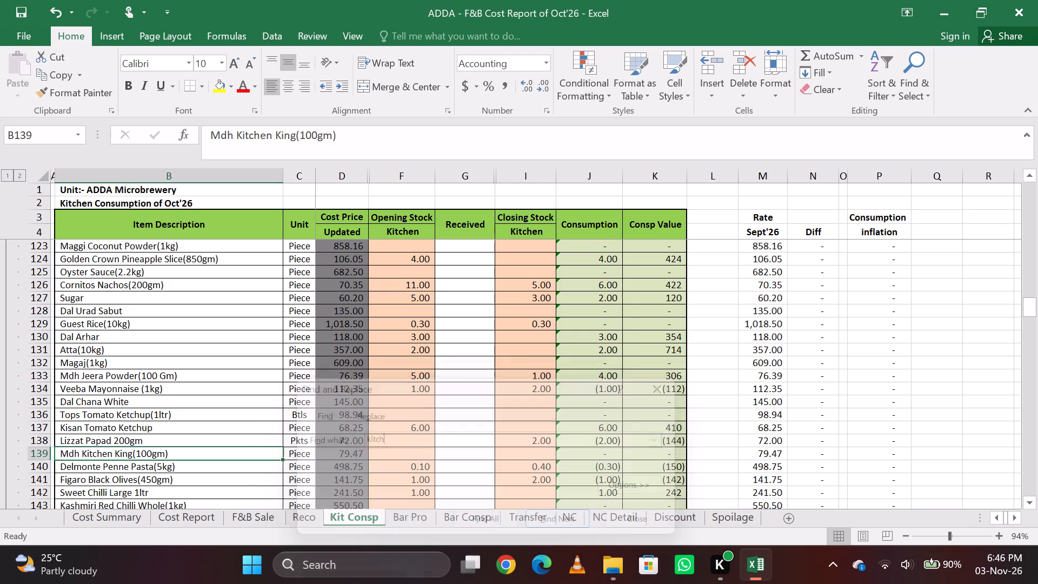
{"action": "key", "text": "Right"}
{"action": "key", "text": "Right"}
{"action": "key", "text": "Right"}
{"action": "key", "text": "Right"}
{"action": "key", "text": "Right"}
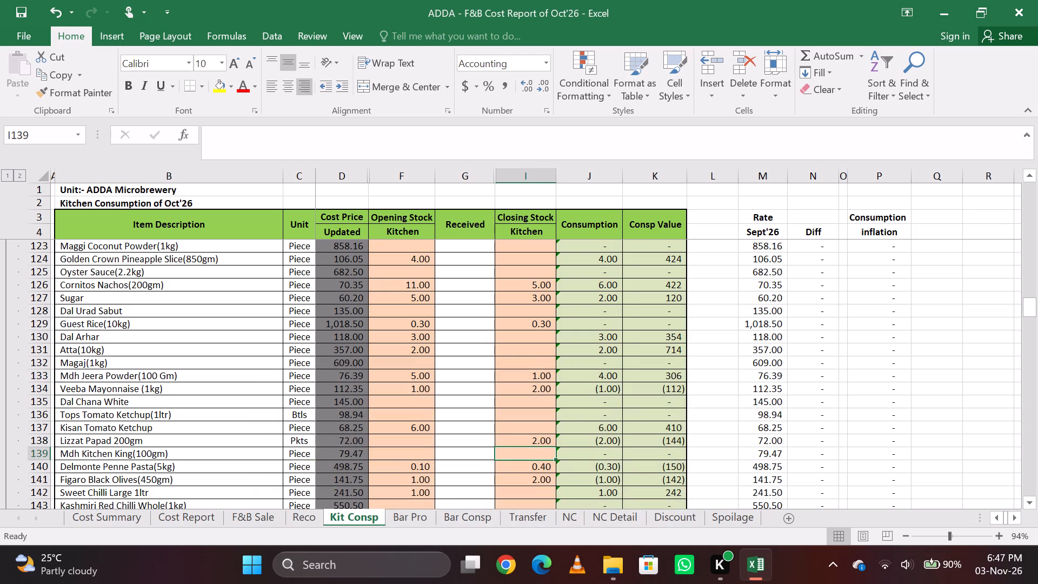
{"action": "key", "text": "1"}
{"action": "key", "text": "Down"}
{"action": "key", "text": "Up"}
Find tomato p and enter 1 as the closing kitchen stock of Golden Crown Tomato Puree.
{"action": "key", "text": "ctrl+f"}
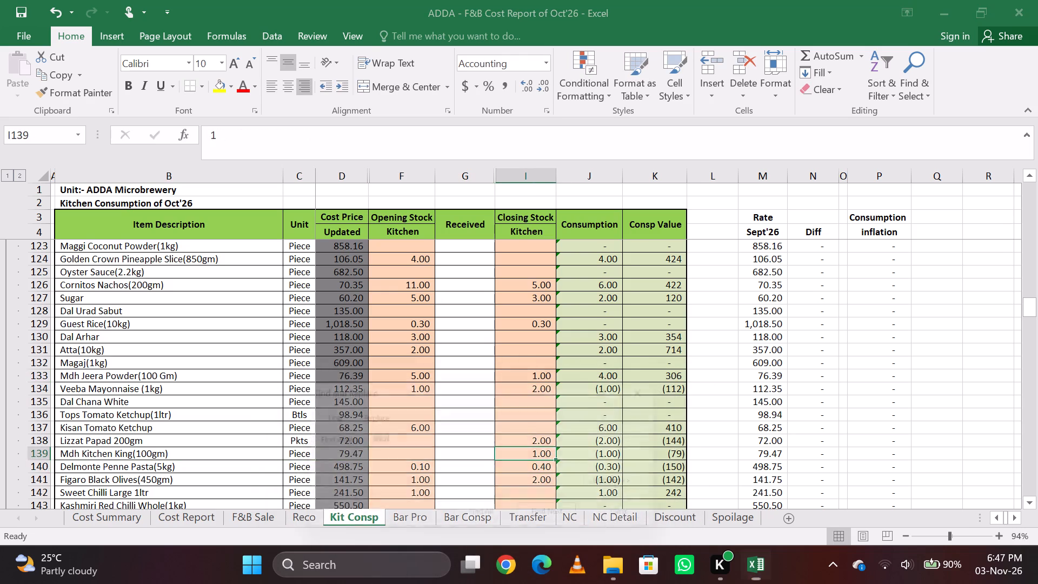
{"action": "key", "text": "BackSpace"}
{"action": "key", "text": "BackSpace"}
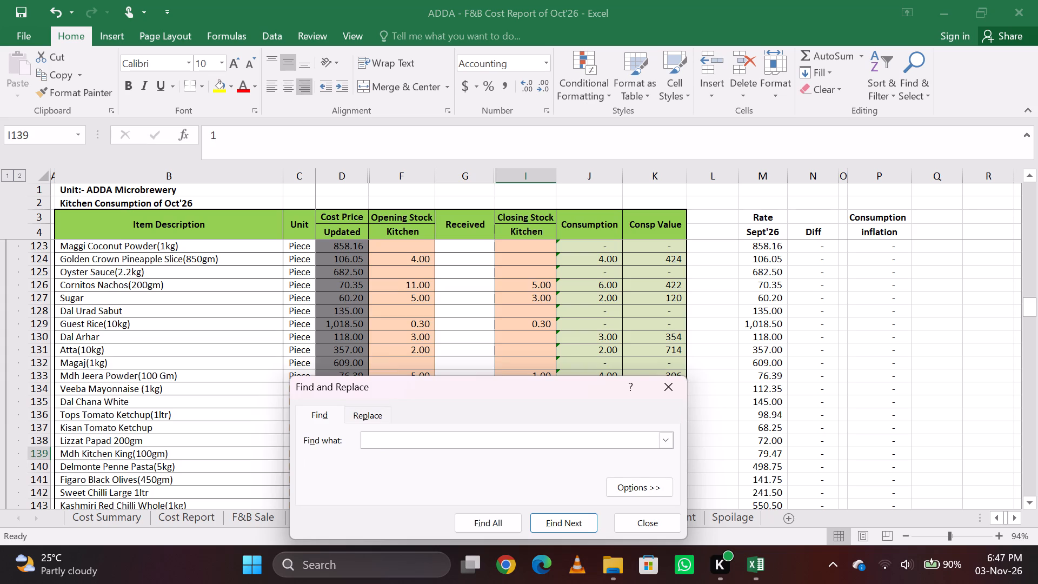
{"action": "type", "text": "tomato p"}
{"action": "key", "text": "Return"}
{"action": "key", "text": "Return"}
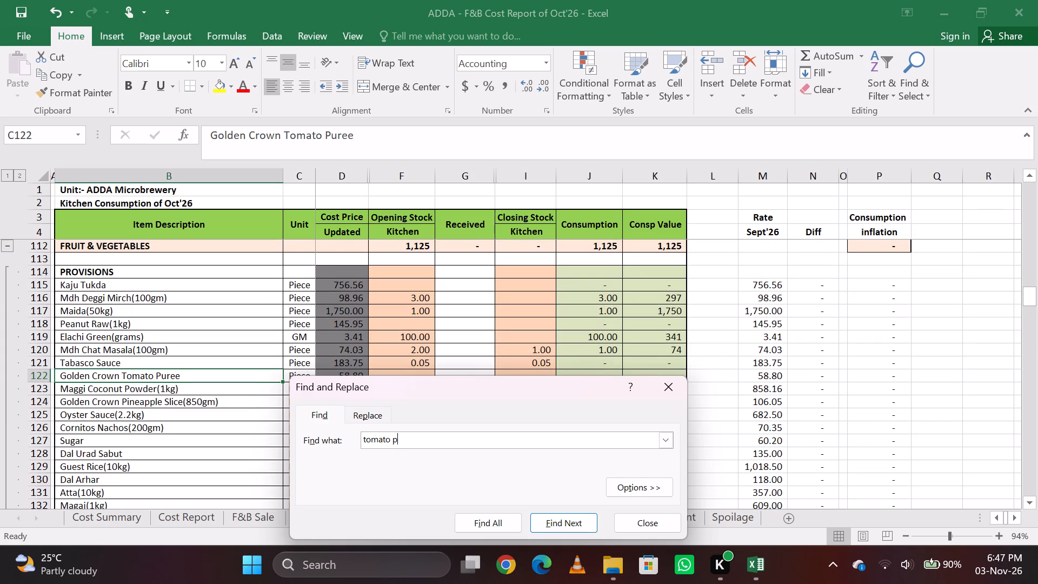
{"action": "key", "text": "Escape"}
{"action": "key", "text": "Right"}
{"action": "key", "text": "Right"}
{"action": "key", "text": "Right"}
{"action": "key", "text": "Right"}
{"action": "key", "text": "Right"}
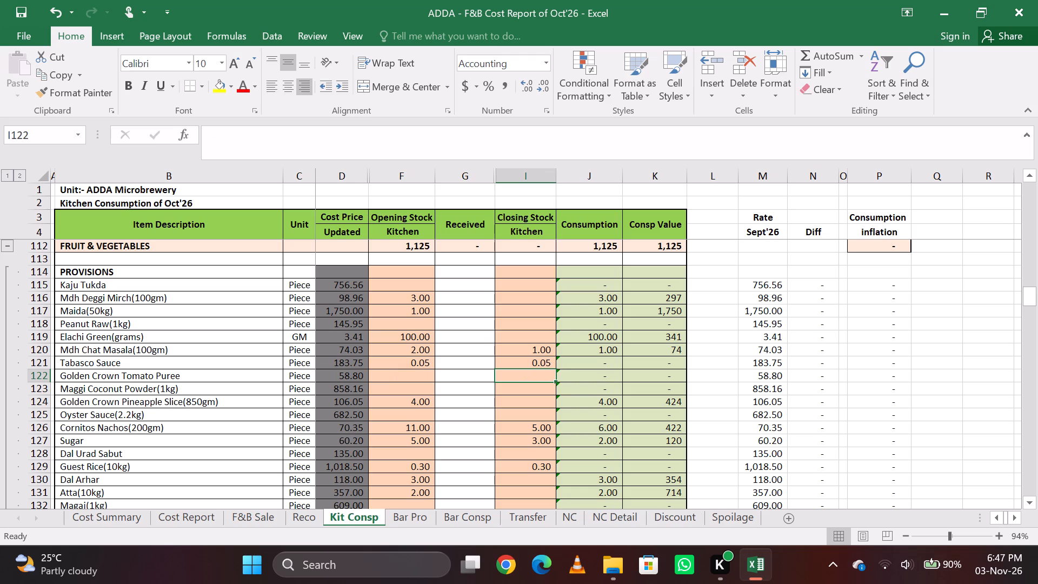
{"action": "key", "text": "1"}
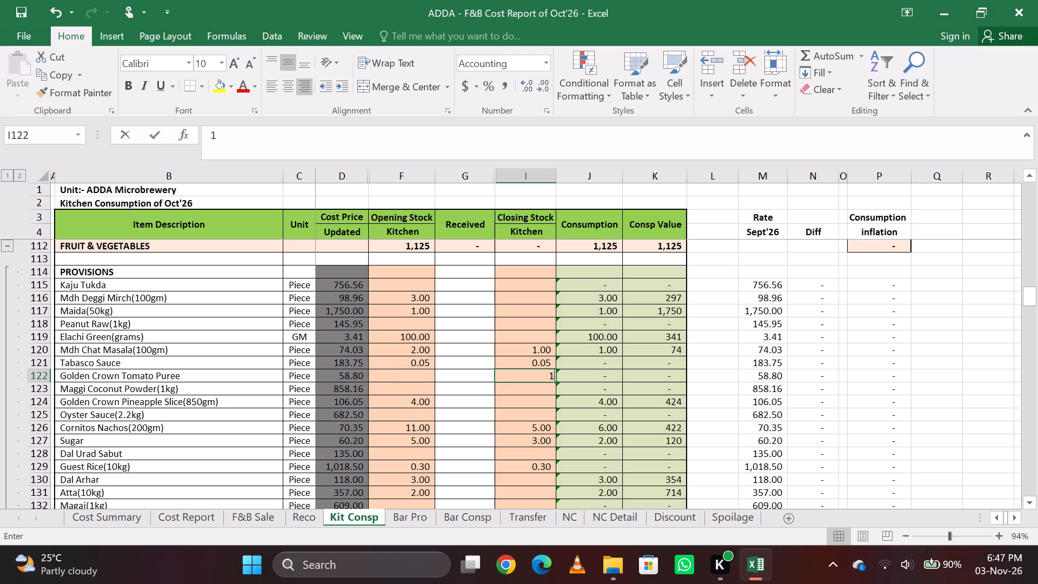
{"action": "key", "text": "Down"}
{"action": "key", "text": "Up"}
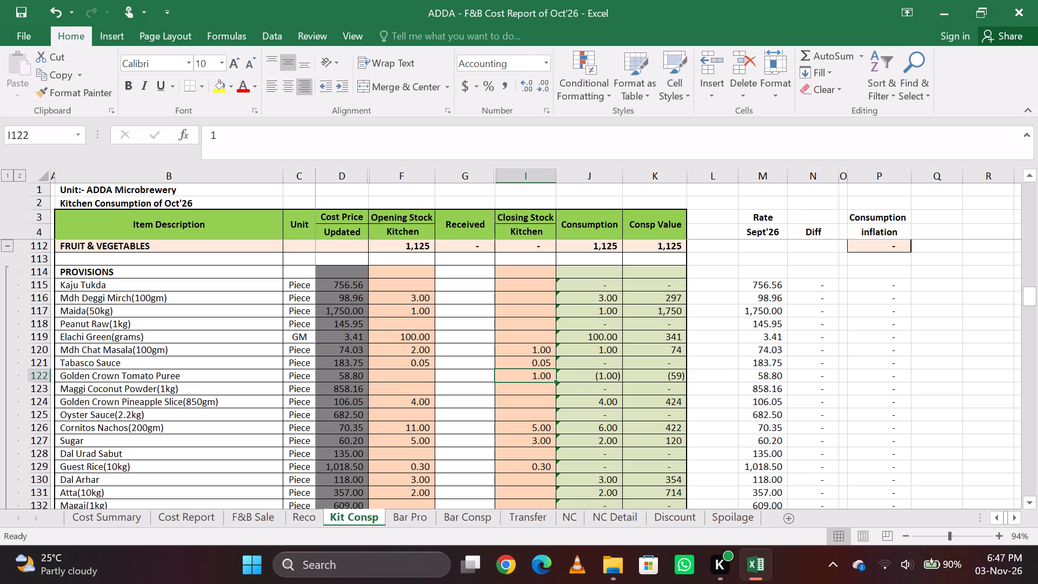
Find dal ar and enter 2 as the closing kitchen stock of Dal Arhar.
{"action": "key", "text": "ctrl+f"}
{"action": "key", "text": "BackSpace"}
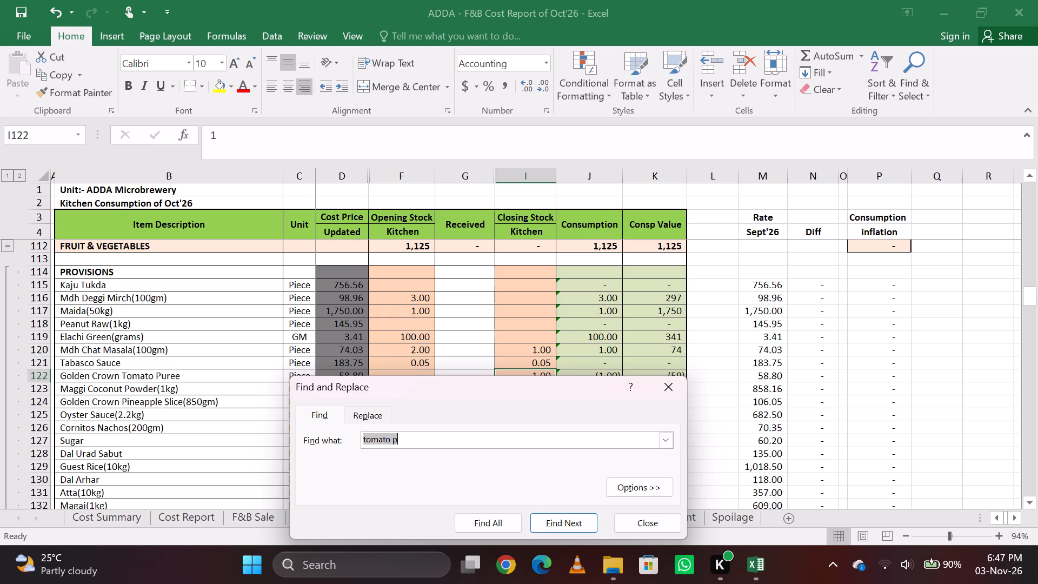
{"action": "key", "text": "BackSpace"}
{"action": "type", "text": "dal ar"}
{"action": "key", "text": "Return"}
{"action": "key", "text": "Escape"}
{"action": "key", "text": "Right"}
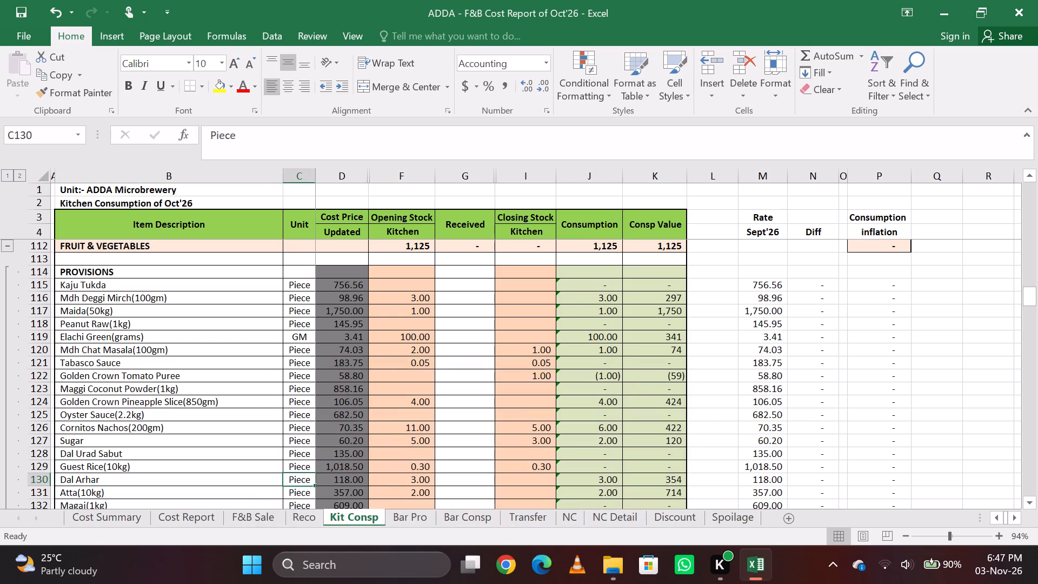
{"action": "key", "text": "Right"}
{"action": "key", "text": "Right"}
{"action": "key", "text": "Right"}
{"action": "key", "text": "Right"}
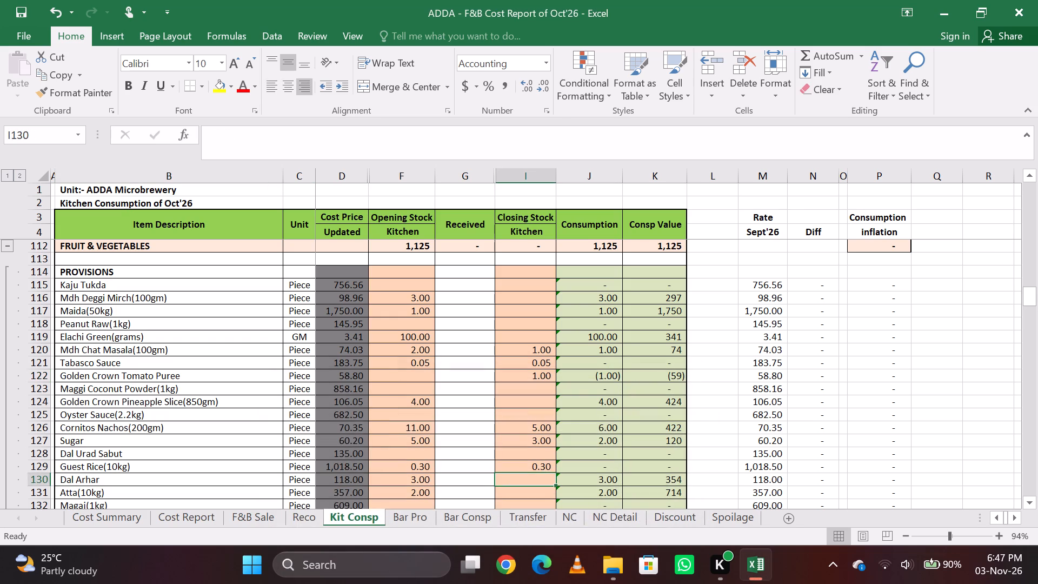
{"action": "key", "text": "2"}
{"action": "key", "text": "Down"}
{"action": "key", "text": "Up"}
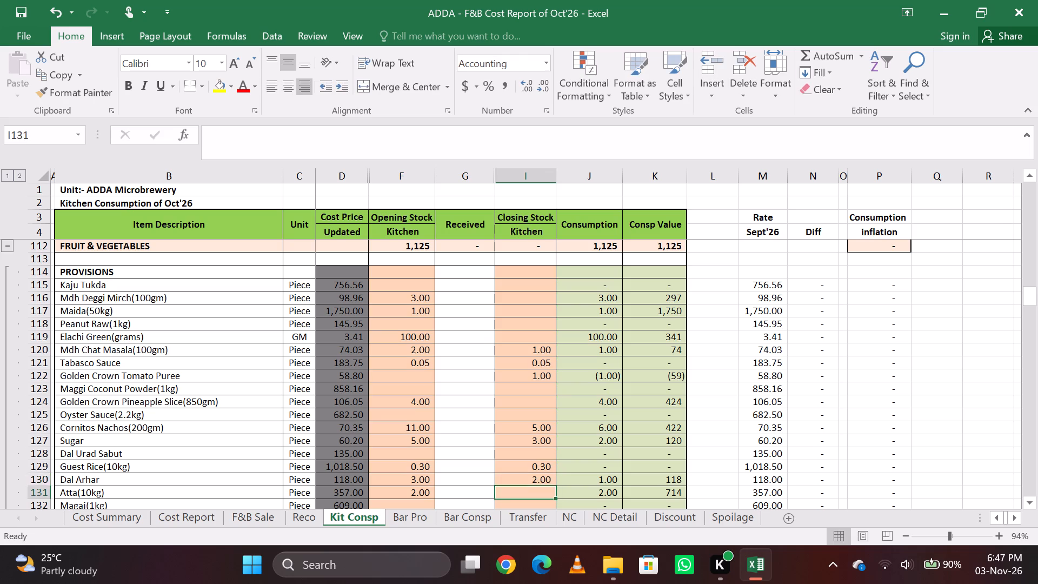
Find rajm and enter 1 as the closing kitchen stock of Dal Rajma Red.
{"action": "key", "text": "ctrl+f"}
{"action": "key", "text": "BackSpace"}
{"action": "key", "text": "BackSpace"}
{"action": "key", "text": "BackSpace"}
{"action": "key", "text": "BackSpace"}
{"action": "key", "text": "BackSpace"}
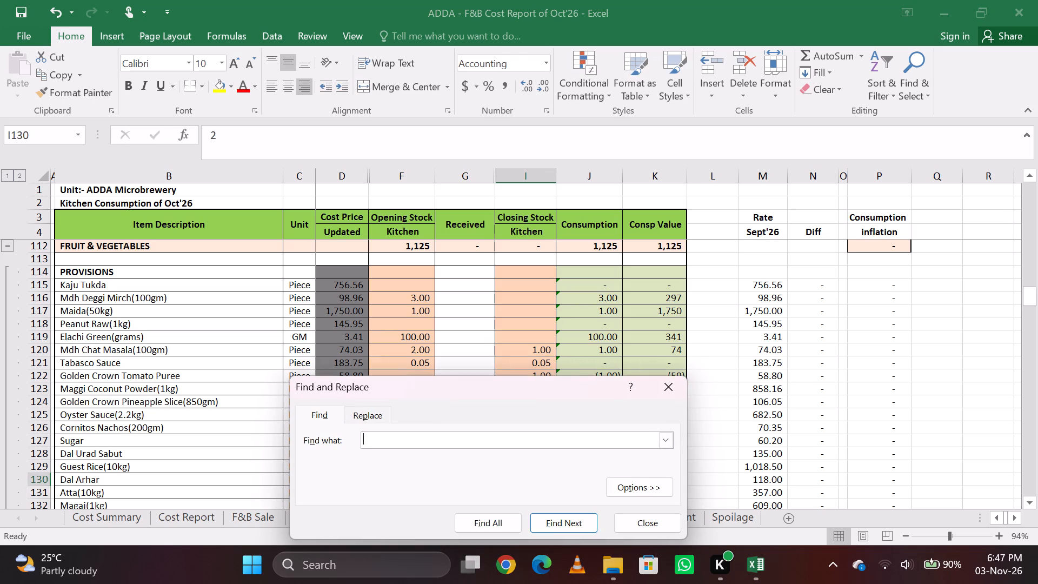
{"action": "key", "text": "BackSpace"}
{"action": "type", "text": "rajm"}
{"action": "key", "text": "Return"}
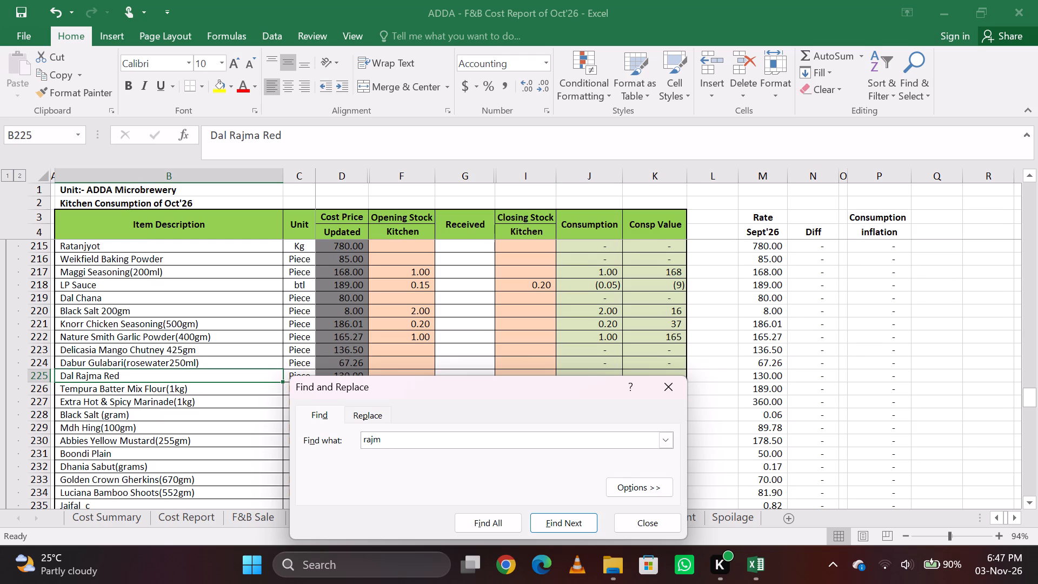
{"action": "key", "text": "Escape"}
{"action": "key", "text": "Right"}
{"action": "key", "text": "Right"}
{"action": "key", "text": "Right"}
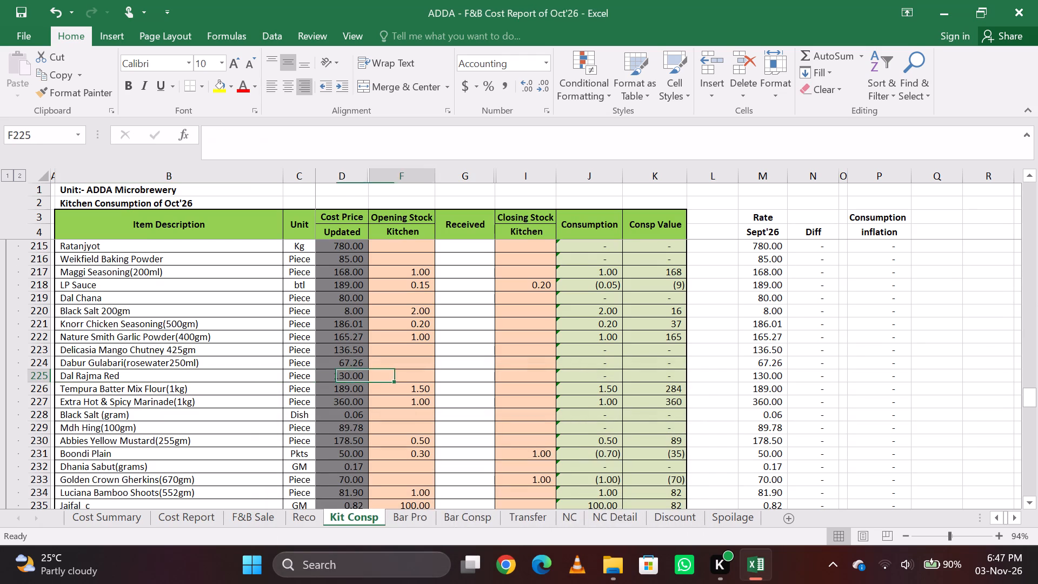
{"action": "key", "text": "Right"}
{"action": "key", "text": "Right"}
{"action": "key", "text": "1"}
{"action": "key", "text": "Down"}
{"action": "key", "text": "Up"}
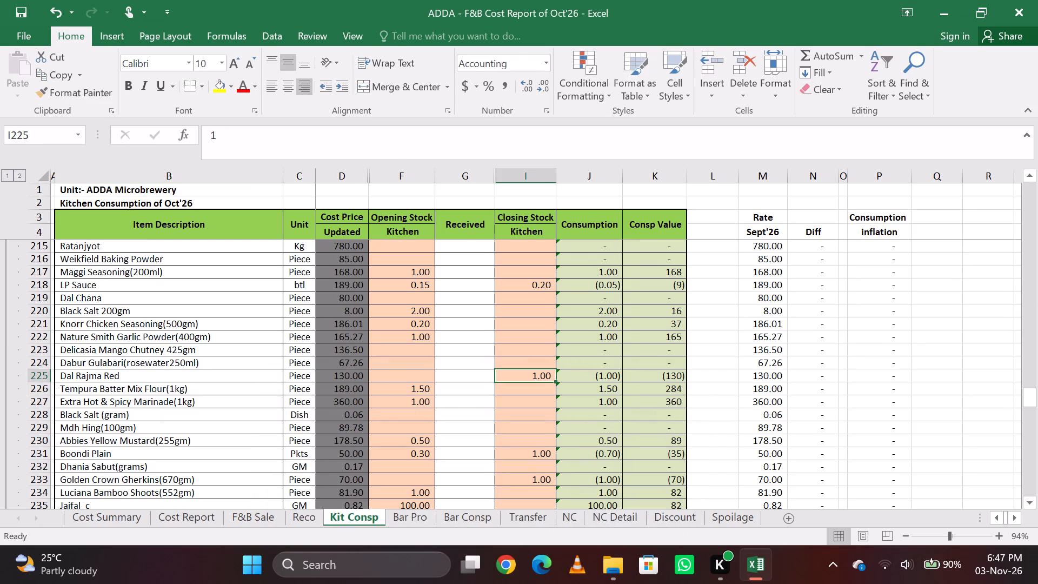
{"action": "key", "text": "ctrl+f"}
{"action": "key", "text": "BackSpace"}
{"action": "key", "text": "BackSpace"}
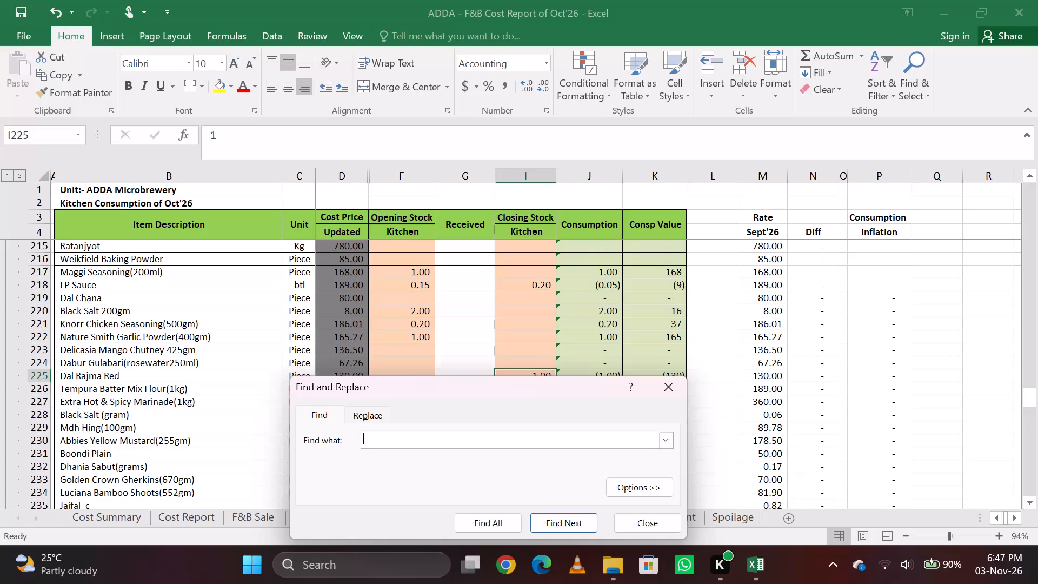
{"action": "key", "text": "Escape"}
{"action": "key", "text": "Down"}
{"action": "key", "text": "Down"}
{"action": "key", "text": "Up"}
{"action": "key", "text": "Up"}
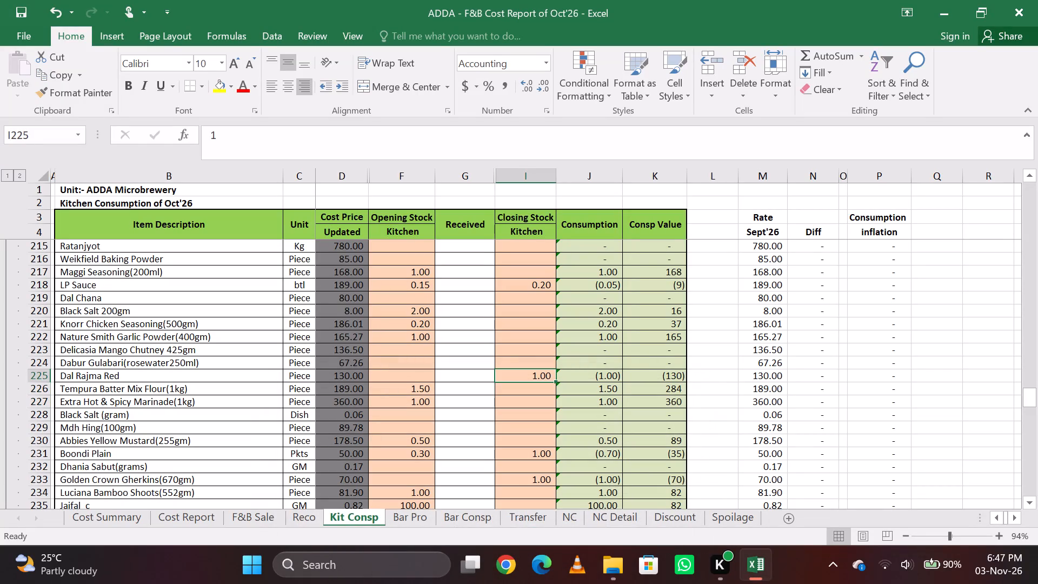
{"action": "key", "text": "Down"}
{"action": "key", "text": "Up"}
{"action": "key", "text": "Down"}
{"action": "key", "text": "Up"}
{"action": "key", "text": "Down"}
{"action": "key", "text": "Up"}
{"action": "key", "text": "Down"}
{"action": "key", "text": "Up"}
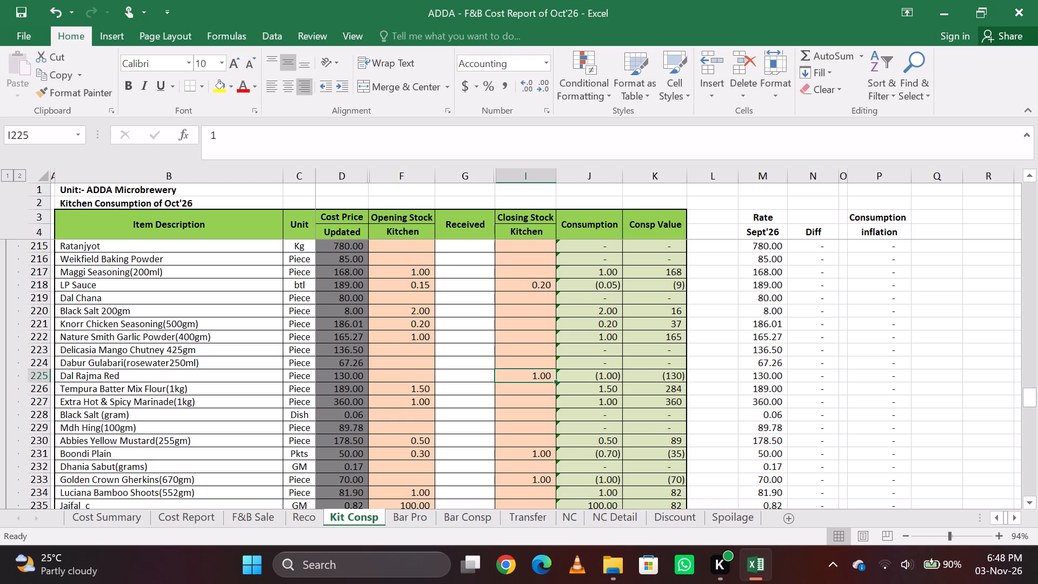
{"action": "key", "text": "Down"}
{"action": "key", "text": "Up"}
Find pinea and enter 4 as the closing kitchen stock of Golden Crown Pineapple Slice(850gm).
{"action": "key", "text": "ctrl+f"}
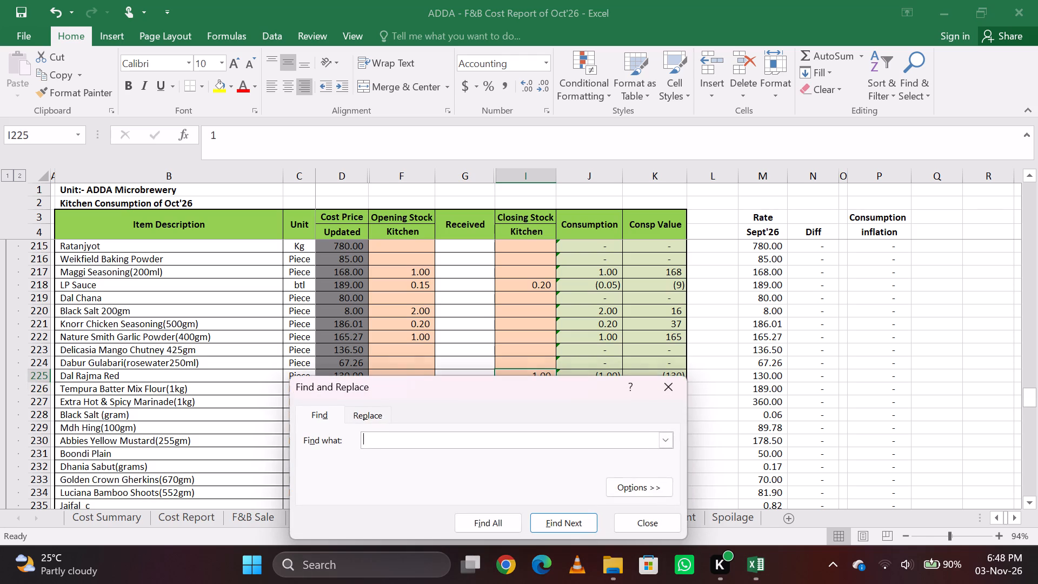
{"action": "key", "text": "BackSpace"}
{"action": "key", "text": "BackSpace"}
{"action": "type", "text": "pinea"}
{"action": "key", "text": "Return"}
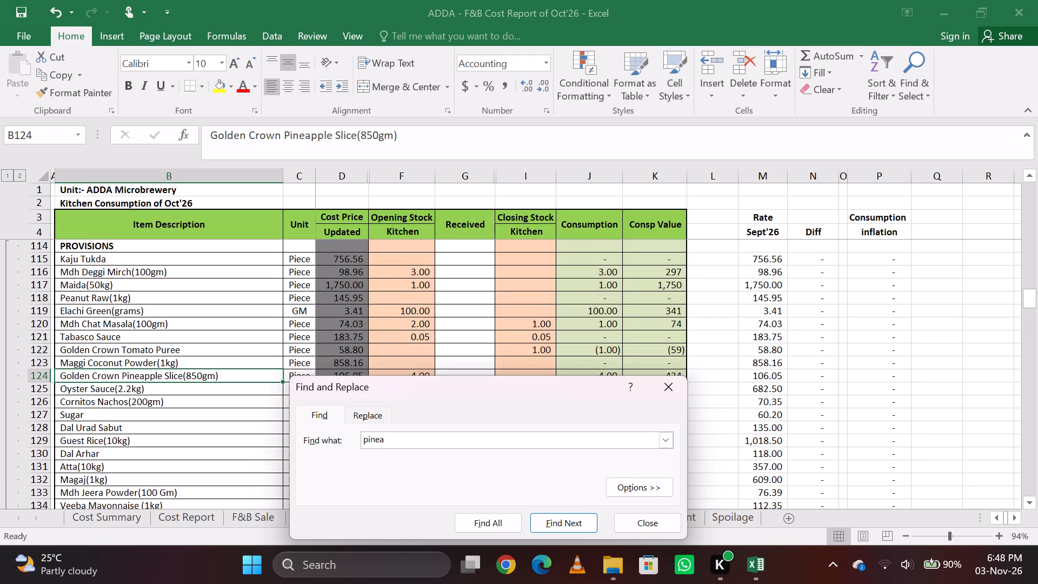
{"action": "key", "text": "Escape"}
{"action": "key", "text": "Right"}
{"action": "key", "text": "Right"}
{"action": "key", "text": "Right"}
{"action": "key", "text": "Right"}
{"action": "key", "text": "Right"}
{"action": "key", "text": "4"}
{"action": "key", "text": "Down"}
{"action": "key", "text": "Up"}
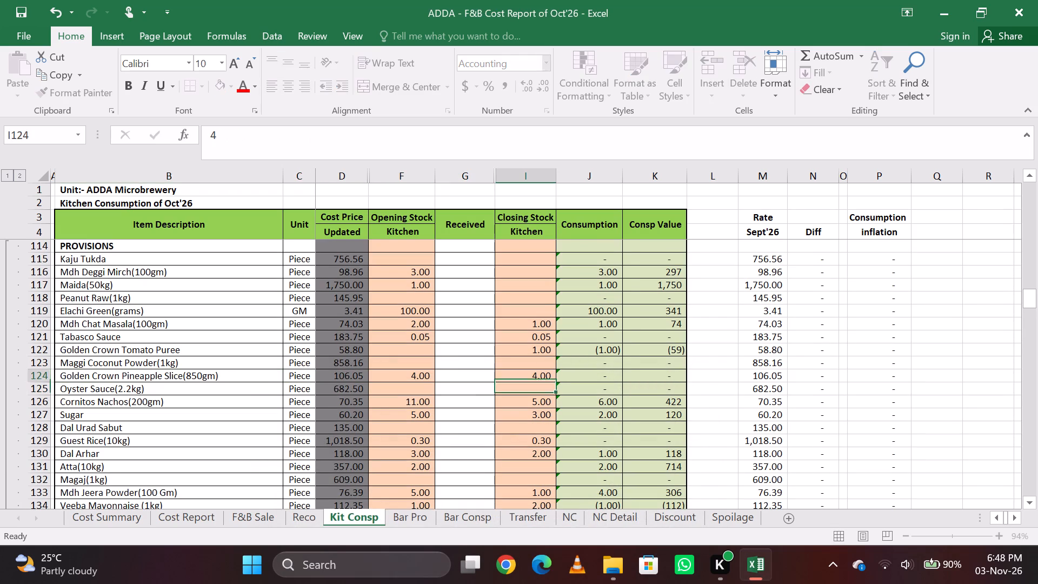
Find button and enter 4 as the closing kitchen stock of Golden Crown Button Mushroom(800gm).
{"action": "key", "text": "ctrl+f"}
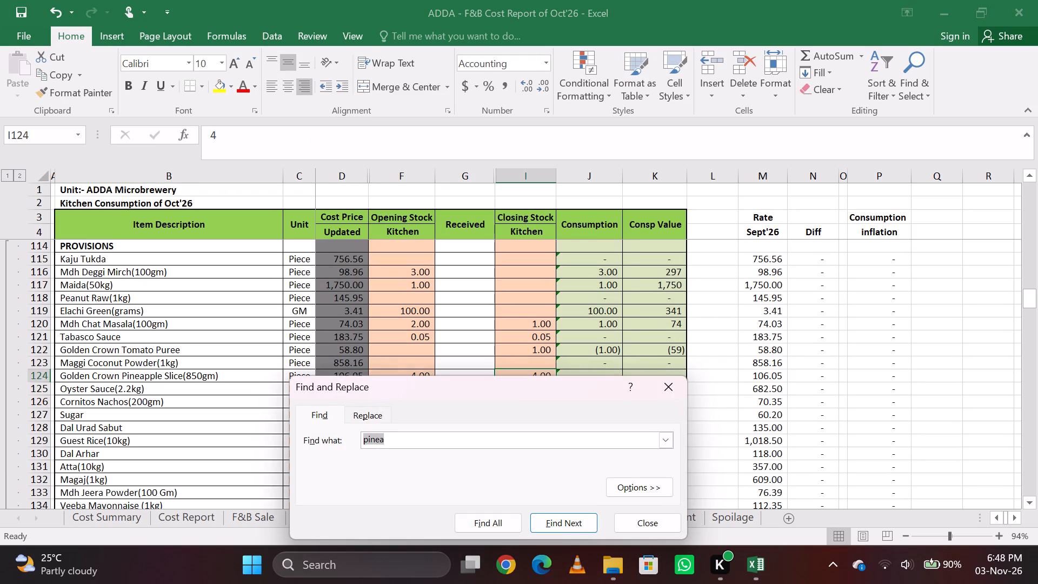
{"action": "key", "text": "BackSpace"}
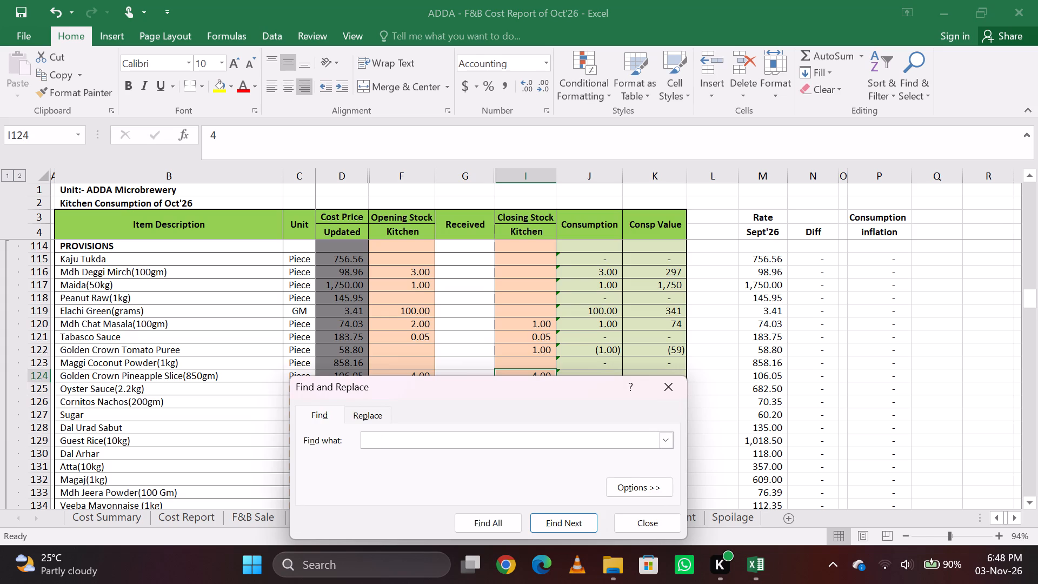
{"action": "key", "text": "BackSpace"}
{"action": "type", "text": "butto"}
{"action": "key", "text": "n"}
{"action": "key", "text": "Return"}
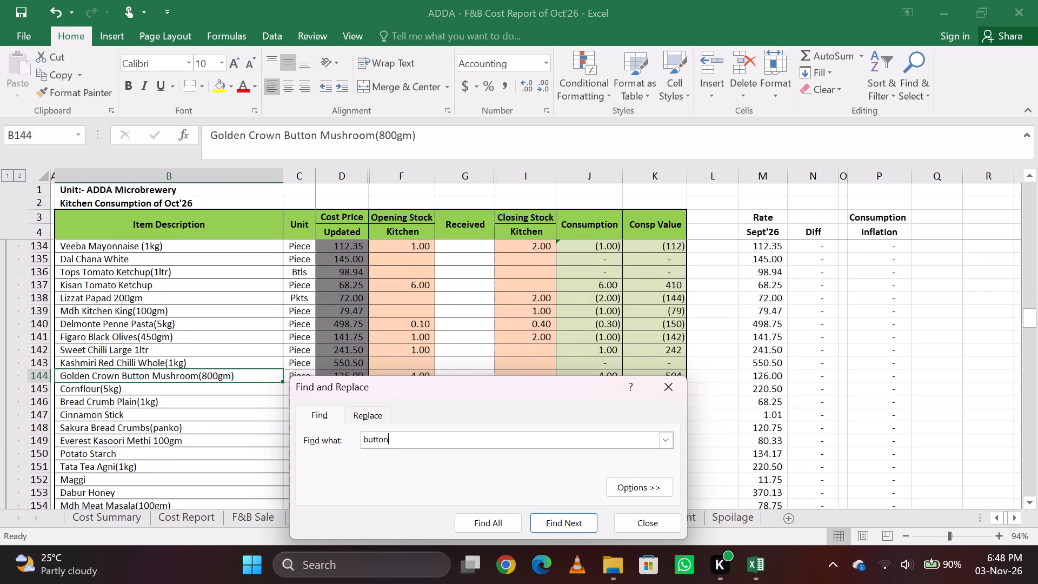
{"action": "key", "text": "Escape"}
{"action": "key", "text": "Right"}
{"action": "key", "text": "Right"}
{"action": "key", "text": "Right"}
{"action": "key", "text": "Right"}
{"action": "key", "text": "Right"}
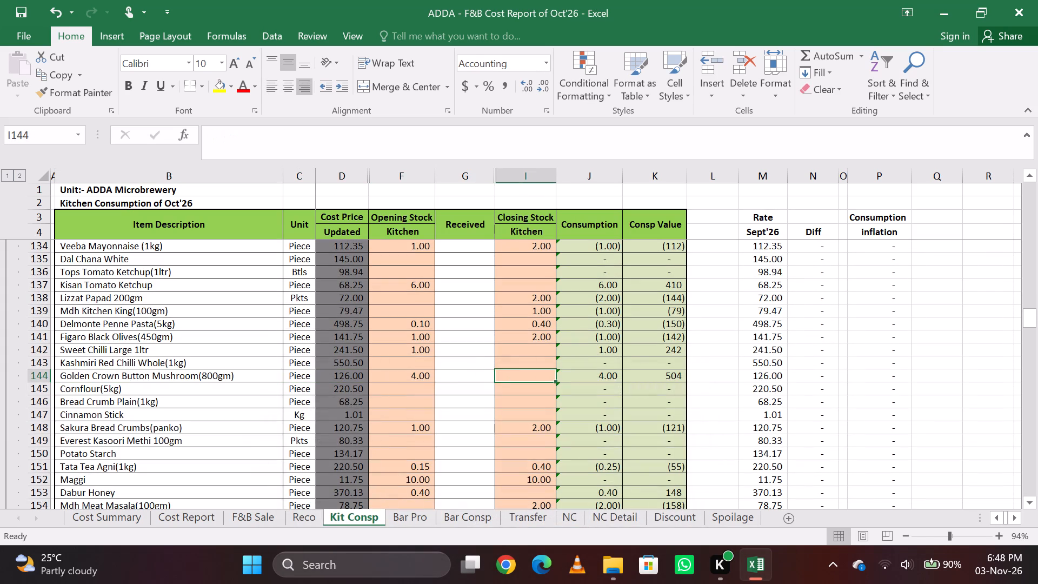
{"action": "key", "text": "4"}
{"action": "key", "text": "Down"}
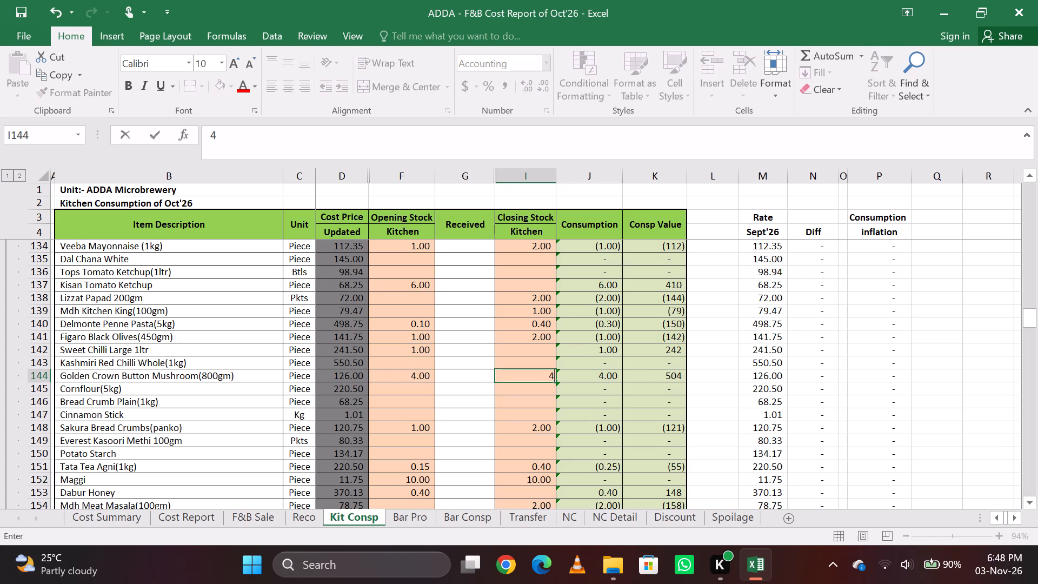
{"action": "key", "text": "Up"}
Find kitchen and set the closing kitchen stock of Mdh Kitchen King(100gm) to 2.
{"action": "key", "text": "ctrl+f"}
{"action": "key", "text": "BackSpace"}
{"action": "key", "text": "BackSpace"}
{"action": "key", "text": "BackSpace"}
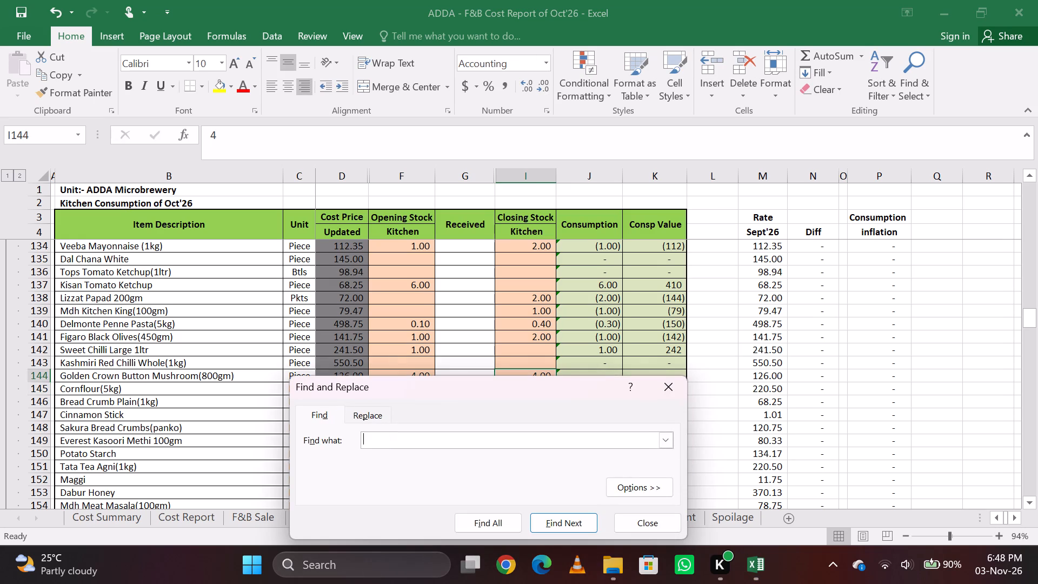
{"action": "key", "text": "BackSpace"}
{"action": "type", "text": "kitch"}
{"action": "key", "text": "Return"}
{"action": "key", "text": "Return"}
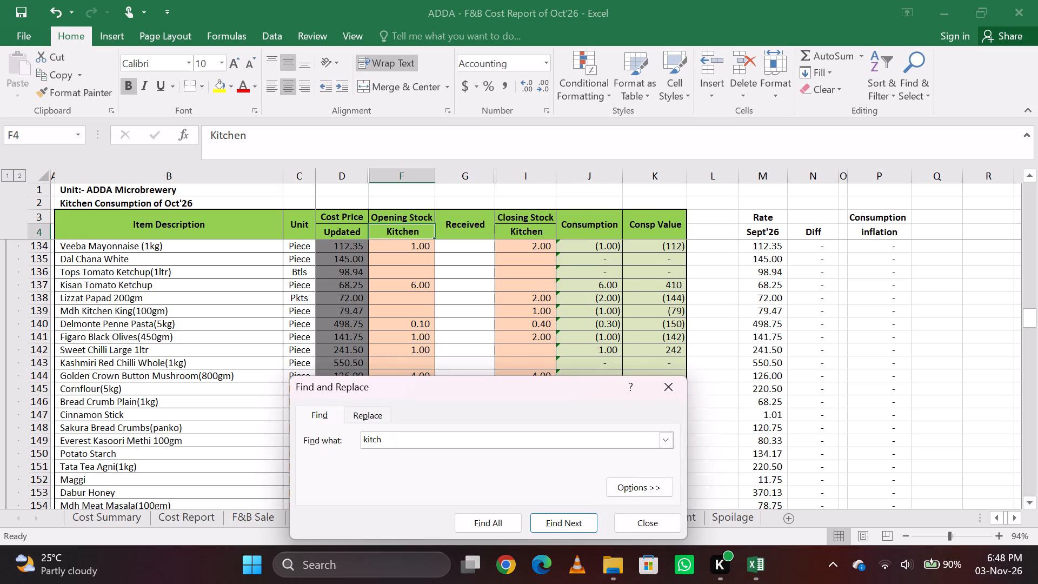
{"action": "key", "text": "Return"}
{"action": "type", "text": "en"}
{"action": "key", "text": "Return"}
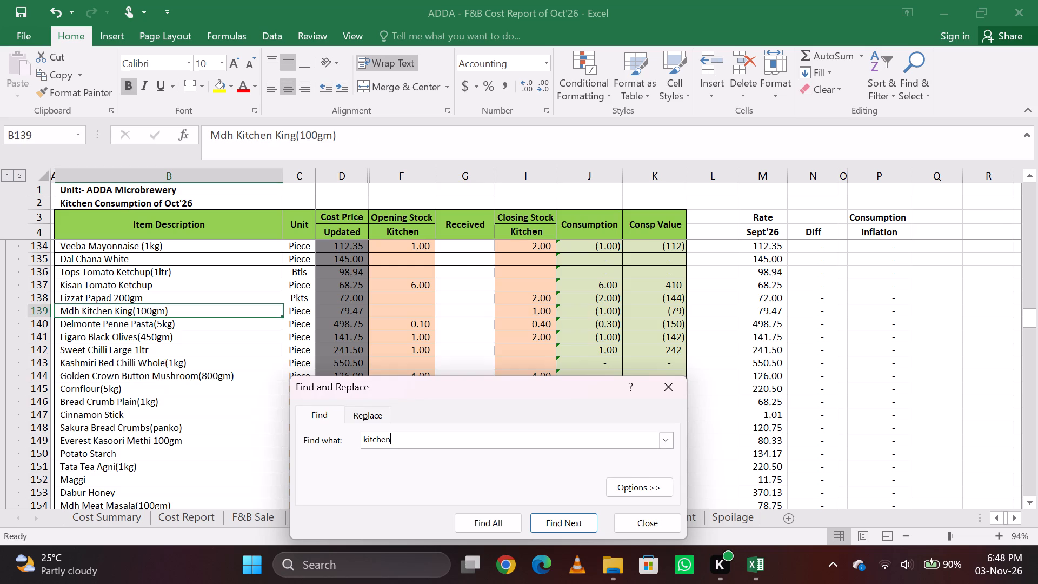
{"action": "key", "text": "Escape"}
{"action": "key", "text": "Right"}
{"action": "key", "text": "Right"}
{"action": "key", "text": "Right"}
{"action": "key", "text": "Right"}
{"action": "key", "text": "Right"}
{"action": "key", "text": "Right"}
{"action": "key", "text": "Left"}
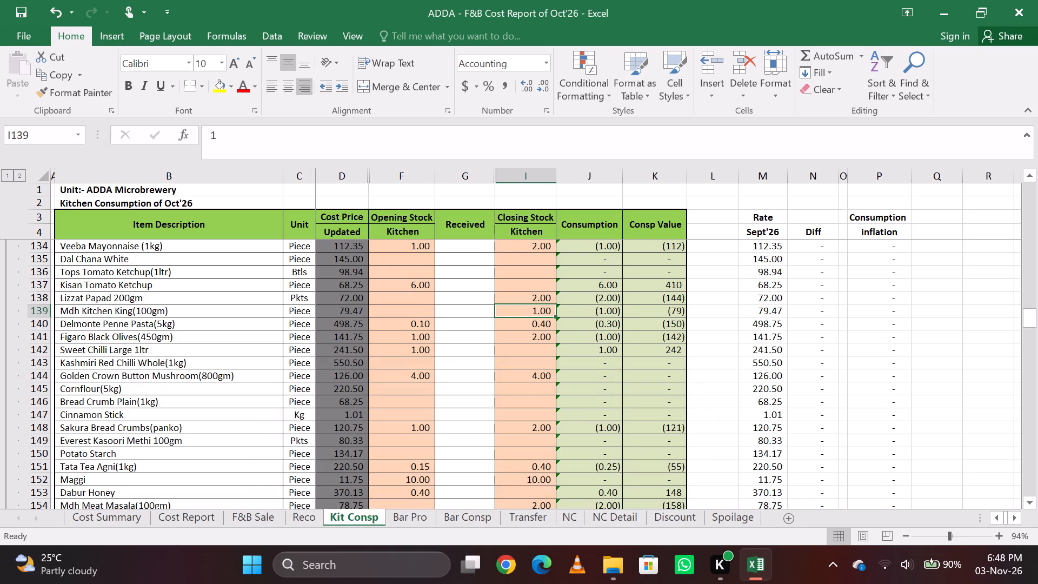
{"action": "key", "text": "2"}
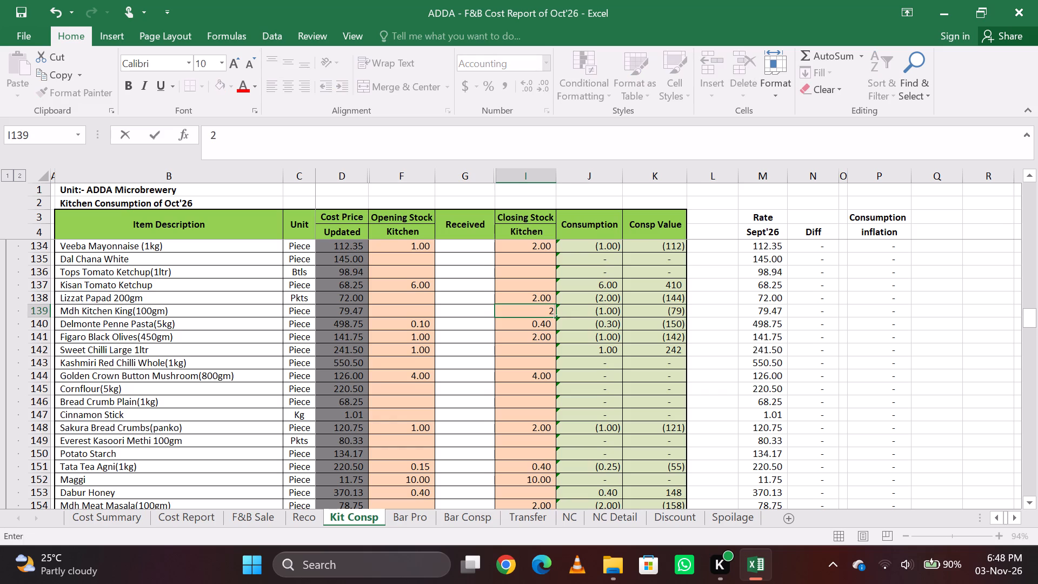
{"action": "key", "text": "Down"}
Find amch and enter 1 as the closing kitchen stock of Mdh Amchur Powder(100gm).
{"action": "key", "text": "ctrl+f"}
{"action": "key", "text": "BackSpace"}
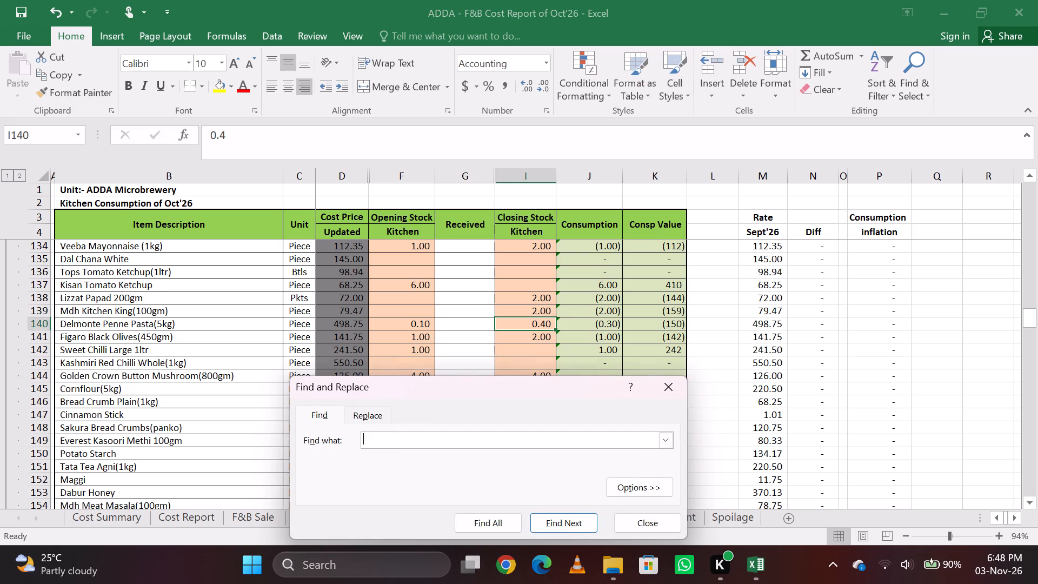
{"action": "key", "text": "BackSpace"}
{"action": "type", "text": "amch"}
{"action": "key", "text": "Return"}
{"action": "key", "text": "Escape"}
{"action": "key", "text": "Right"}
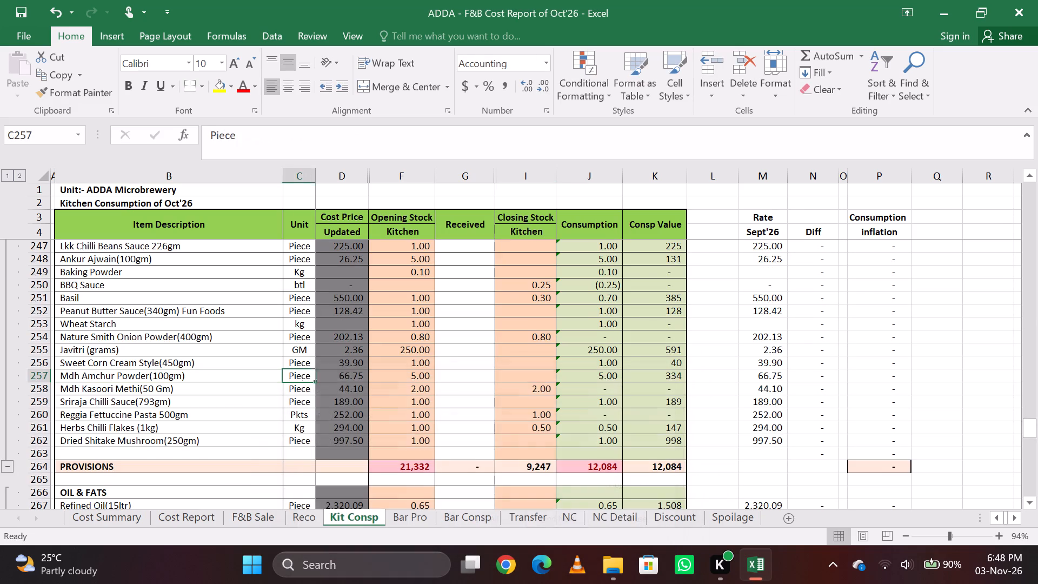
{"action": "key", "text": "Right"}
{"action": "key", "text": "Right"}
{"action": "key", "text": "Right"}
{"action": "key", "text": "Right"}
{"action": "key", "text": "Right"}
{"action": "key", "text": "Left"}
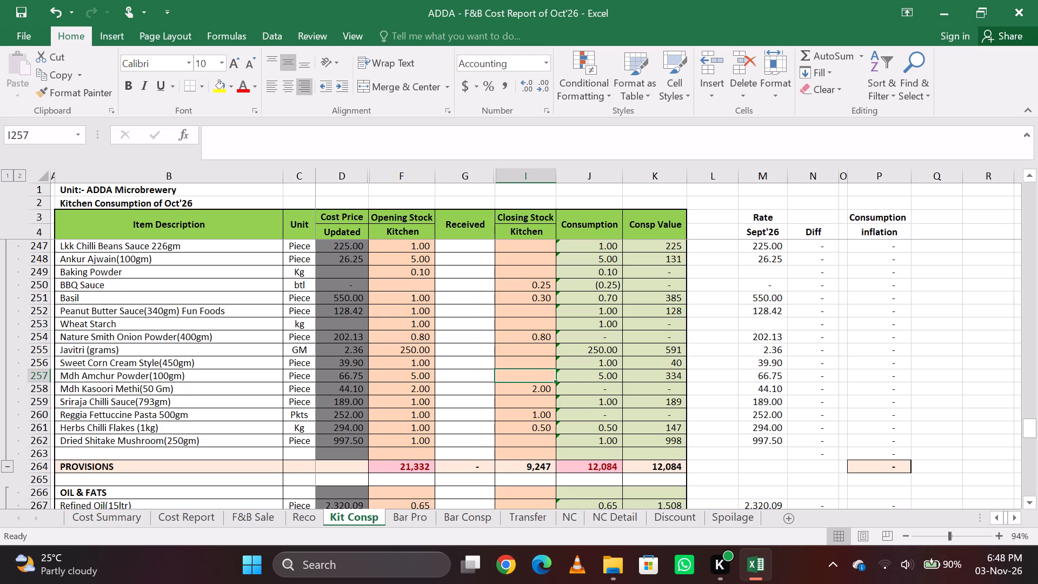
{"action": "key", "text": "1"}
{"action": "key", "text": "Down"}
{"action": "key", "text": "Up"}
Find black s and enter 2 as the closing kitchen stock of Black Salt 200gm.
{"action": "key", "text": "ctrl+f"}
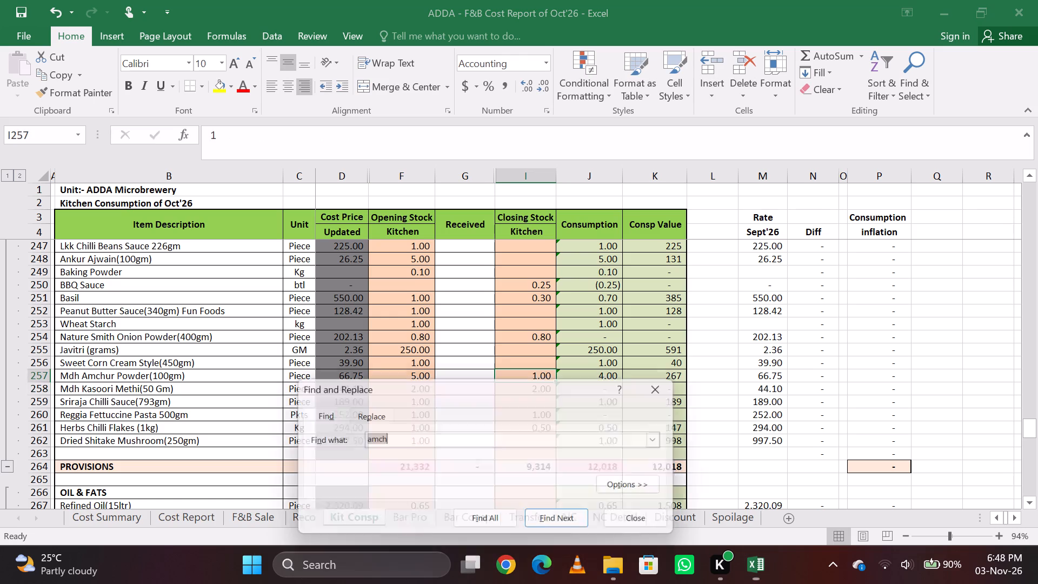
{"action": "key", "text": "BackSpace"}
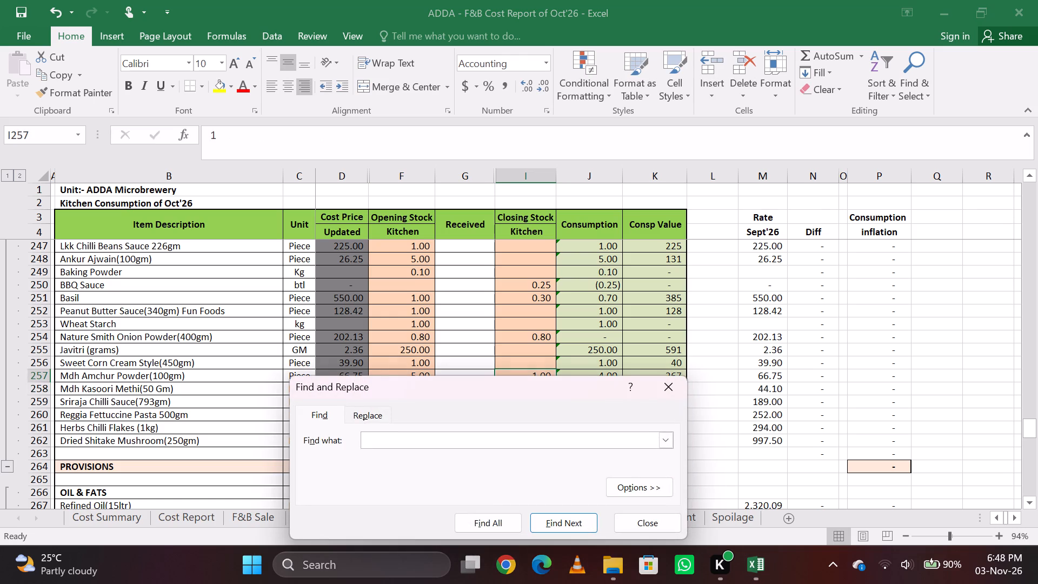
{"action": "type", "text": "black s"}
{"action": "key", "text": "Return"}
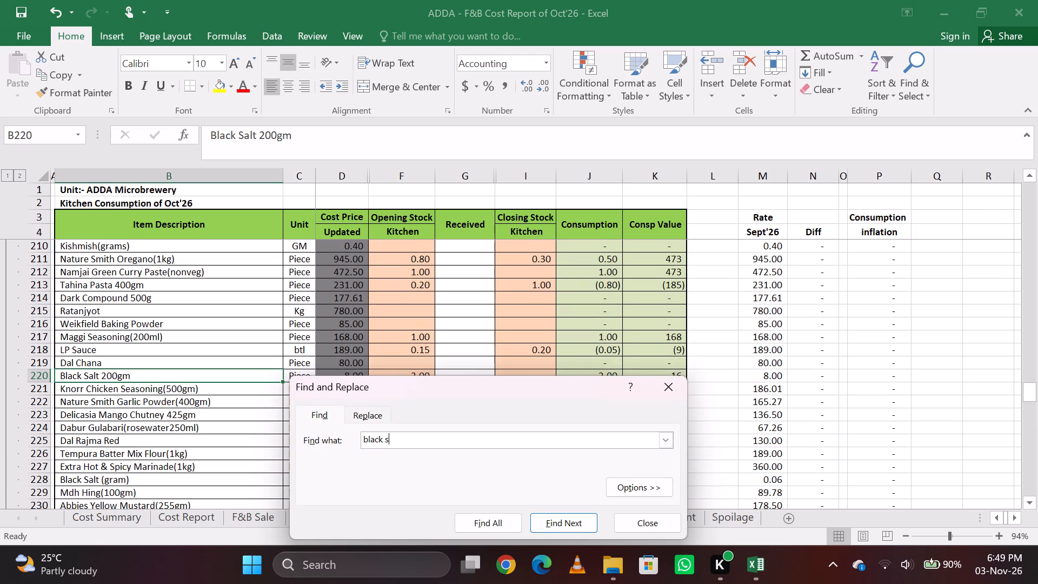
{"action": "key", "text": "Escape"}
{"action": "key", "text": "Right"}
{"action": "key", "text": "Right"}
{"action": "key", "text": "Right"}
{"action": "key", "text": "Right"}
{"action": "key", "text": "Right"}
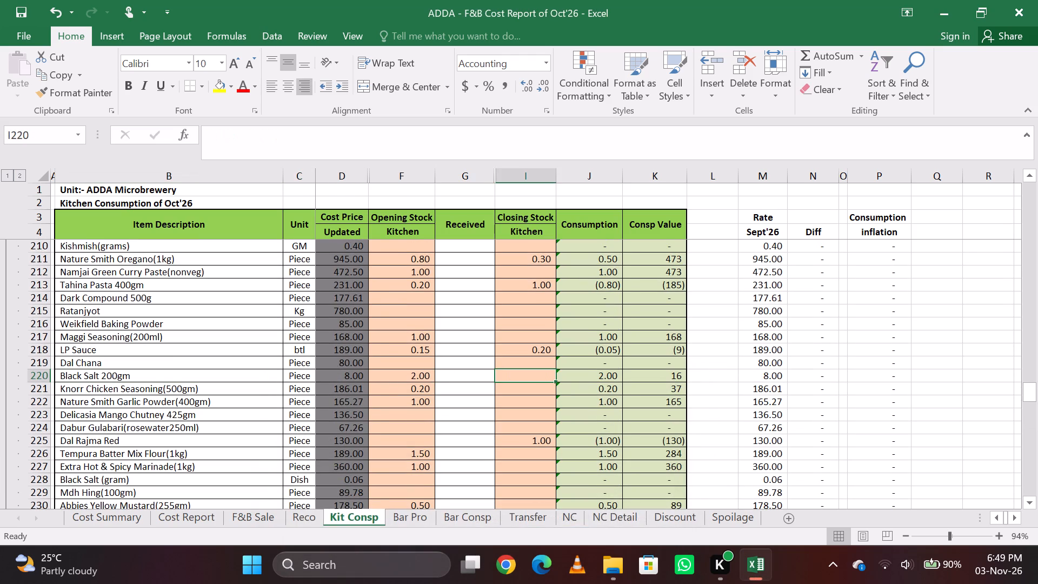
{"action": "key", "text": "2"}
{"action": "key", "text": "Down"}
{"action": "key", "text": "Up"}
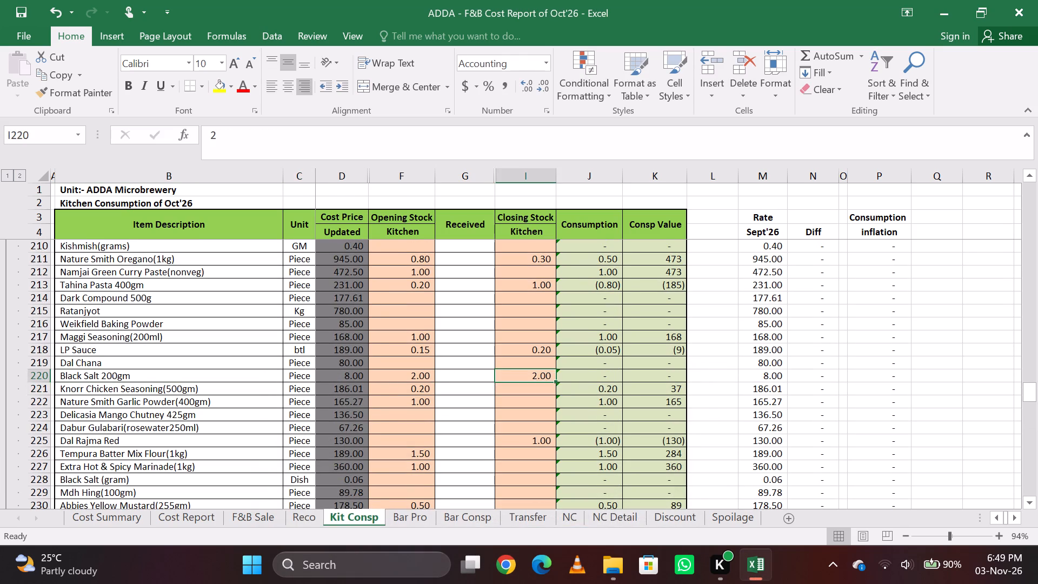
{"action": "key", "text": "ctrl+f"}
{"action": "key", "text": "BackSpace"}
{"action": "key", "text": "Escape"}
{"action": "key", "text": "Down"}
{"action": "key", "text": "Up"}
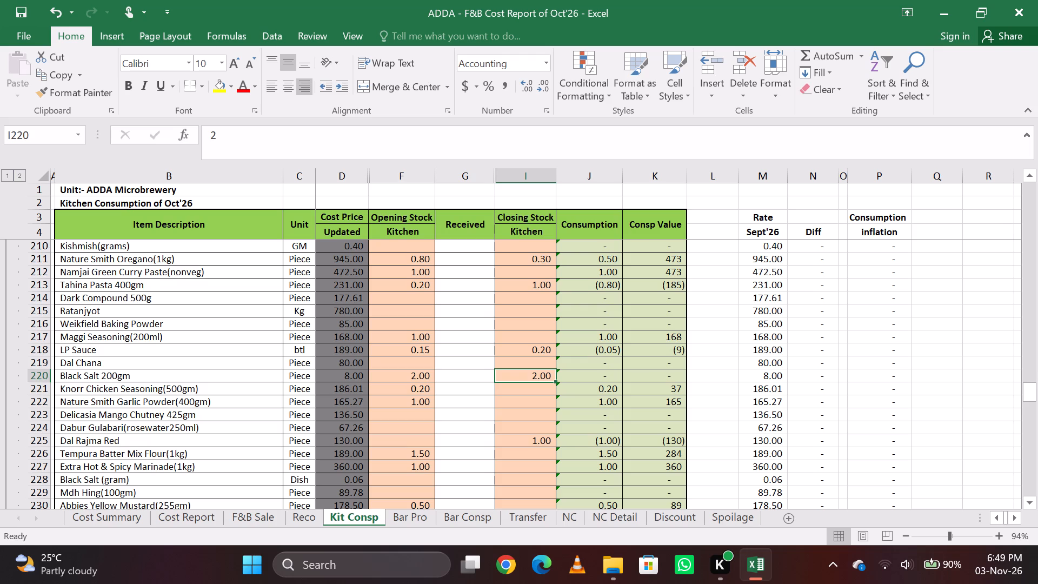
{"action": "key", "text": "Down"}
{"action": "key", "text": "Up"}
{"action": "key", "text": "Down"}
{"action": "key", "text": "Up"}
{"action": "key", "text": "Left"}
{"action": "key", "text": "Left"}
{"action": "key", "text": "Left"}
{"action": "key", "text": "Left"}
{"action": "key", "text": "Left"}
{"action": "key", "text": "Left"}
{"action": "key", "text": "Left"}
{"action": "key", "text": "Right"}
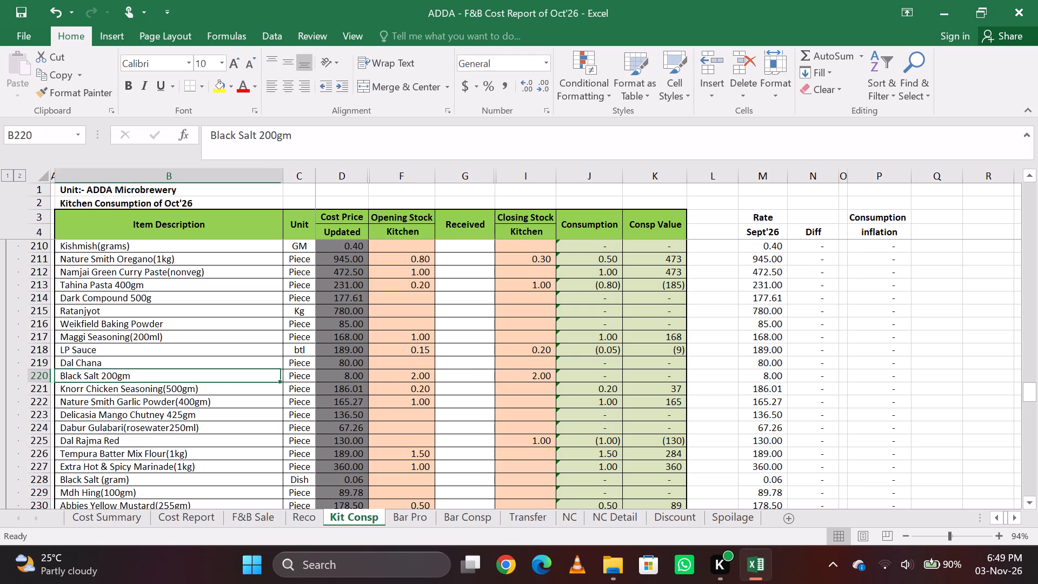
Set the closing kitchen stock of Black Salt 200gm to 1.
{"action": "key", "text": "Right"}
{"action": "key", "text": "Right"}
{"action": "key", "text": "Right"}
{"action": "key", "text": "Right"}
{"action": "key", "text": "Right"}
{"action": "key", "text": "Down"}
{"action": "key", "text": "Up"}
{"action": "key", "text": "Down"}
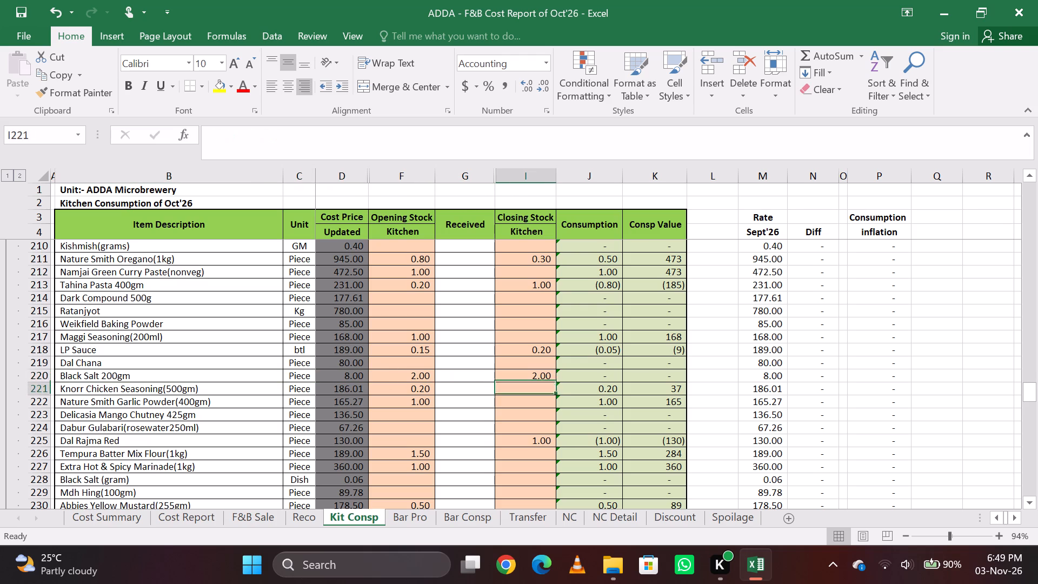
{"action": "key", "text": "Up"}
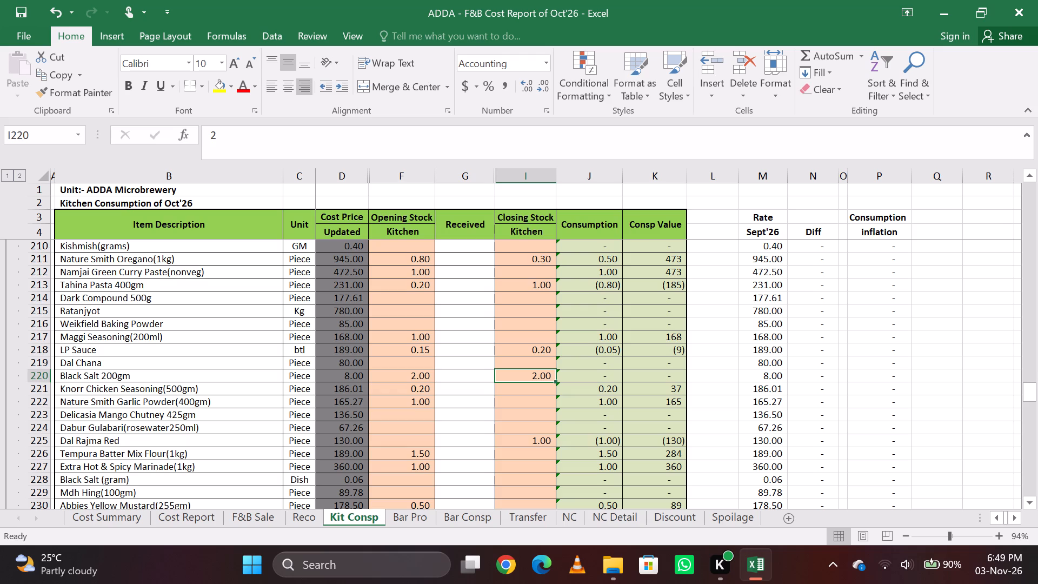
{"action": "key", "text": "1"}
{"action": "key", "text": "Right"}
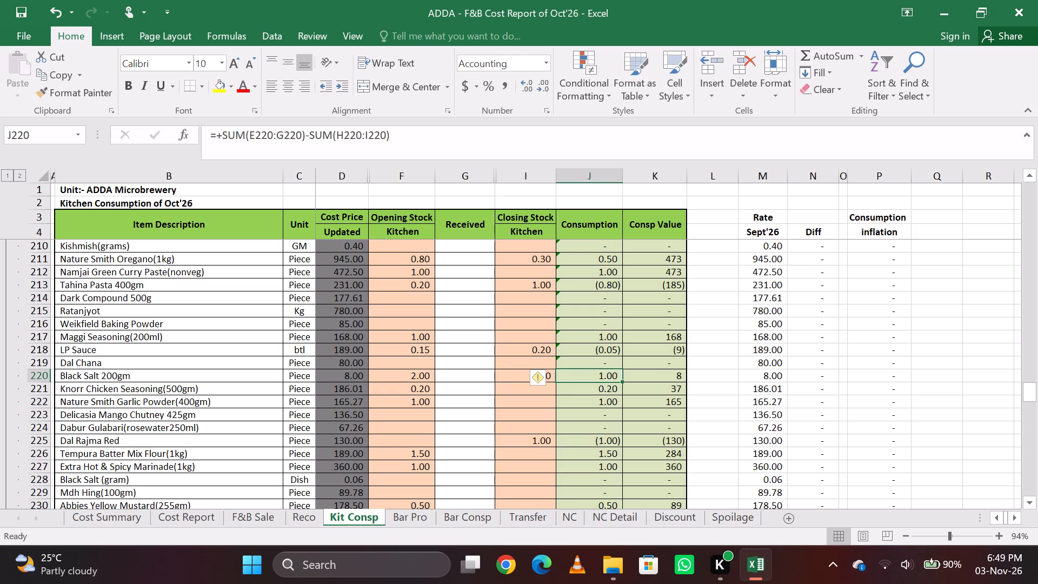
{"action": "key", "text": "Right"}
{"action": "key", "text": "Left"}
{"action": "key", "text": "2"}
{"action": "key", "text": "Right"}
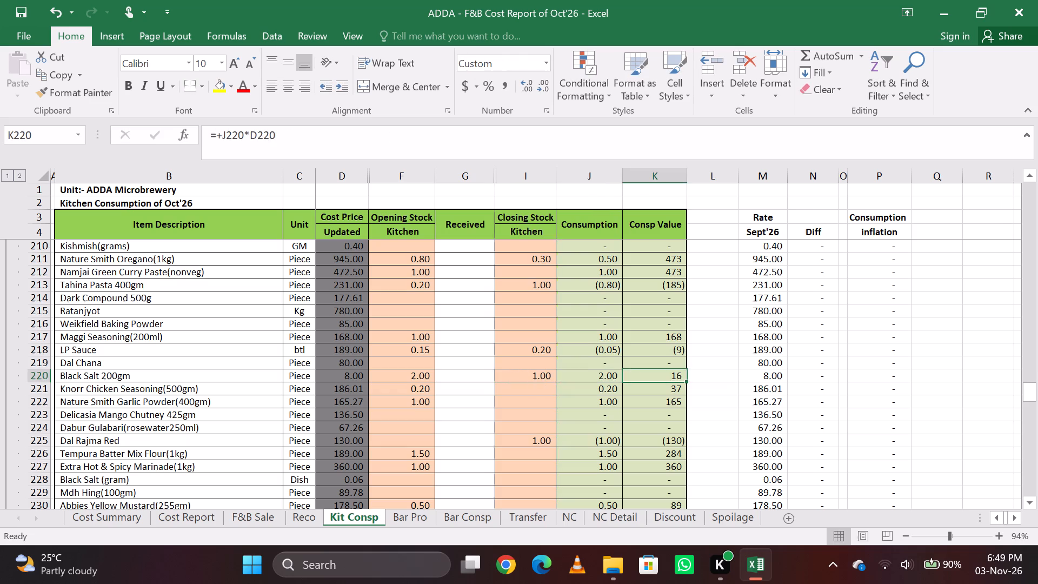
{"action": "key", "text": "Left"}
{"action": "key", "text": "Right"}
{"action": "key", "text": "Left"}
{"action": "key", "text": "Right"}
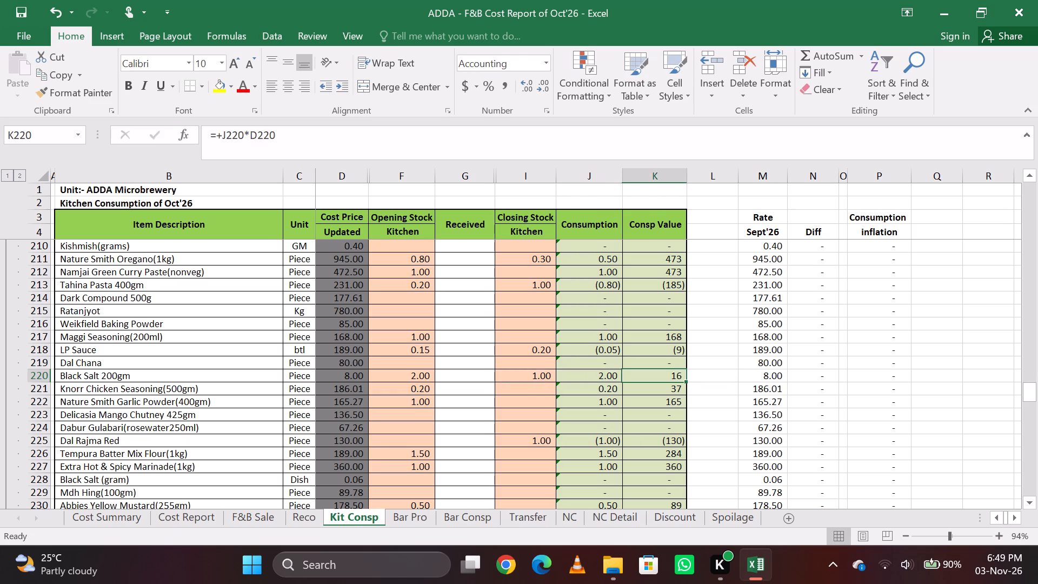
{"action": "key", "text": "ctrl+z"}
Set the closing kitchen stock of Black Salt 200gm to 2.
{"action": "key", "text": "Left"}
{"action": "key", "text": "Left"}
{"action": "key", "text": "Right"}
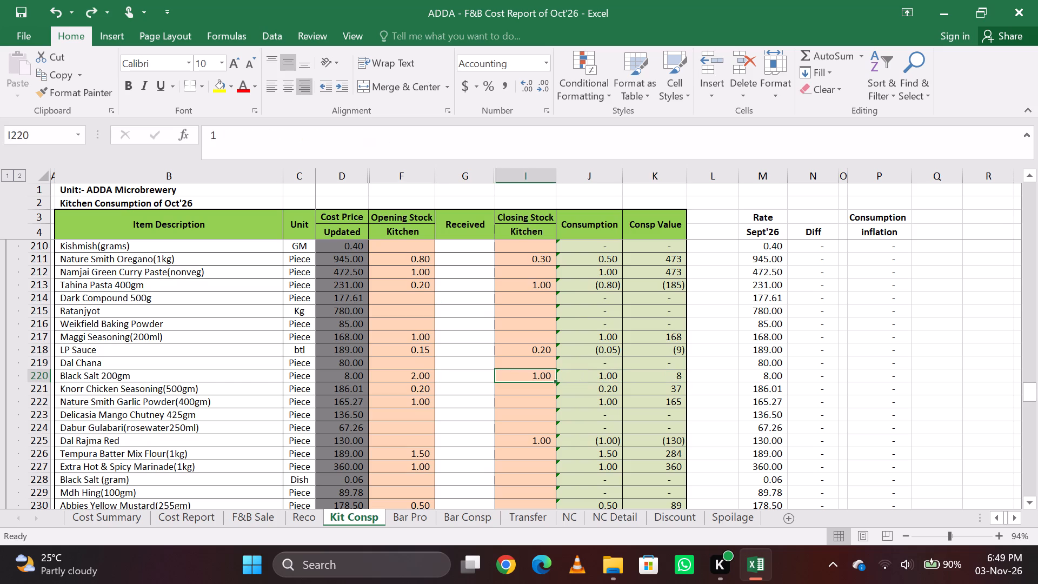
{"action": "key", "text": "2"}
{"action": "key", "text": "Right"}
{"action": "key", "text": "Left"}
{"action": "key", "text": "Down"}
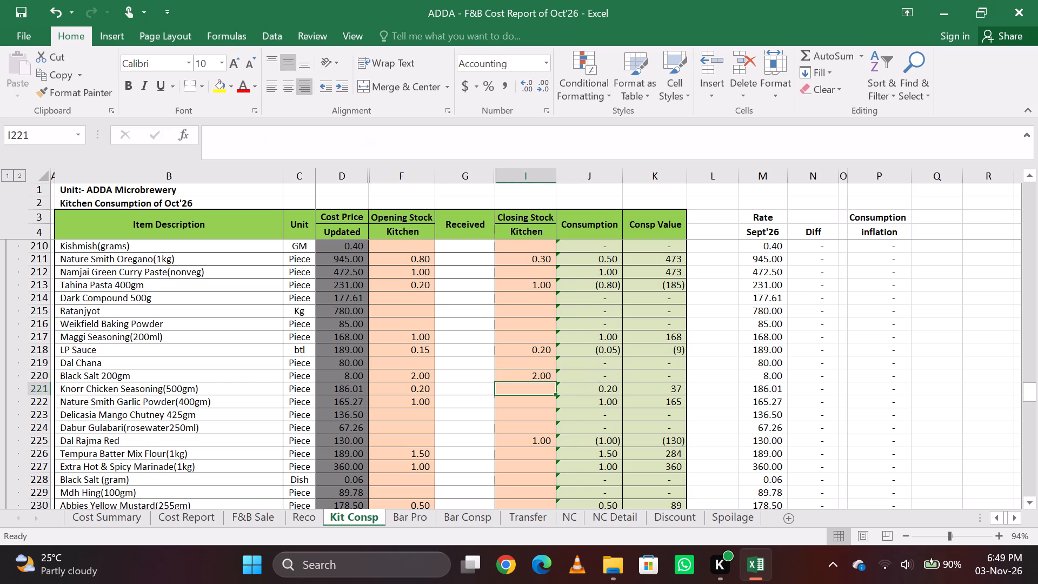
{"action": "key", "text": "Up"}
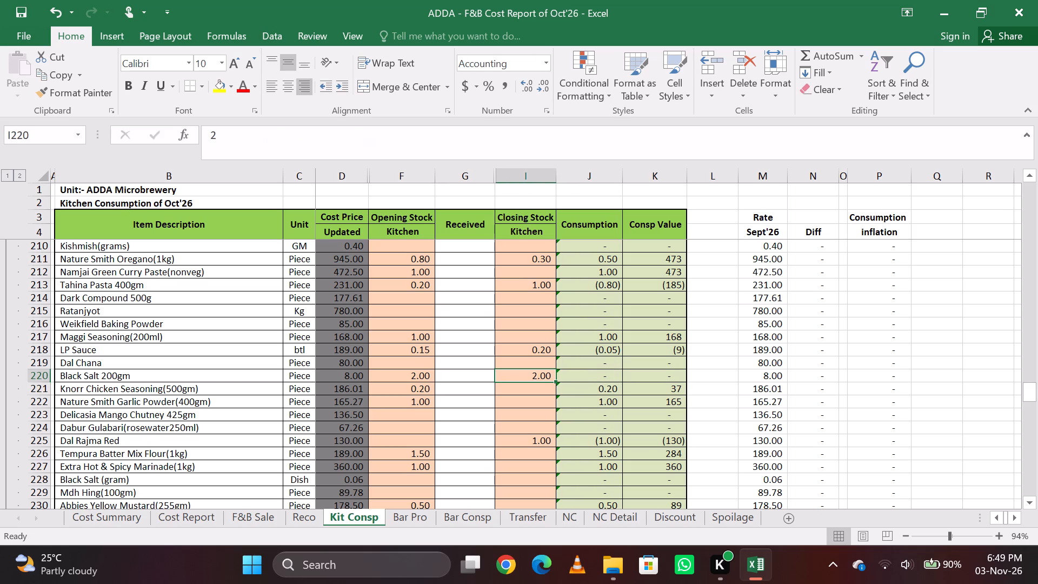
Search the kitchen consumption items for "amul f" and the shorter "amul", going through the matches.
{"action": "key", "text": "ctrl+f"}
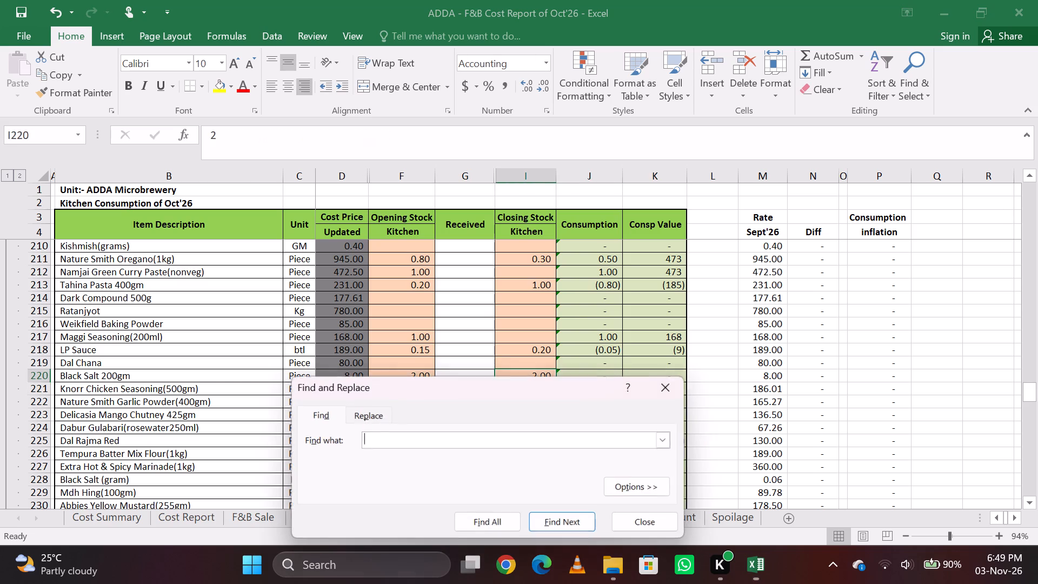
{"action": "type", "text": "amul f"}
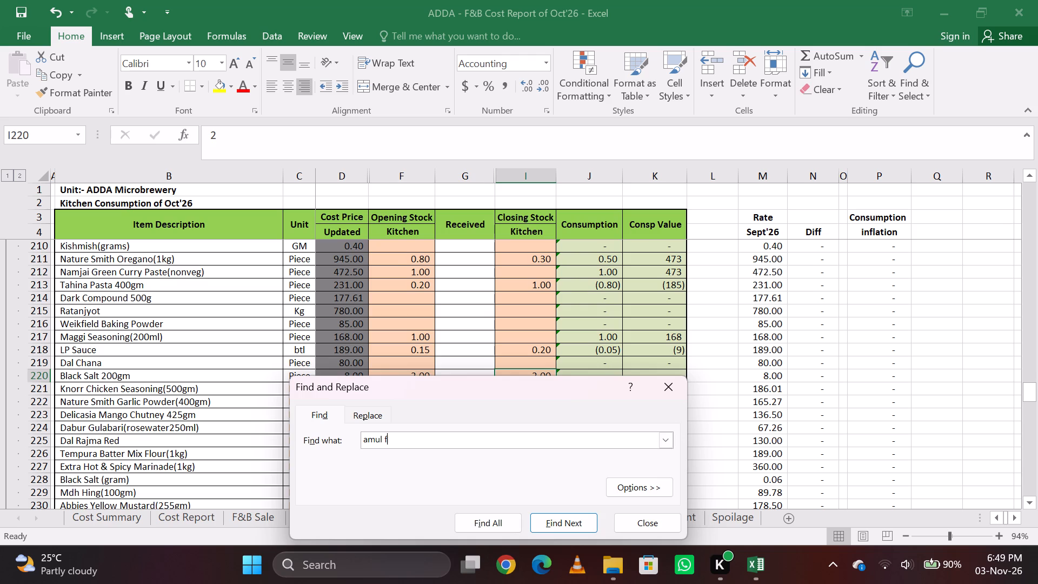
{"action": "key", "text": "Return"}
{"action": "key", "text": "Return"}
{"action": "key", "text": "BackSpace"}
{"action": "key", "text": "BackSpace"}
{"action": "key", "text": "Return"}
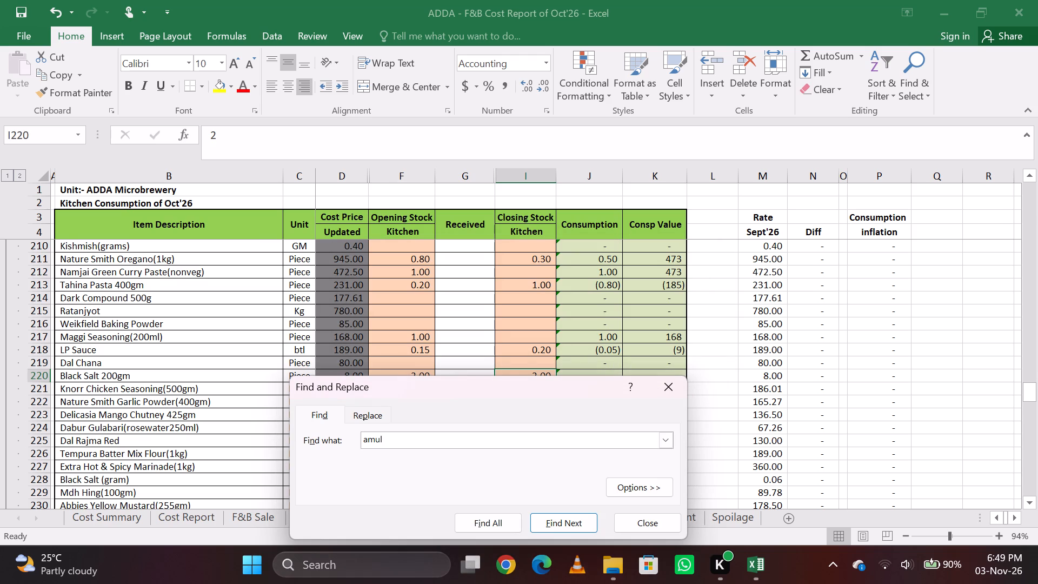
{"action": "key", "text": "Return"}
{"action": "key", "text": "Return"}
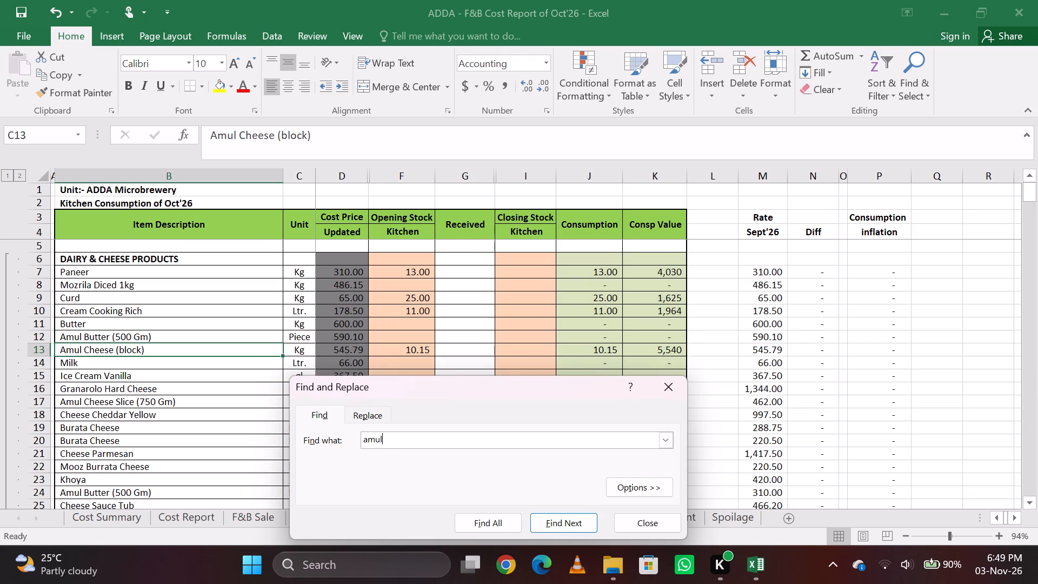
{"action": "key", "text": "Return"}
{"action": "key", "text": "Return"}
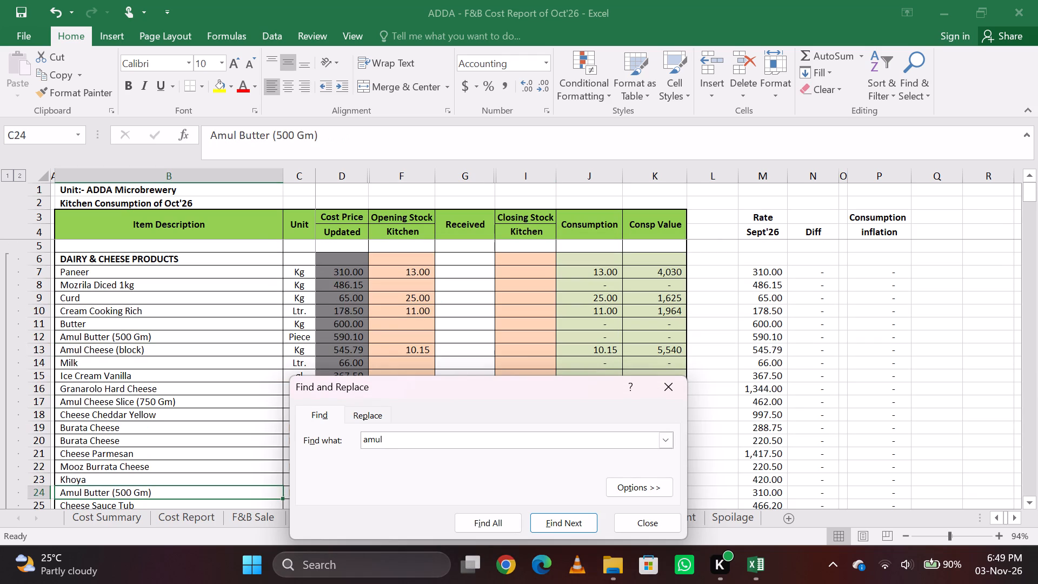
Search the kitchen consumption items for "fresh c" and the shorter "fresh".
{"action": "key", "text": "BackSpace"}
{"action": "key", "text": "BackSpace"}
{"action": "key", "text": "BackSpace"}
{"action": "key", "text": "BackSpace"}
{"action": "key", "text": "BackSpace"}
{"action": "key", "text": "BackSpace"}
{"action": "key", "text": "BackSpace"}
{"action": "key", "text": "BackSpace"}
{"action": "key", "text": "BackSpace"}
{"action": "key", "text": "BackSpace"}
{"action": "key", "text": "BackSpace"}
{"action": "key", "text": "BackSpace"}
{"action": "key", "text": "BackSpace"}
{"action": "key", "text": "BackSpace"}
{"action": "key", "text": "BackSpace"}
{"action": "key", "text": "BackSpace"}
{"action": "key", "text": "BackSpace"}
{"action": "key", "text": "BackSpace"}
{"action": "key", "text": "BackSpace"}
{"action": "key", "text": "BackSpace"}
{"action": "type", "text": "fresh"}
{"action": "key", "text": "space"}
{"action": "key", "text": "c"}
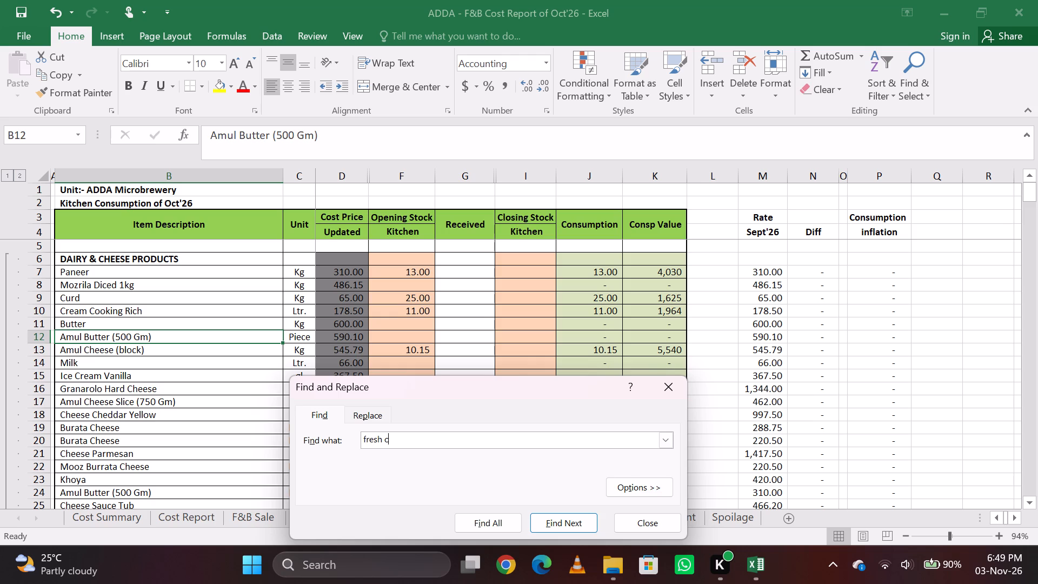
{"action": "key", "text": "Return"}
{"action": "key", "text": "Return"}
{"action": "key", "text": "BackSpace"}
{"action": "key", "text": "Return"}
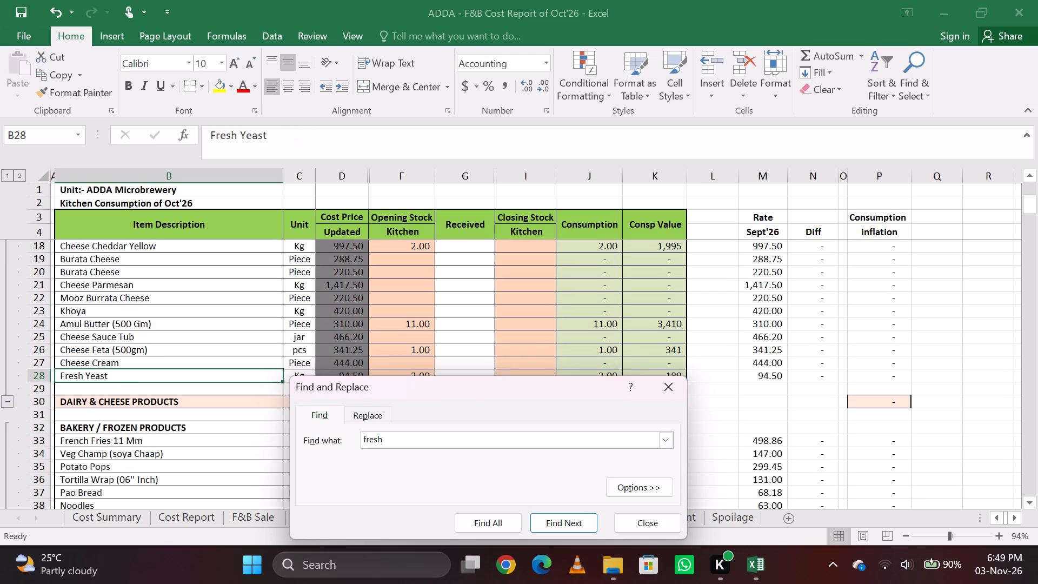
{"action": "key", "text": "Return"}
Search the kitchen consumption items for "cream", going through the matching items, and end the search.
{"action": "key", "text": "BackSpace"}
{"action": "key", "text": "BackSpace"}
{"action": "key", "text": "BackSpace"}
{"action": "key", "text": "BackSpace"}
{"action": "key", "text": "BackSpace"}
{"action": "key", "text": "BackSpace"}
{"action": "key", "text": "BackSpace"}
{"action": "key", "text": "BackSpace"}
{"action": "key", "text": "BackSpace"}
{"action": "key", "text": "BackSpace"}
{"action": "key", "text": "BackSpace"}
{"action": "key", "text": "BackSpace"}
{"action": "key", "text": "BackSpace"}
{"action": "key", "text": "BackSpace"}
{"action": "key", "text": "BackSpace"}
{"action": "key", "text": "BackSpace"}
{"action": "key", "text": "BackSpace"}
{"action": "key", "text": "BackSpace"}
{"action": "key", "text": "BackSpace"}
{"action": "key", "text": "BackSpace"}
{"action": "type", "text": "crwam"}
{"action": "key", "text": "Return"}
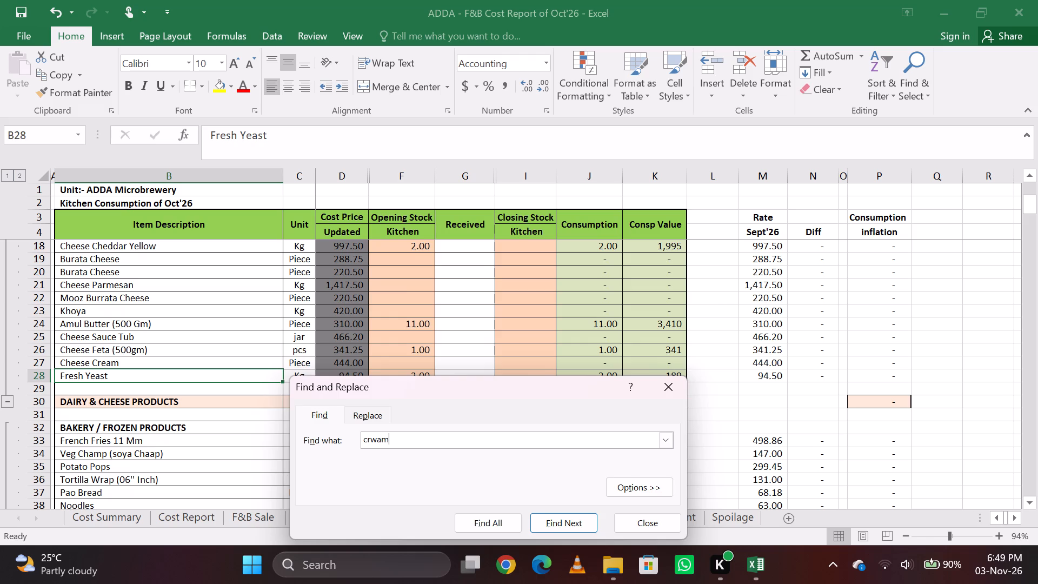
{"action": "key", "text": "Return"}
{"action": "key", "text": "BackSpace"}
{"action": "key", "text": "BackSpace"}
{"action": "key", "text": "BackSpace"}
{"action": "type", "text": "eam"}
{"action": "key", "text": "Return"}
{"action": "key", "text": "Return"}
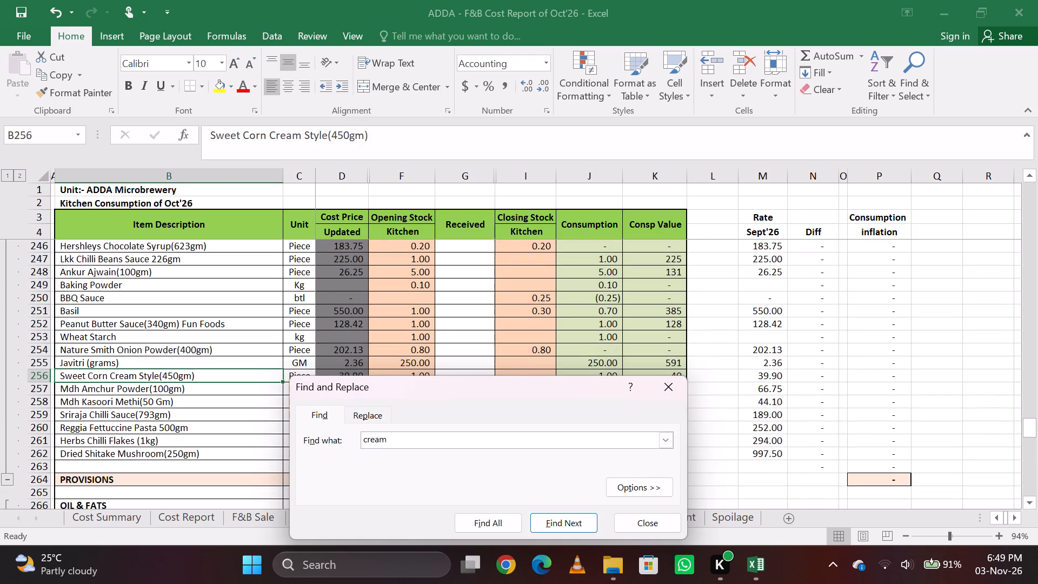
{"action": "key", "text": "Return"}
{"action": "key", "text": "Return"}
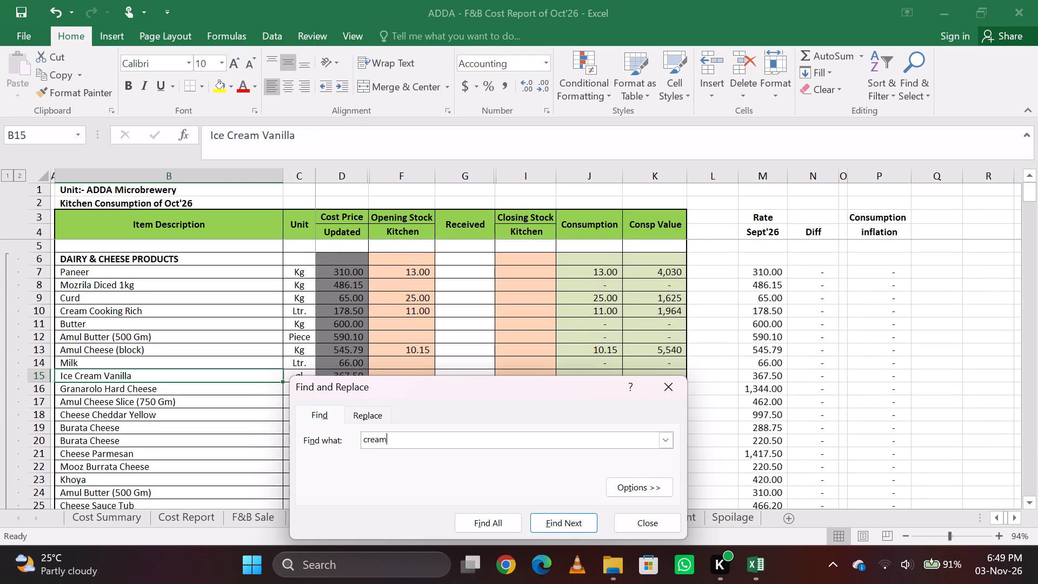
{"action": "key", "text": "Return"}
{"action": "key", "text": "Return"}
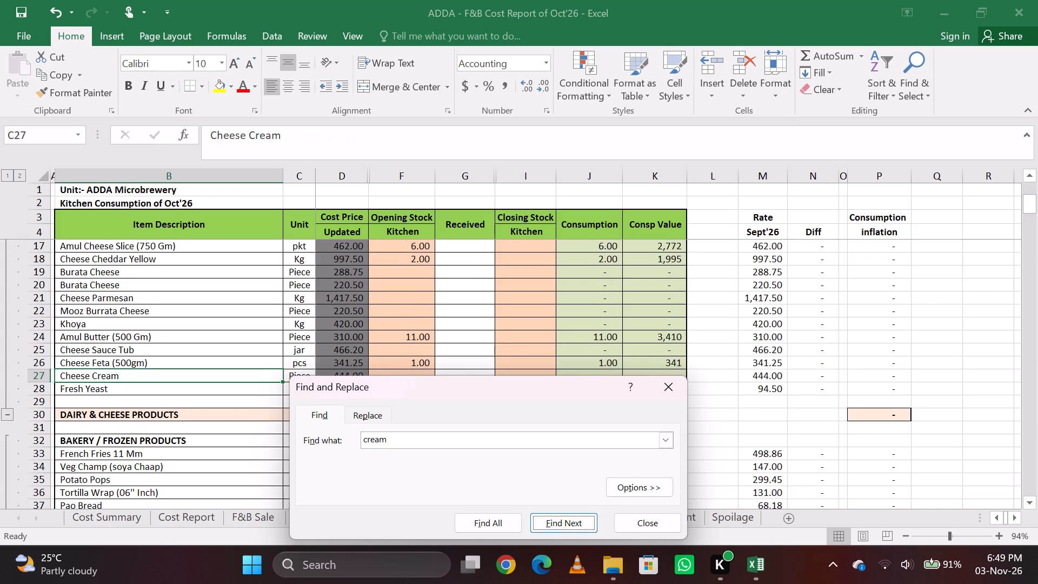
{"action": "key", "text": "Return"}
{"action": "key", "text": "Return"}
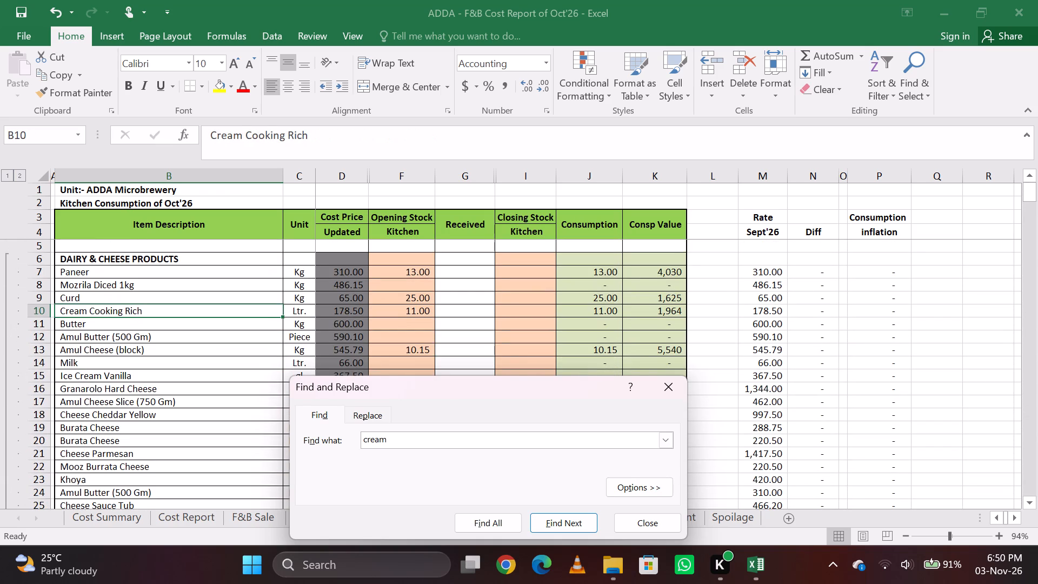
{"action": "key", "text": "Return"}
{"action": "key", "text": "Return"}
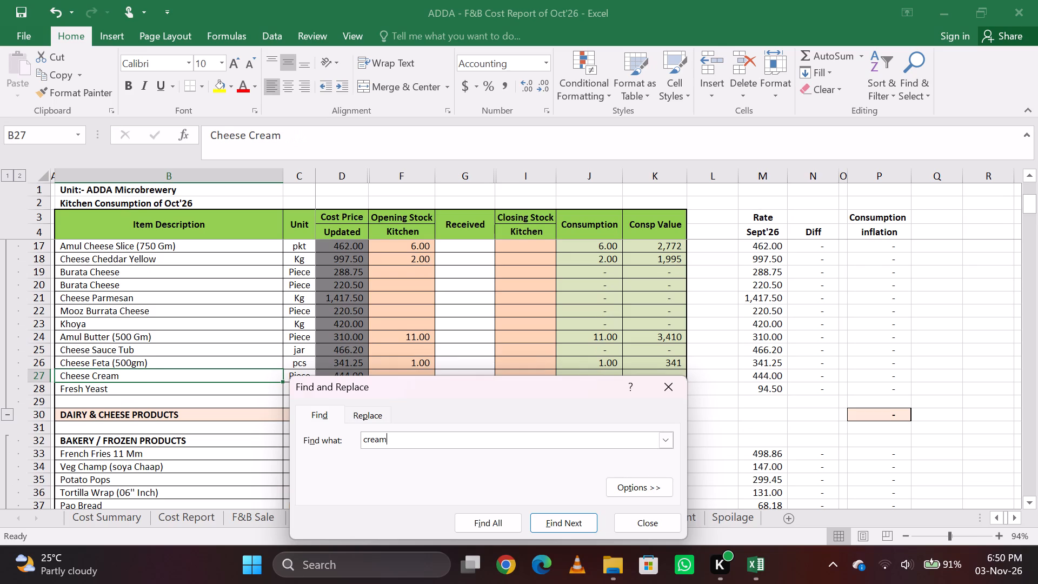
{"action": "key", "text": "Return"}
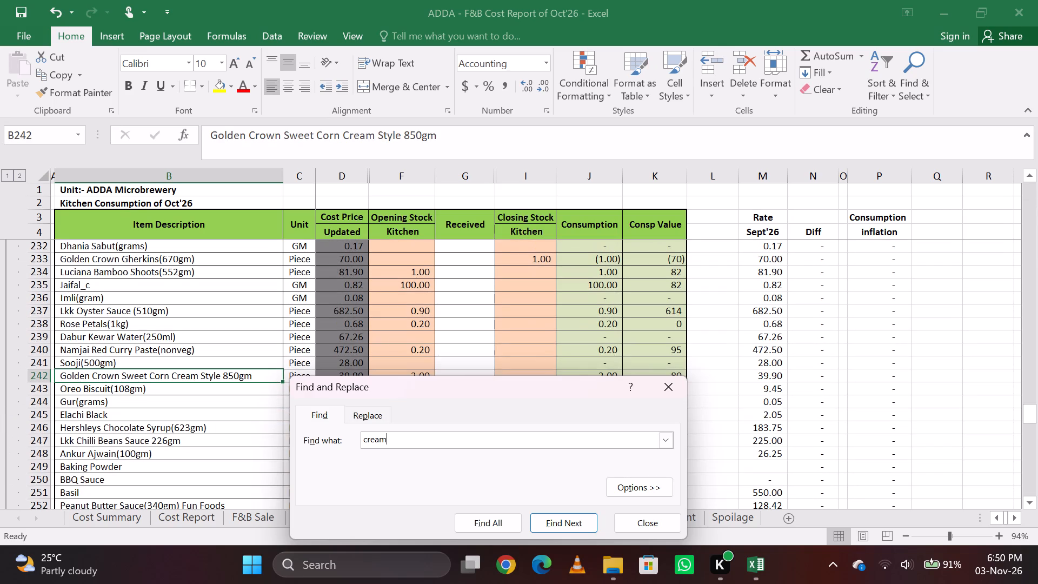
{"action": "key", "text": "Return"}
{"action": "key", "text": "Return"}
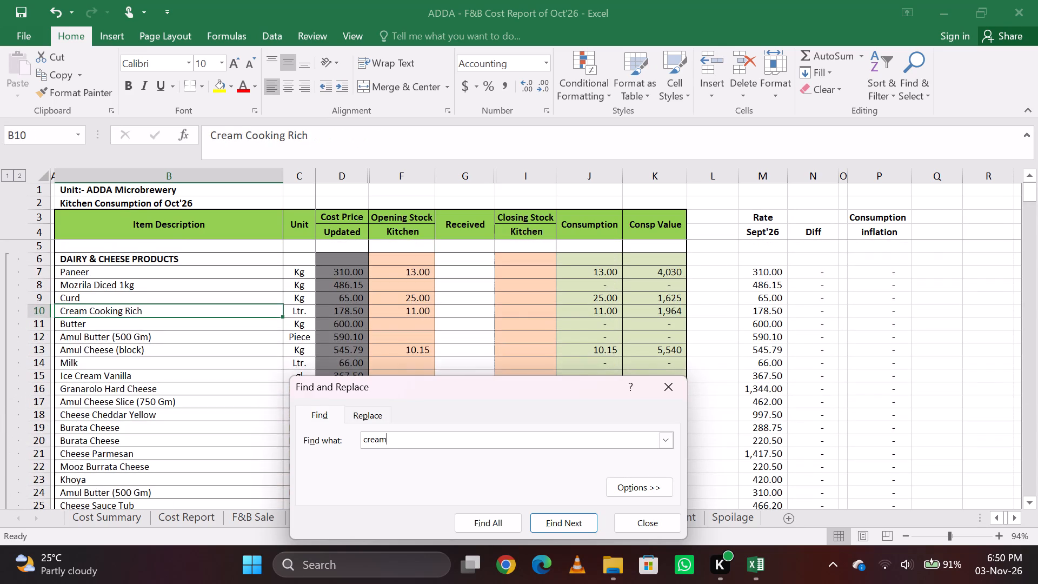
{"action": "key", "text": "Return"}
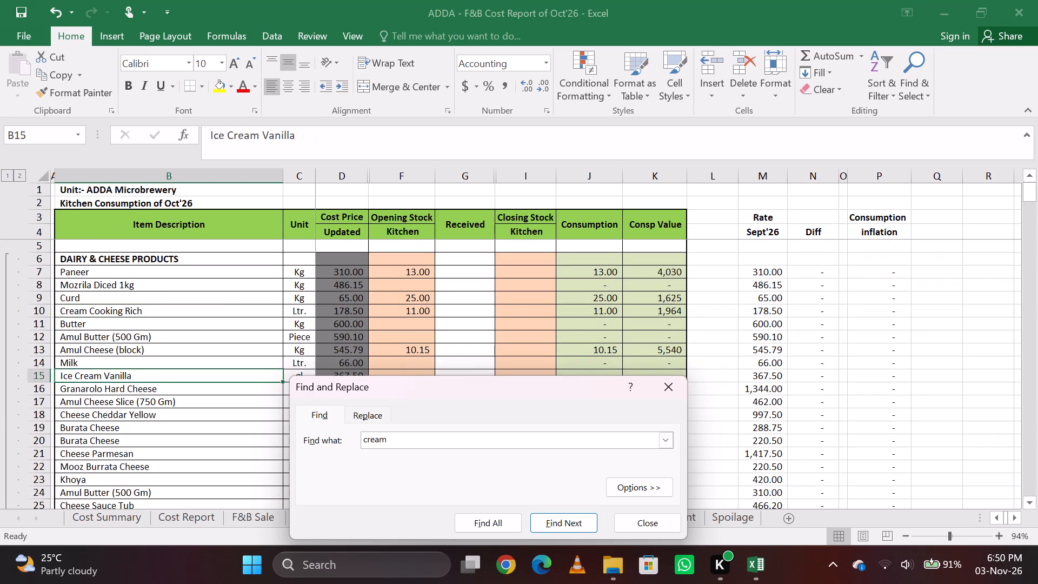
{"action": "key", "text": "Return"}
{"action": "key", "text": "Escape"}
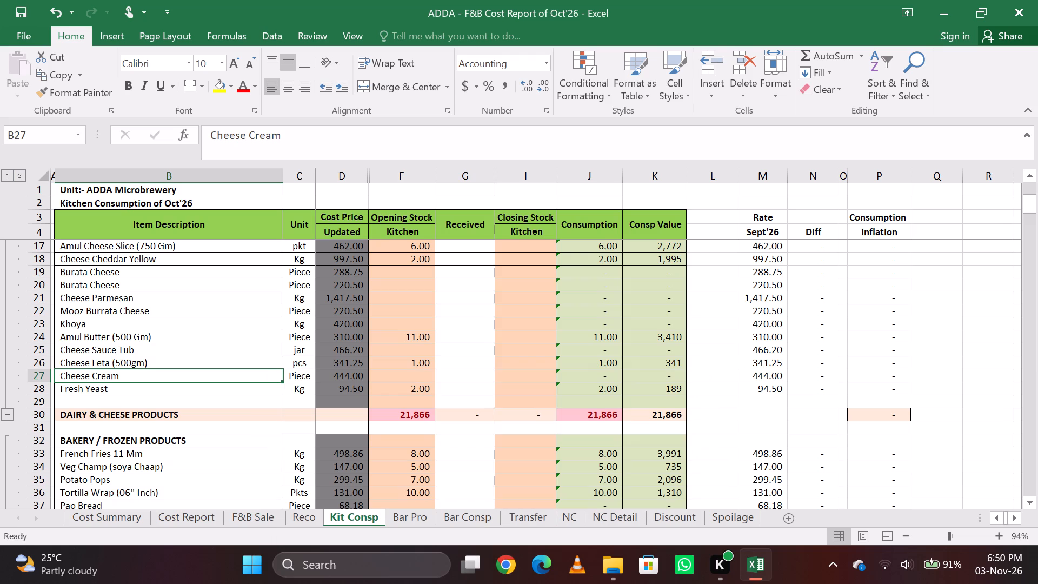
Find "white v" and set the closing kitchen stock of Tops White Vinegar(1ltr) to 4.
{"action": "key", "text": "ctrl+f"}
{"action": "type", "text": "white v"}
{"action": "key", "text": "Return"}
{"action": "key", "text": "Return"}
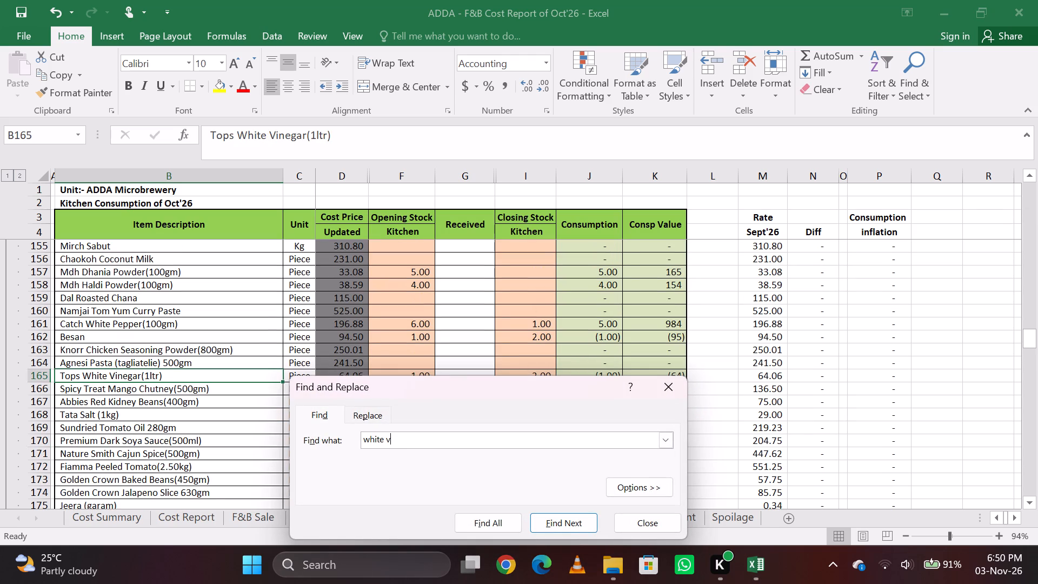
{"action": "key", "text": "Escape"}
{"action": "key", "text": "Right"}
{"action": "key", "text": "Right"}
{"action": "key", "text": "Right"}
{"action": "key", "text": "Right"}
{"action": "key", "text": "Right"}
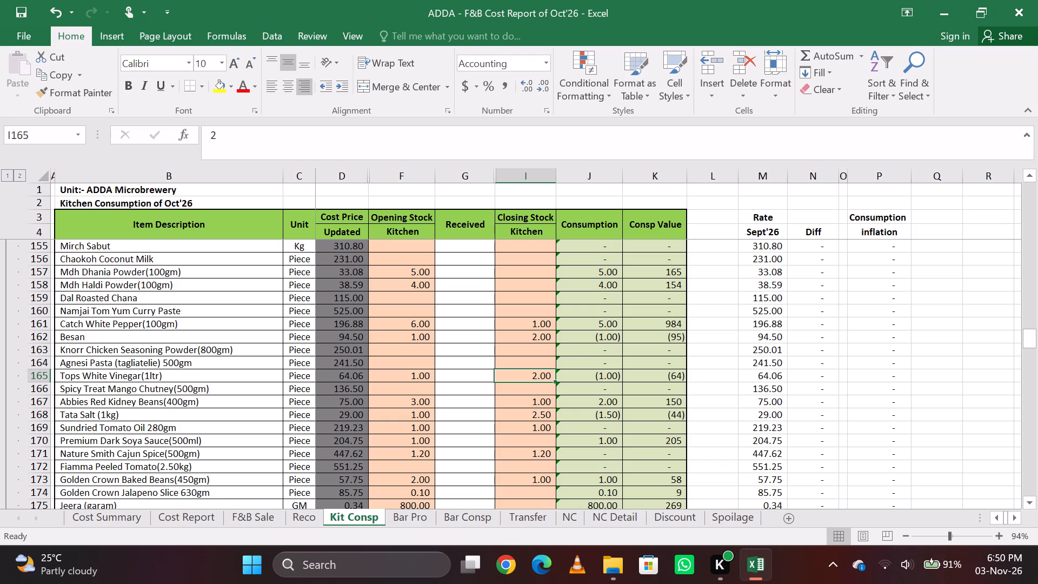
{"action": "key", "text": "4"}
{"action": "key", "text": "Return"}
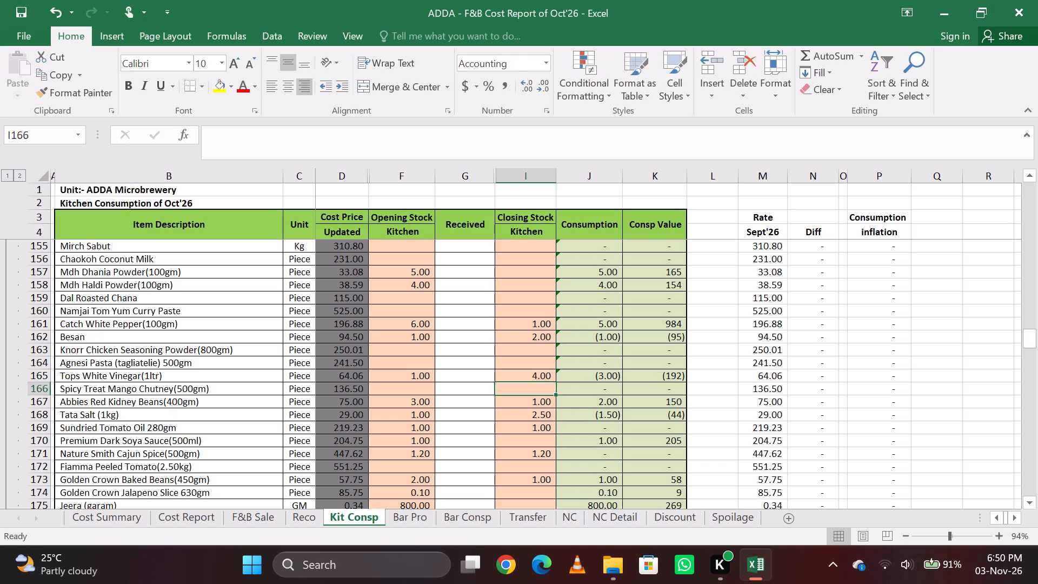
Find "dark s" and enter 3 as the closing kitchen stock of Premium Dark Soya Sauce(500ml).
{"action": "key", "text": "ctrl+f"}
{"action": "type", "text": "dark s"}
{"action": "key", "text": "Return"}
{"action": "key", "text": "Return"}
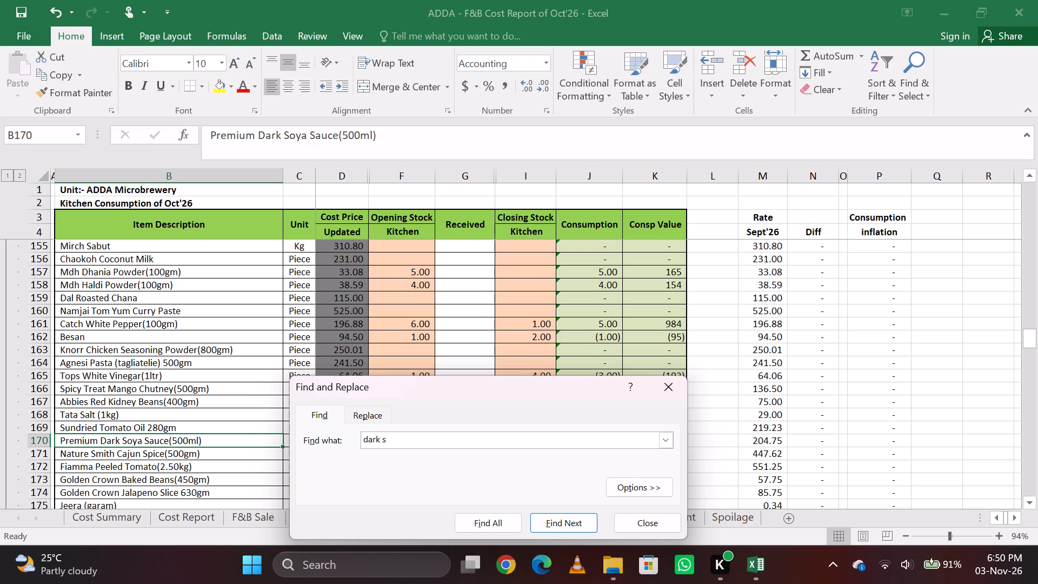
{"action": "key", "text": "Escape"}
{"action": "key", "text": "Right"}
{"action": "key", "text": "Right"}
{"action": "key", "text": "Right"}
{"action": "key", "text": "Right"}
{"action": "key", "text": "Right"}
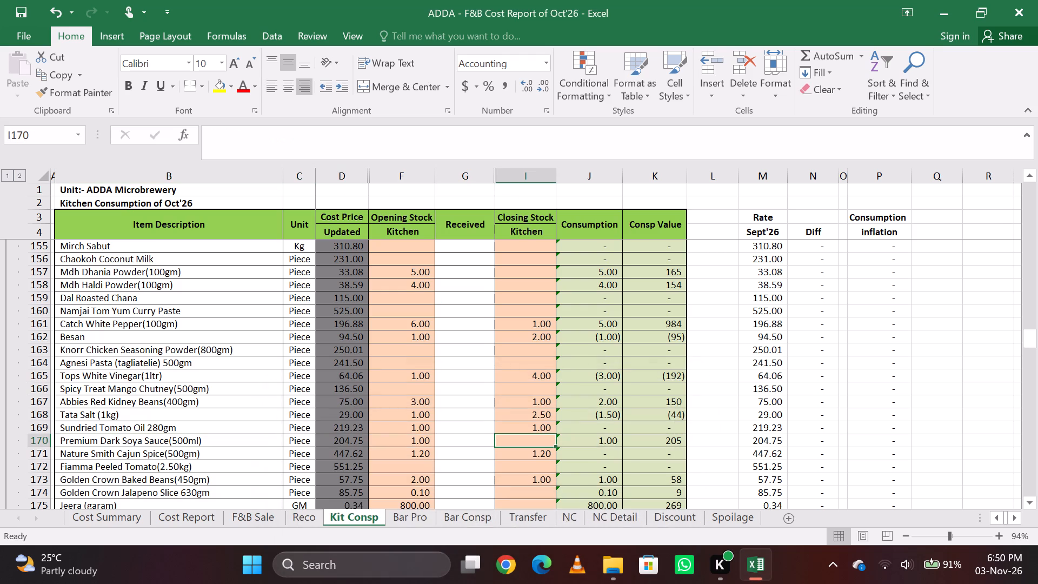
{"action": "key", "text": "3"}
{"action": "key", "text": "Down"}
{"action": "key", "text": "Up"}
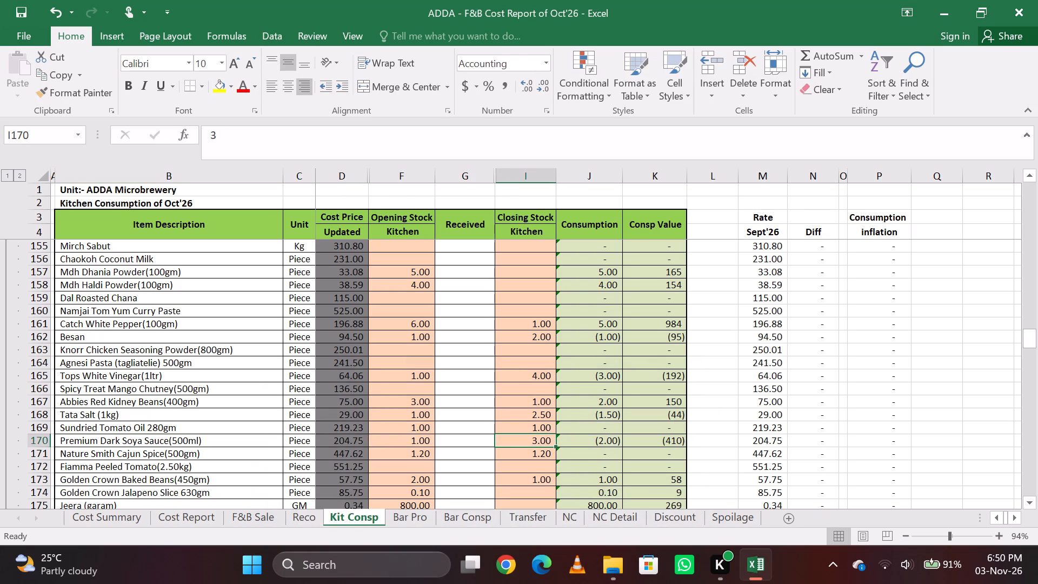
Find "light s" and enter 2 as the closing kitchen stock of Premium Light Soya Sauce(500ml).
{"action": "key", "text": "ctrl+f"}
{"action": "type", "text": "light s"}
{"action": "key", "text": "Return"}
{"action": "key", "text": "Escape"}
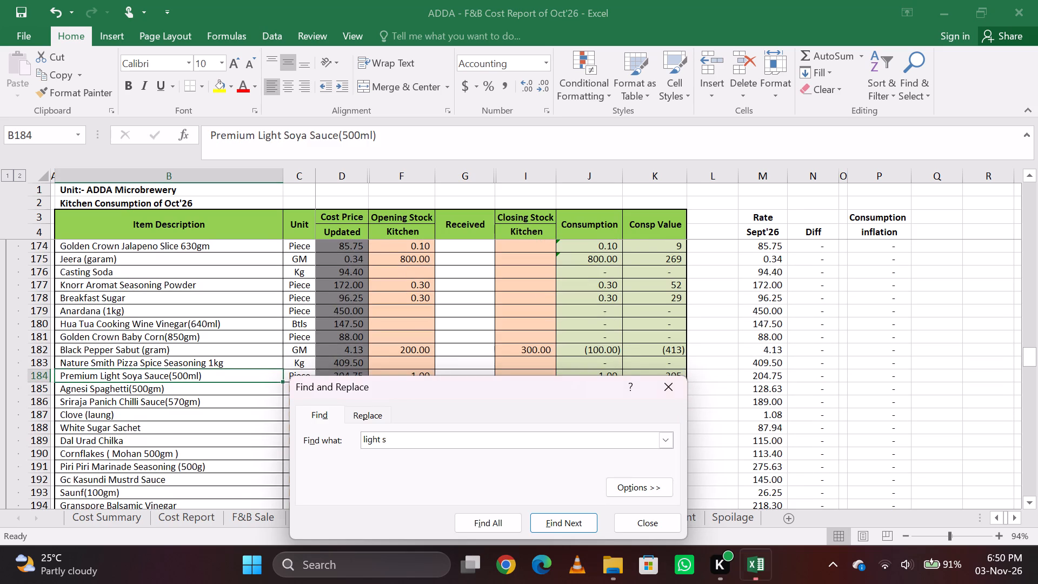
{"action": "key", "text": "Right"}
{"action": "key", "text": "Right"}
{"action": "key", "text": "Right"}
{"action": "key", "text": "Right"}
{"action": "key", "text": "Right"}
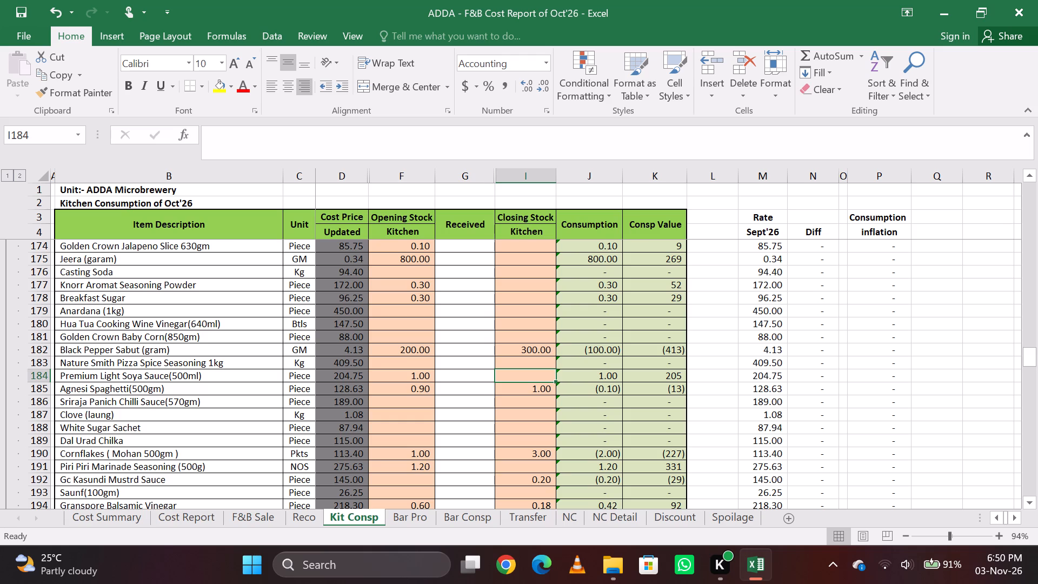
{"action": "key", "text": "2"}
{"action": "key", "text": "Return"}
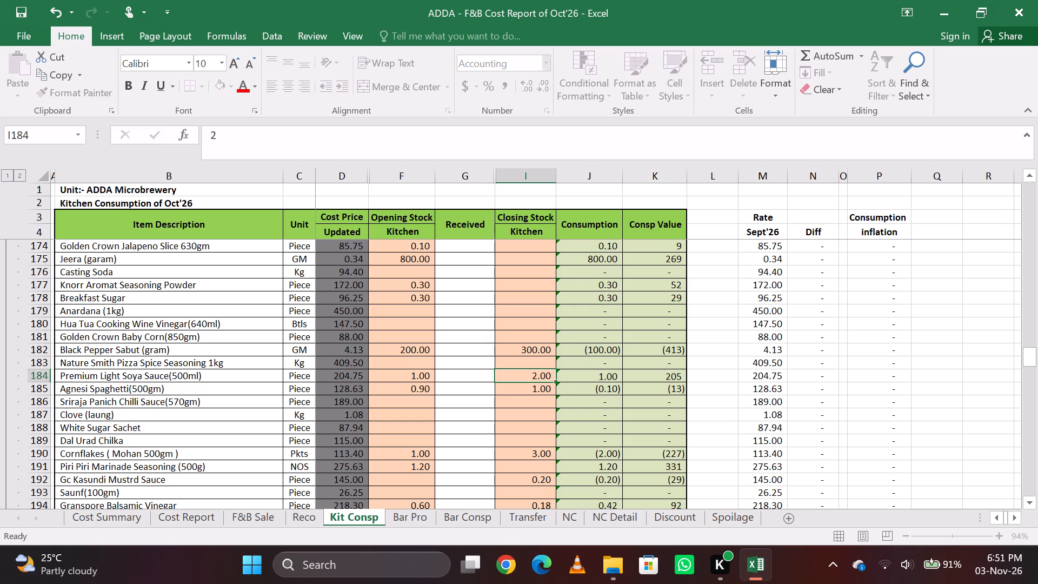
{"action": "key", "text": "Up"}
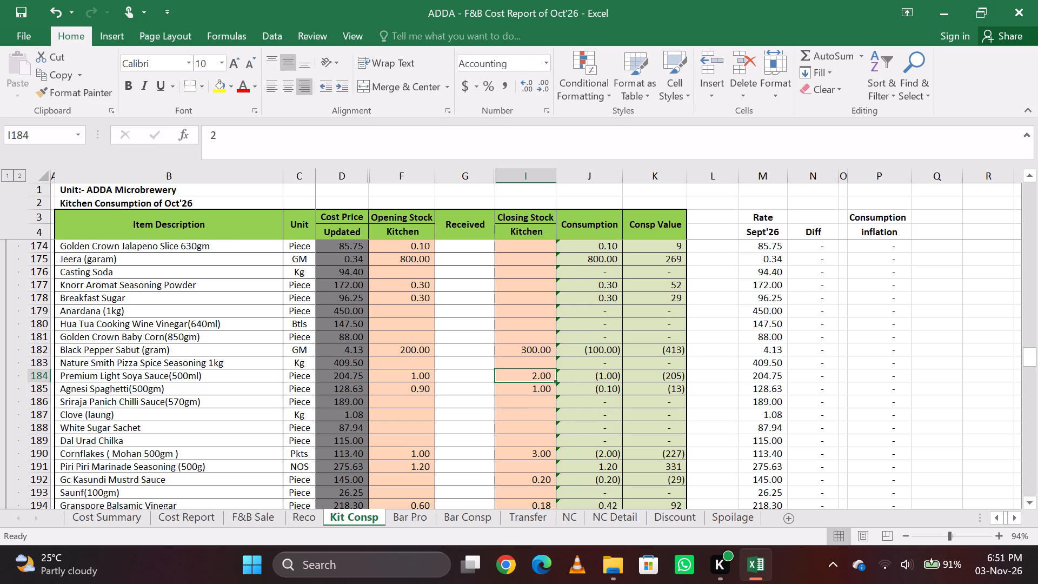
{"action": "key", "text": "Down"}
{"action": "key", "text": "Up"}
Find "sweet c", go through the matches to Sweet Chilli Large 1ltr, and set its closing kitchen stock to 1.
{"action": "key", "text": "ctrl+f"}
{"action": "type", "text": "sweet c"}
{"action": "key", "text": "Return"}
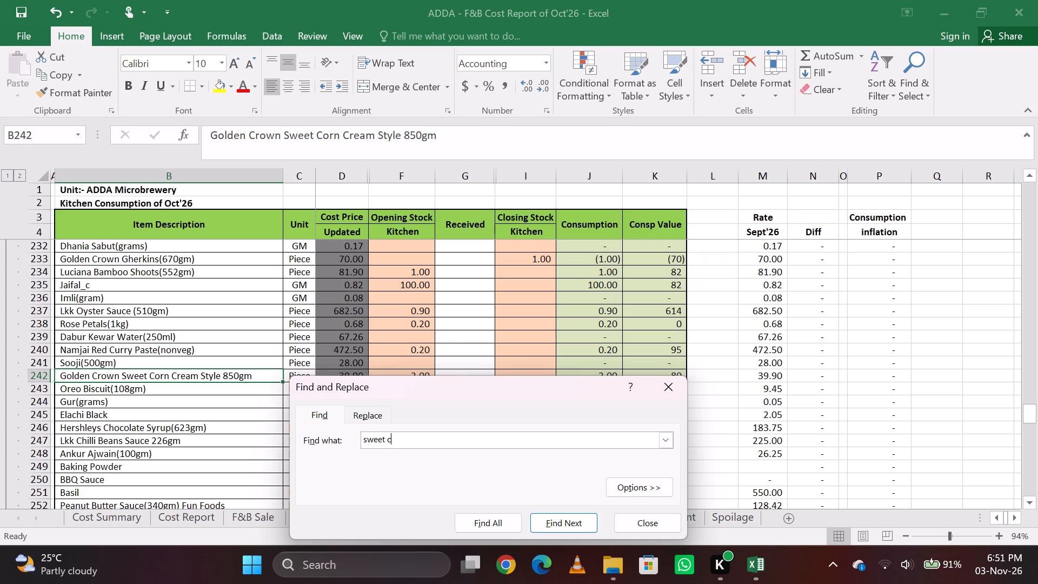
{"action": "key", "text": "Return"}
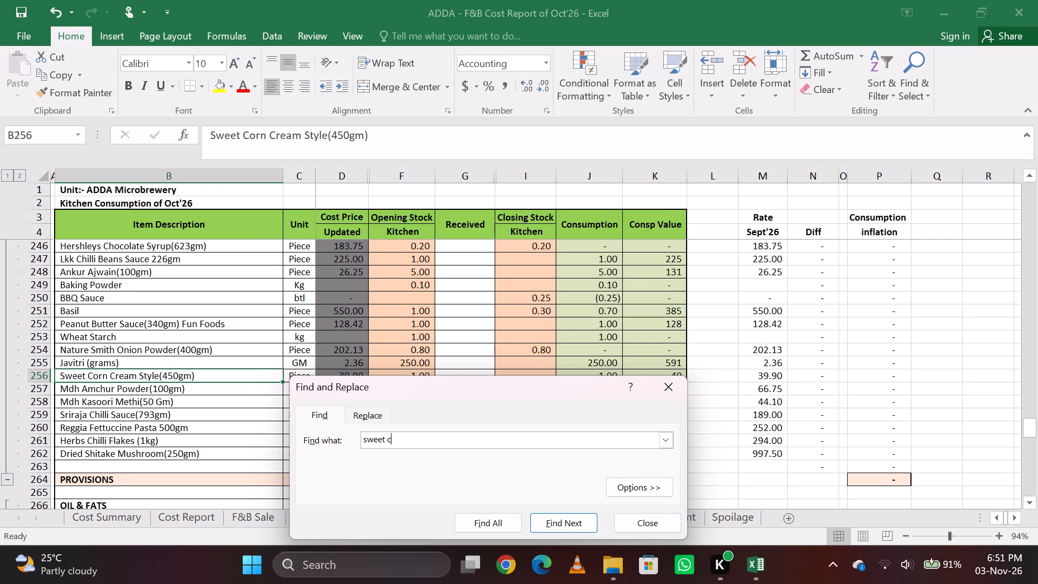
{"action": "key", "text": "Return"}
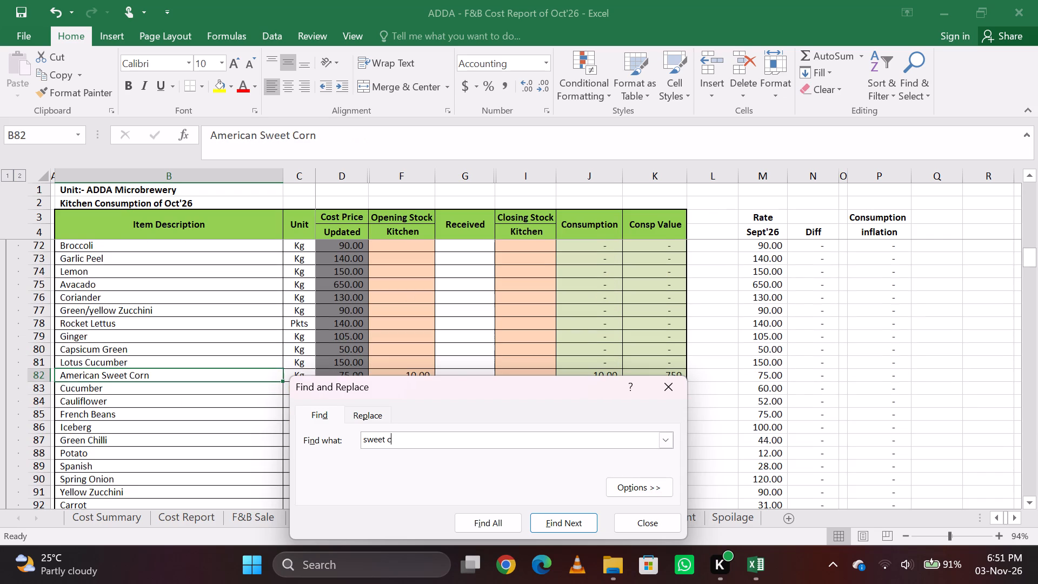
{"action": "key", "text": "Return"}
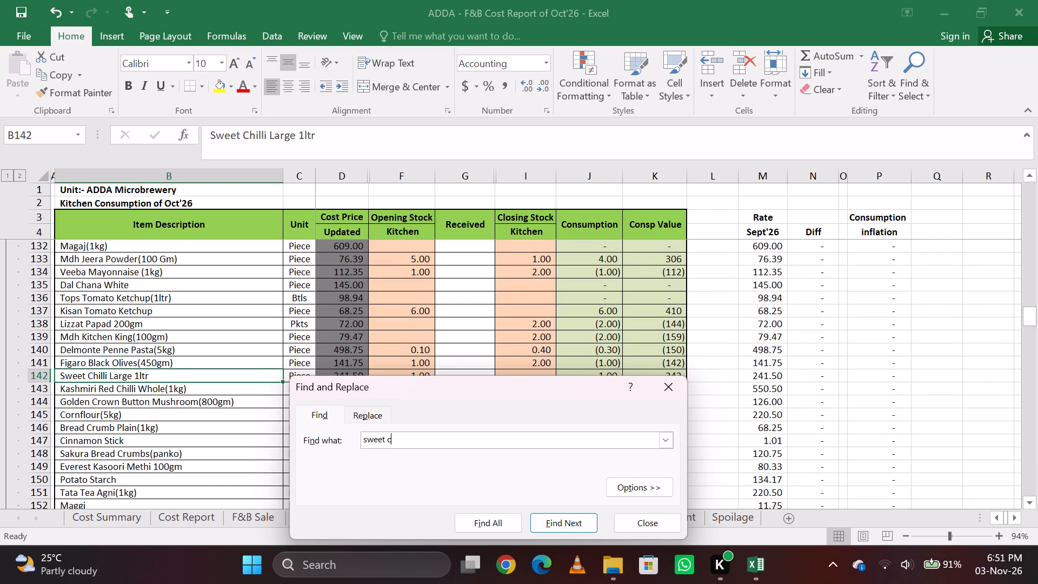
{"action": "key", "text": "Escape"}
{"action": "key", "text": "Right"}
{"action": "key", "text": "Right"}
{"action": "key", "text": "Right"}
{"action": "key", "text": "Right"}
{"action": "key", "text": "Right"}
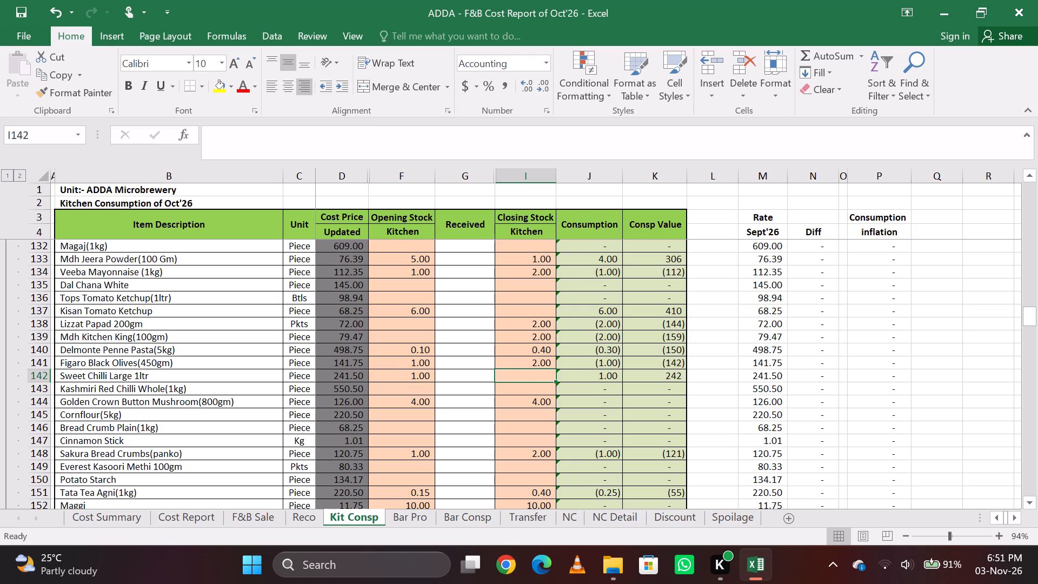
{"action": "key", "text": "1"}
{"action": "key", "text": "Return"}
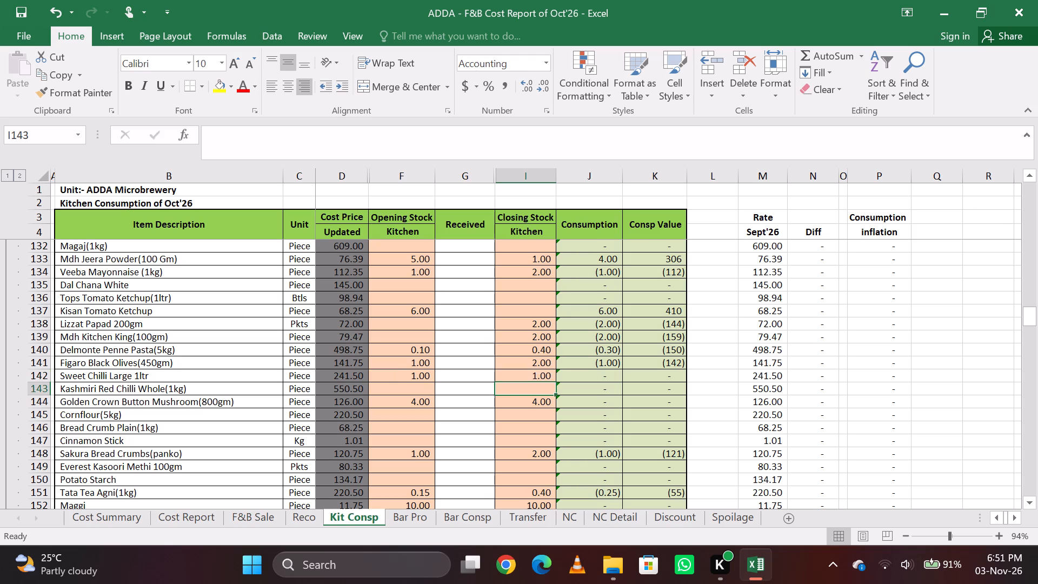
Search the kitchen consumption items for "chicken b" and the shorter "chicken ", going through the matching items.
{"action": "key", "text": "ctrl+f"}
{"action": "key", "text": "BackSpace"}
{"action": "key", "text": "BackSpace"}
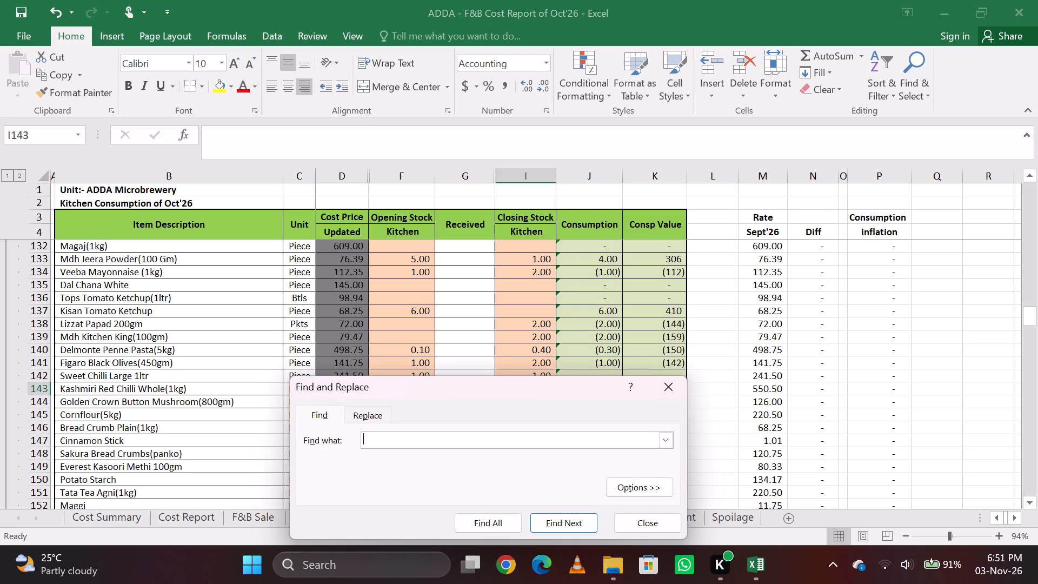
{"action": "type", "text": "chicken b"}
{"action": "key", "text": "Return"}
{"action": "key", "text": "Return"}
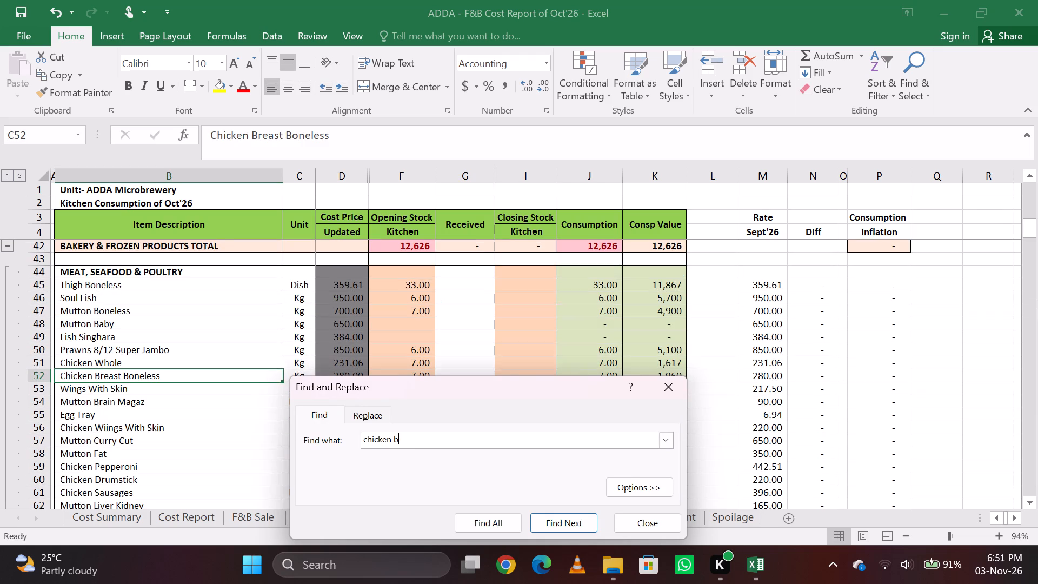
{"action": "key", "text": "Return"}
{"action": "key", "text": "BackSpace"}
{"action": "key", "text": "Return"}
{"action": "key", "text": "Return"}
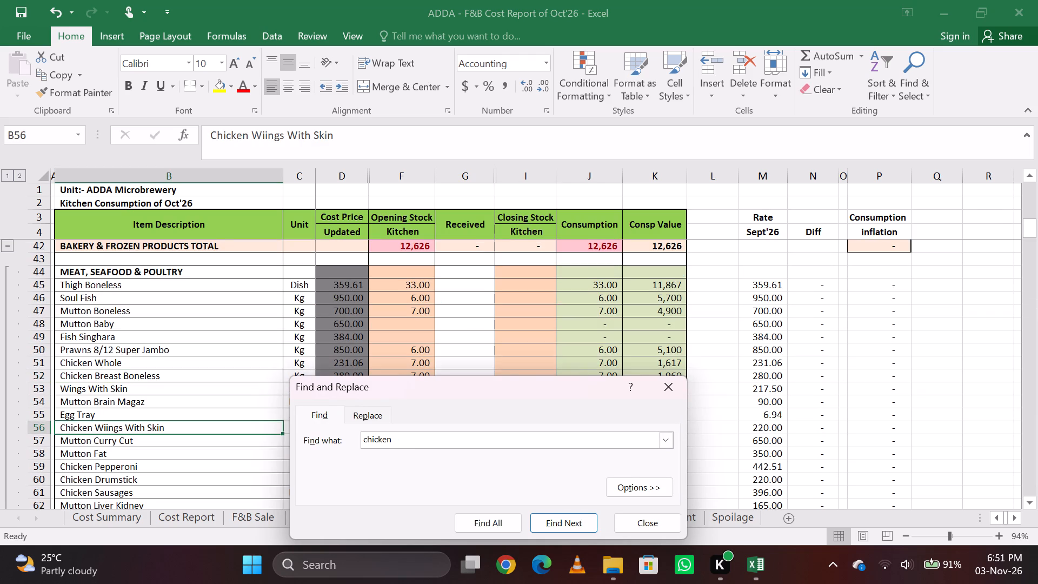
{"action": "key", "text": "Return"}
{"action": "key", "text": "Return"}
{"action": "key", "text": "Return"}
{"action": "key", "text": "Return"}
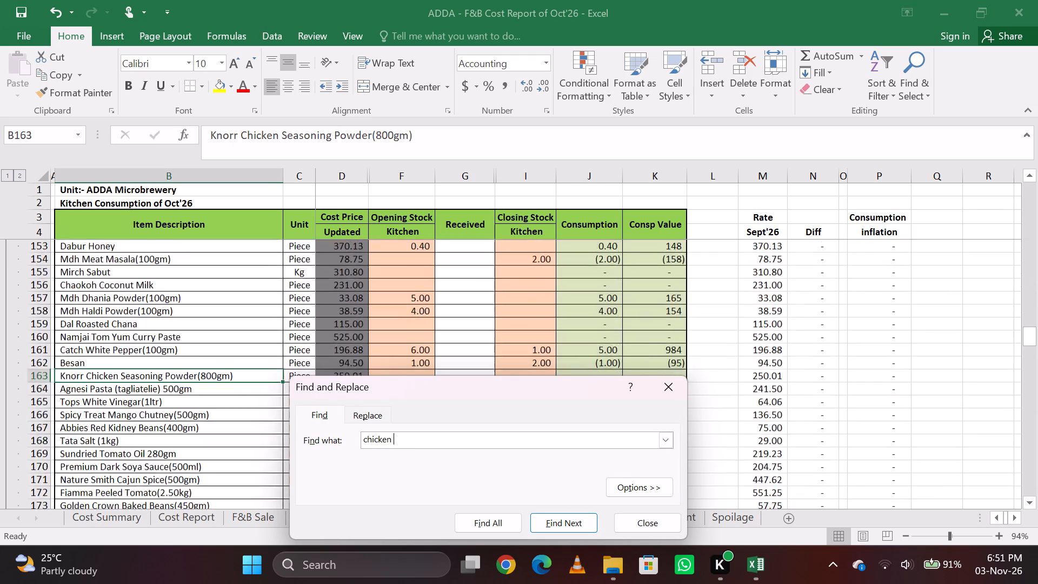
Search the kitchen consumption items for "broth", shortening the search term to "bro".
{"action": "key", "text": "BackSpace"}
{"action": "key", "text": "BackSpace"}
{"action": "key", "text": "BackSpace"}
{"action": "key", "text": "BackSpace"}
{"action": "key", "text": "BackSpace"}
{"action": "key", "text": "BackSpace"}
{"action": "key", "text": "BackSpace"}
{"action": "key", "text": "BackSpace"}
{"action": "key", "text": "BackSpace"}
{"action": "key", "text": "BackSpace"}
{"action": "key", "text": "BackSpace"}
{"action": "key", "text": "BackSpace"}
{"action": "key", "text": "BackSpace"}
{"action": "key", "text": "BackSpace"}
{"action": "key", "text": "BackSpace"}
{"action": "key", "text": "BackSpace"}
{"action": "key", "text": "BackSpace"}
{"action": "key", "text": "BackSpace"}
{"action": "key", "text": "BackSpace"}
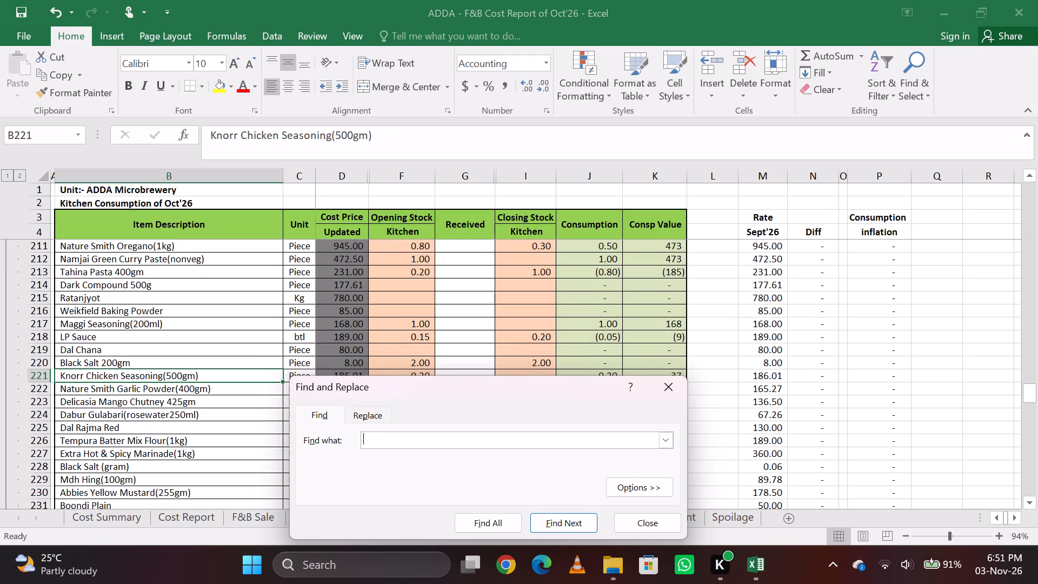
{"action": "type", "text": "broth"}
{"action": "key", "text": "Return"}
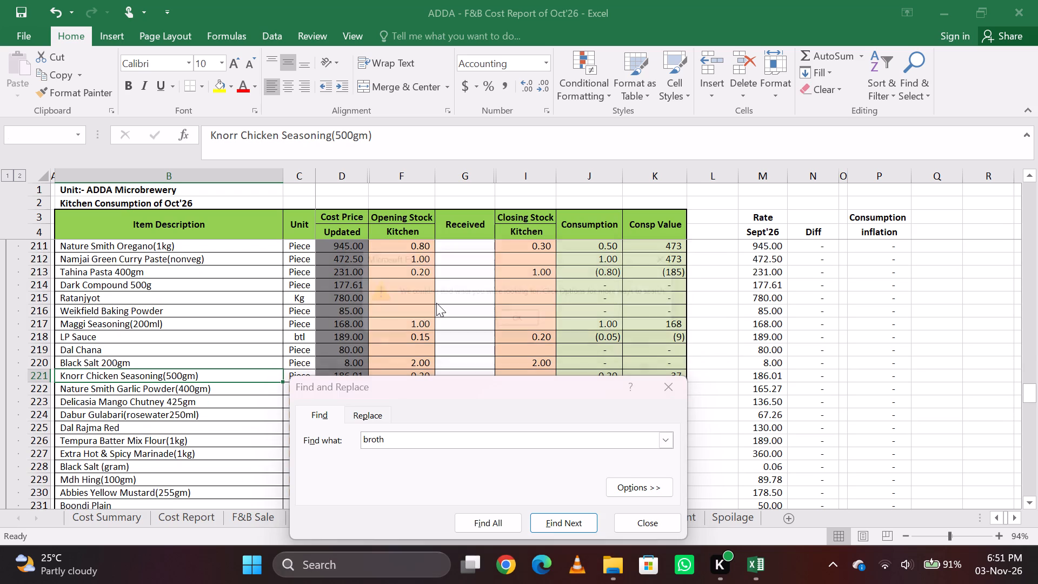
{"action": "key", "text": "Return"}
{"action": "key", "text": "BackSpace"}
{"action": "key", "text": "Return"}
{"action": "key", "text": "Return"}
{"action": "key", "text": "BackSpace"}
{"action": "key", "text": "Return"}
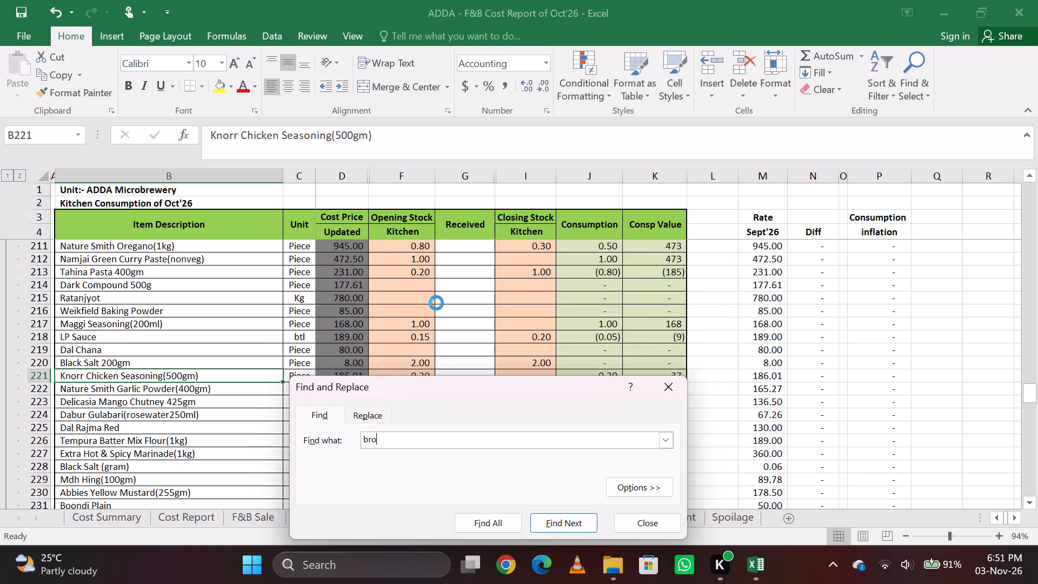
{"action": "key", "text": "Return"}
{"action": "key", "text": "Return"}
Search the kitchen consumption items for "chicken" and go through the matching items.
{"action": "key", "text": "BackSpace"}
{"action": "key", "text": "BackSpace"}
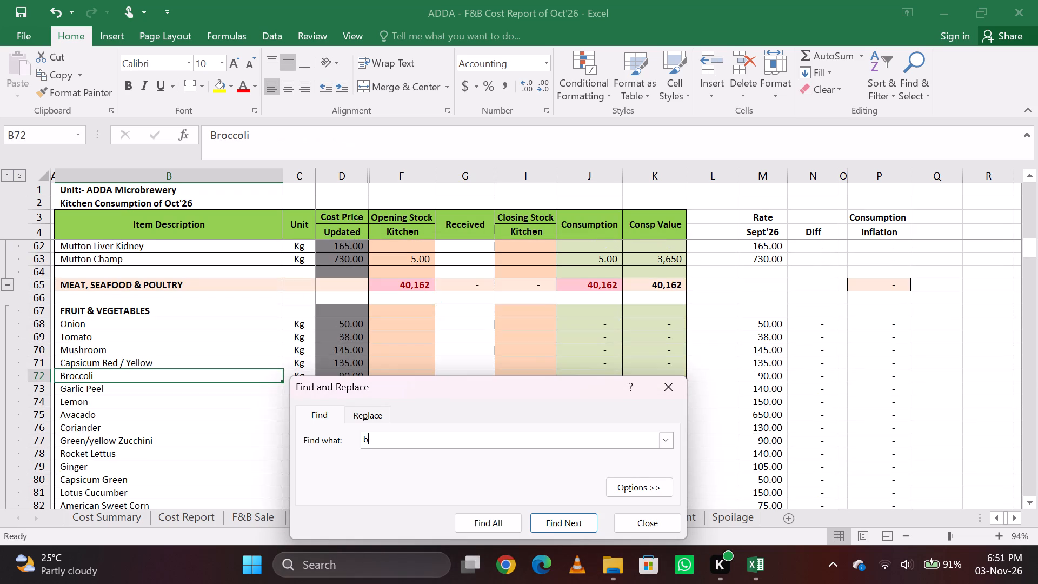
{"action": "key", "text": "BackSpace"}
{"action": "key", "text": "BackSpace"}
{"action": "type", "text": "chc"}
{"action": "key", "text": "BackSpace"}
{"action": "type", "text": "icken"}
{"action": "key", "text": "Return"}
{"action": "key", "text": "Return"}
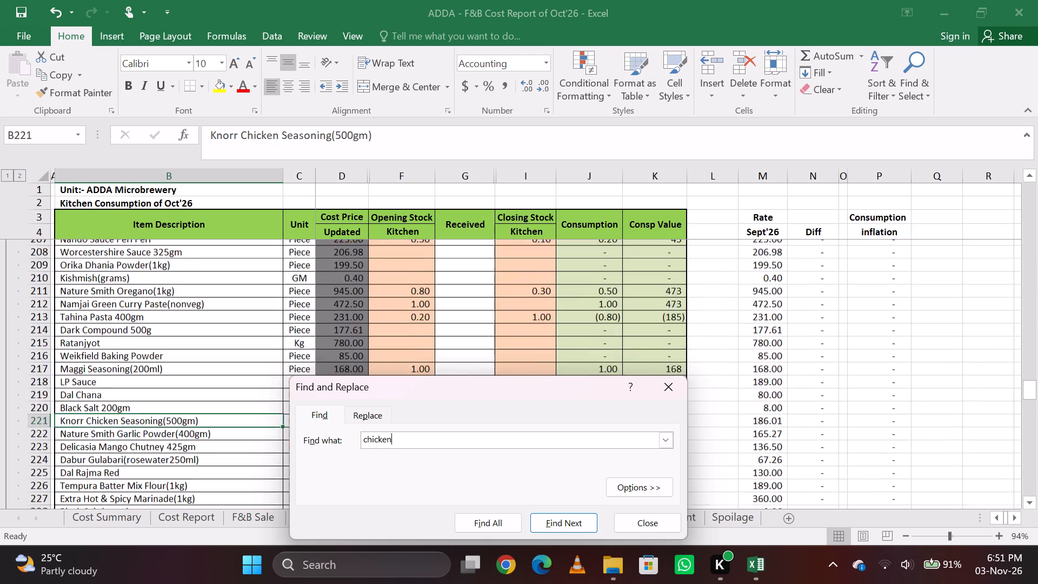
{"action": "key", "text": "Return"}
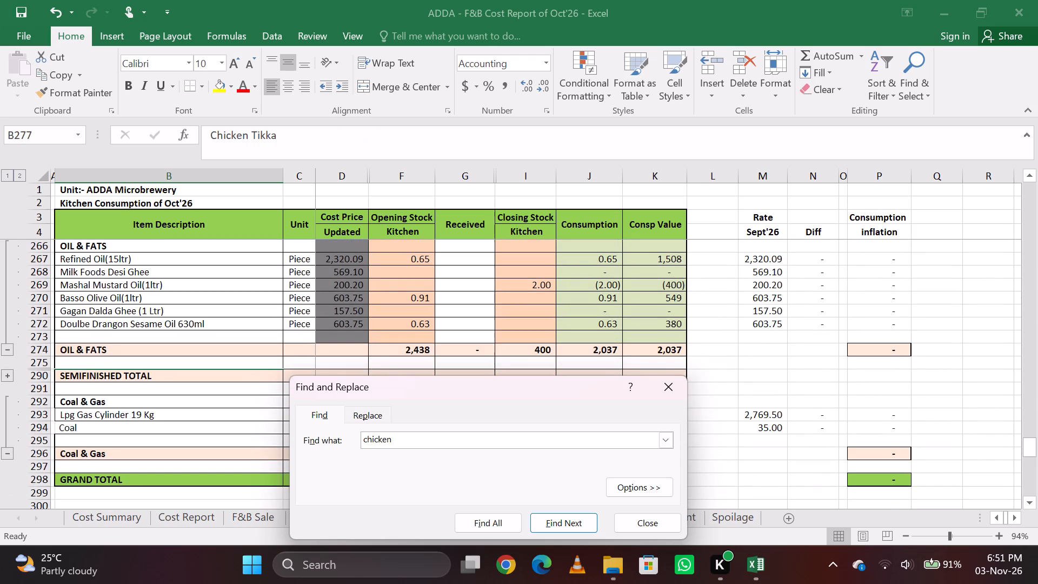
{"action": "key", "text": "Return"}
{"action": "key", "text": "Return"}
{"action": "key", "text": "Return"}
{"action": "key", "text": "Return"}
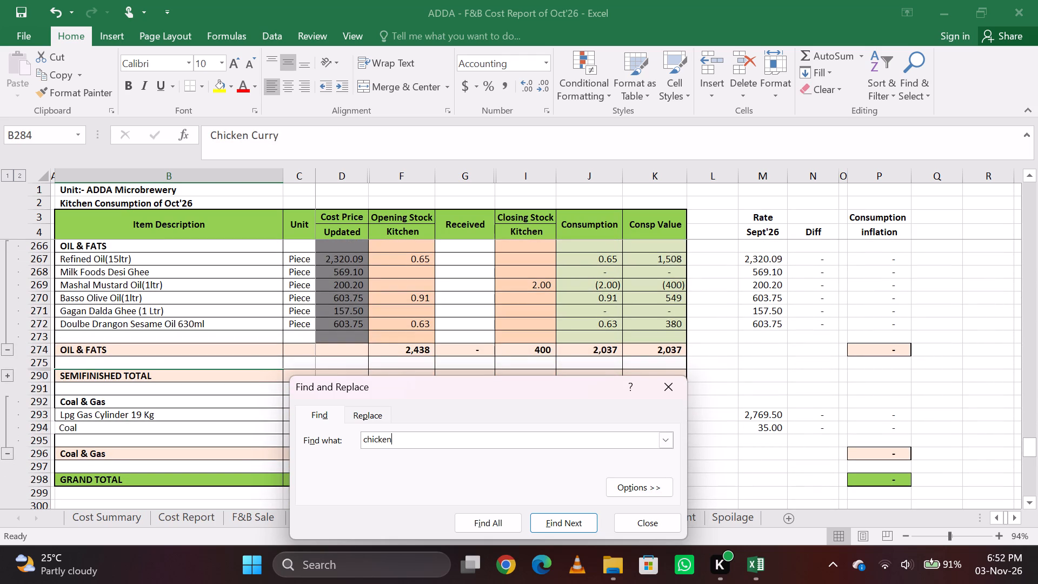
{"action": "key", "text": "Return"}
{"action": "key", "text": "Return"}
{"action": "key", "text": "Return"}
{"action": "key", "text": "Return"}
{"action": "key", "text": "Return"}
{"action": "key", "text": "Return"}
{"action": "key", "text": "Return"}
{"action": "key", "text": "Return"}
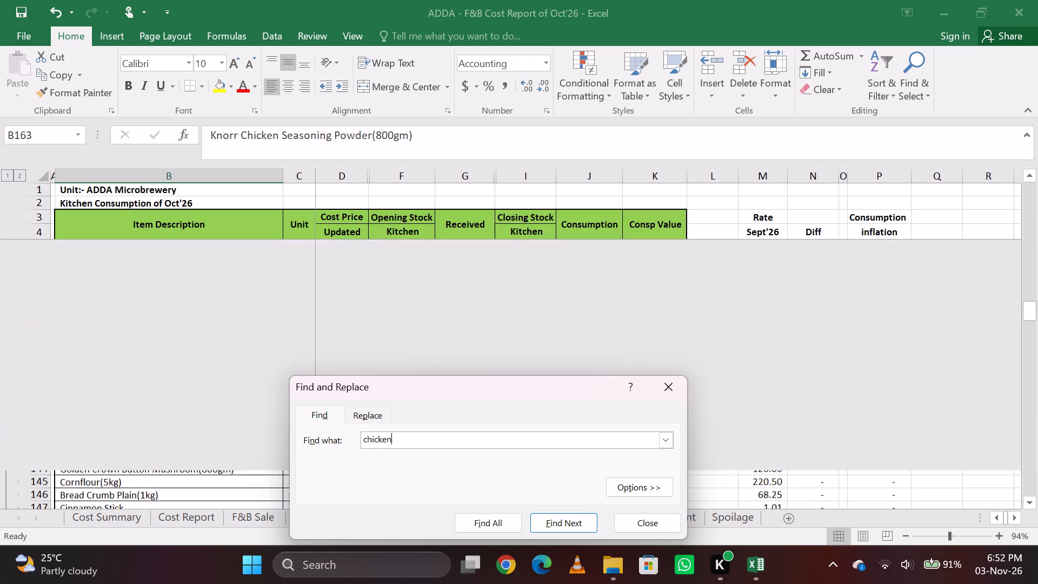
{"action": "key", "text": "Return"}
{"action": "key", "text": "Return"}
{"action": "key", "text": "Return"}
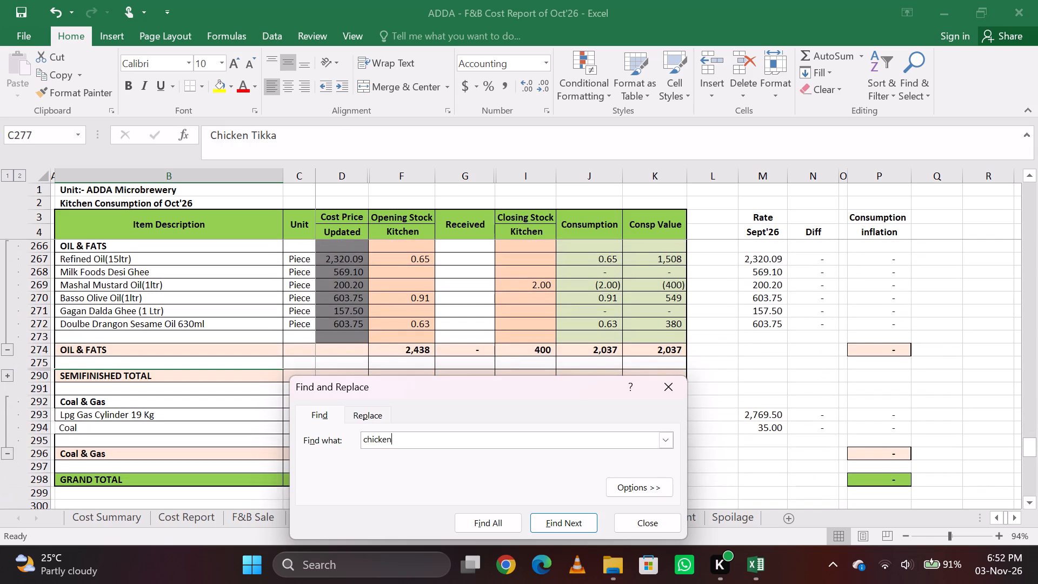
{"action": "key", "text": "Return"}
Find "sweet c" again and enter 2 as the closing kitchen stock of Golden Crown Sweet Corn Cream Style 850gm.
{"action": "key", "text": "BackSpace"}
{"action": "key", "text": "BackSpace"}
{"action": "key", "text": "BackSpace"}
{"action": "key", "text": "BackSpace"}
{"action": "key", "text": "BackSpace"}
{"action": "key", "text": "BackSpace"}
{"action": "key", "text": "BackSpace"}
{"action": "key", "text": "BackSpace"}
{"action": "key", "text": "BackSpace"}
{"action": "key", "text": "BackSpace"}
{"action": "key", "text": "BackSpace"}
{"action": "key", "text": "BackSpace"}
{"action": "key", "text": "BackSpace"}
{"action": "key", "text": "BackSpace"}
{"action": "key", "text": "BackSpace"}
{"action": "key", "text": "BackSpace"}
{"action": "key", "text": "BackSpace"}
{"action": "key", "text": "BackSpace"}
{"action": "key", "text": "BackSpace"}
{"action": "key", "text": "BackSpace"}
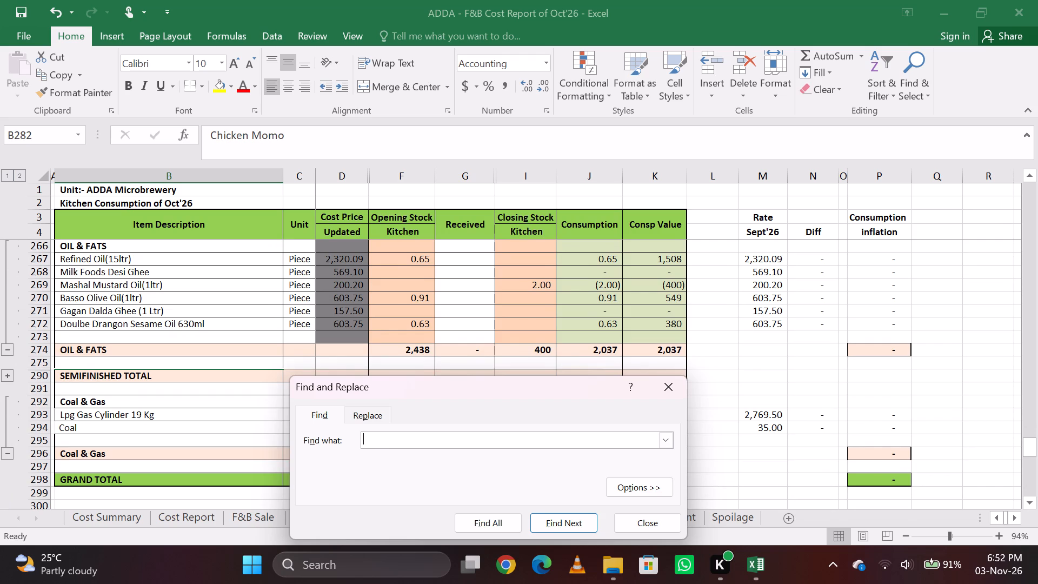
{"action": "type", "text": "sweet c"}
{"action": "key", "text": "Return"}
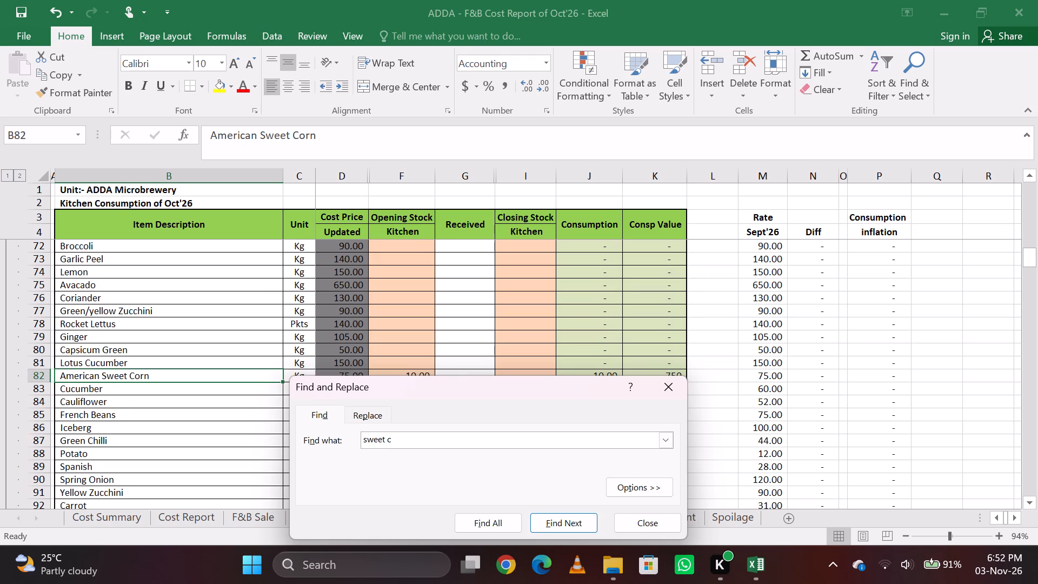
{"action": "key", "text": "Return"}
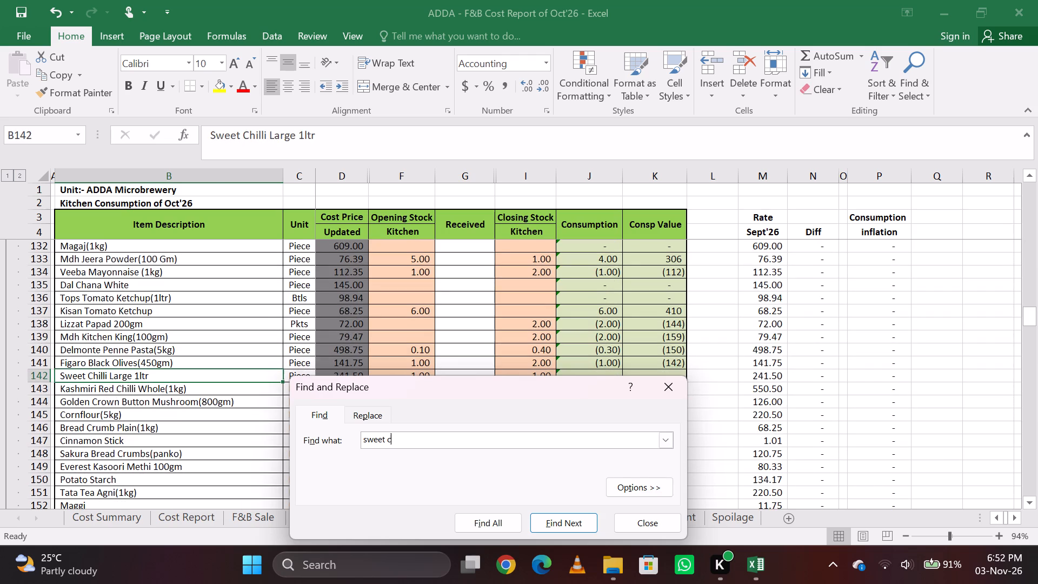
{"action": "key", "text": "Return"}
{"action": "key", "text": "Escape"}
{"action": "key", "text": "Right"}
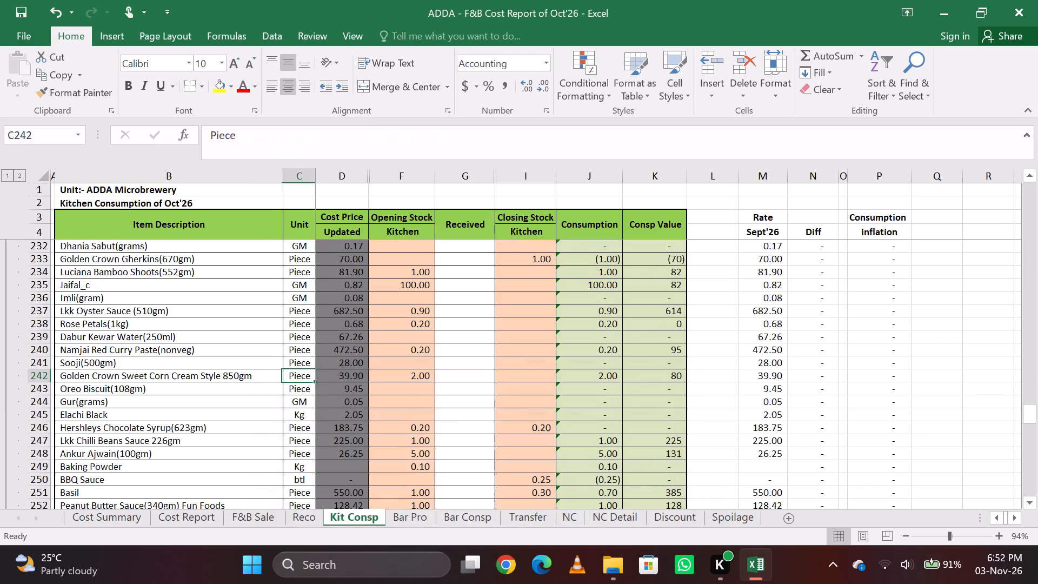
{"action": "key", "text": "Right"}
{"action": "key", "text": "Right"}
{"action": "key", "text": "Right"}
{"action": "key", "text": "Right"}
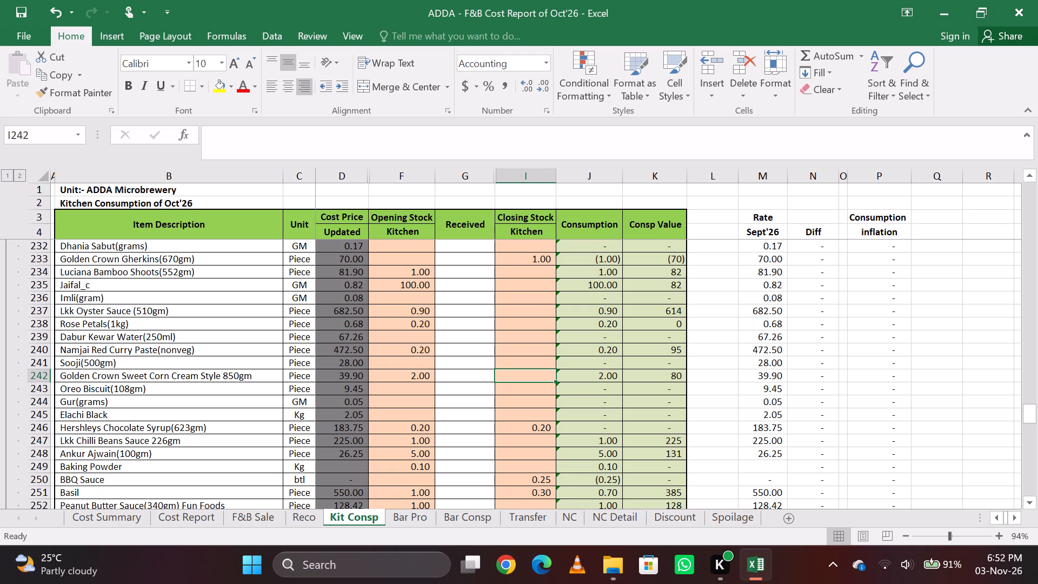
{"action": "key", "text": "2"}
{"action": "key", "text": "Down"}
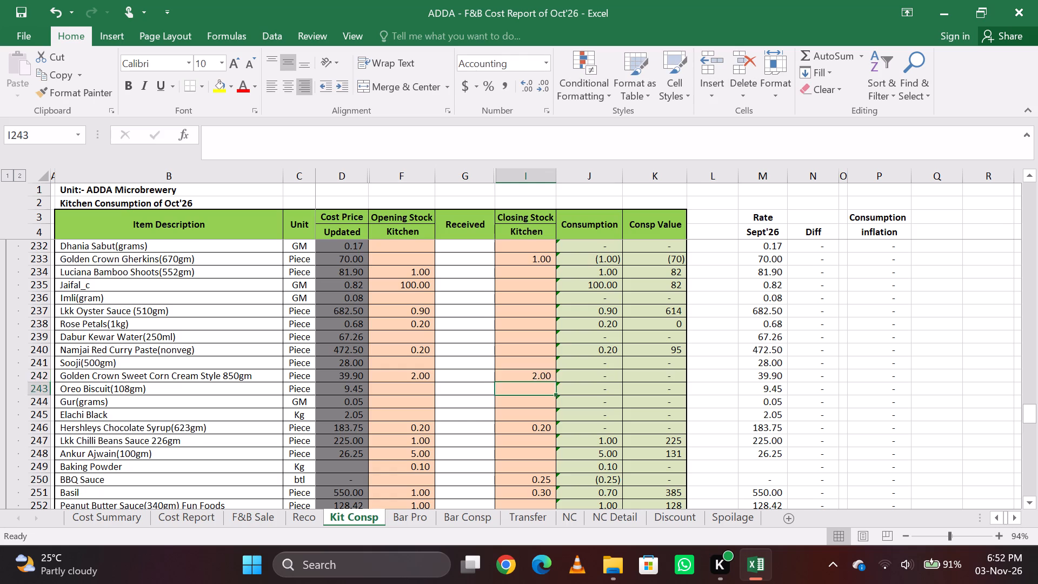
{"action": "key", "text": "Up"}
Search for "corn f" and the corrected "cornf", and set the closing kitchen stock of Cornflour(5kg) to 1.
{"action": "key", "text": "ctrl+f"}
{"action": "key", "text": "BackSpace"}
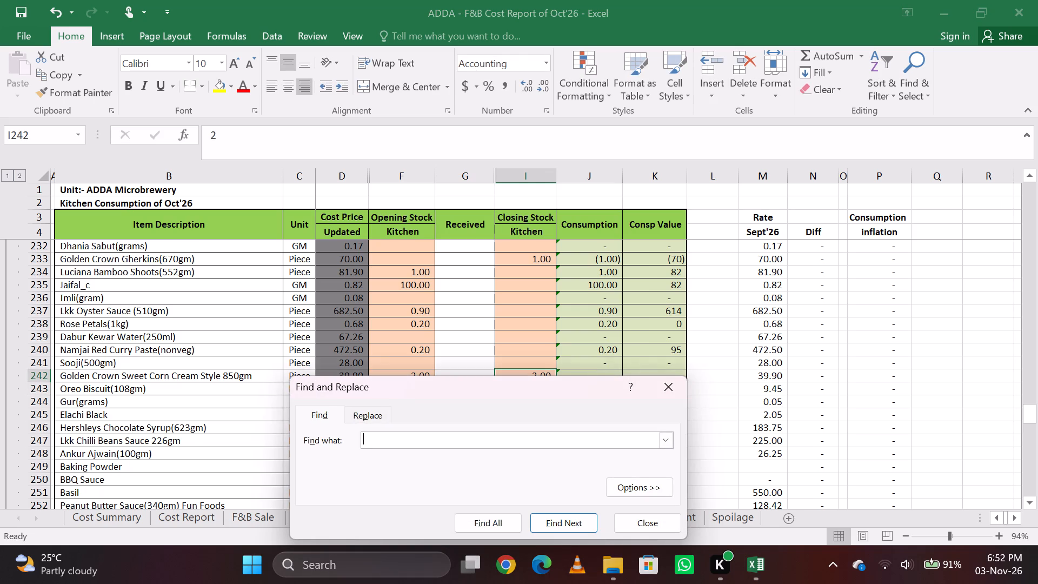
{"action": "type", "text": "corn f"}
{"action": "key", "text": "Return"}
{"action": "key", "text": "Return"}
{"action": "key", "text": "BackSpace"}
{"action": "key", "text": "BackSpace"}
{"action": "key", "text": "f"}
{"action": "key", "text": "Return"}
{"action": "key", "text": "Escape"}
{"action": "key", "text": "Right"}
{"action": "key", "text": "Right"}
{"action": "key", "text": "Right"}
{"action": "key", "text": "Right"}
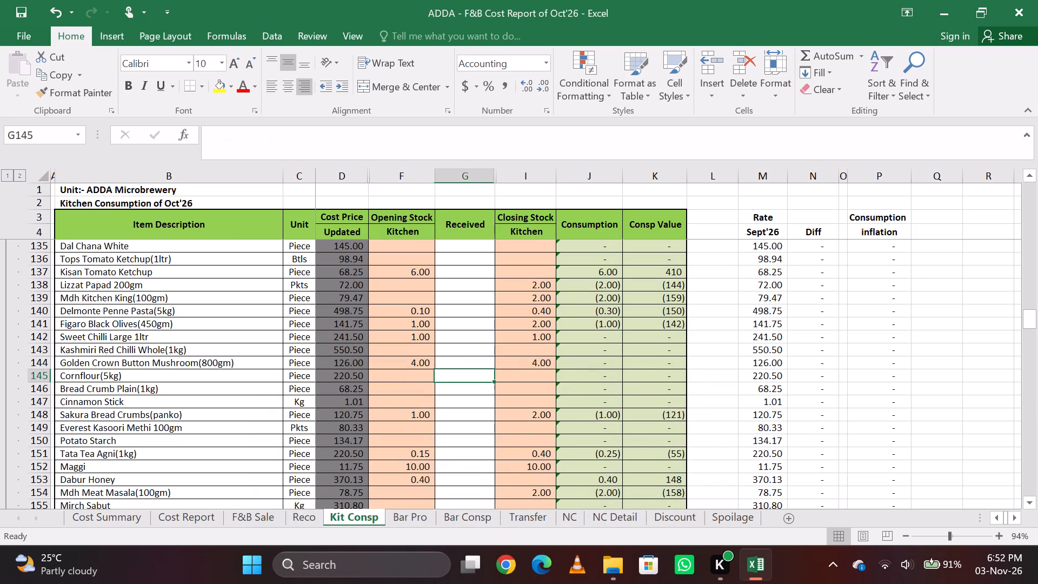
{"action": "key", "text": "Right"}
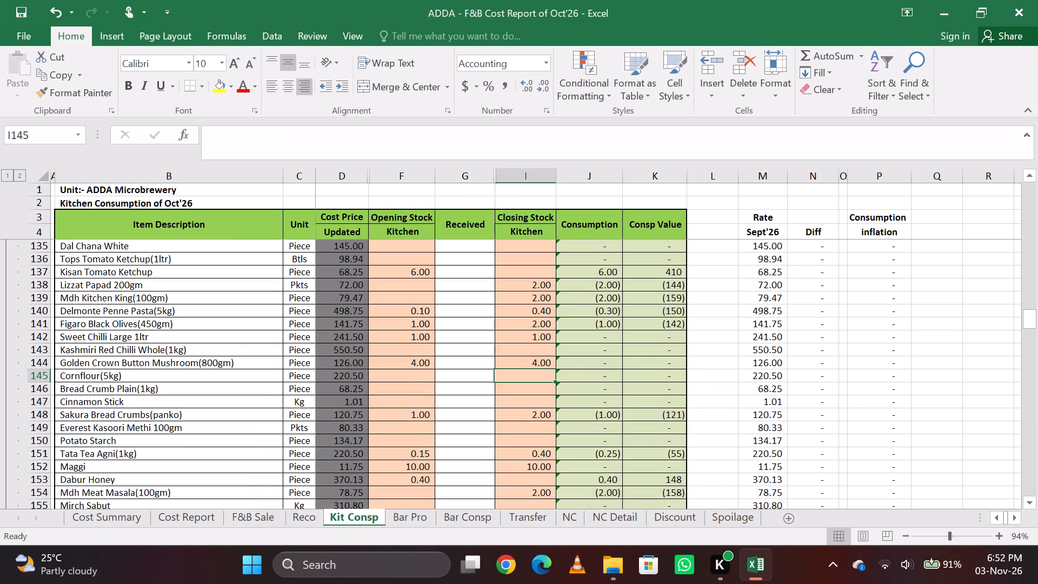
{"action": "key", "text": "1"}
{"action": "key", "text": "Right"}
{"action": "key", "text": "Left"}
Find "honey" and enter 1 as the closing kitchen stock of Dabur Honey.
{"action": "key", "text": "ctrl+f"}
{"action": "key", "text": "BackSpace"}
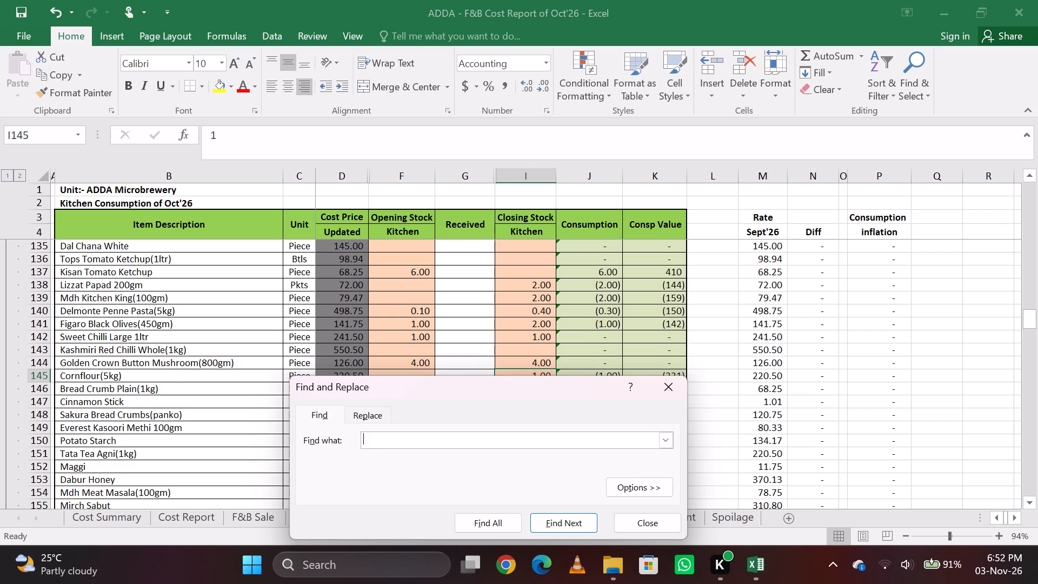
{"action": "type", "text": "honey"}
{"action": "key", "text": "Return"}
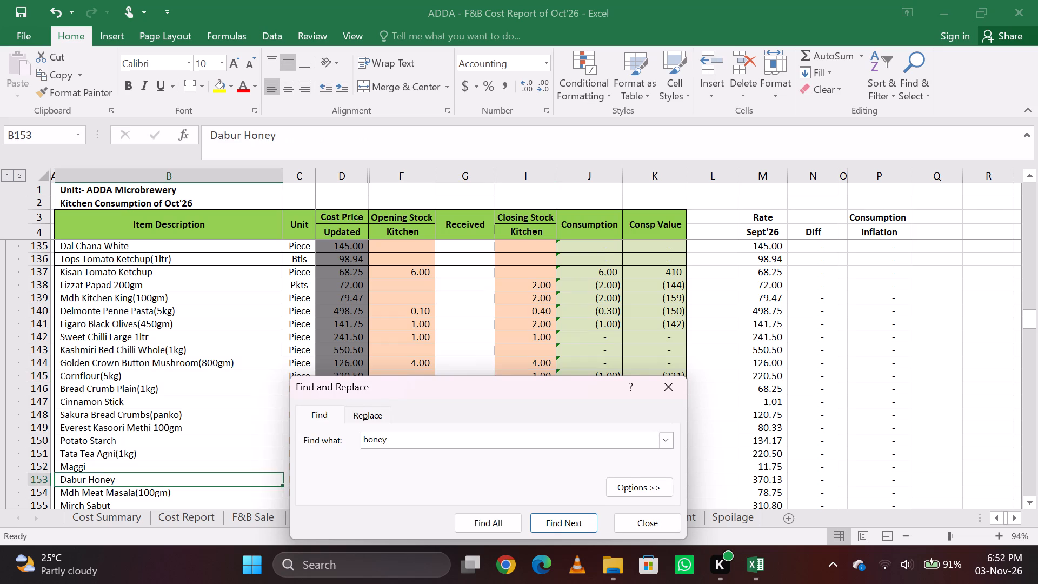
{"action": "key", "text": "Escape"}
{"action": "key", "text": "Right"}
{"action": "key", "text": "Right"}
{"action": "key", "text": "Right"}
{"action": "key", "text": "Right"}
{"action": "key", "text": "Right"}
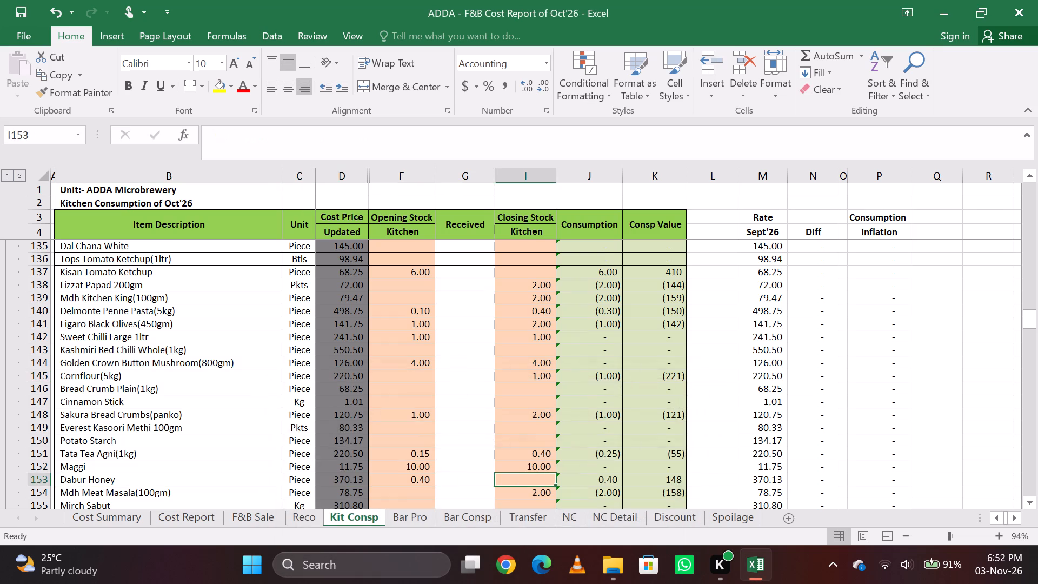
{"action": "key", "text": "1"}
{"action": "key", "text": "Down"}
{"action": "key", "text": "Up"}
Find "oyster" and enter 4 as the closing kitchen stock of Lkk Oyster Sauce (510gm).
{"action": "key", "text": "ctrl+f"}
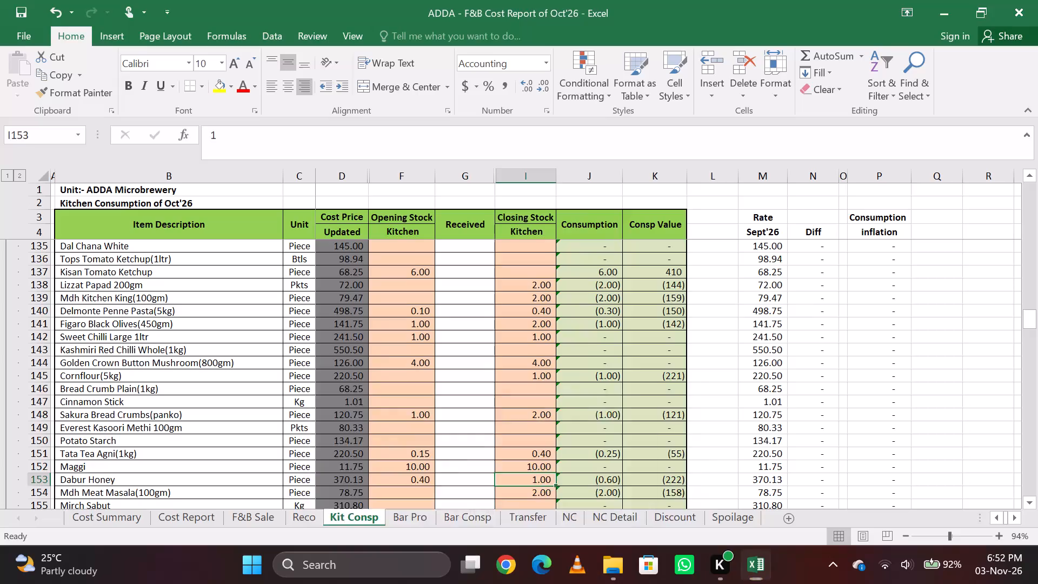
{"action": "key", "text": "BackSpace"}
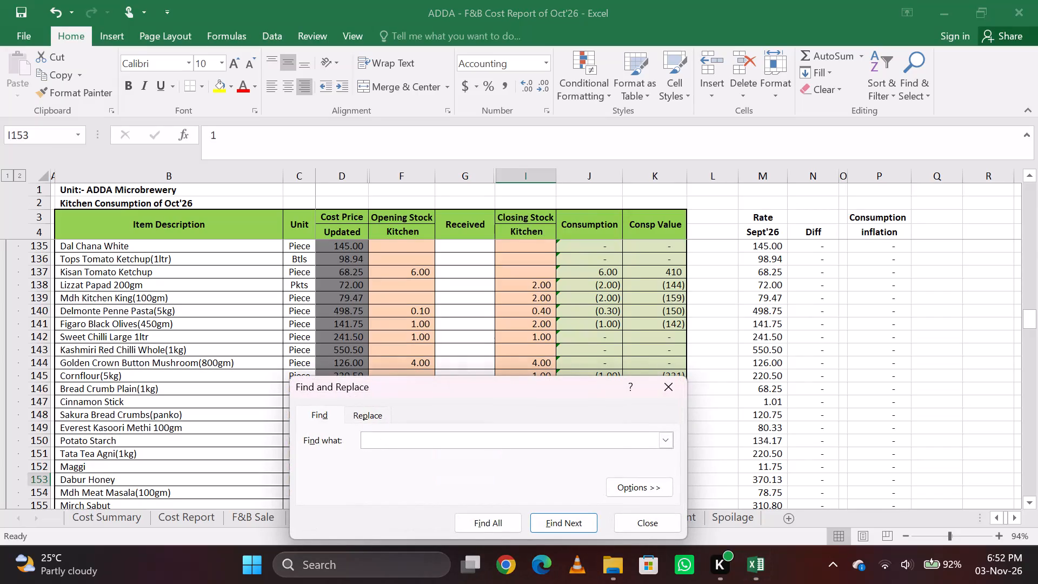
{"action": "type", "text": "oyster"}
{"action": "key", "text": "Return"}
{"action": "key", "text": "Escape"}
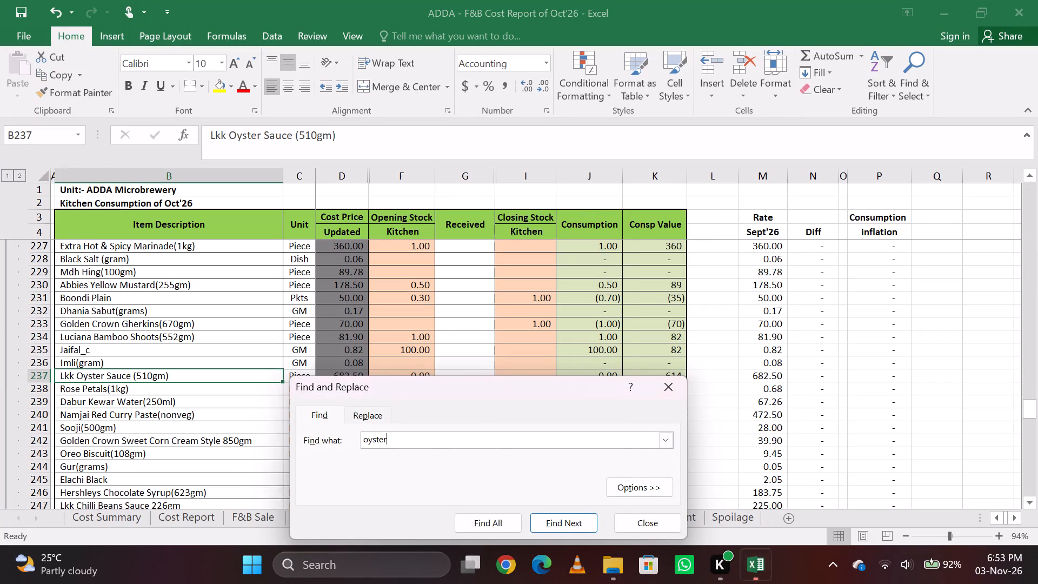
{"action": "key", "text": "Right"}
{"action": "key", "text": "Right"}
{"action": "key", "text": "Right"}
{"action": "key", "text": "Right"}
{"action": "key", "text": "Right"}
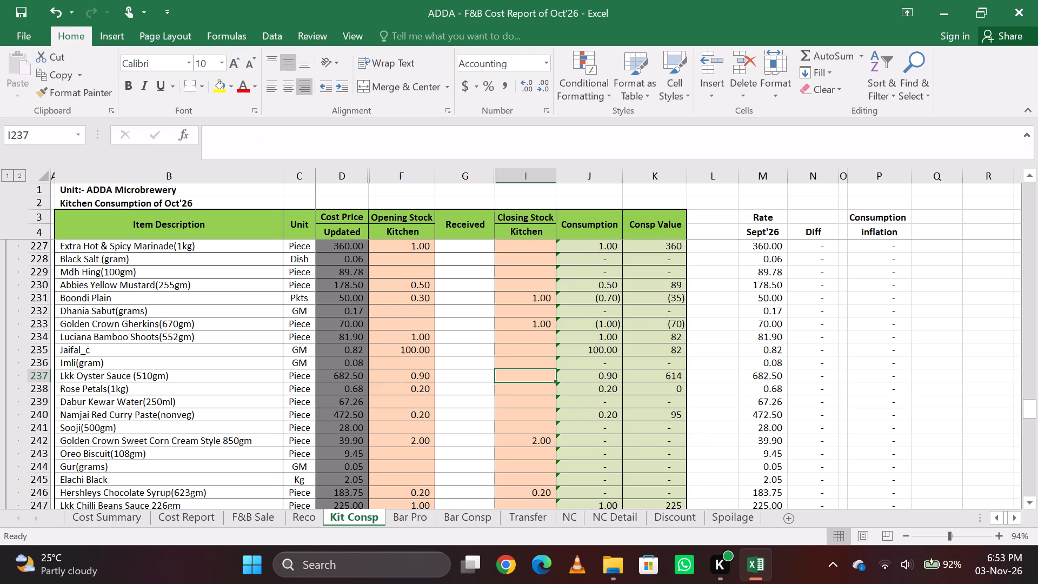
{"action": "key", "text": "Down"}
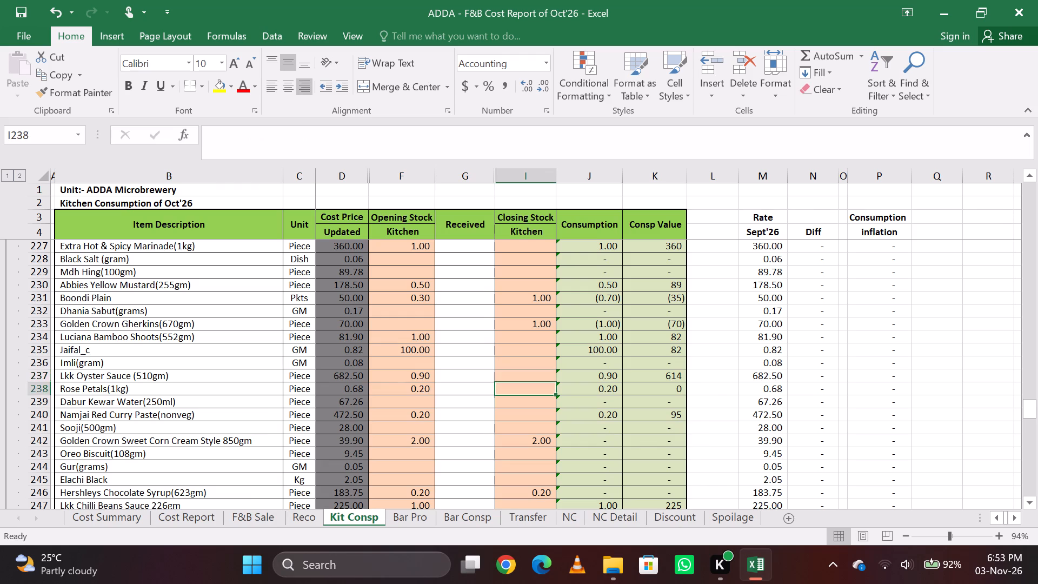
{"action": "key", "text": "Up"}
{"action": "key", "text": "4"}
{"action": "key", "text": "Down"}
{"action": "key", "text": "Up"}
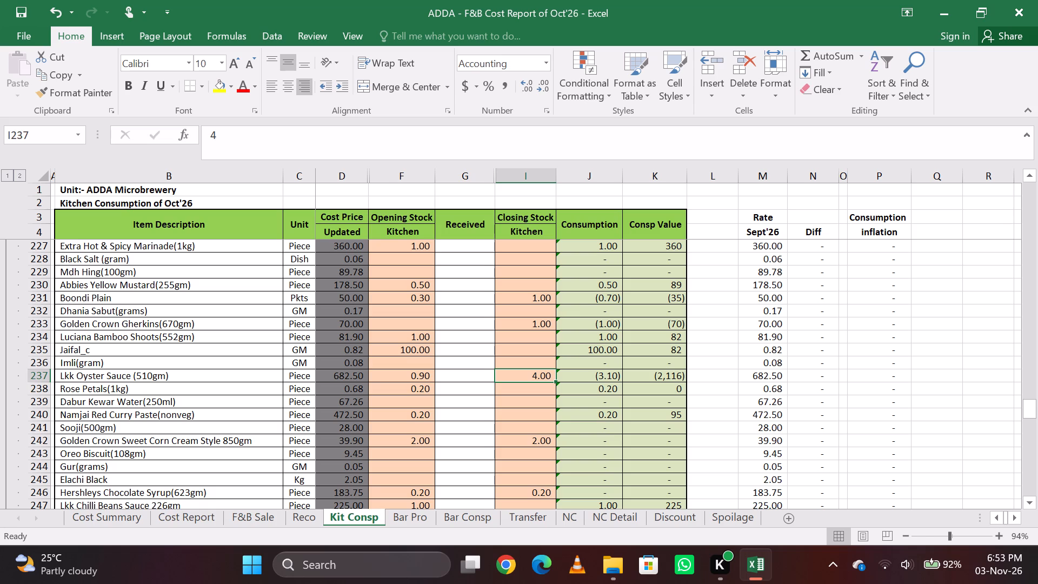
{"action": "key", "text": "Down"}
{"action": "key", "text": "Up"}
Find "green c" and enter 1 as the closing kitchen stock of Namjai Green Curry Paste(nonveg).
{"action": "key", "text": "ctrl+f"}
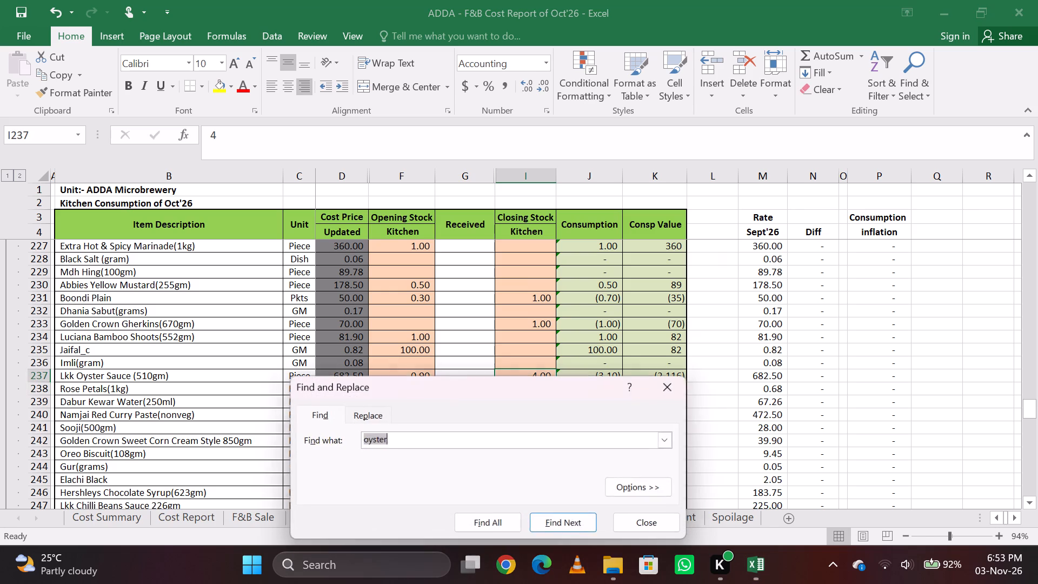
{"action": "type", "text": "green"}
{"action": "key", "text": "space"}
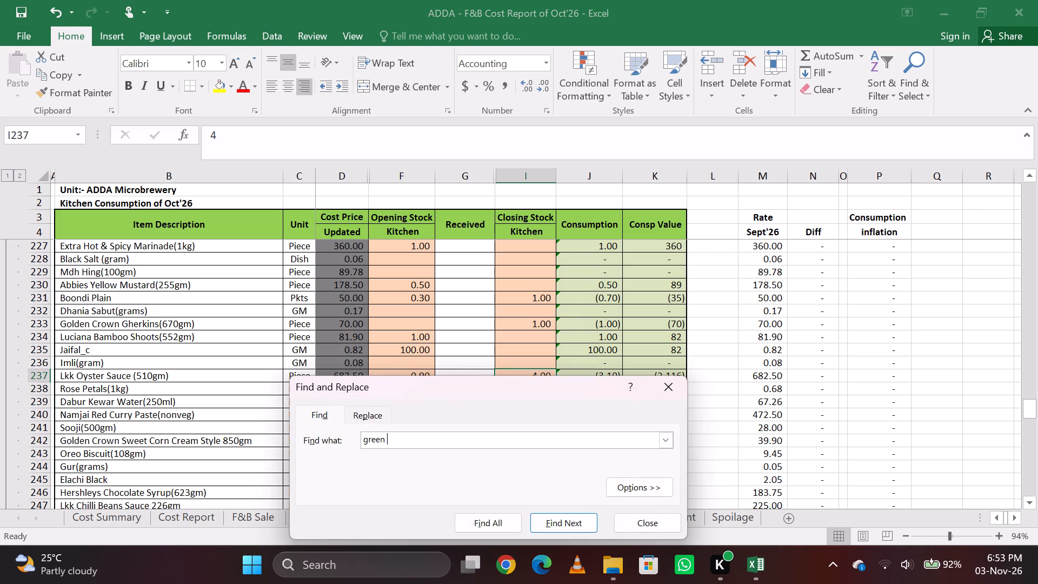
{"action": "type", "text": "c"}
{"action": "key", "text": "Return"}
{"action": "key", "text": "Return"}
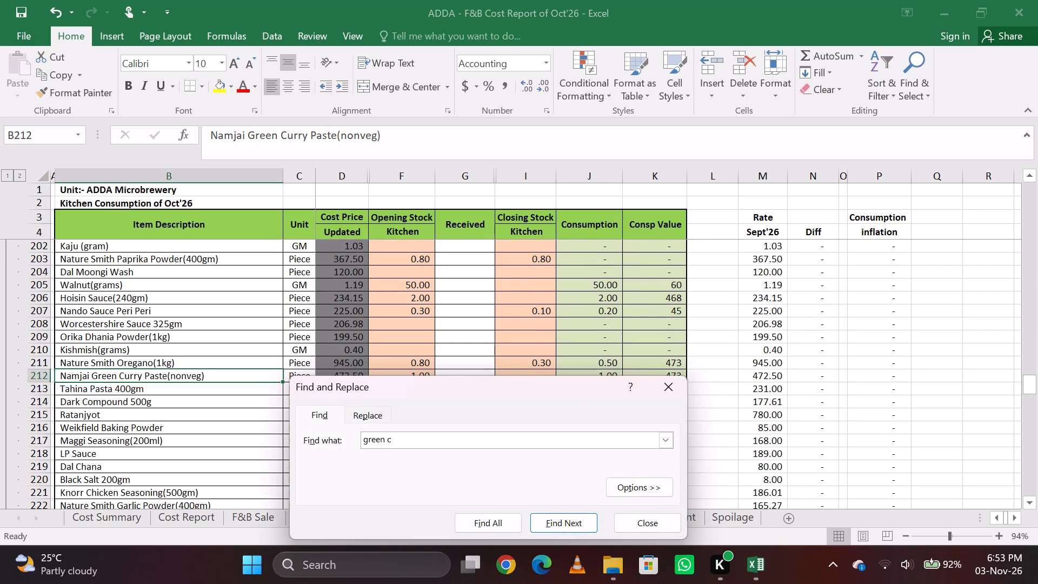
{"action": "key", "text": "Escape"}
{"action": "key", "text": "Right"}
{"action": "key", "text": "Right"}
{"action": "key", "text": "Right"}
{"action": "key", "text": "Right"}
{"action": "key", "text": "Right"}
{"action": "key", "text": "Right"}
{"action": "key", "text": "Left"}
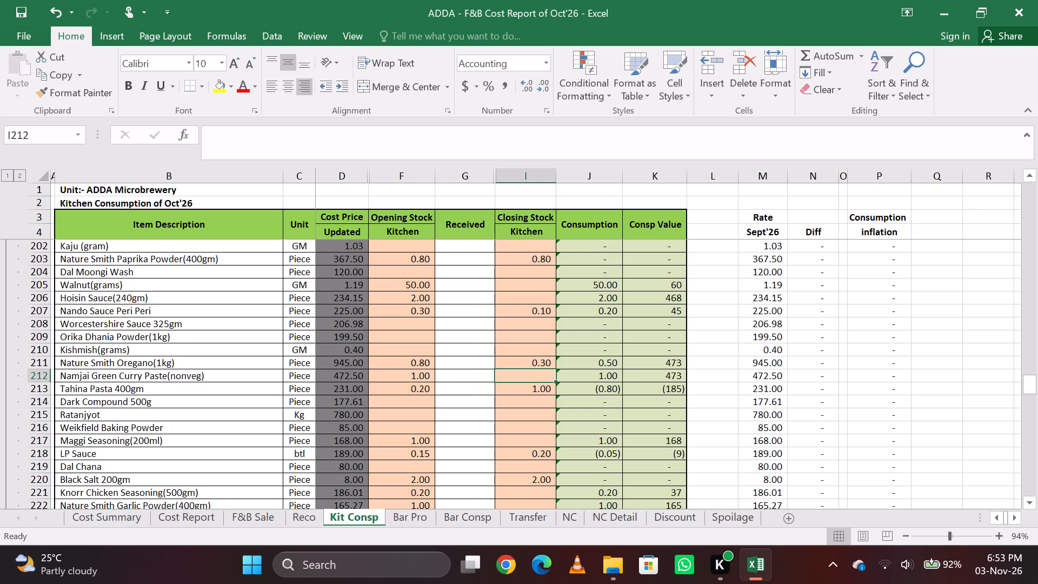
{"action": "key", "text": "1"}
{"action": "key", "text": "Return"}
Find "red cu" and enter 1 as the closing kitchen stock of Namjai Red Curry Paste(nonveg).
{"action": "key", "text": "ctrl+f"}
{"action": "key", "text": "BackSpace"}
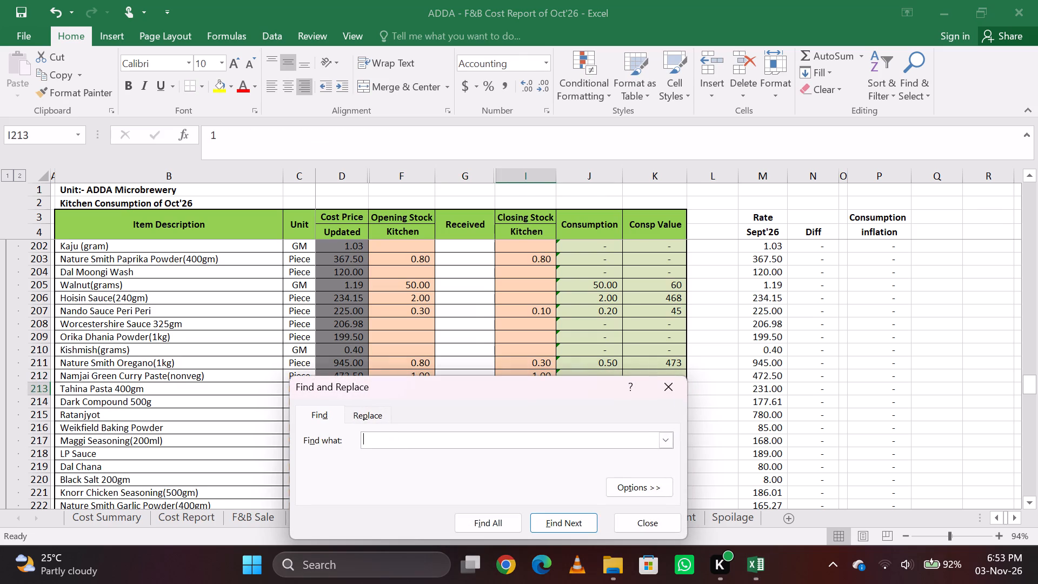
{"action": "key", "text": "r"}
{"action": "key", "text": "BackSpace"}
{"action": "type", "text": "red cu"}
{"action": "key", "text": "Return"}
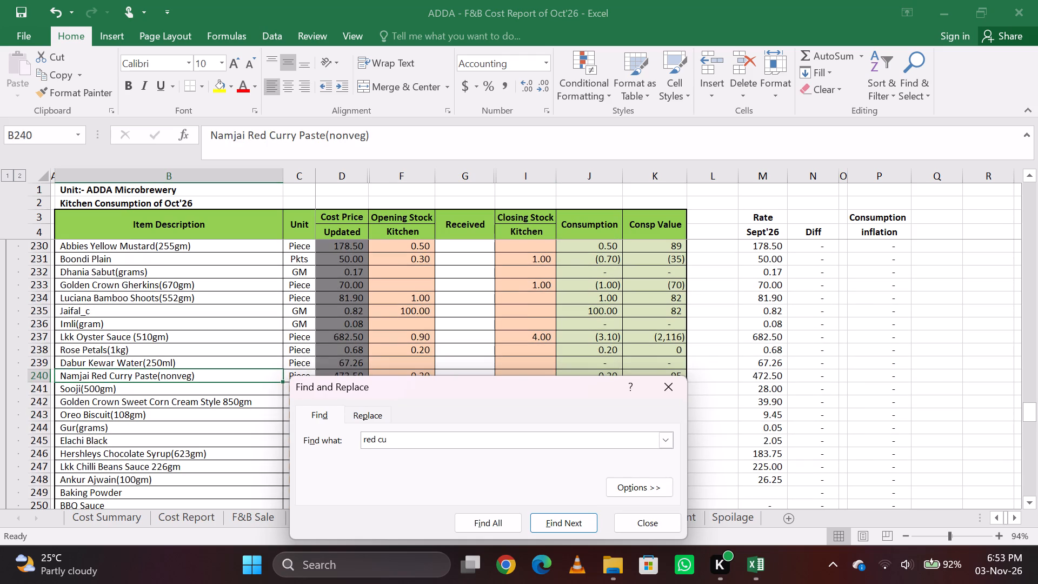
{"action": "key", "text": "Escape"}
{"action": "key", "text": "Right"}
{"action": "key", "text": "Right"}
{"action": "key", "text": "Right"}
{"action": "key", "text": "Right"}
{"action": "key", "text": "Right"}
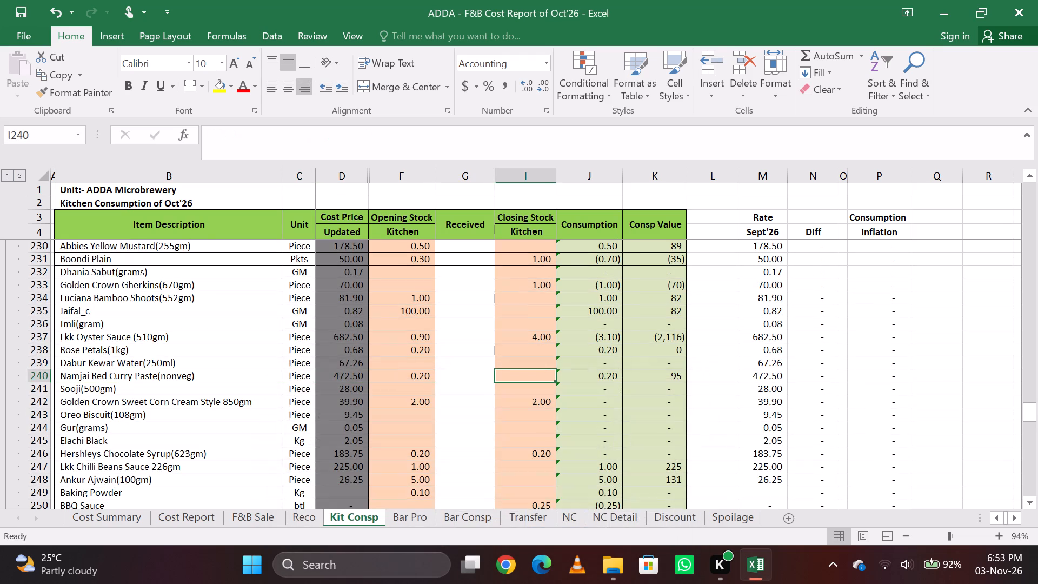
{"action": "key", "text": "1"}
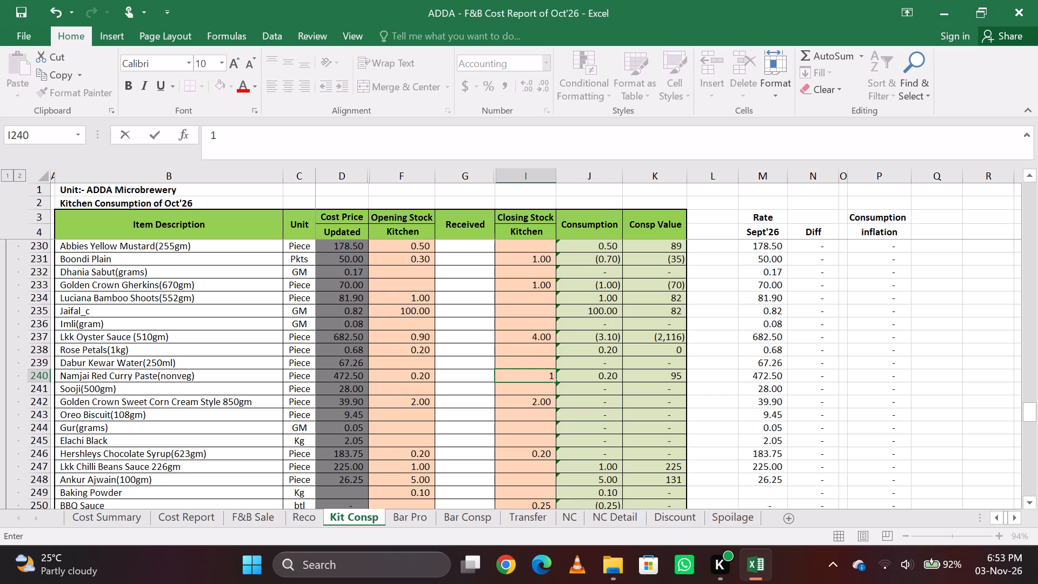
{"action": "key", "text": "Return"}
Search the kitchen consumption items for "thai c" and the shorter "thai".
{"action": "key", "text": "ctrl+f"}
{"action": "key", "text": "BackSpace"}
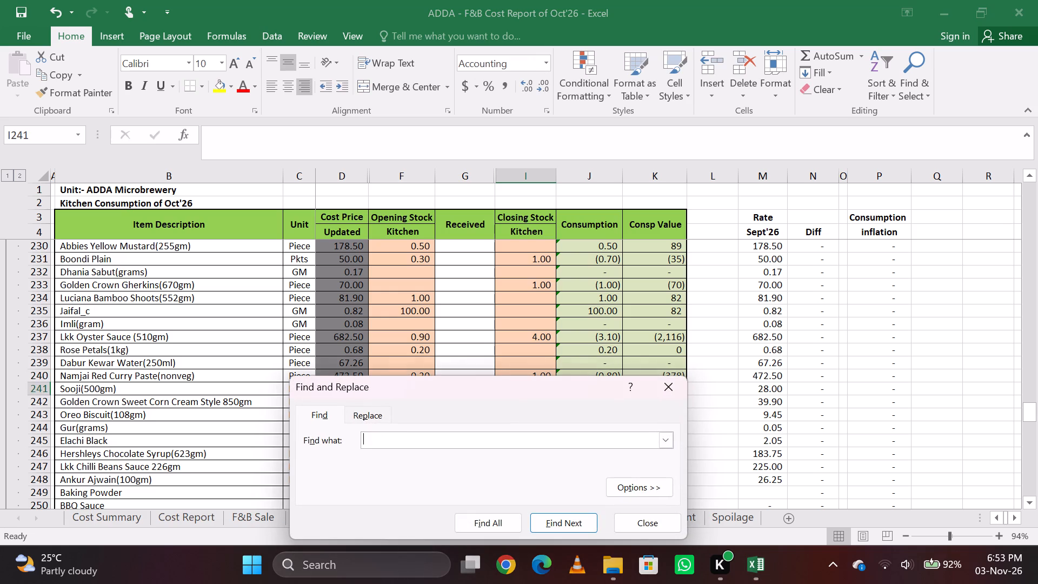
{"action": "type", "text": "thai c"}
{"action": "key", "text": "Return"}
{"action": "key", "text": "Return"}
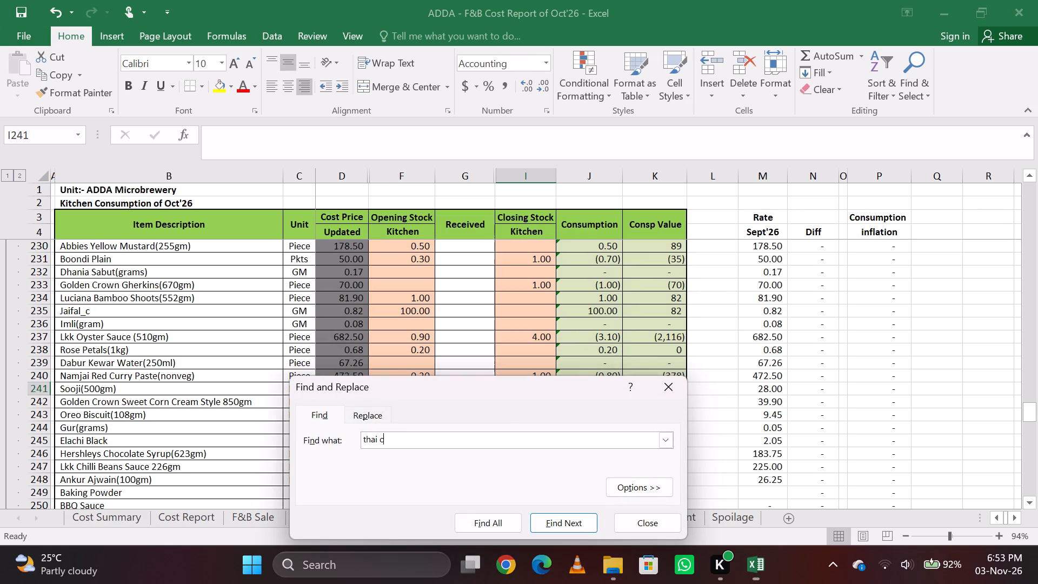
{"action": "key", "text": "BackSpace"}
{"action": "key", "text": "Return"}
{"action": "key", "text": "Return"}
{"action": "key", "text": "Return"}
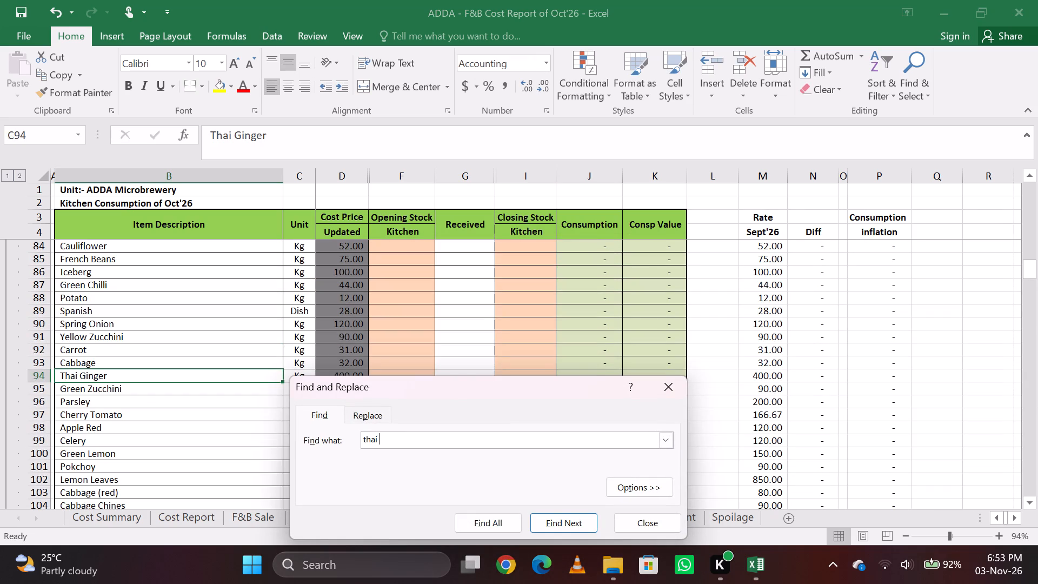
Search the kitchen consumption items for "chilli p" and the shorter "chilli", going through the matching items.
{"action": "key", "text": "BackSpace"}
{"action": "key", "text": "BackSpace"}
{"action": "key", "text": "BackSpace"}
{"action": "key", "text": "BackSpace"}
{"action": "key", "text": "BackSpace"}
{"action": "key", "text": "BackSpace"}
{"action": "key", "text": "BackSpace"}
{"action": "key", "text": "BackSpace"}
{"action": "key", "text": "BackSpace"}
{"action": "key", "text": "BackSpace"}
{"action": "key", "text": "BackSpace"}
{"action": "key", "text": "BackSpace"}
{"action": "key", "text": "BackSpace"}
{"action": "key", "text": "BackSpace"}
{"action": "key", "text": "BackSpace"}
{"action": "key", "text": "BackSpace"}
{"action": "key", "text": "BackSpace"}
{"action": "key", "text": "BackSpace"}
{"action": "key", "text": "BackSpace"}
{"action": "key", "text": "BackSpace"}
{"action": "type", "text": "cj"}
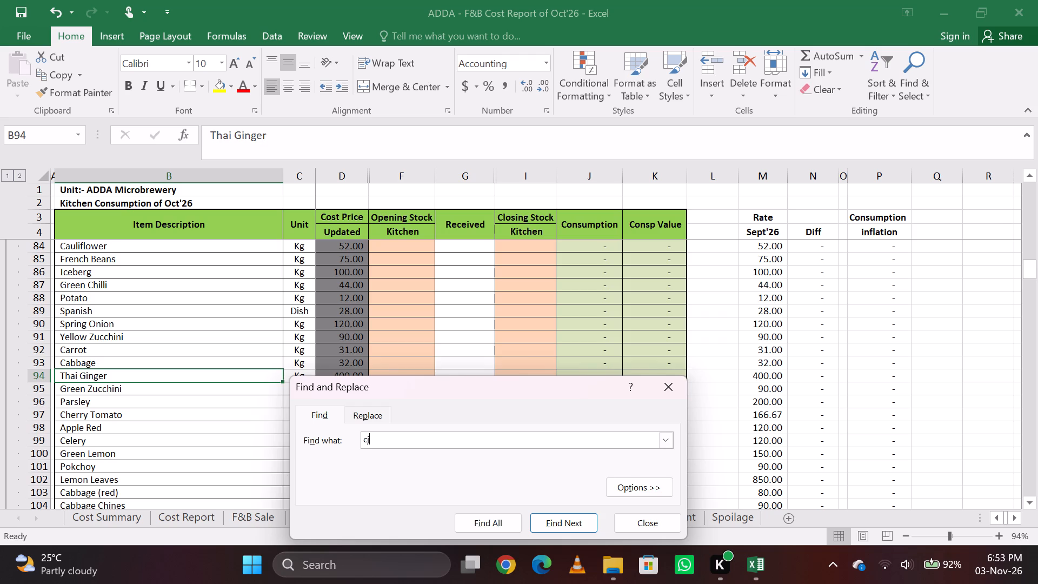
{"action": "key", "text": "BackSpace"}
{"action": "type", "text": "hilli p"}
{"action": "key", "text": "Return"}
{"action": "key", "text": "Return"}
{"action": "key", "text": "BackSpace"}
{"action": "key", "text": "Return"}
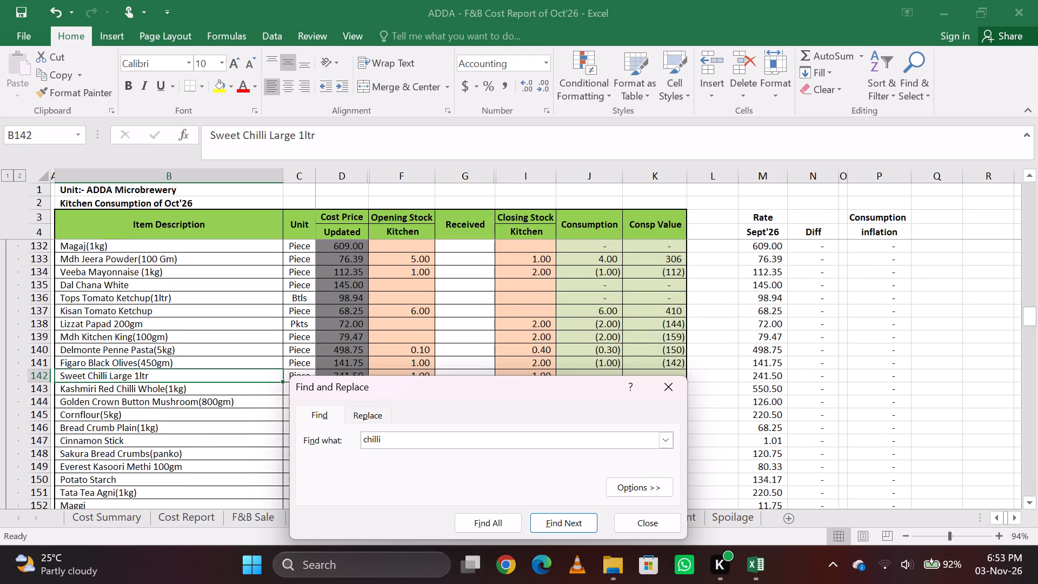
{"action": "key", "text": "Return"}
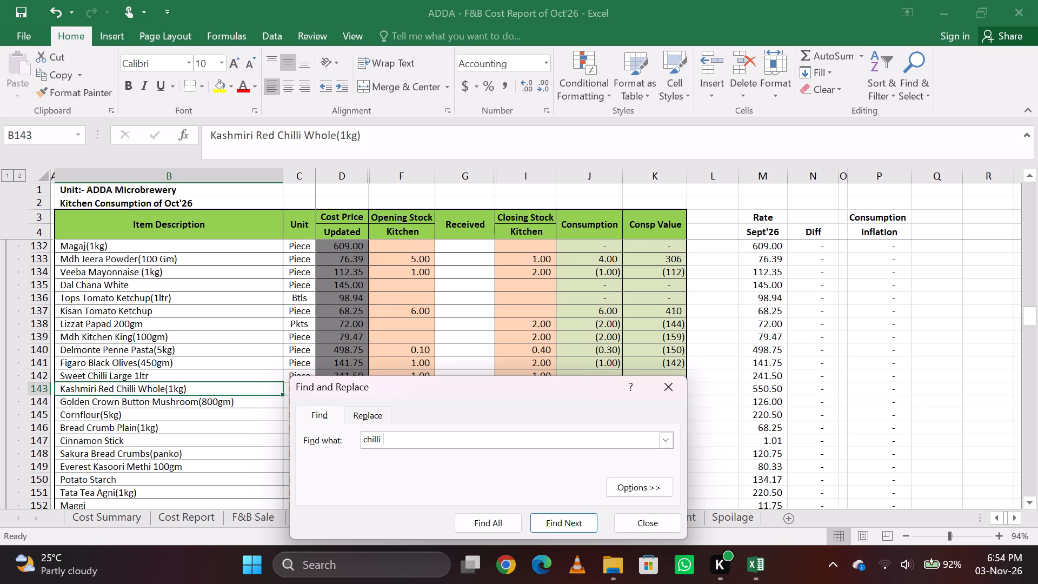
{"action": "key", "text": "Return"}
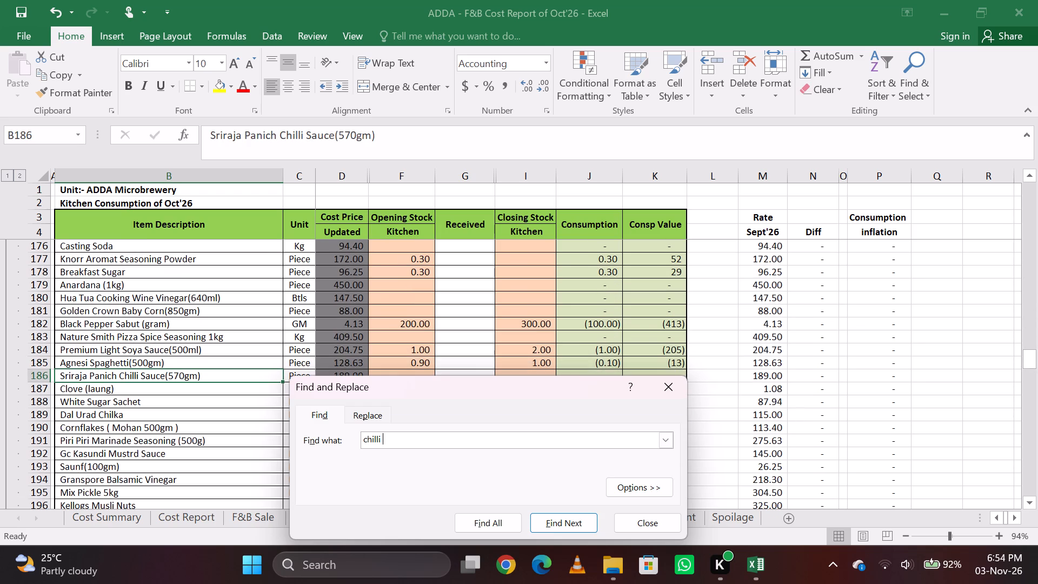
{"action": "key", "text": "Return"}
{"action": "key", "text": "Return"}
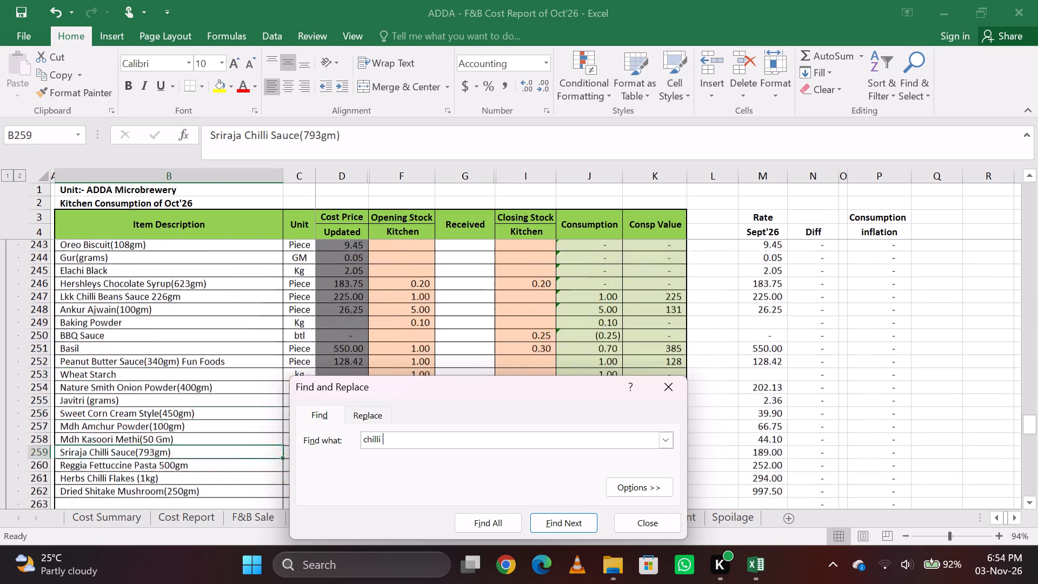
{"action": "key", "text": "Return"}
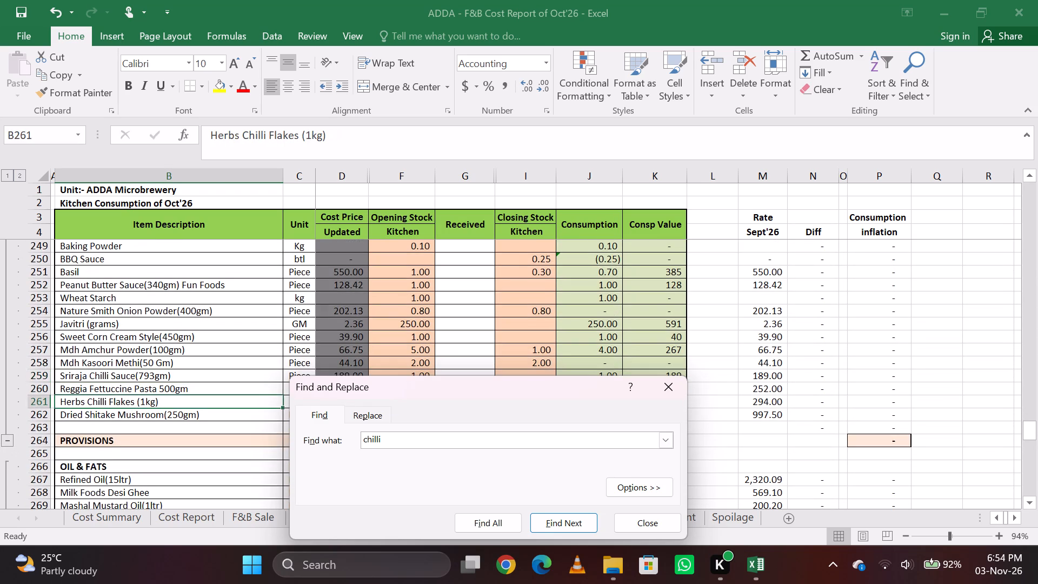
{"action": "key", "text": "Return"}
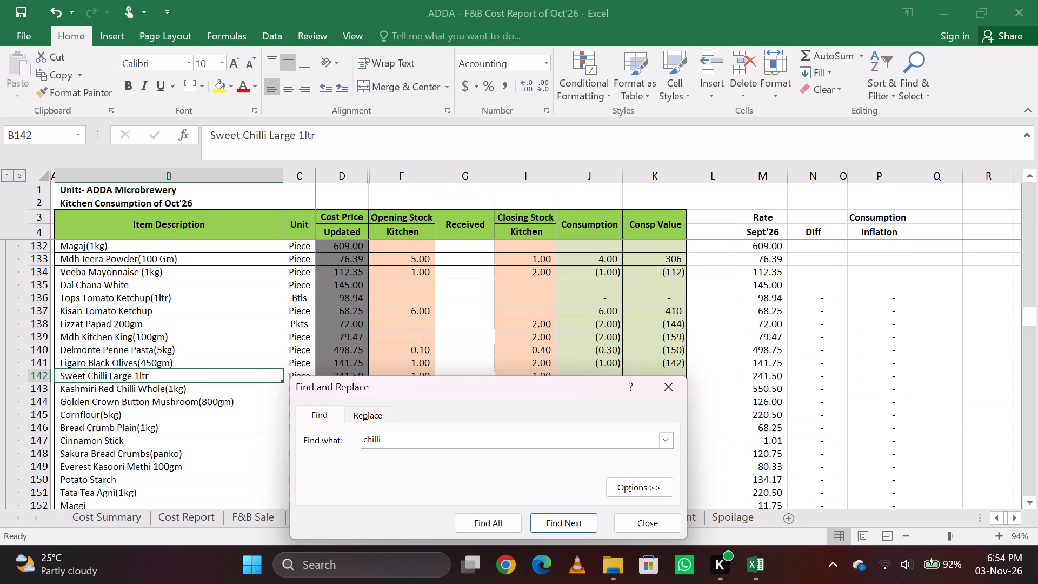
{"action": "key", "text": "Return"}
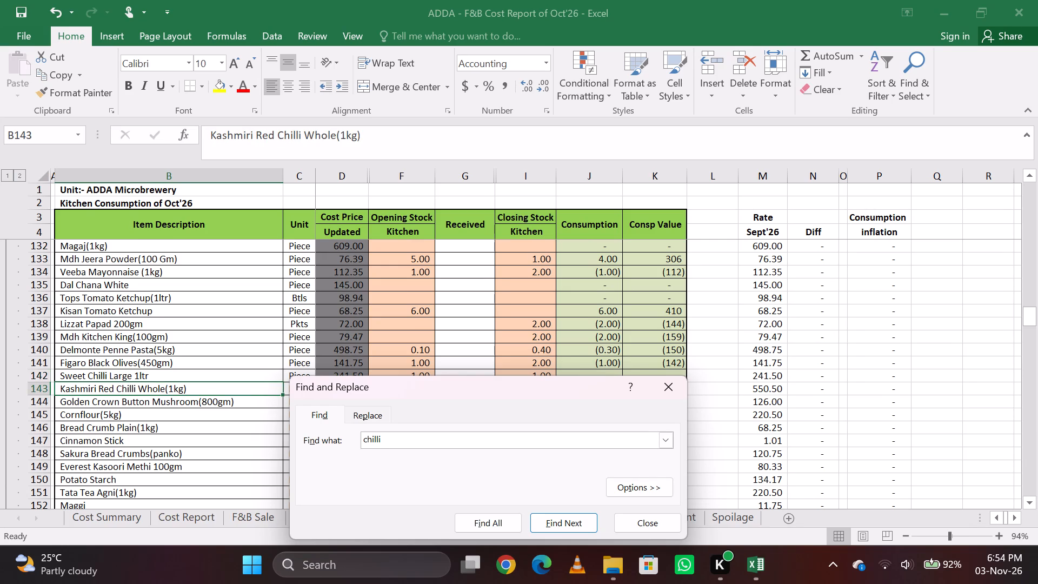
Find "tomato k" and enter 4 as the closing kitchen stock of Kisan Tomato Ketchup.
{"action": "key", "text": "BackSpace"}
{"action": "key", "text": "BackSpace"}
{"action": "key", "text": "BackSpace"}
{"action": "key", "text": "BackSpace"}
{"action": "key", "text": "BackSpace"}
{"action": "key", "text": "BackSpace"}
{"action": "key", "text": "BackSpace"}
{"action": "key", "text": "BackSpace"}
{"action": "key", "text": "BackSpace"}
{"action": "key", "text": "BackSpace"}
{"action": "key", "text": "BackSpace"}
{"action": "key", "text": "BackSpace"}
{"action": "key", "text": "BackSpace"}
{"action": "key", "text": "BackSpace"}
{"action": "key", "text": "BackSpace"}
{"action": "key", "text": "BackSpace"}
{"action": "key", "text": "BackSpace"}
{"action": "key", "text": "BackSpace"}
{"action": "key", "text": "BackSpace"}
{"action": "key", "text": "BackSpace"}
{"action": "type", "text": "tomato k"}
{"action": "key", "text": "Return"}
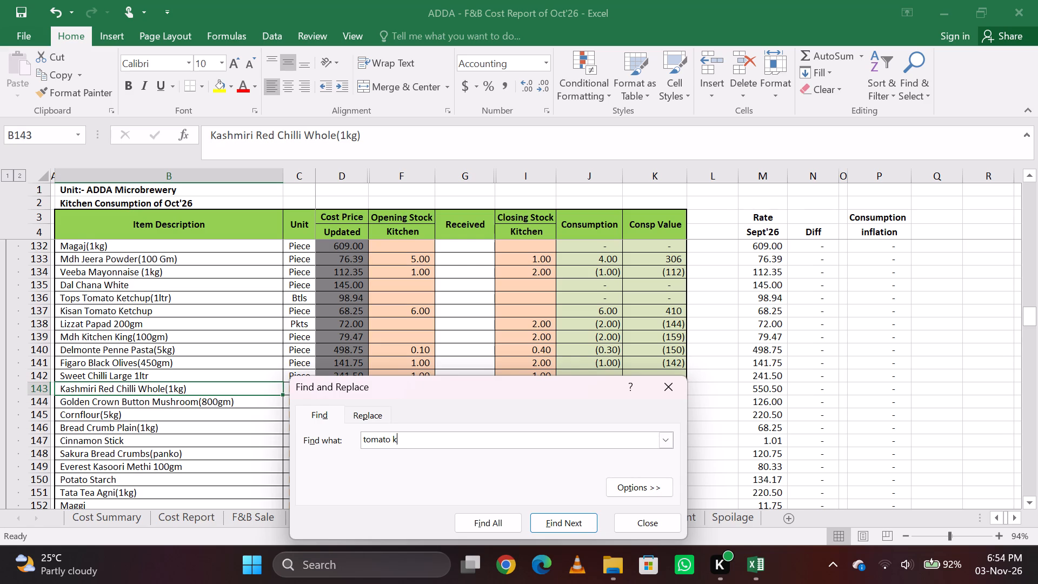
{"action": "key", "text": "Return"}
{"action": "key", "text": "Return"}
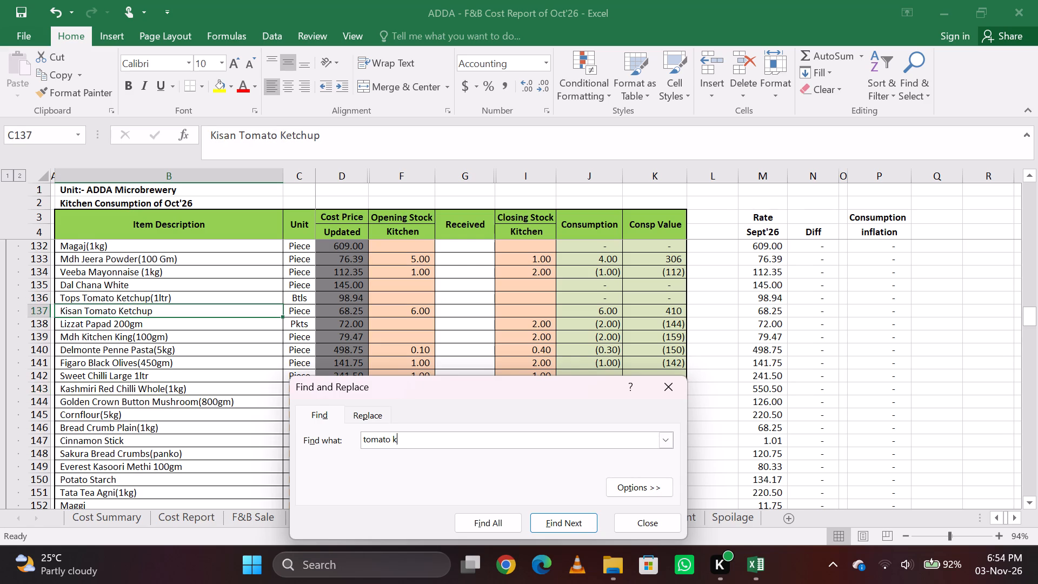
{"action": "key", "text": "Return"}
{"action": "key", "text": "Escape"}
{"action": "key", "text": "Right"}
{"action": "key", "text": "Right"}
{"action": "key", "text": "Right"}
{"action": "key", "text": "Right"}
{"action": "key", "text": "Right"}
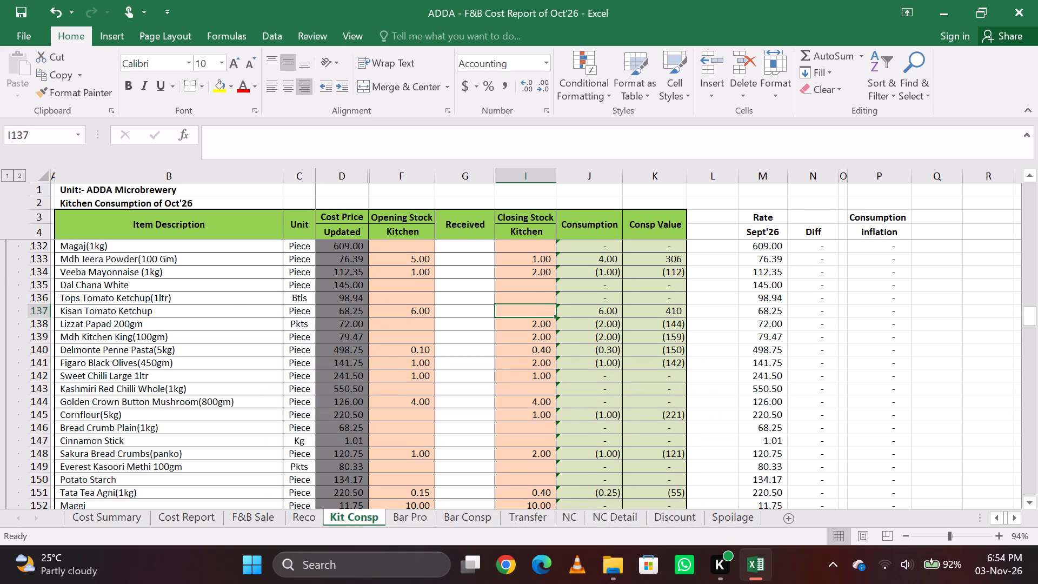
{"action": "key", "text": "Down"}
{"action": "key", "text": "Up"}
{"action": "key", "text": "4"}
{"action": "key", "text": "Down"}
{"action": "key", "text": "Up"}
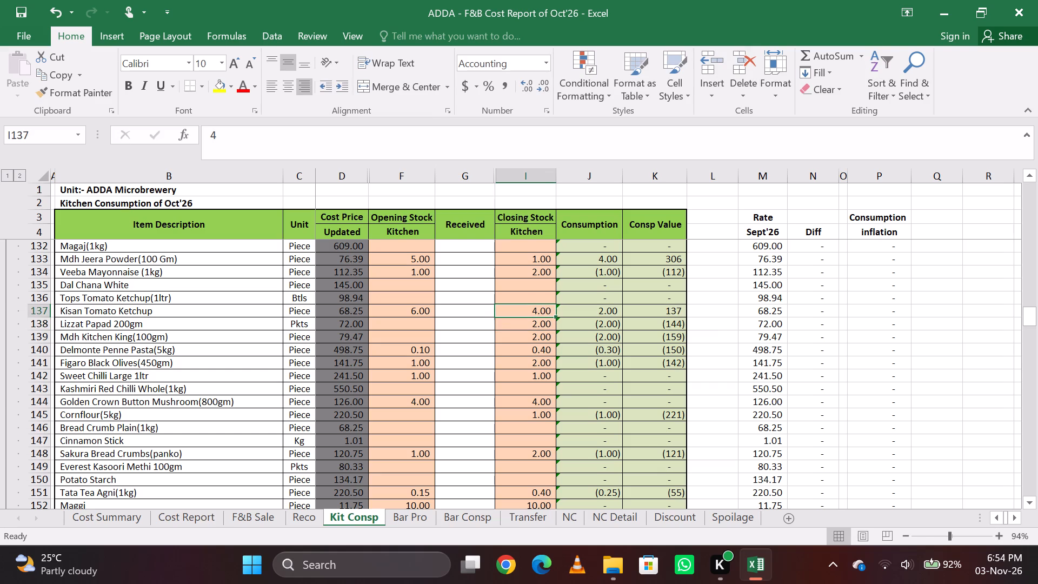
Find "tom" and enter 1 as the closing kitchen stock of Namjai Tom Yum Curry Paste.
{"action": "key", "text": "ctrl+f"}
{"action": "key", "text": "BackSpace"}
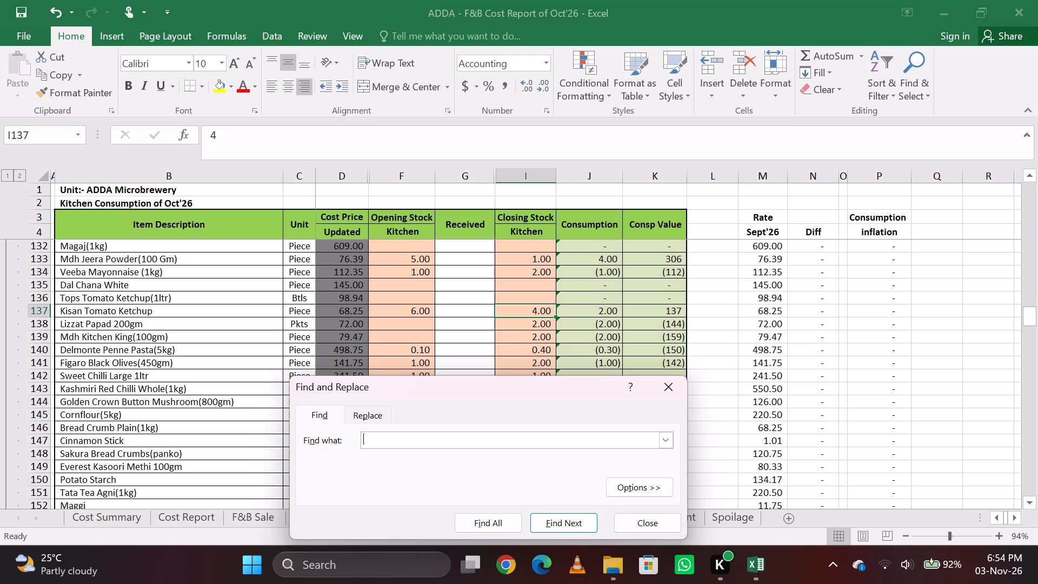
{"action": "type", "text": "tom"}
{"action": "key", "text": "Return"}
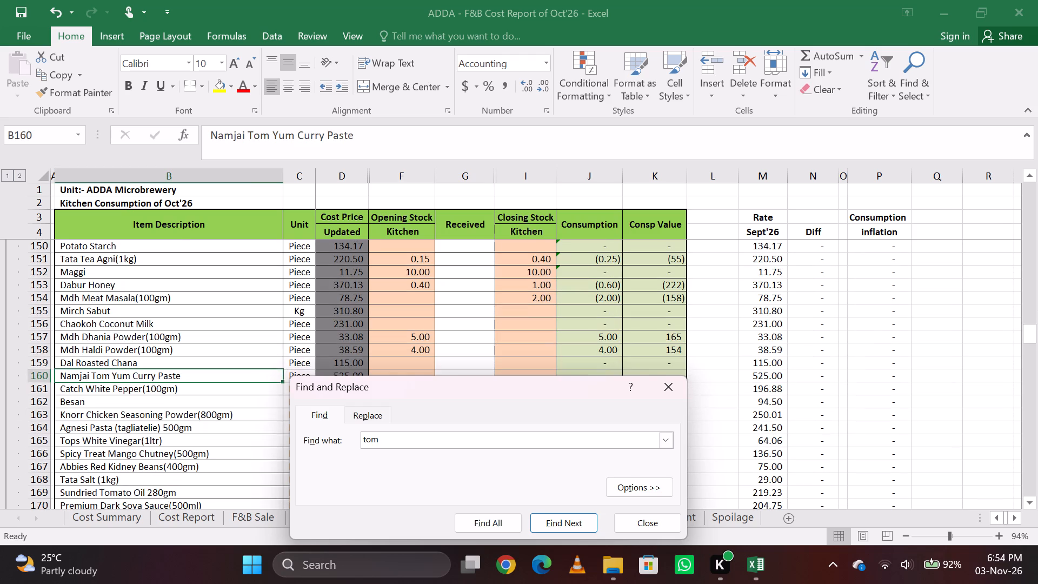
{"action": "key", "text": "Escape"}
{"action": "key", "text": "Right"}
{"action": "key", "text": "Right"}
{"action": "key", "text": "Right"}
{"action": "key", "text": "Right"}
{"action": "key", "text": "Right"}
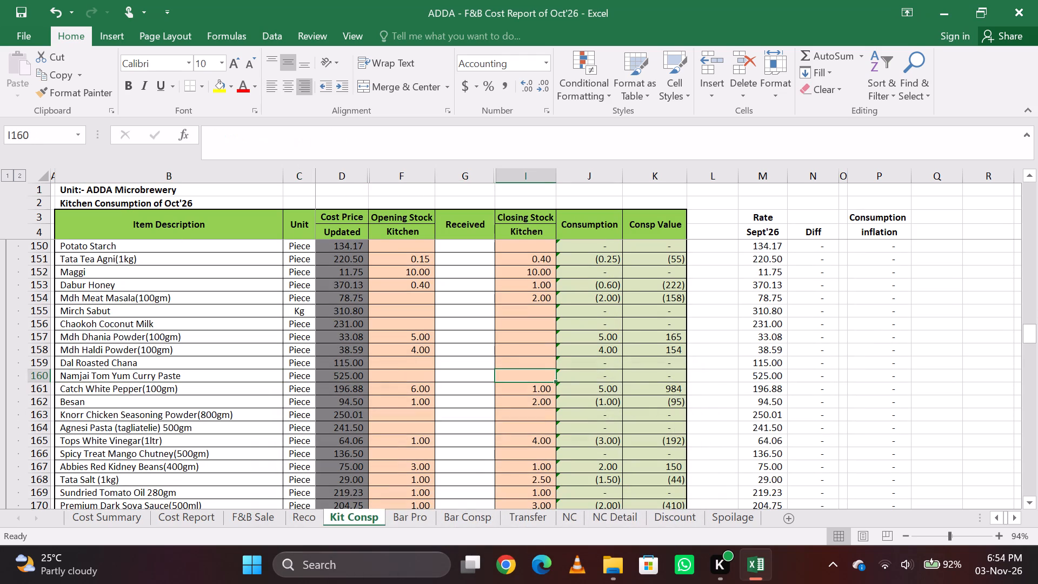
{"action": "key", "text": "1"}
{"action": "key", "text": "Return"}
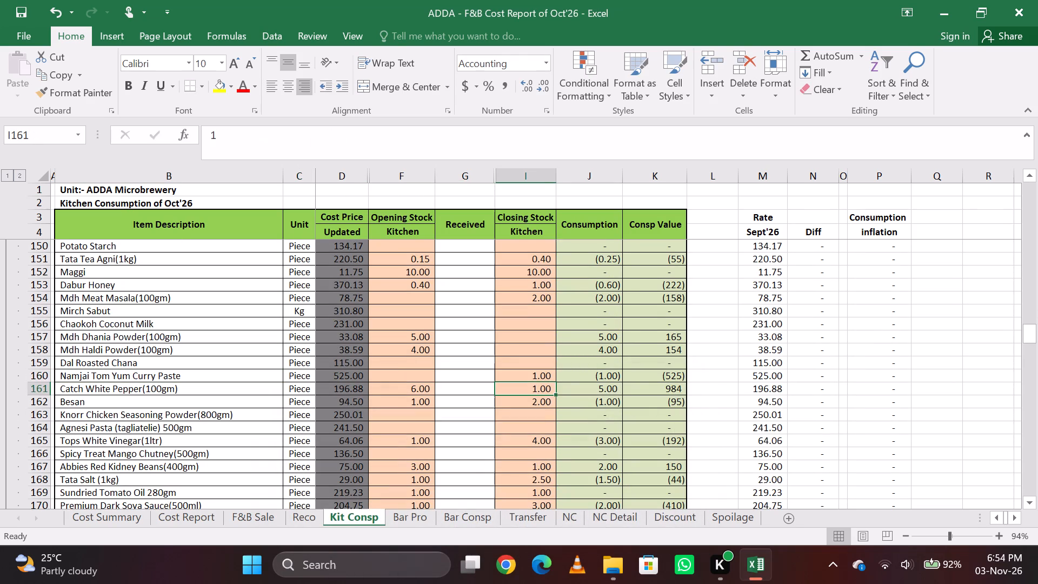
{"action": "key", "text": "Up"}
Change the closing kitchen stock of Namjai Tom Yum Curry Paste to 0.5.
{"action": "key", "text": "ctrl+f"}
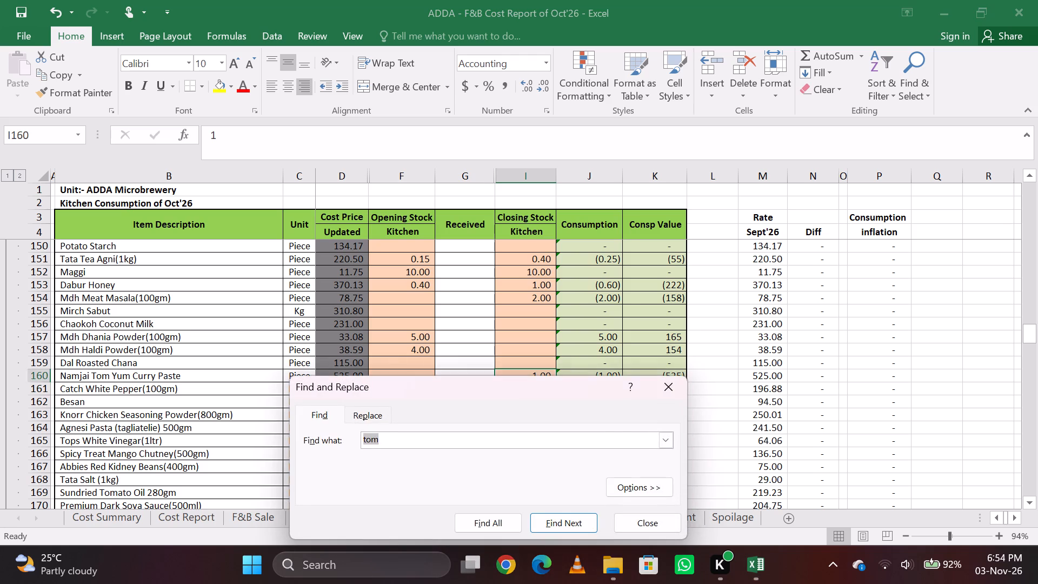
{"action": "key", "text": "Escape"}
{"action": "key", "text": "Down"}
{"action": "key", "text": "Up"}
{"action": "type", "text": ".5"}
{"action": "key", "text": "Return"}
{"action": "key", "text": "Up"}
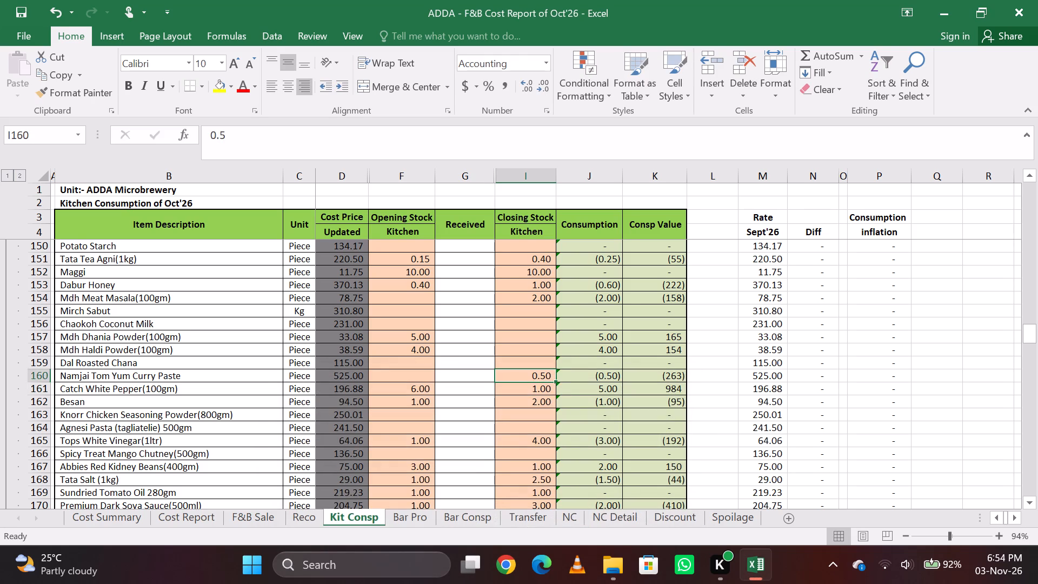
Save the cost report workbook.
{"action": "key", "text": "ctrl+s"}
{"action": "key", "text": "Down"}
{"action": "key", "text": "Up"}
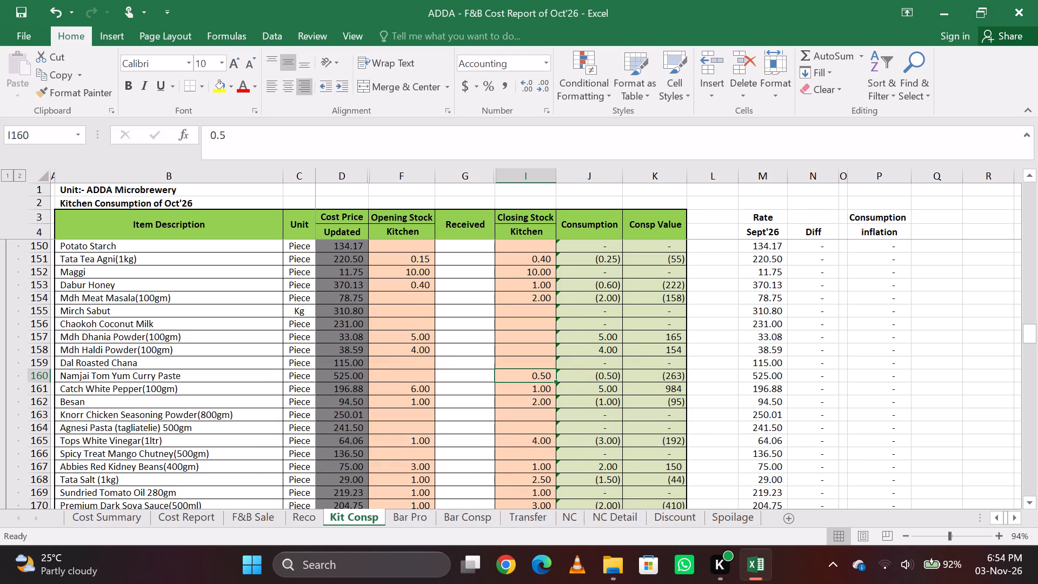
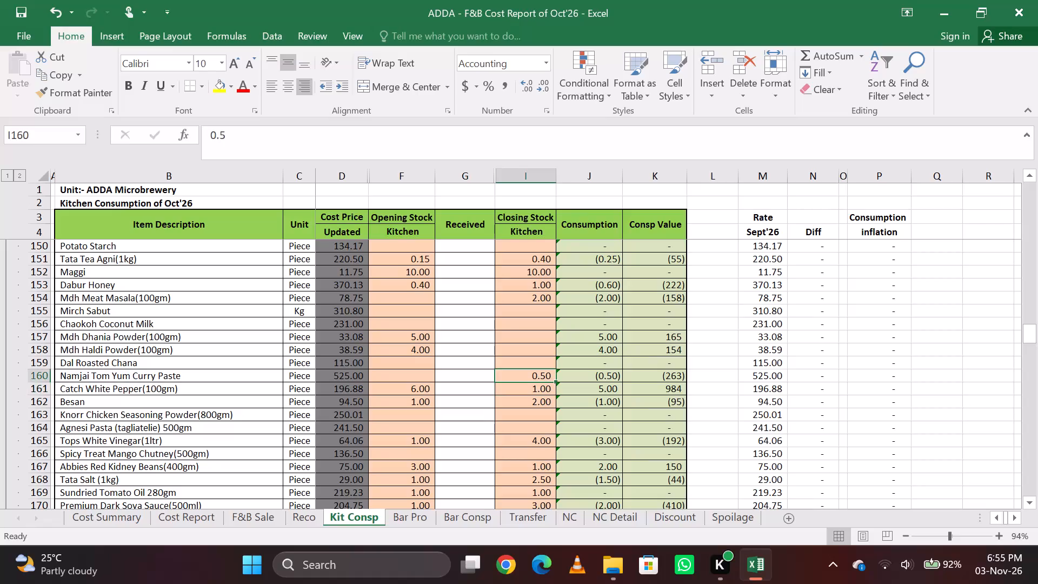
Save the workbook.
{"action": "key", "text": "Down"}
{"action": "key", "text": "Up"}
{"action": "key", "text": "ctrl+s"}
Find "amul c" and enter 0.8 as the closing kitchen stock of Amul Cheese Slice (750 Gm).
{"action": "key", "text": "ctrl+f"}
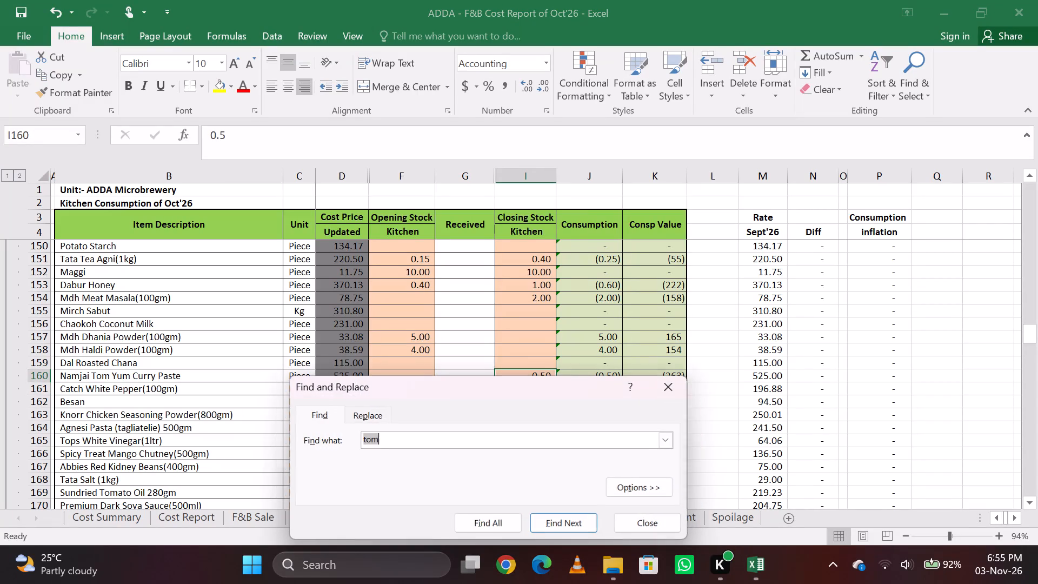
{"action": "type", "text": "amul c"}
{"action": "key", "text": "Return"}
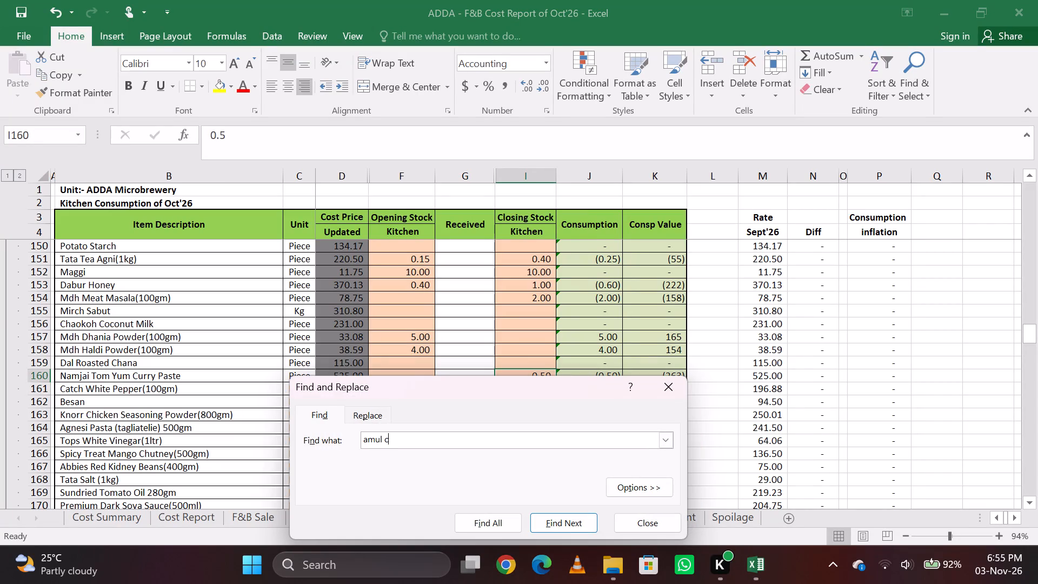
{"action": "key", "text": "Return"}
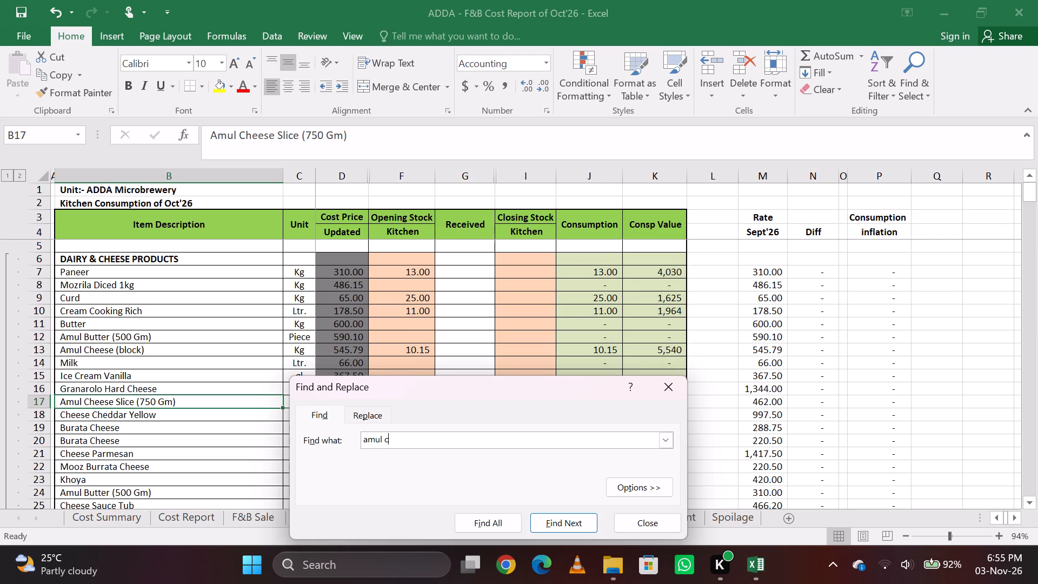
{"action": "key", "text": "Escape"}
{"action": "key", "text": "Right"}
{"action": "key", "text": "Right"}
{"action": "key", "text": "Right"}
{"action": "key", "text": "Right"}
{"action": "key", "text": "Right"}
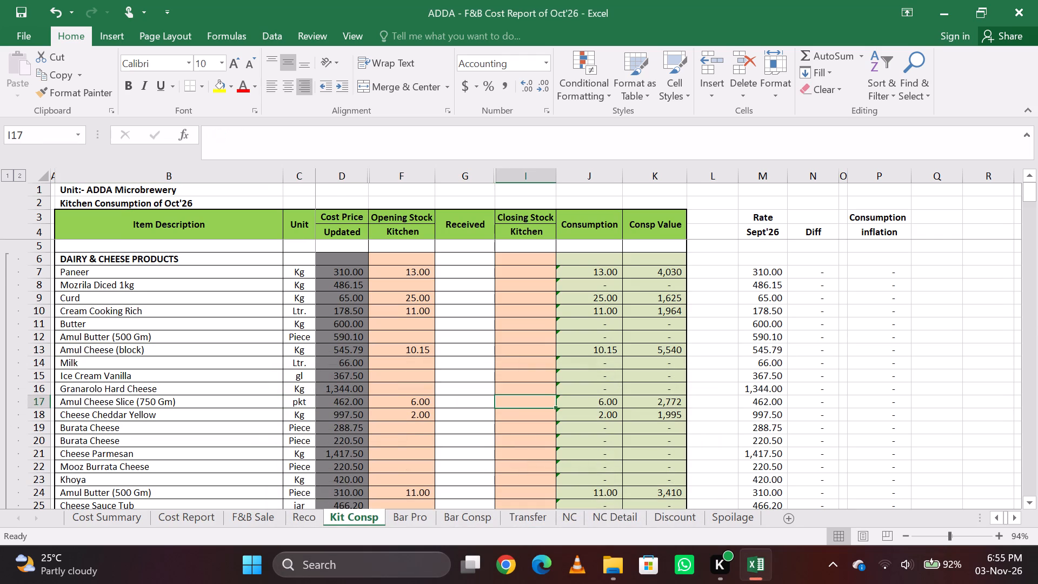
{"action": "key", "text": "period"}
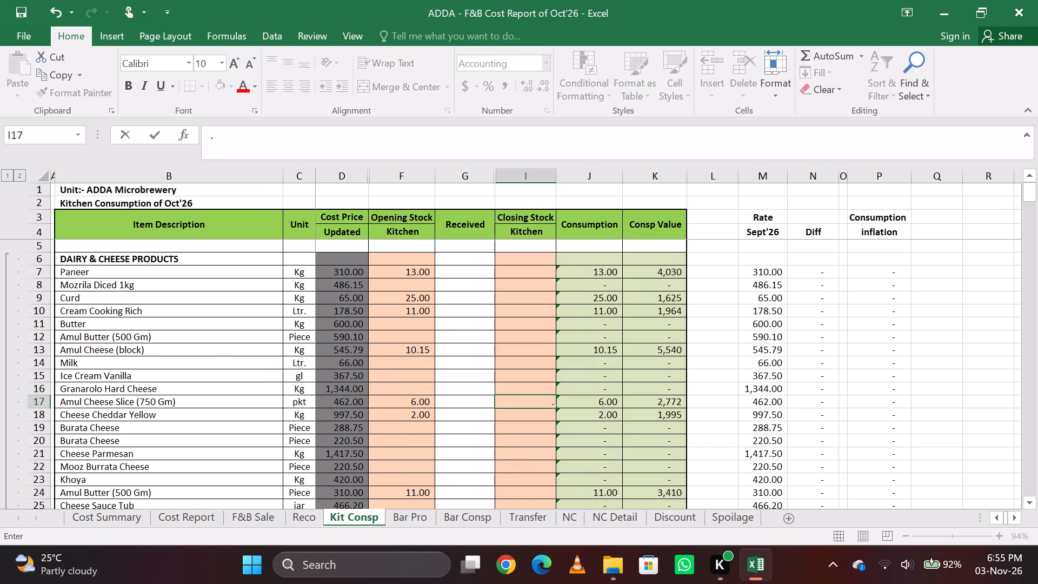
{"action": "key", "text": "8"}
{"action": "key", "text": "Return"}
{"action": "key", "text": "Up"}
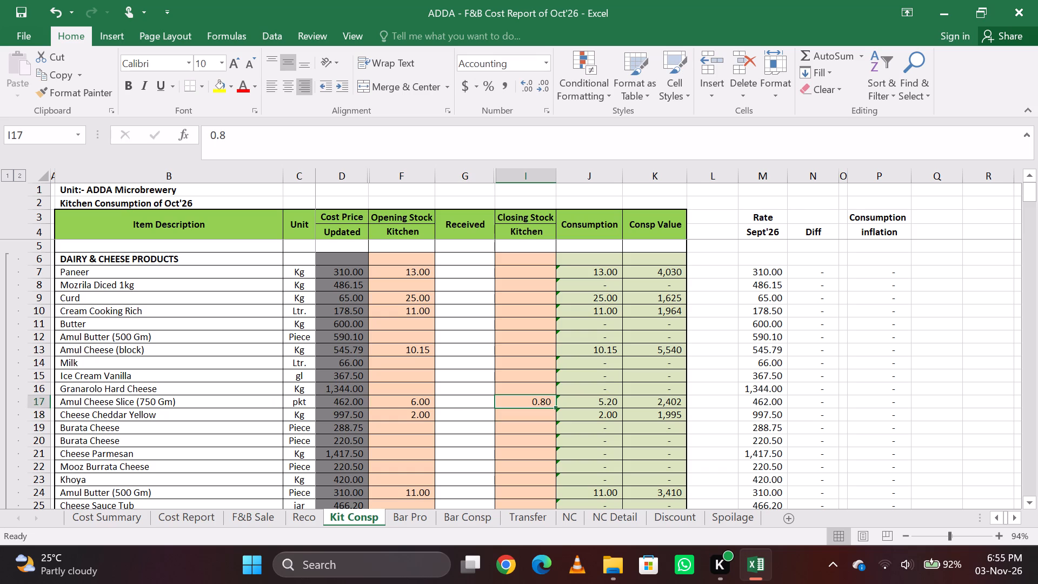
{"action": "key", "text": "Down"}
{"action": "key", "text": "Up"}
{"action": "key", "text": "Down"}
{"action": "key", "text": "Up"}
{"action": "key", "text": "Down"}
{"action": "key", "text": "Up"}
Find "amul" and enter 1 as the closing kitchen stock of Amul Cheese (block).
{"action": "key", "text": "ctrl+f"}
{"action": "type", "text": "amul"}
{"action": "key", "text": "Return"}
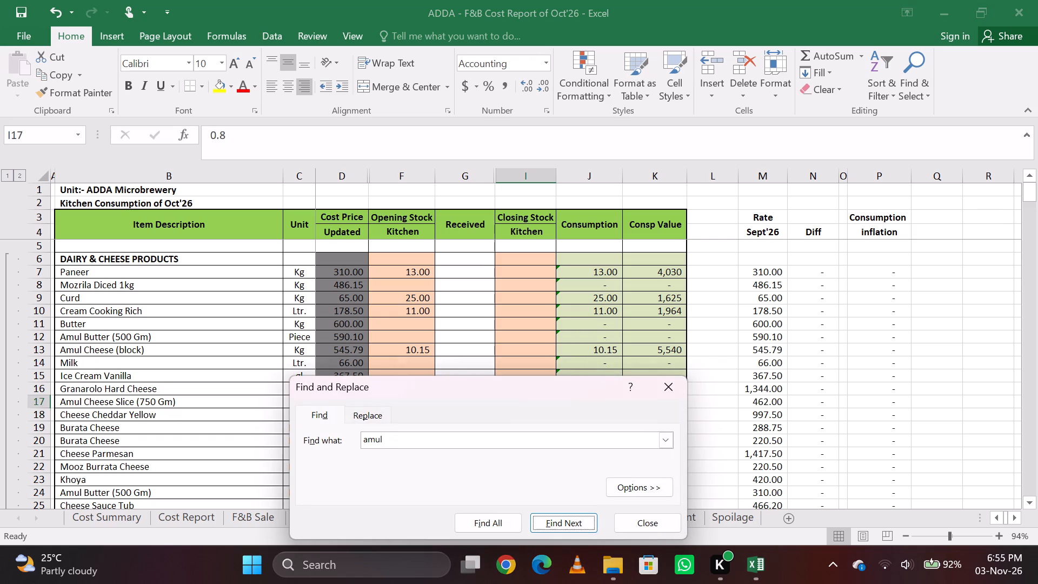
{"action": "key", "text": "Return"}
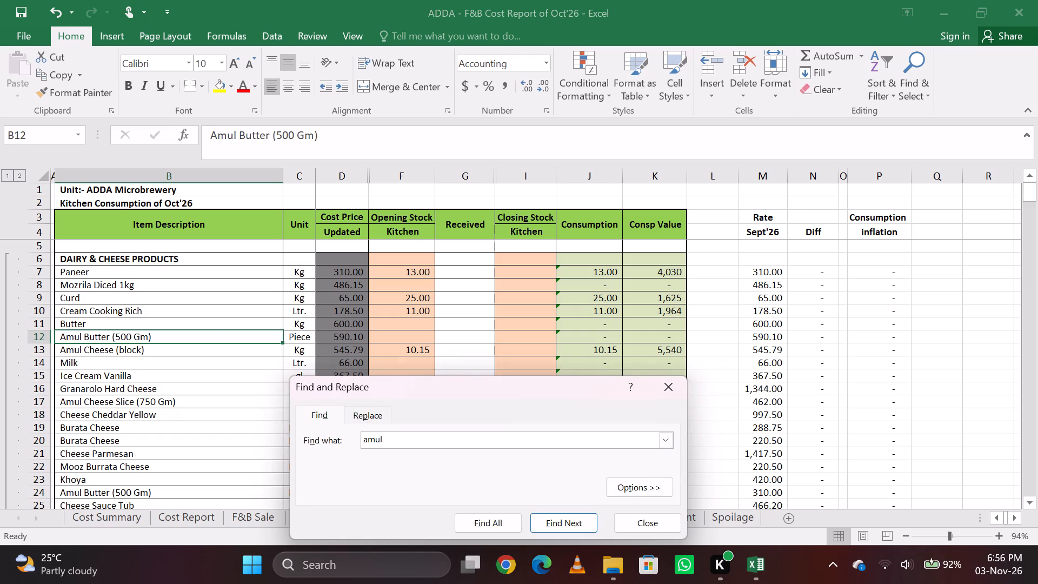
{"action": "key", "text": "Return"}
{"action": "key", "text": "Escape"}
{"action": "key", "text": "Right"}
{"action": "key", "text": "Right"}
{"action": "key", "text": "Right"}
{"action": "key", "text": "Right"}
{"action": "key", "text": "Right"}
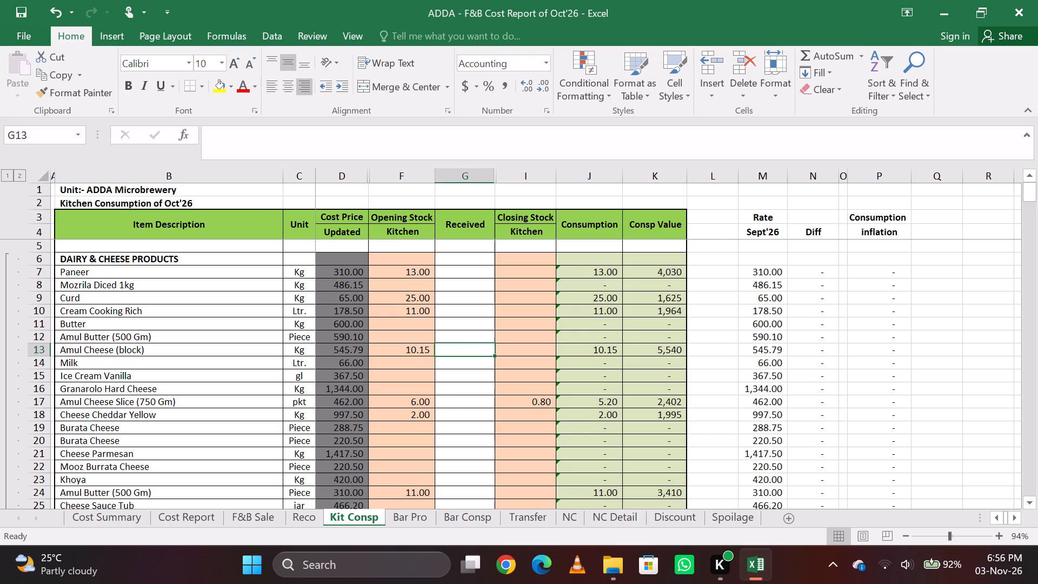
{"action": "key", "text": "Right"}
{"action": "key", "text": "Left"}
{"action": "key", "text": "1"}
{"action": "key", "text": "Down"}
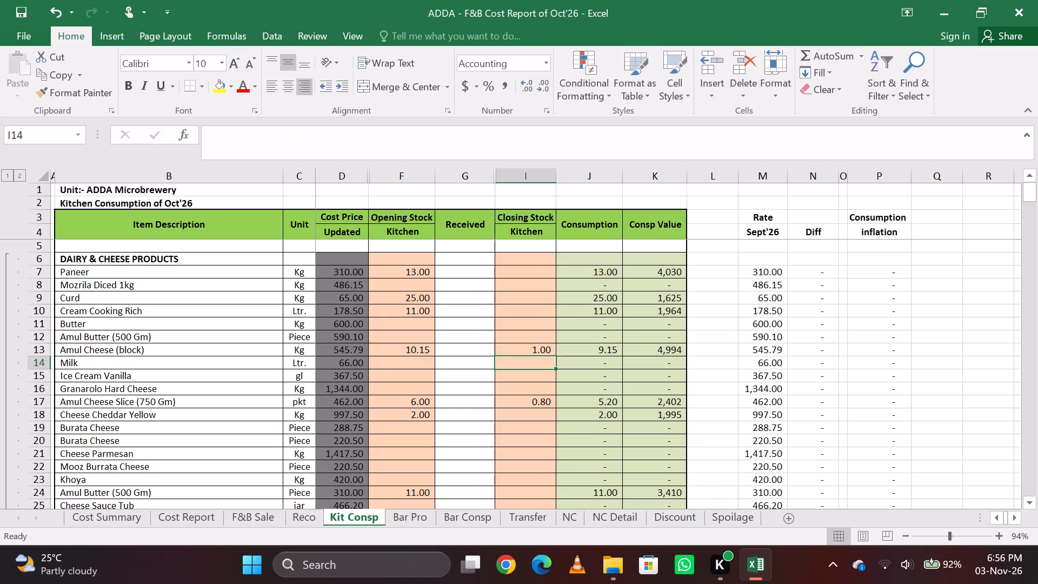
{"action": "key", "text": "Up"}
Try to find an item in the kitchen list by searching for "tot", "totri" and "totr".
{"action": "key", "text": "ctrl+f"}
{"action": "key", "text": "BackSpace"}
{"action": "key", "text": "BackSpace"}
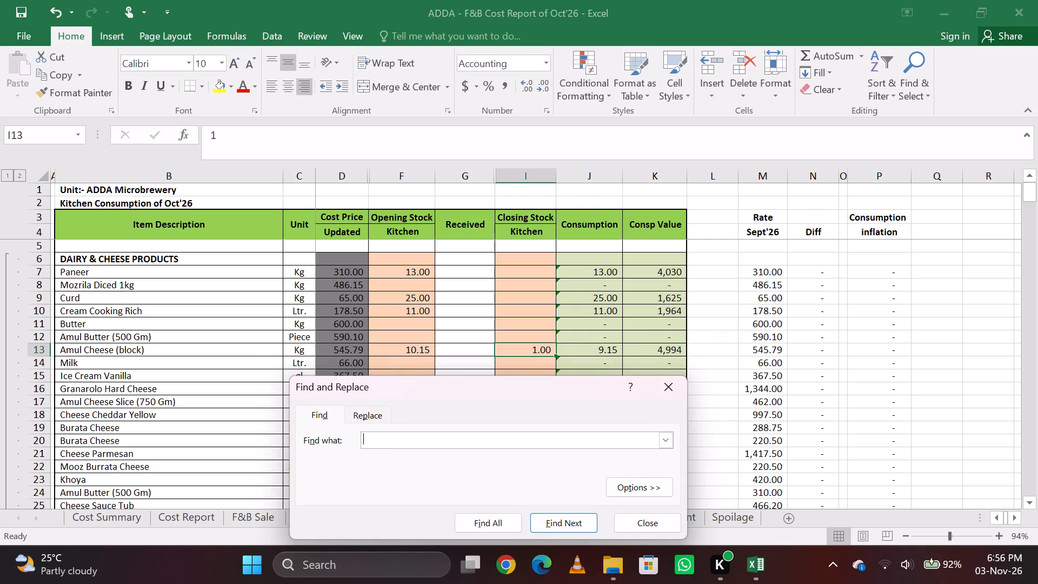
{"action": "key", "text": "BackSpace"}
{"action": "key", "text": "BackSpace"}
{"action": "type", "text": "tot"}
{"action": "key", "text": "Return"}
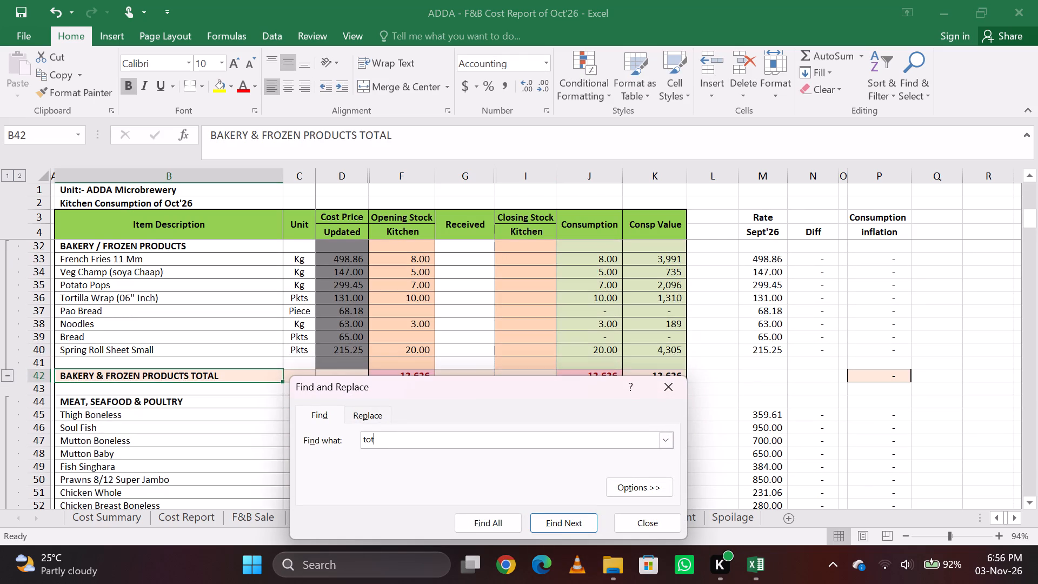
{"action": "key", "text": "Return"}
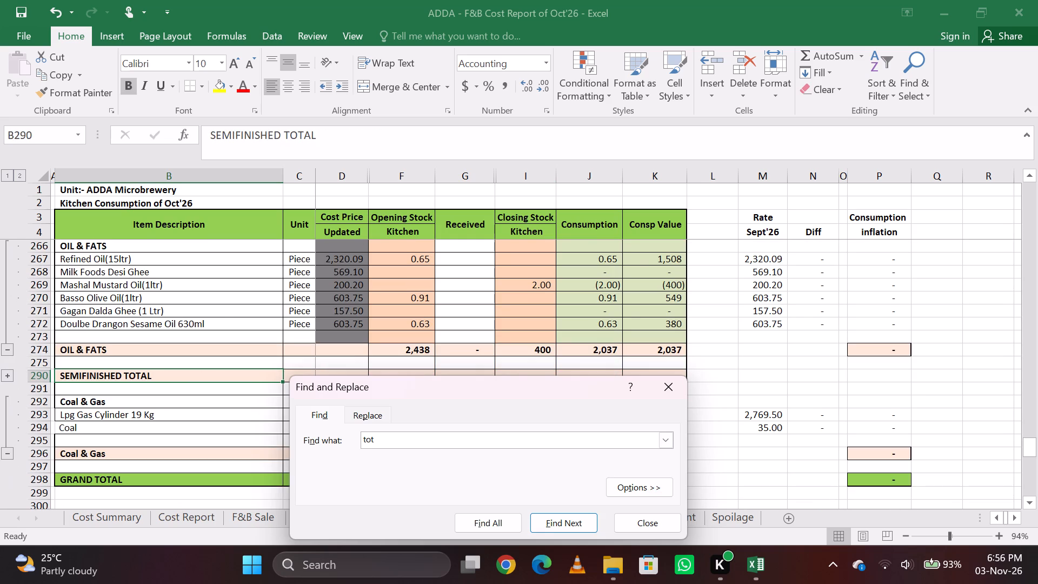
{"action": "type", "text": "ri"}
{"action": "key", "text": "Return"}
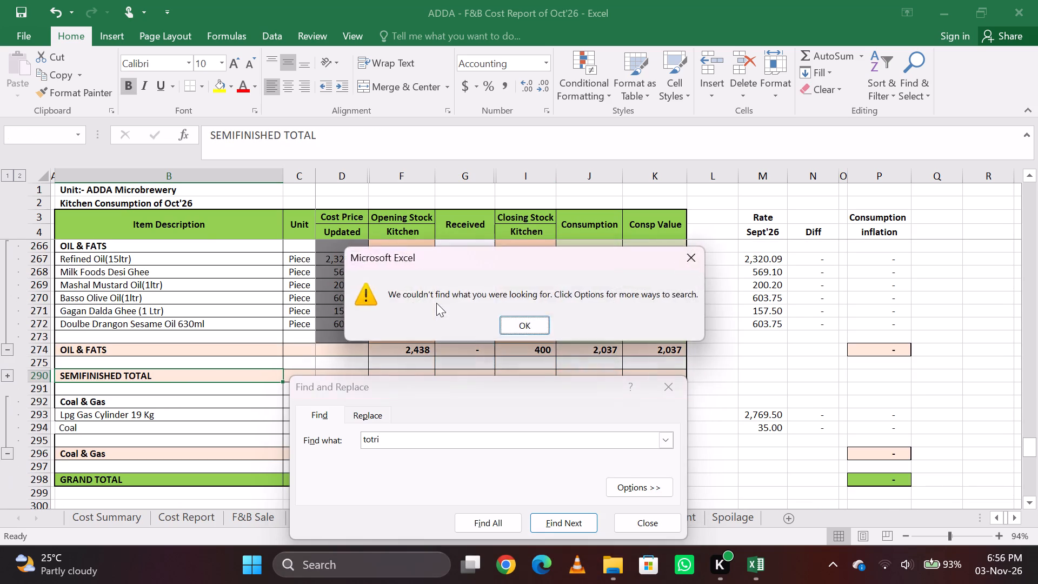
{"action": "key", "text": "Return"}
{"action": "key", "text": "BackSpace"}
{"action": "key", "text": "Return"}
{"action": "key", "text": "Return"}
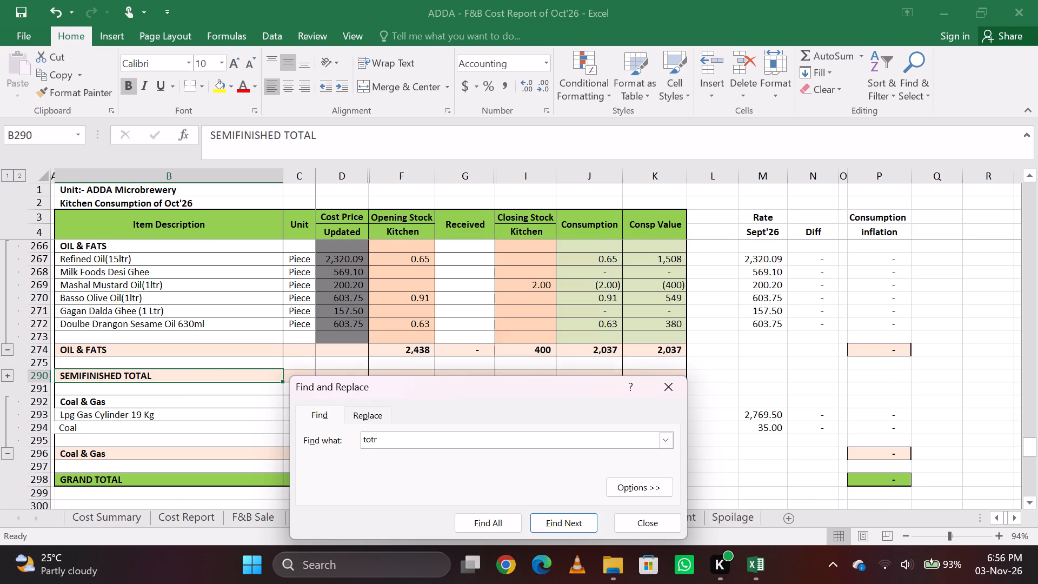
Find "wrap" and enter 20 as the closing kitchen stock of Tortilla Wrap (06" Inch).
{"action": "key", "text": "BackSpace"}
{"action": "key", "text": "BackSpace"}
{"action": "key", "text": "BackSpace"}
{"action": "key", "text": "BackSpace"}
{"action": "key", "text": "BackSpace"}
{"action": "key", "text": "BackSpace"}
{"action": "key", "text": "BackSpace"}
{"action": "type", "text": "wrap"}
{"action": "key", "text": "Return"}
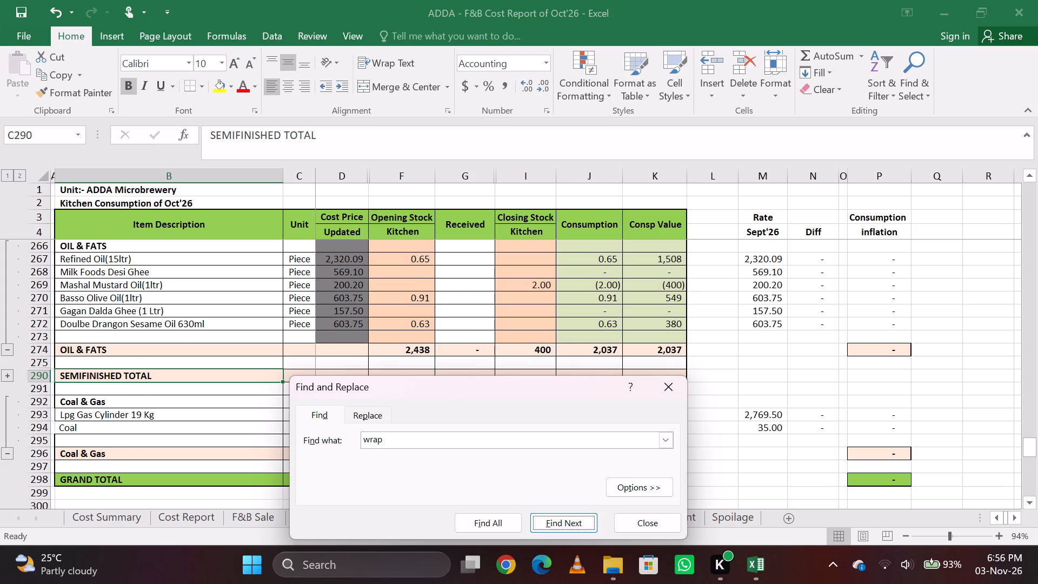
{"action": "key", "text": "Return"}
{"action": "key", "text": "Escape"}
{"action": "key", "text": "Right"}
{"action": "key", "text": "Right"}
{"action": "key", "text": "Right"}
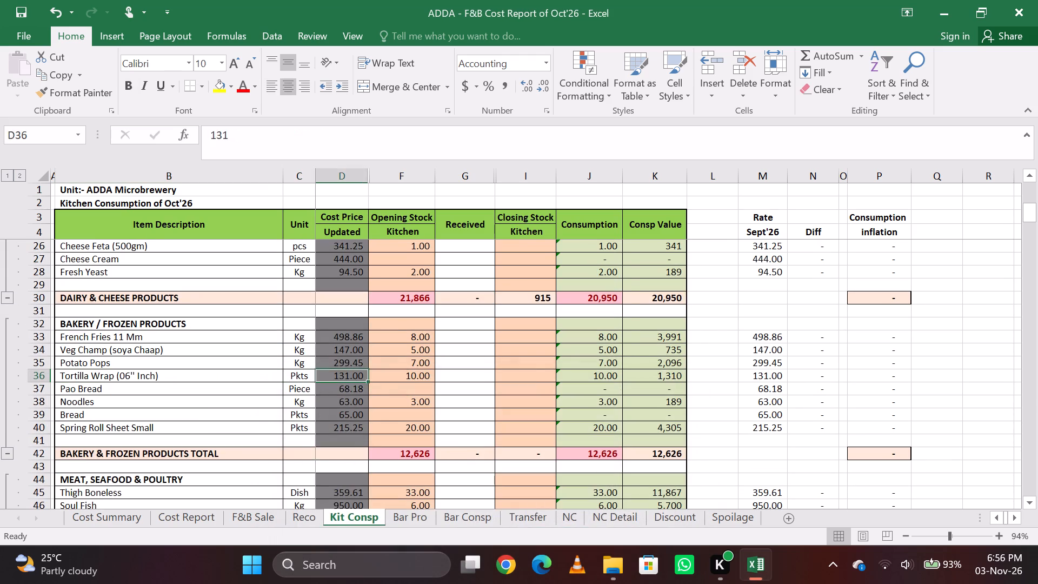
{"action": "key", "text": "Right"}
{"action": "key", "text": "Right"}
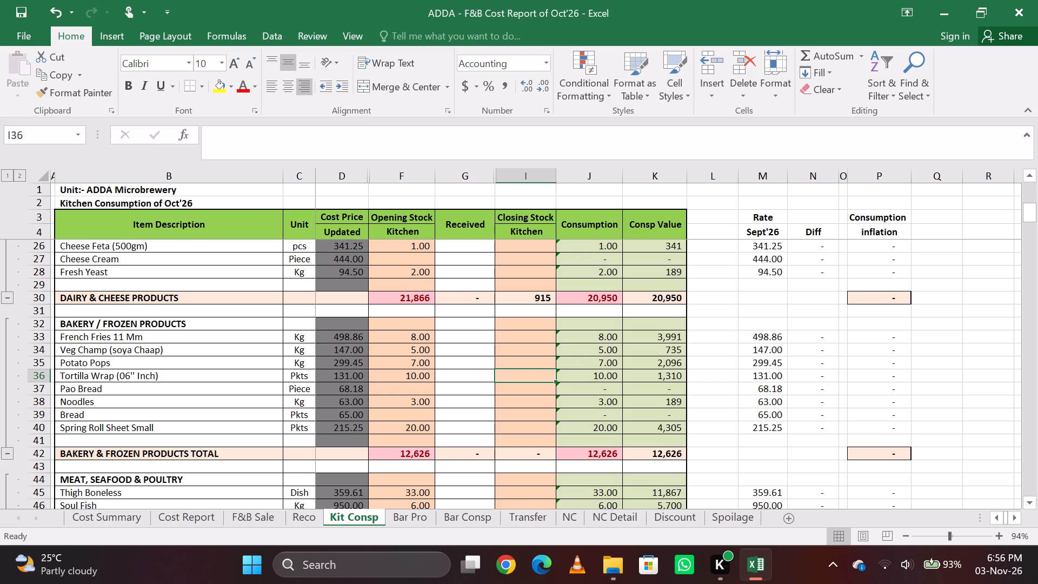
{"action": "type", "text": "20"}
{"action": "key", "text": "Return"}
Change the closing kitchen stock of Tortilla Wrap (06" Inch) to 10.
{"action": "key", "text": "ctrl+f"}
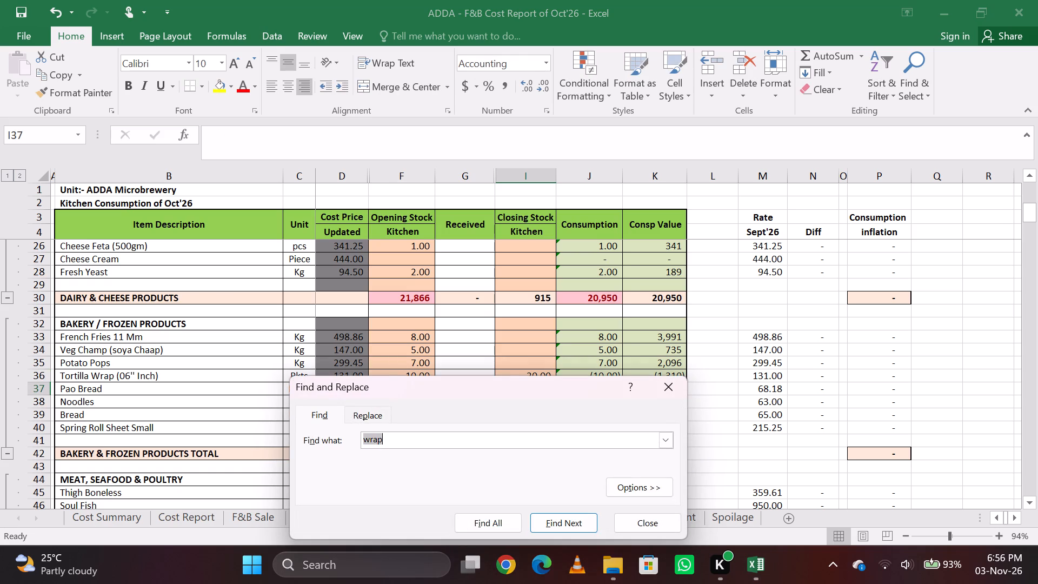
{"action": "key", "text": "Escape"}
{"action": "key", "text": "Up"}
{"action": "key", "text": "Up"}
{"action": "key", "text": "Down"}
{"action": "type", "text": "10"}
{"action": "key", "text": "Return"}
Start a new item search in the kitchen consumption sheet and clear the previous search term.
{"action": "key", "text": "ctrl+f"}
{"action": "key", "text": "BackSpace"}
{"action": "key", "text": "BackSpace"}
{"action": "key", "text": "BackSpace"}
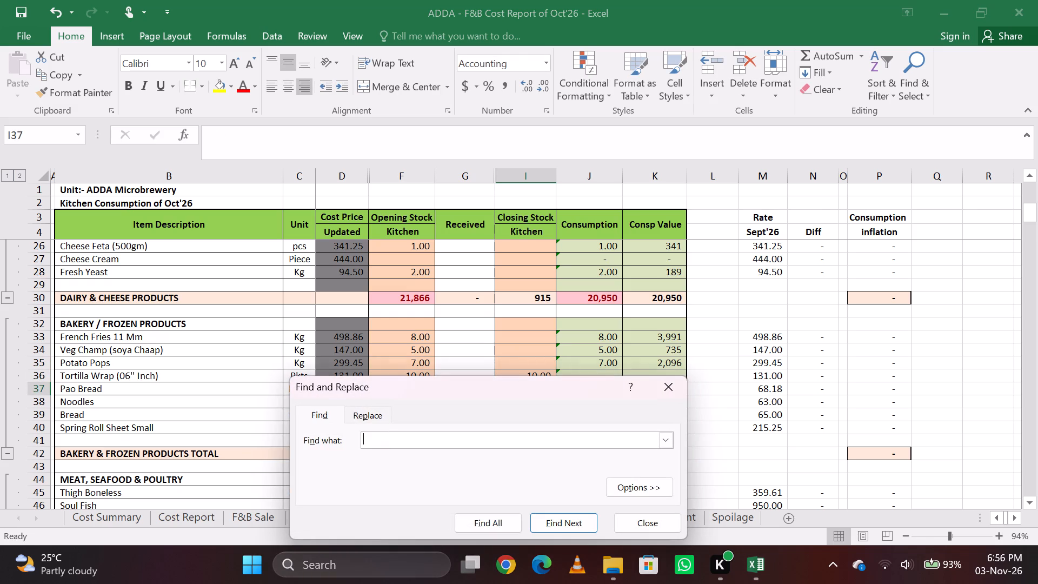
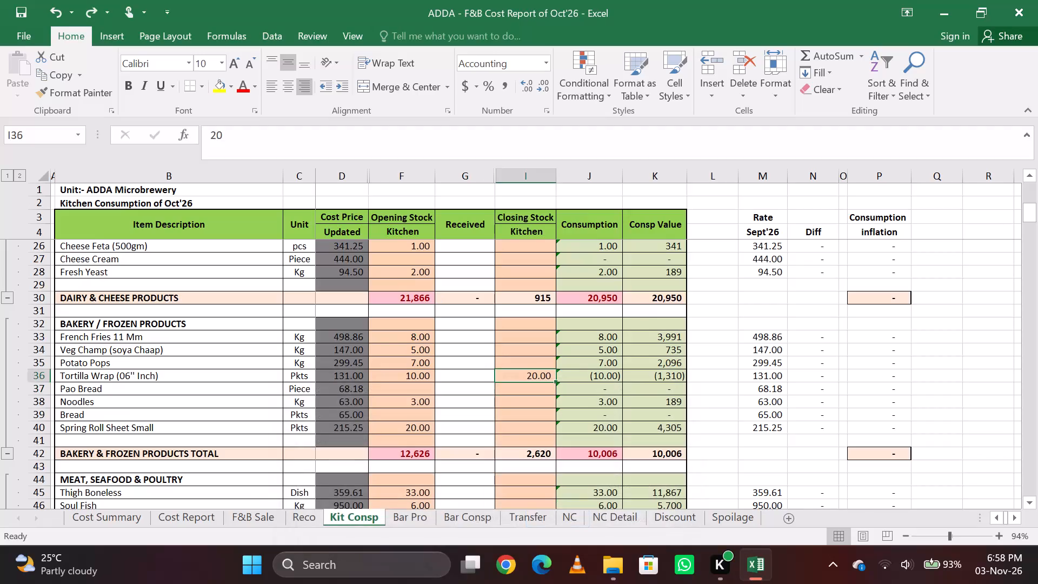
Redo the change that sets the closing kitchen stock of Tortilla Wrap (06" Inch) to 10.
{"action": "key", "text": "ctrl+y"}
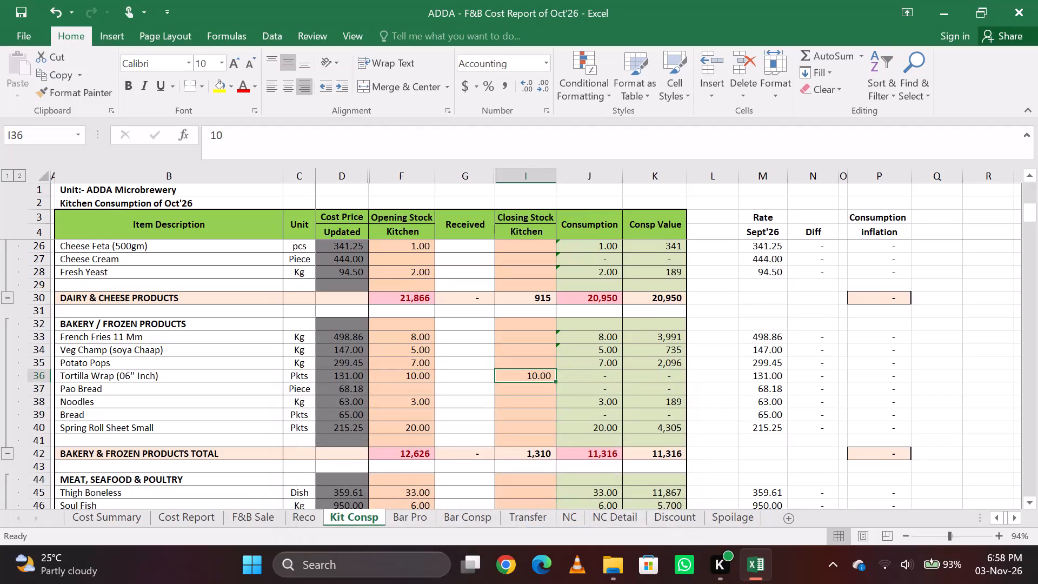
Search the kitchen consumption sheet for "del" and go through the matches.
{"action": "key", "text": "ctrl+f"}
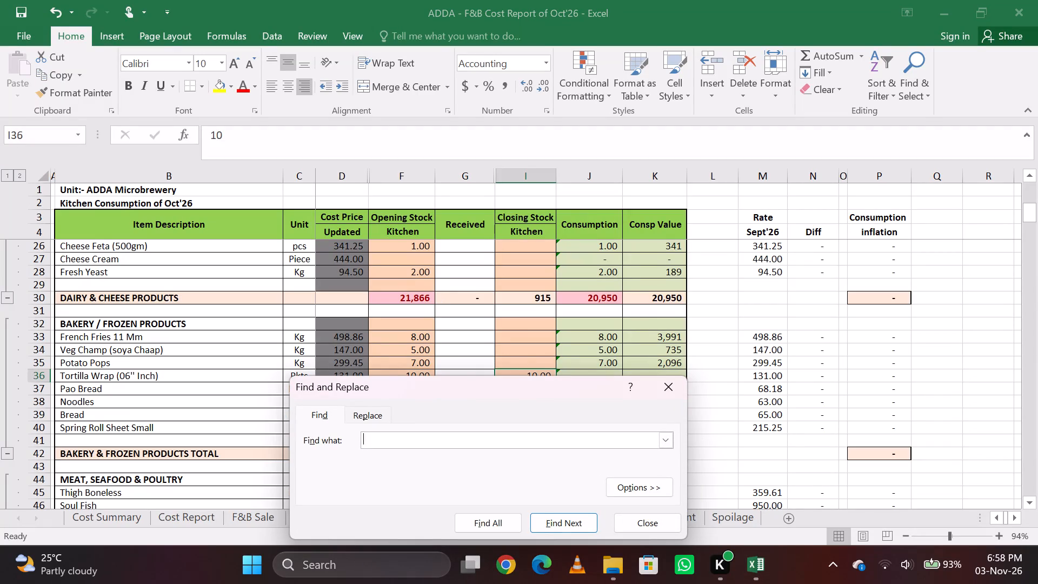
{"action": "key", "text": "BackSpace"}
{"action": "key", "text": "BackSpace"}
{"action": "key", "text": "BackSpace"}
{"action": "type", "text": "del"}
{"action": "key", "text": "Return"}
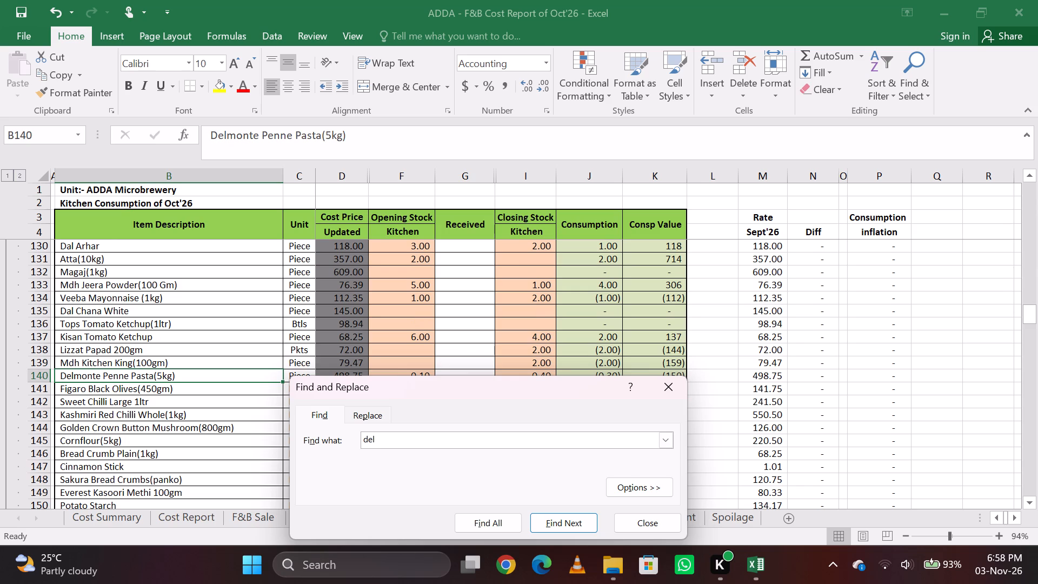
{"action": "key", "text": "Return"}
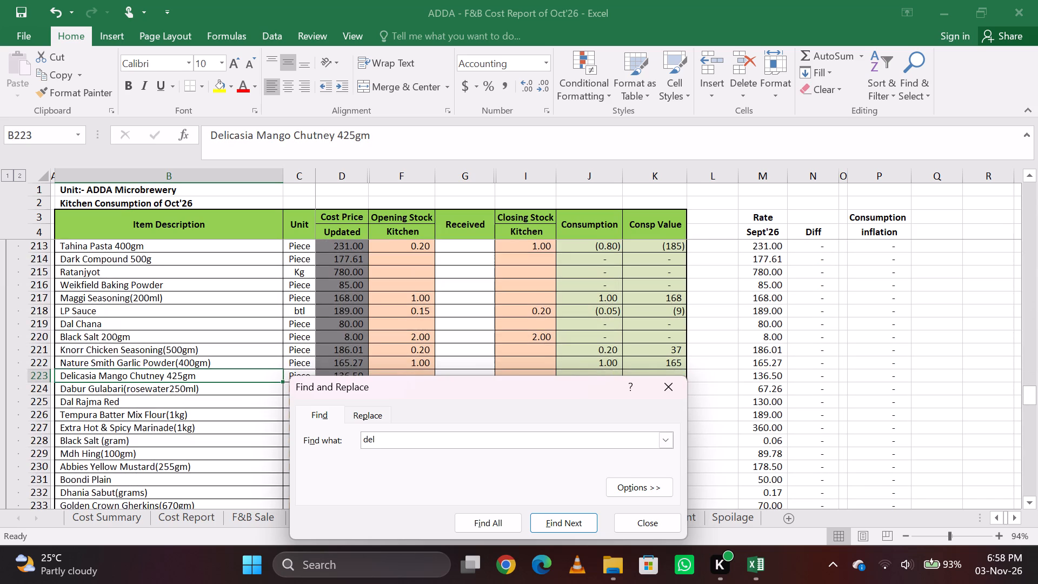
Search the kitchen consumption sheet for "chee" and go through the matching cheese items.
{"action": "key", "text": "BackSpace"}
{"action": "key", "text": "BackSpace"}
{"action": "key", "text": "BackSpace"}
{"action": "key", "text": "BackSpace"}
{"action": "key", "text": "BackSpace"}
{"action": "type", "text": "chee"}
{"action": "key", "text": "Return"}
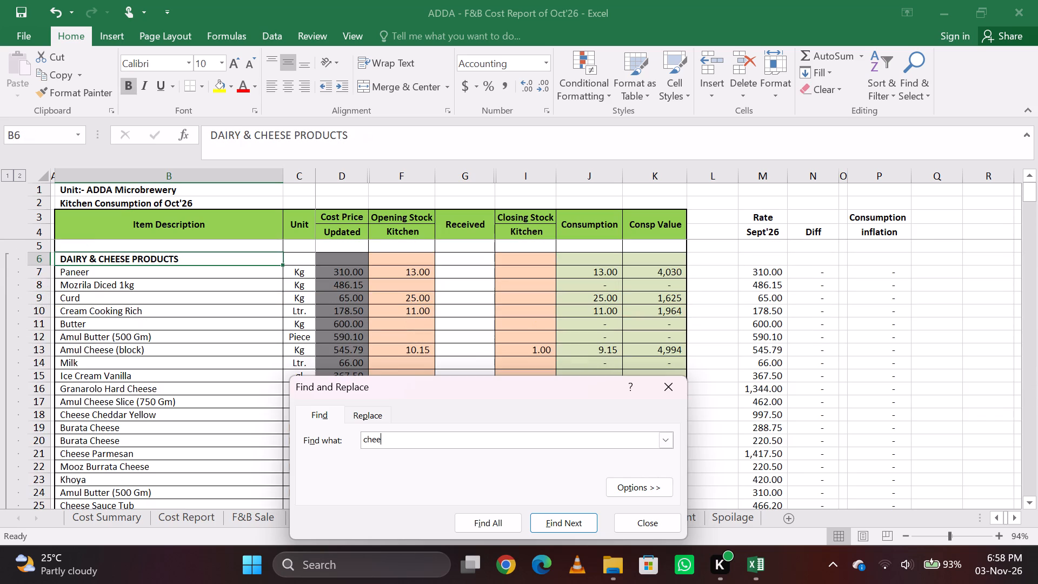
{"action": "key", "text": "Return"}
{"action": "key", "text": "Return"}
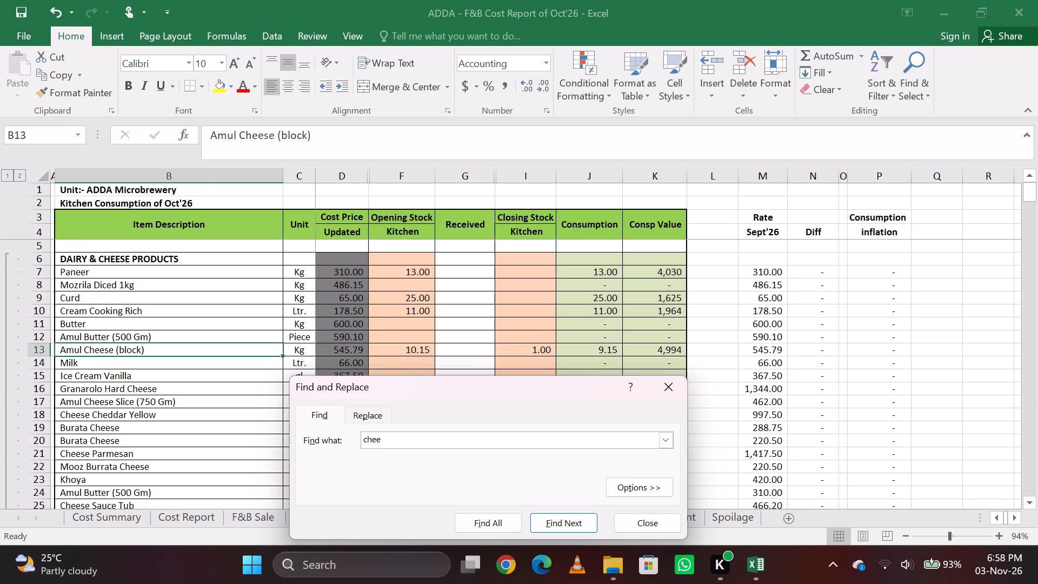
{"action": "key", "text": "Return"}
{"action": "key", "text": "Return"}
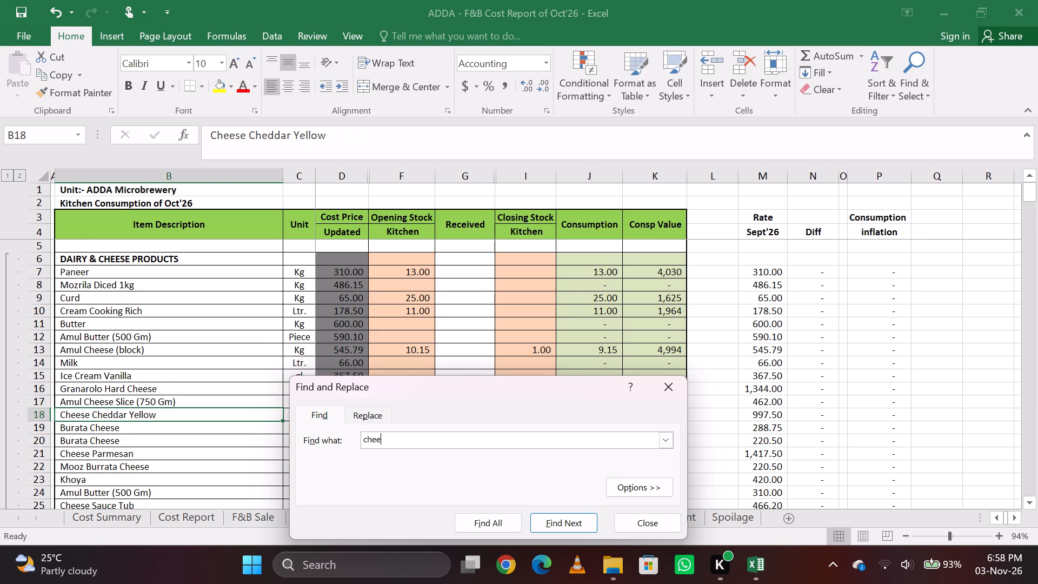
{"action": "key", "text": "Return"}
{"action": "key", "text": "Return"}
{"action": "key", "text": "Return"}
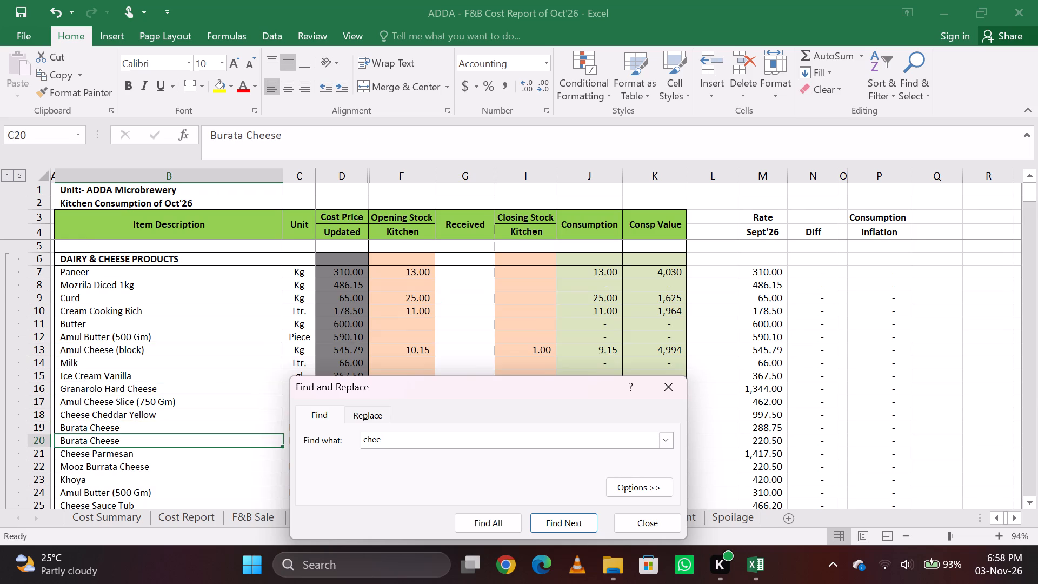
{"action": "key", "text": "Return"}
{"action": "key", "text": "Return"}
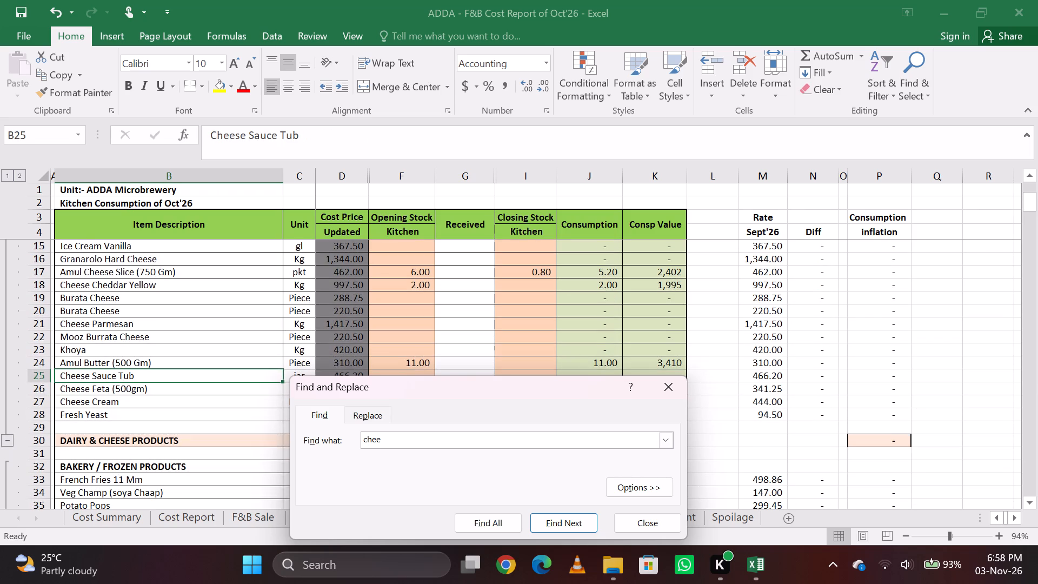
{"action": "key", "text": "Return"}
{"action": "key", "text": "Return"}
{"action": "key", "text": "Return"}
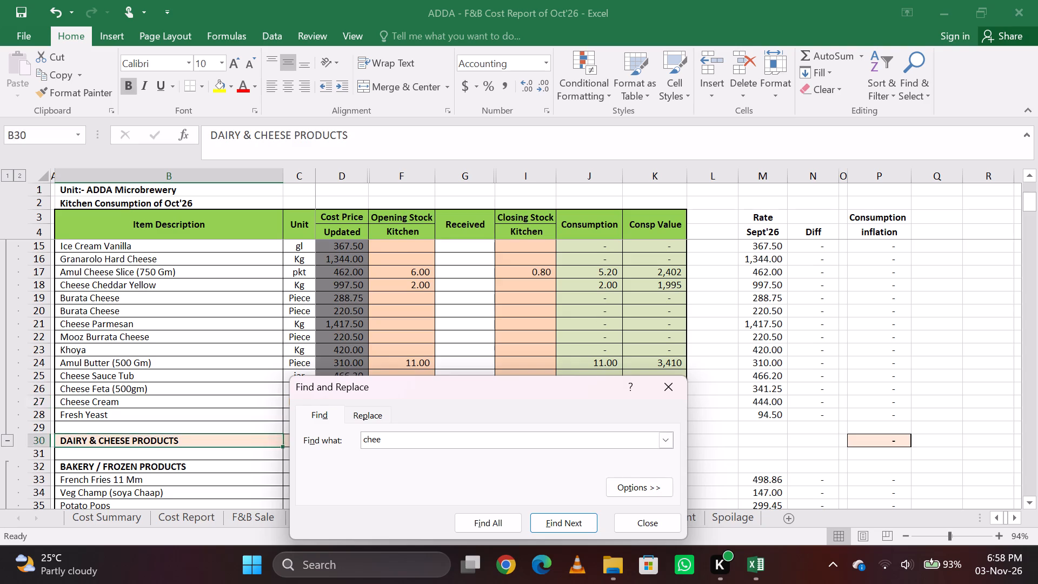
{"action": "key", "text": "Return"}
{"action": "key", "text": "Return"}
{"action": "key", "text": "Return"}
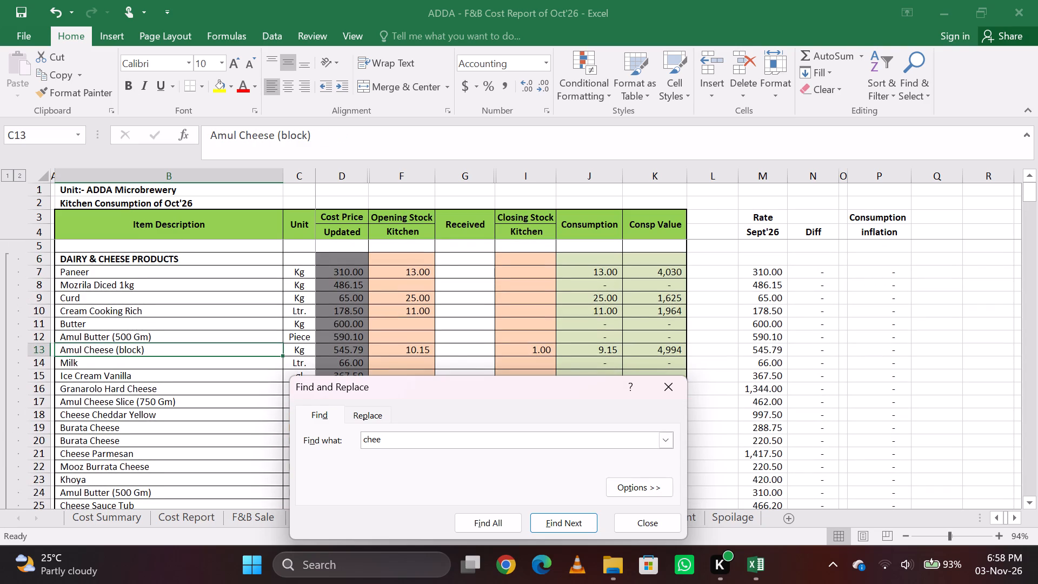
{"action": "key", "text": "Return"}
{"action": "key", "text": "Return"}
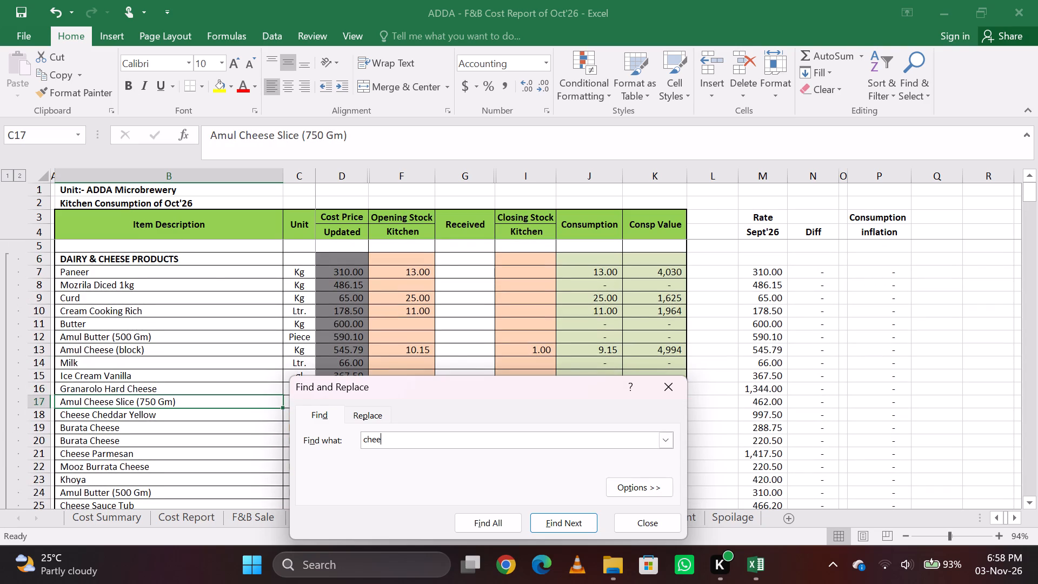
{"action": "key", "text": "Return"}
{"action": "key", "text": "Return"}
{"action": "key", "text": "Return"}
{"action": "key", "text": "Return"}
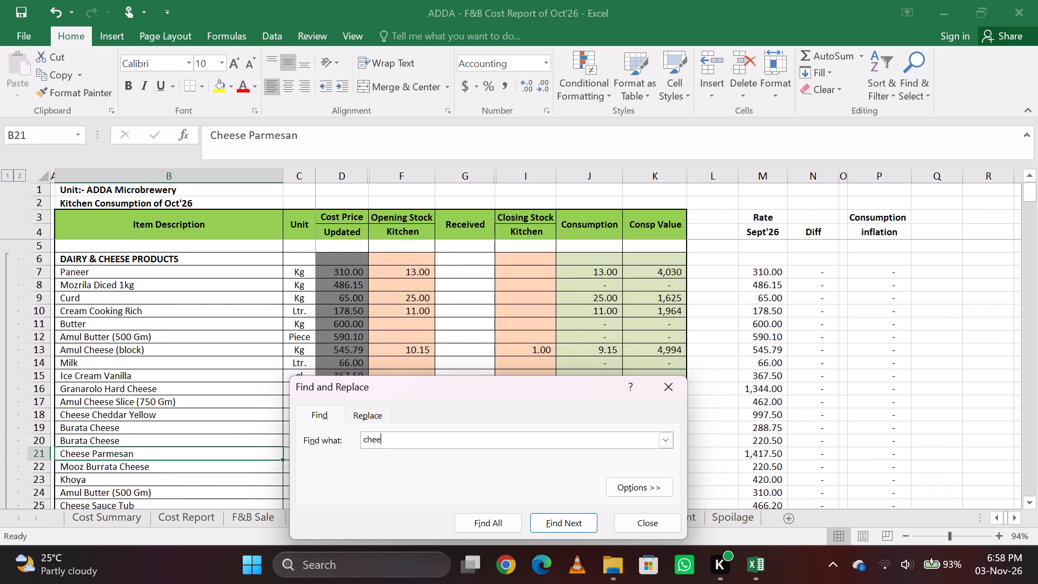
{"action": "key", "text": "Return"}
{"action": "key", "text": "Return"}
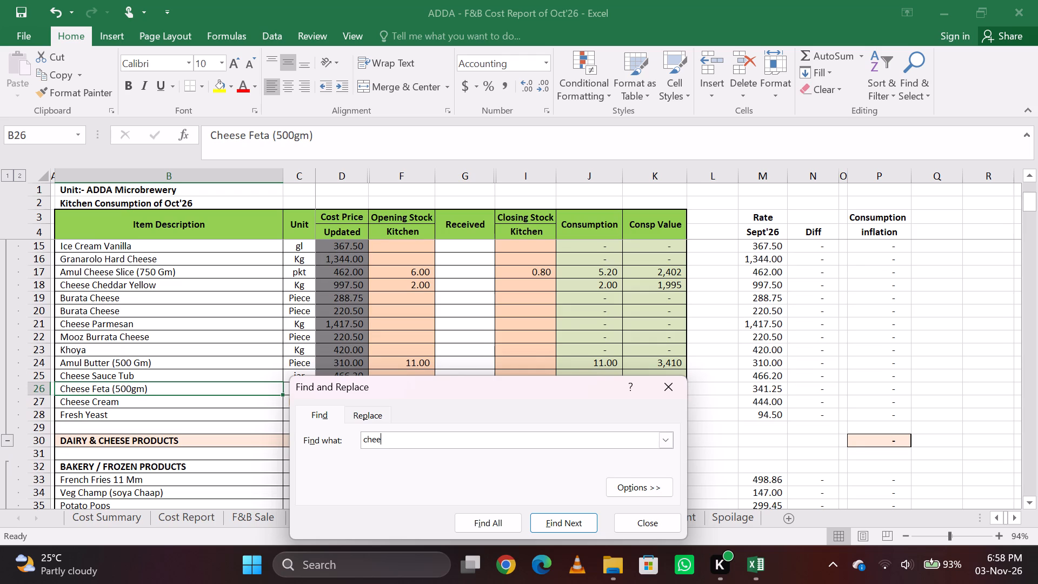
Try to find an item in the kitchen list by searching for "dlec".
{"action": "key", "text": "BackSpace"}
{"action": "key", "text": "BackSpace"}
{"action": "key", "text": "BackSpace"}
{"action": "key", "text": "BackSpace"}
{"action": "key", "text": "BackSpace"}
{"action": "key", "text": "BackSpace"}
{"action": "key", "text": "BackSpace"}
{"action": "key", "text": "BackSpace"}
{"action": "key", "text": "BackSpace"}
{"action": "key", "text": "BackSpace"}
{"action": "key", "text": "BackSpace"}
{"action": "key", "text": "BackSpace"}
{"action": "key", "text": "BackSpace"}
{"action": "key", "text": "BackSpace"}
{"action": "type", "text": "dlec"}
{"action": "key", "text": "Return"}
{"action": "key", "text": "Return"}
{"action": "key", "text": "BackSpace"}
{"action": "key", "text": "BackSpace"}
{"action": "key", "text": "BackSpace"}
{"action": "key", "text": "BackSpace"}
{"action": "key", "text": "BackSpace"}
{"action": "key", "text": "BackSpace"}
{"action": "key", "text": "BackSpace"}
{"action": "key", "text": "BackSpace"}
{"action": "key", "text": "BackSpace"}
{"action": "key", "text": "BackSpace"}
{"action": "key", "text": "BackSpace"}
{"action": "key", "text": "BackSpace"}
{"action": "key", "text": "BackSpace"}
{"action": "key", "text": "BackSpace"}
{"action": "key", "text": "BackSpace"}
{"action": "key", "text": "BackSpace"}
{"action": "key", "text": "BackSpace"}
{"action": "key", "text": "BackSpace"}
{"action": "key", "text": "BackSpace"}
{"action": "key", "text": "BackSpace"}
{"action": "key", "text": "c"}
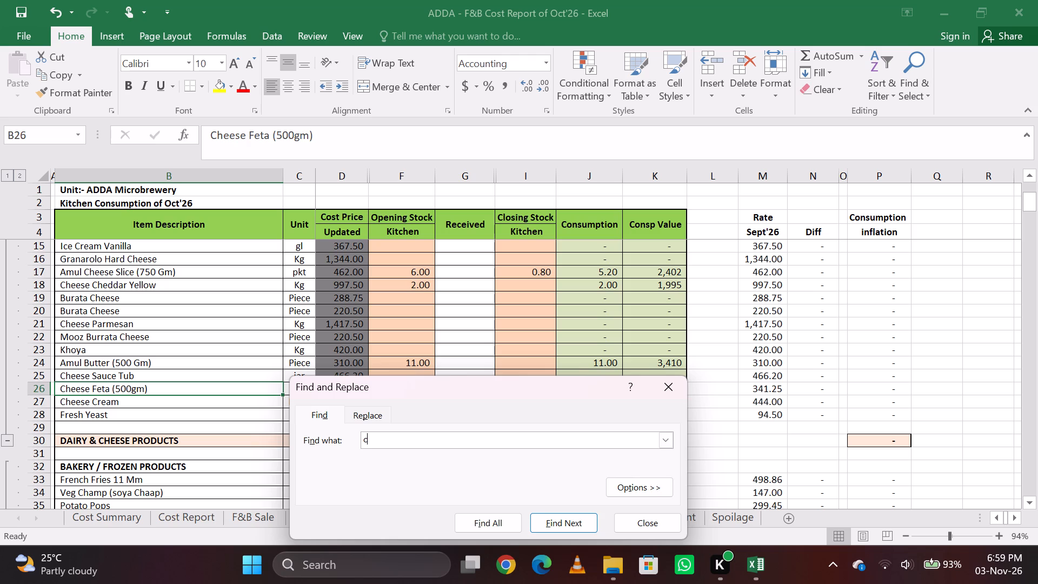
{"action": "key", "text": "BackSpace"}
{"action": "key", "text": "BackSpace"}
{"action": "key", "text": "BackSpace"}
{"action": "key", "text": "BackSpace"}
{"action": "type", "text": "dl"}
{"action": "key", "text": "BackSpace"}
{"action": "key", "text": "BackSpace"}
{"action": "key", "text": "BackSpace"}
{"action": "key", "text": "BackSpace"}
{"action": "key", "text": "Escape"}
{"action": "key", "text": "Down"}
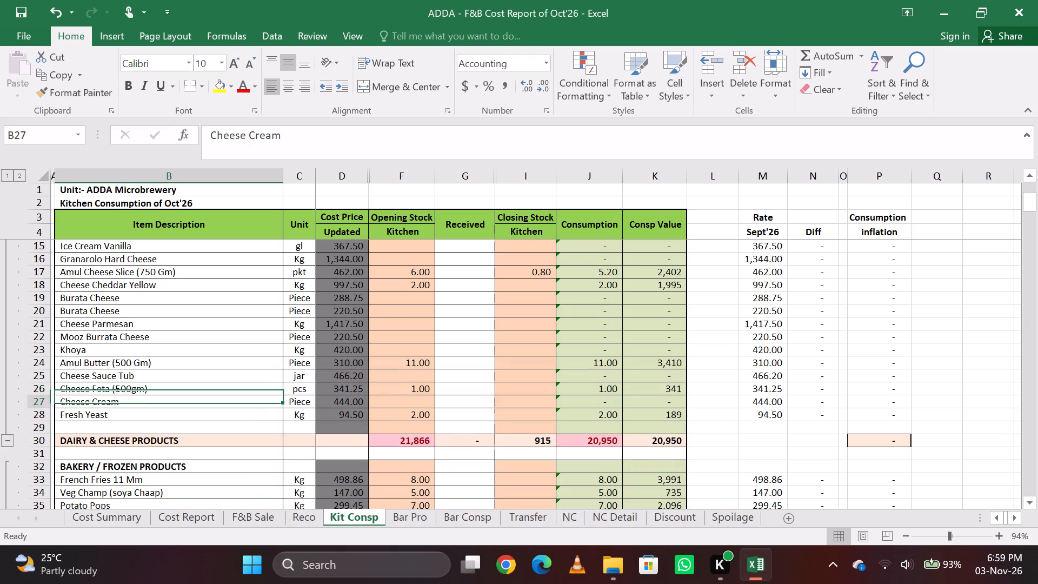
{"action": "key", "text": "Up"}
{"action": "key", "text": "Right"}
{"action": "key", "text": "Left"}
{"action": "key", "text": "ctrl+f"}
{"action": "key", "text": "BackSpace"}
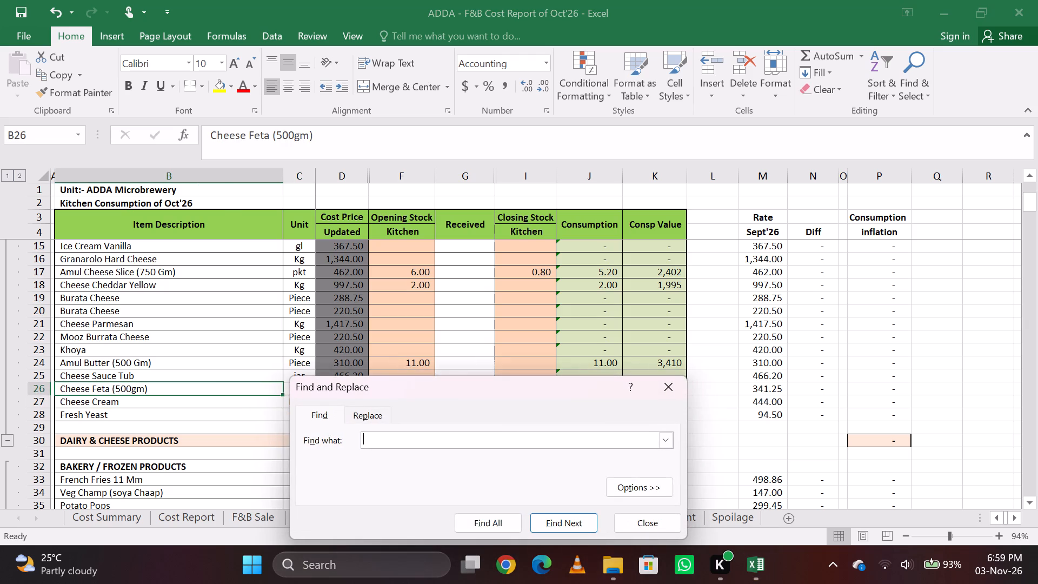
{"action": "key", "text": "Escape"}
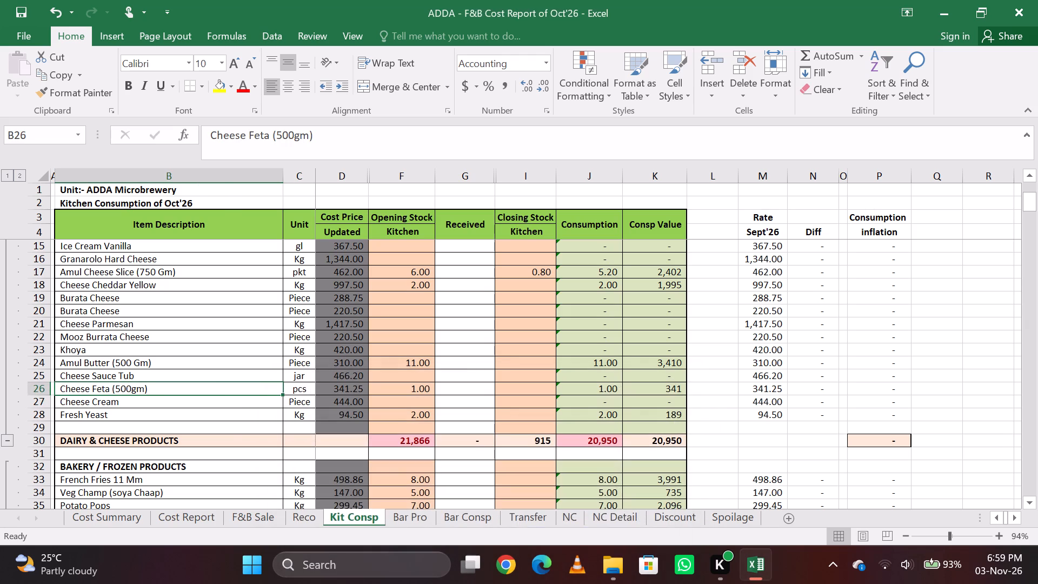
Examine the item names in the Dairy & Cheese Products section of the kitchen list.
{"action": "key", "text": "Up"}
{"action": "key", "text": "Down"}
{"action": "key", "text": "Down"}
{"action": "key", "text": "Up"}
{"action": "key", "text": "Up"}
{"action": "key", "text": "Up"}
{"action": "key", "text": "Up"}
{"action": "key", "text": "Up"}
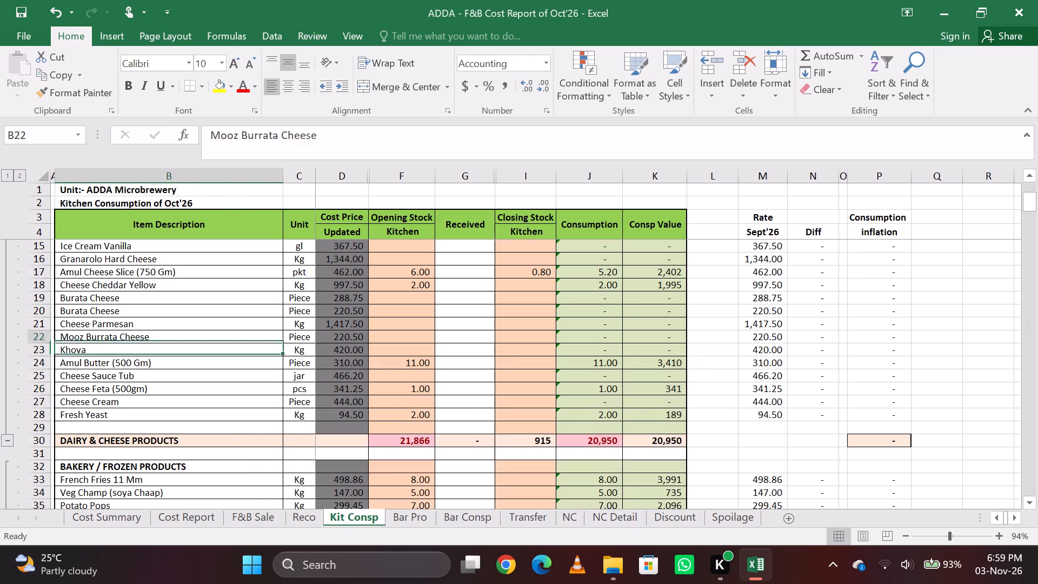
{"action": "key", "text": "Up"}
{"action": "key", "text": "Up"}
{"action": "key", "text": "Up"}
{"action": "key", "text": "Up"}
{"action": "key", "text": "Up"}
{"action": "key", "text": "Up"}
{"action": "key", "text": "Up"}
{"action": "key", "text": "Up"}
{"action": "key", "text": "Up"}
{"action": "key", "text": "Up"}
{"action": "key", "text": "Up"}
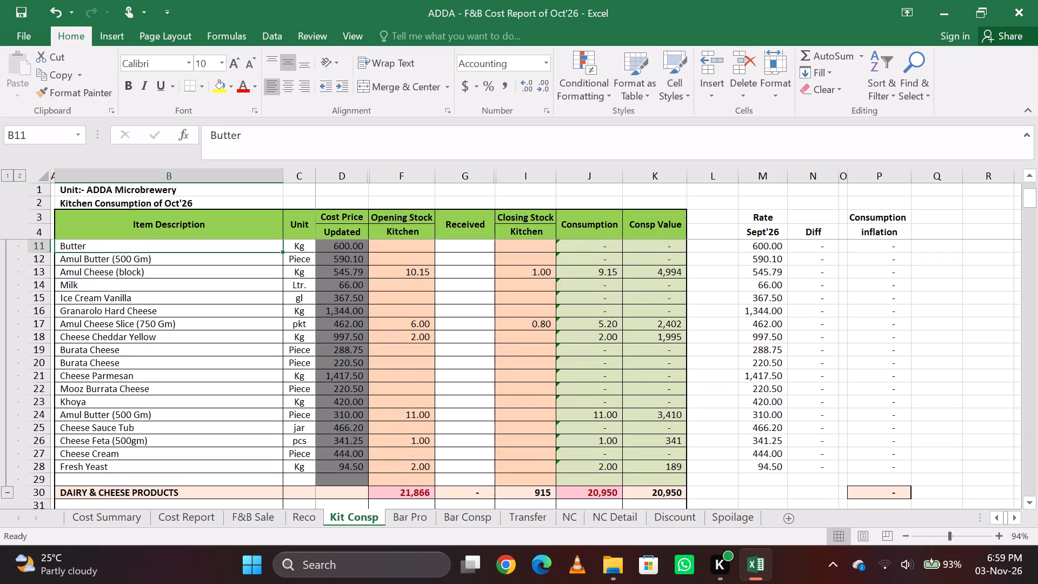
{"action": "key", "text": "Up"}
{"action": "key", "text": "Up"}
{"action": "key", "text": "Up"}
{"action": "key", "text": "Up"}
{"action": "key", "text": "Up"}
{"action": "key", "text": "Up"}
{"action": "key", "text": "Up"}
{"action": "key", "text": "Down"}
{"action": "key", "text": "Down"}
{"action": "key", "text": "Down"}
{"action": "key", "text": "Down"}
{"action": "key", "text": "Down"}
{"action": "key", "text": "Down"}
{"action": "key", "text": "Down"}
{"action": "key", "text": "Down"}
{"action": "key", "text": "Down"}
{"action": "key", "text": "Down"}
{"action": "key", "text": "Down"}
{"action": "key", "text": "Down"}
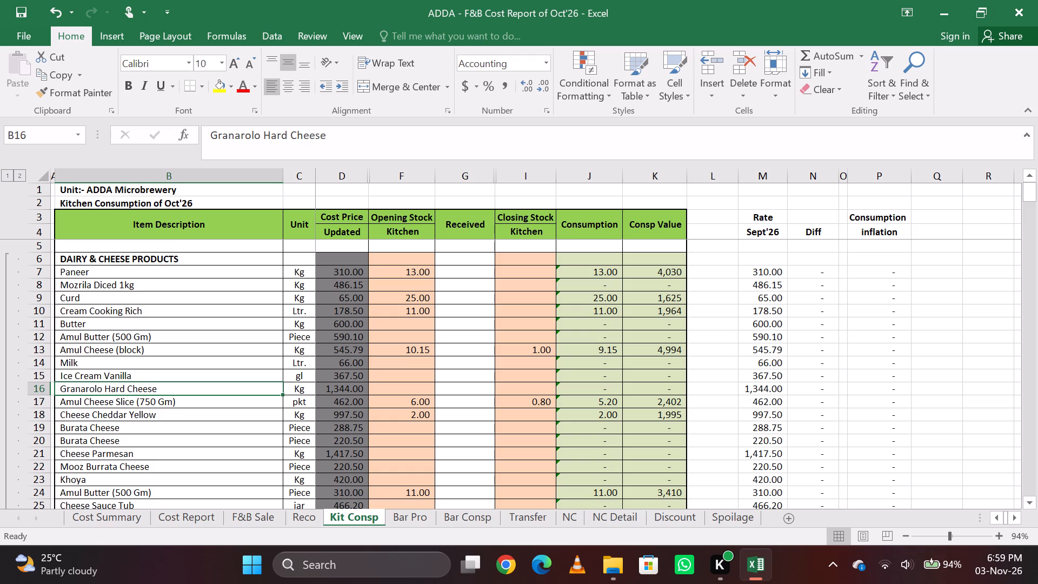
{"action": "key", "text": "Down"}
{"action": "key", "text": "Up"}
Search the kitchen consumption sheet for "del" again and go through the matches.
{"action": "key", "text": "ctrl+f"}
{"action": "type", "text": "del"}
{"action": "key", "text": "Return"}
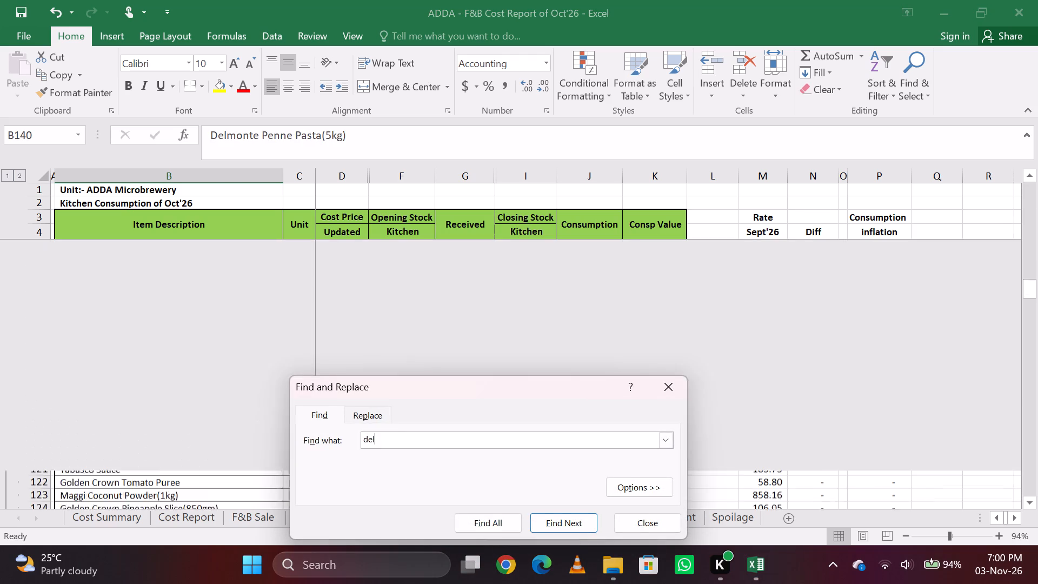
{"action": "key", "text": "Return"}
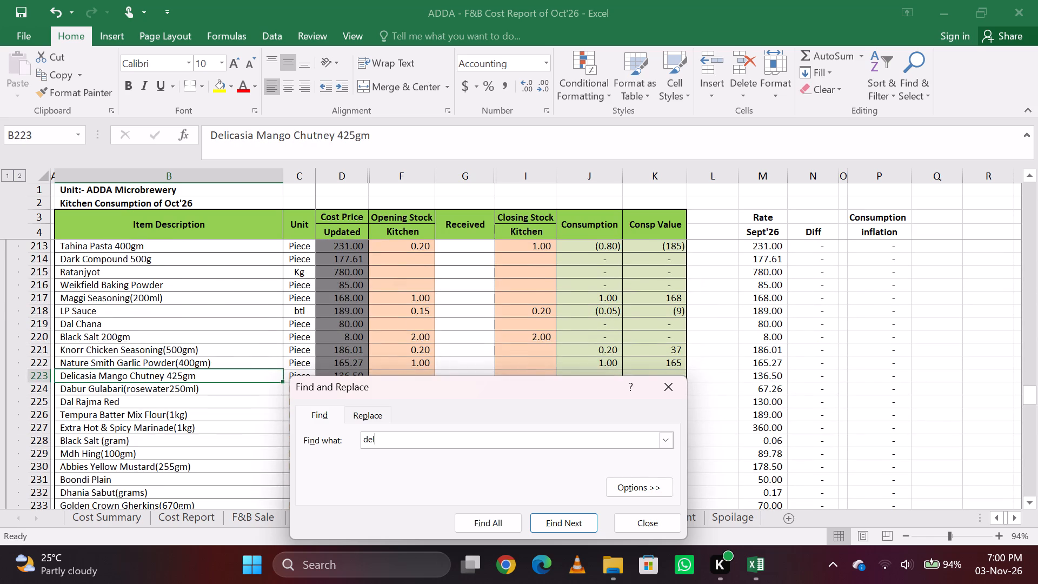
{"action": "key", "text": "Return"}
{"action": "key", "text": "Return"}
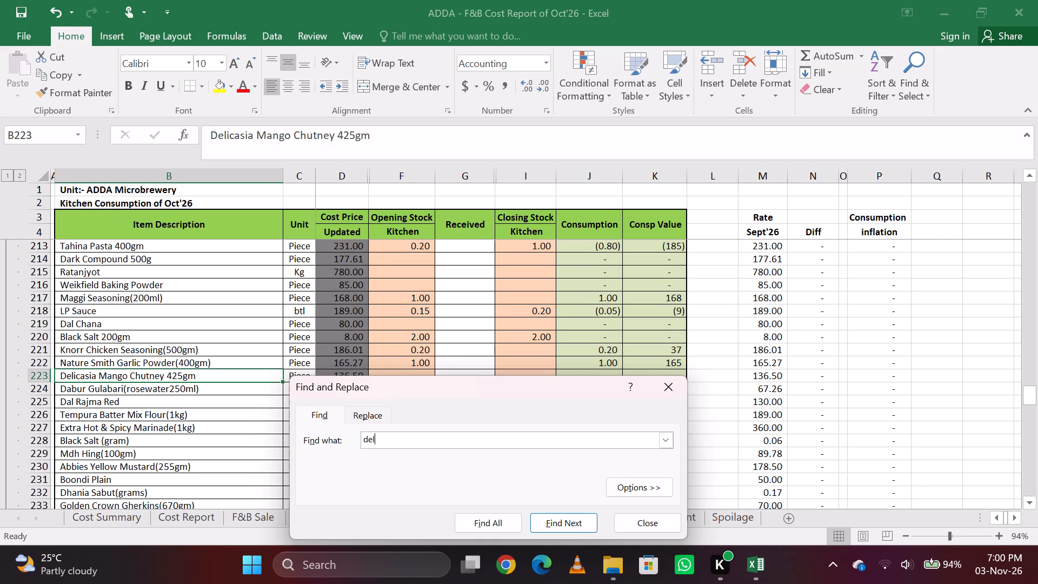
Search the kitchen sheet for "egg" and enter 15 as the closing stock of Egg Tray.
{"action": "key", "text": "BackSpace"}
{"action": "key", "text": "BackSpace"}
{"action": "key", "text": "BackSpace"}
{"action": "key", "text": "BackSpace"}
{"action": "key", "text": "e"}
{"action": "key", "text": "g"}
{"action": "key", "text": "g"}
{"action": "key", "text": "Return"}
{"action": "key", "text": "Return"}
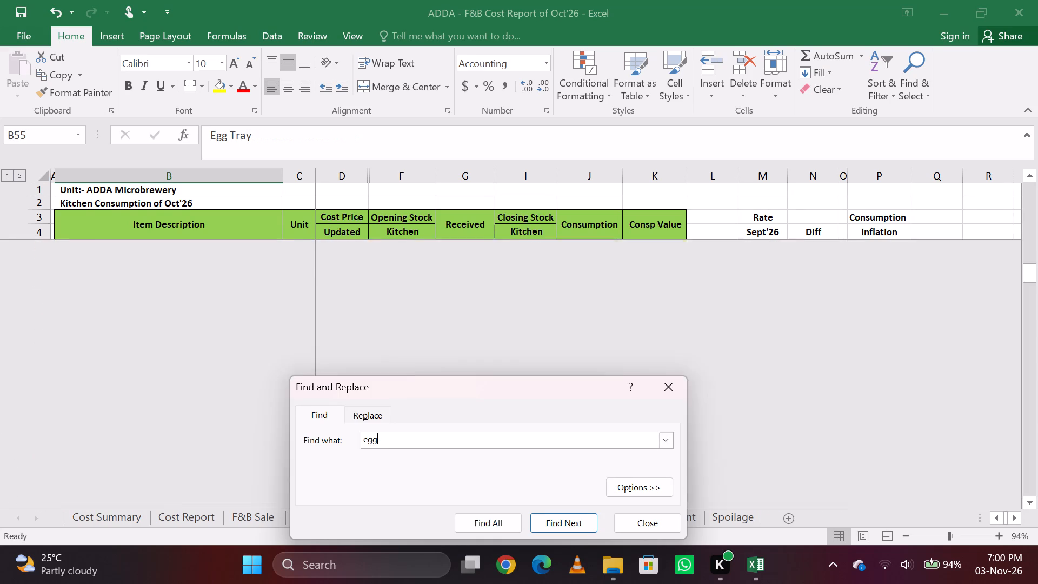
{"action": "key", "text": "Escape"}
{"action": "key", "text": "Right"}
{"action": "key", "text": "Right"}
{"action": "key", "text": "Right"}
{"action": "key", "text": "Right"}
{"action": "key", "text": "Right"}
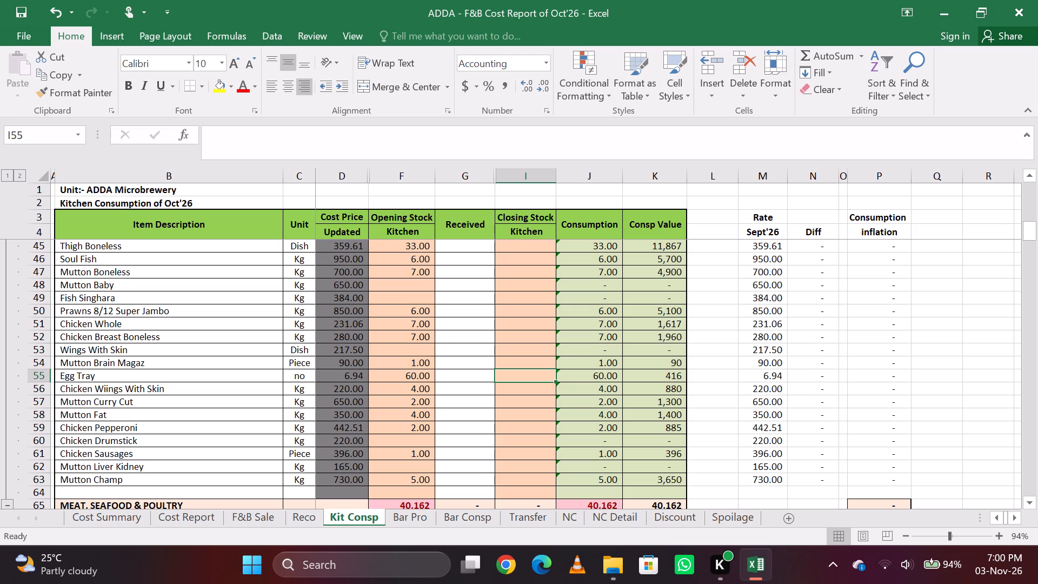
{"action": "key", "text": "Down"}
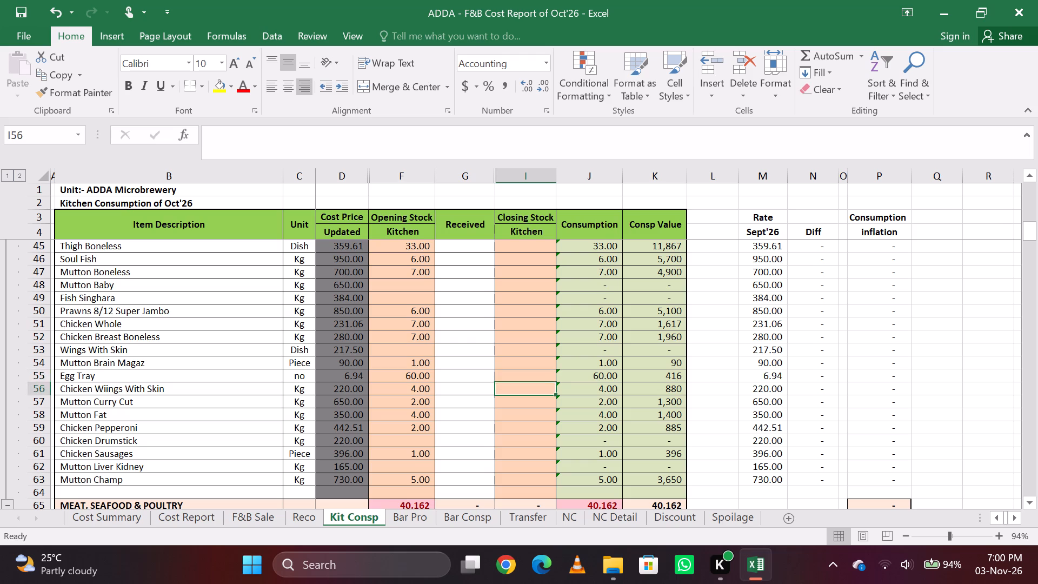
{"action": "key", "text": "Up"}
{"action": "key", "text": "Down"}
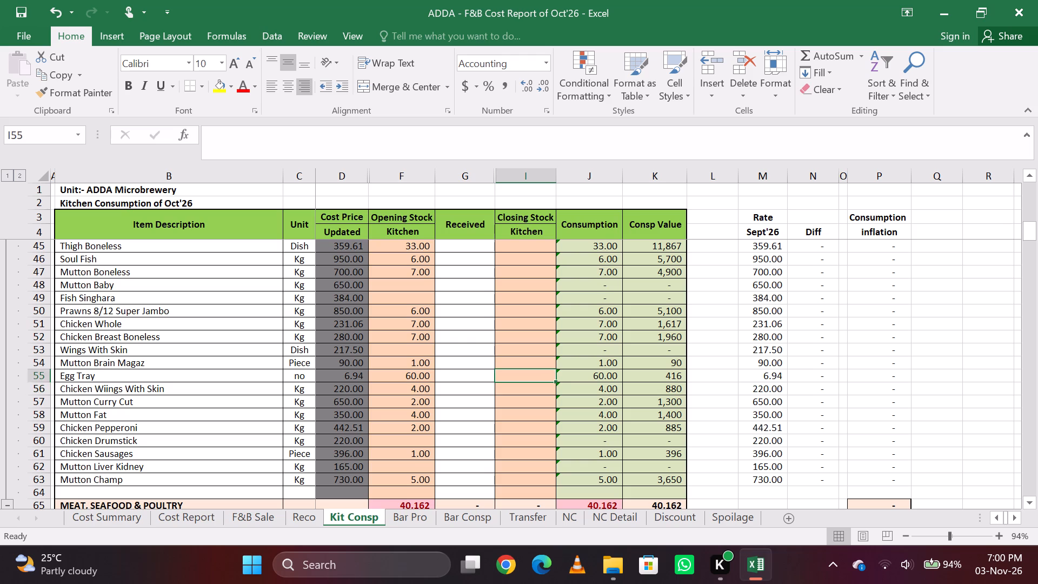
{"action": "key", "text": "Up"}
{"action": "key", "text": "Down"}
{"action": "key", "text": "Up"}
{"action": "key", "text": "Down"}
{"action": "key", "text": "Up"}
{"action": "key", "text": "Down"}
{"action": "key", "text": "Up"}
{"action": "type", "text": "15"}
{"action": "key", "text": "Return"}
{"action": "key", "text": "Up"}
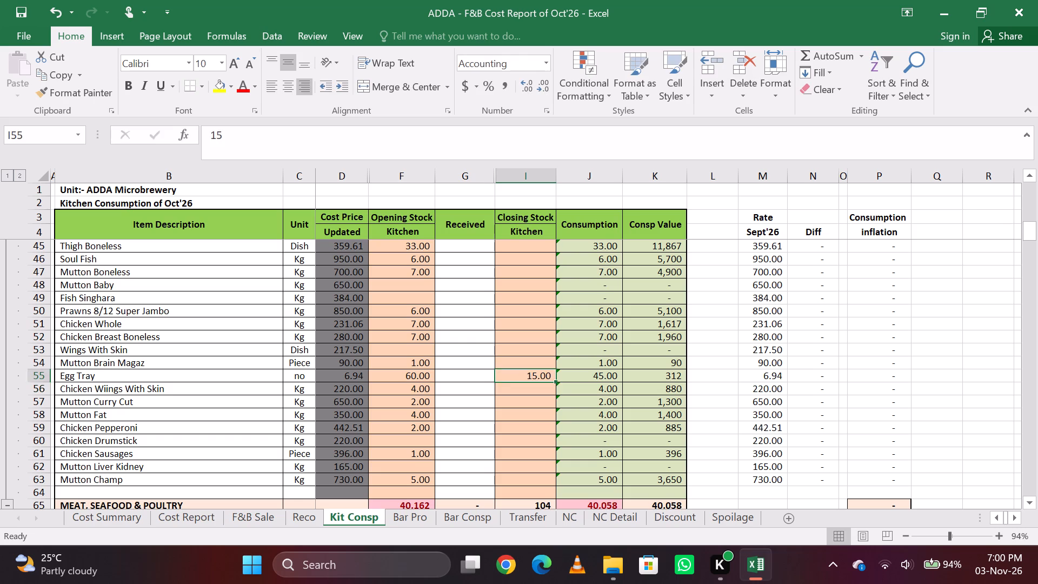
Correct the closing stock of Egg Tray to 150.
{"action": "key", "text": "Down"}
{"action": "key", "text": "Up"}
{"action": "type", "text": "15"}
{"action": "key", "text": "0"}
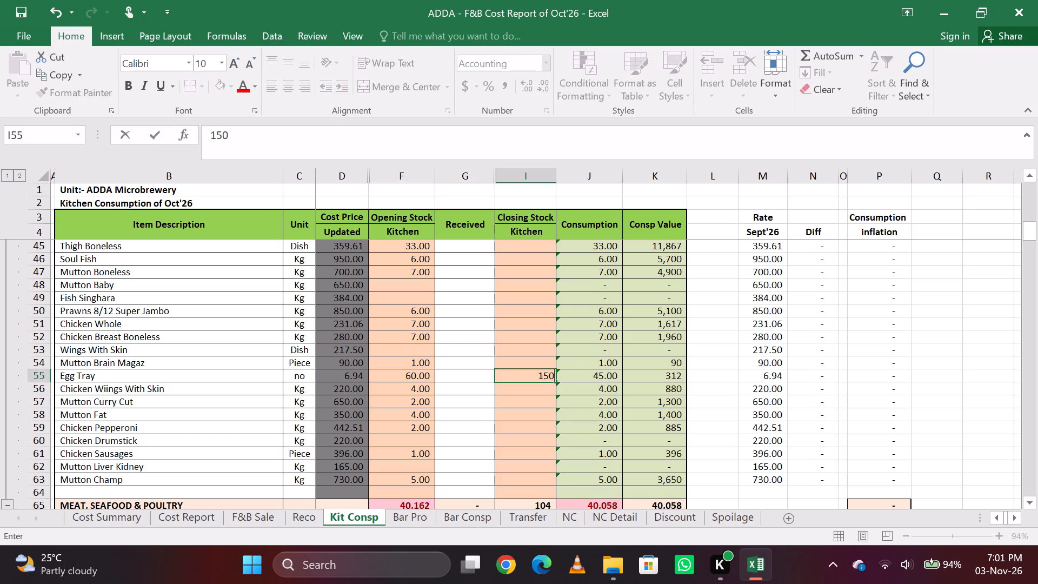
{"action": "key", "text": "Return"}
{"action": "key", "text": "Up"}
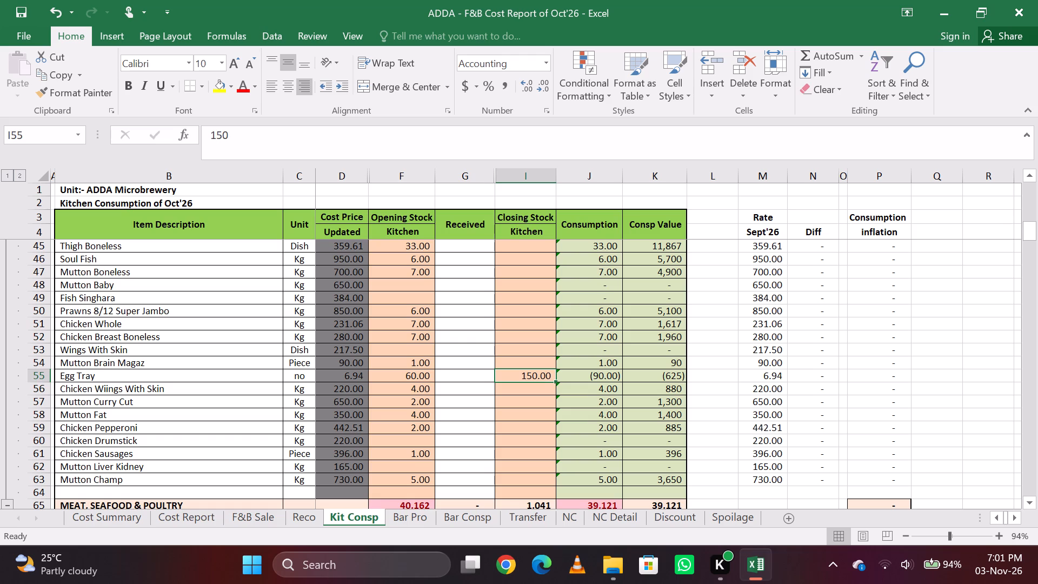
Search for "panee" and enter 15 as the closing stock of Paneer in the Dairy & Cheese Products section.
{"action": "key", "text": "ctrl+f"}
{"action": "type", "text": "panee"}
{"action": "key", "text": "Return"}
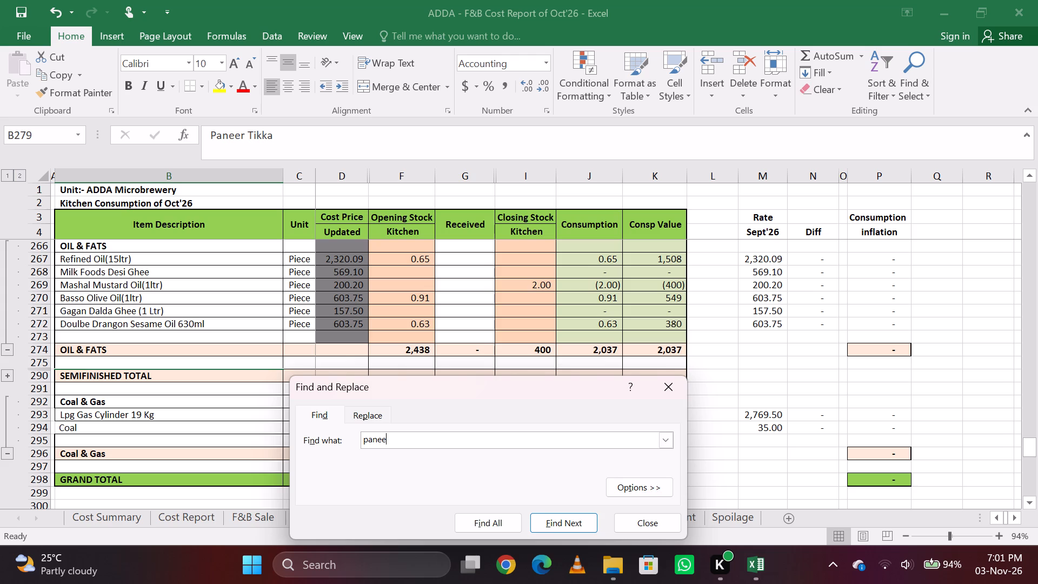
{"action": "key", "text": "Return"}
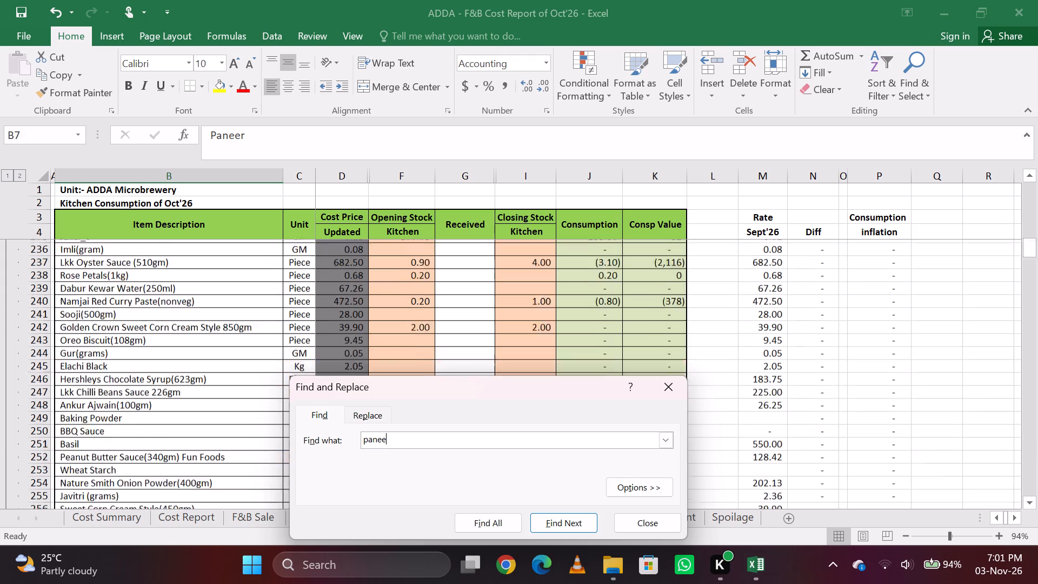
{"action": "key", "text": "Escape"}
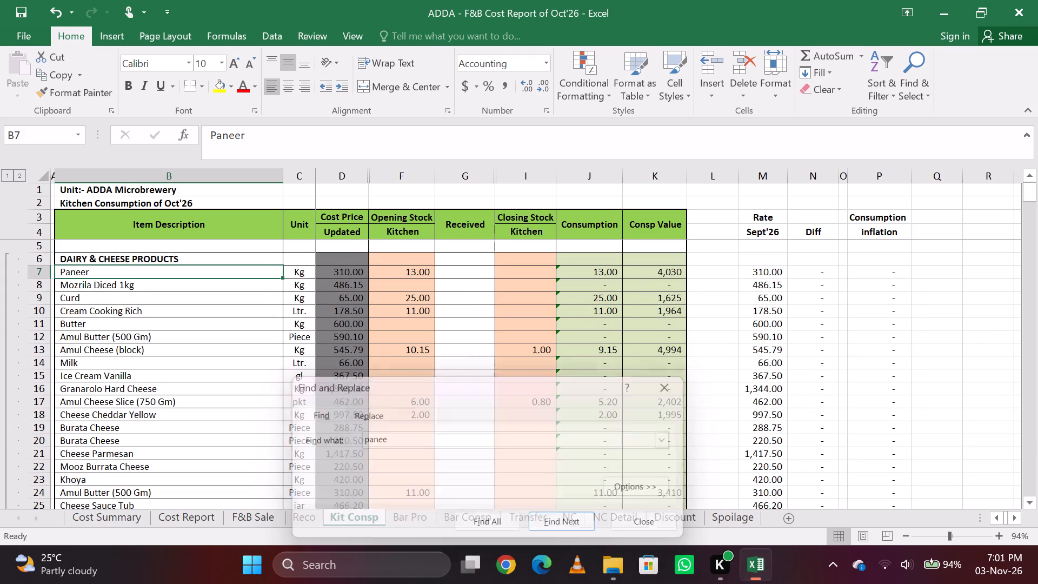
{"action": "key", "text": "Right"}
{"action": "key", "text": "Right"}
{"action": "key", "text": "Right"}
{"action": "key", "text": "Right"}
{"action": "key", "text": "Right"}
{"action": "key", "text": "Right"}
{"action": "key", "text": "Left"}
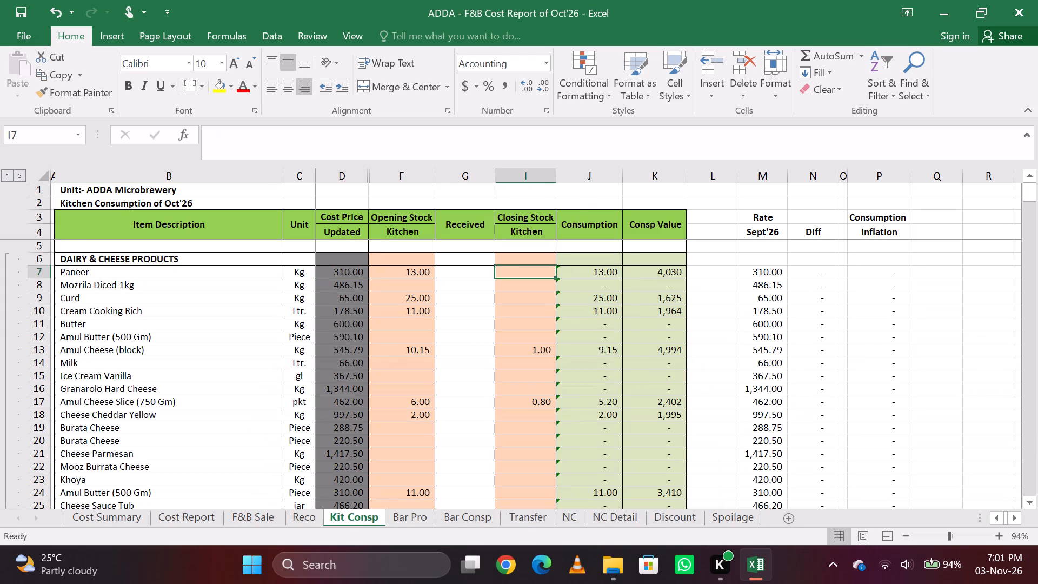
{"action": "type", "text": "15"}
{"action": "key", "text": "Right"}
{"action": "key", "text": "Left"}
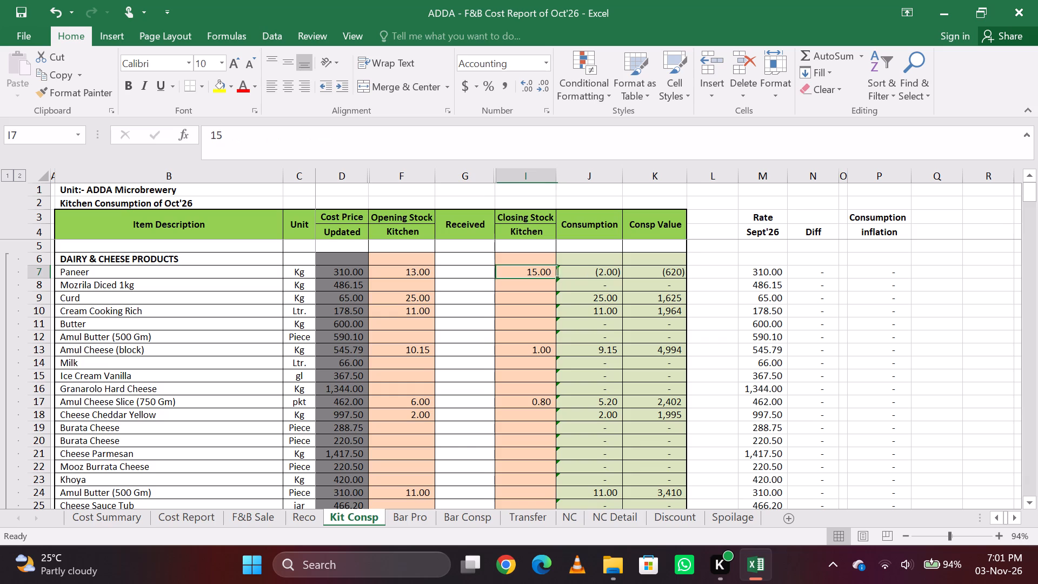
Try to find the next dairy item by searching the kitchen sheet for "dahi".
{"action": "key", "text": "ctrl+f"}
{"action": "key", "text": "BackSpace"}
{"action": "key", "text": "BackSpace"}
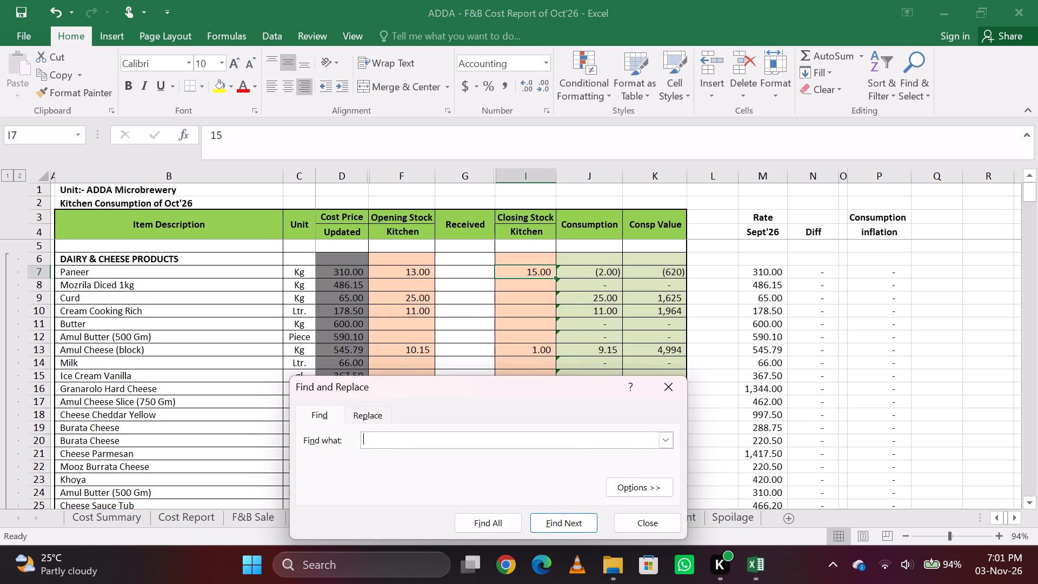
{"action": "key", "text": "BackSpace"}
{"action": "type", "text": "dahi"}
{"action": "key", "text": "Return"}
{"action": "key", "text": "Return"}
Search for "curd" instead and enter 30 as the closing stock of Curd.
{"action": "key", "text": "BackSpace"}
{"action": "key", "text": "BackSpace"}
{"action": "key", "text": "BackSpace"}
{"action": "key", "text": "BackSpace"}
{"action": "key", "text": "BackSpace"}
{"action": "type", "text": "cue"}
{"action": "key", "text": "BackSpace"}
{"action": "type", "text": "rd"}
{"action": "key", "text": "Return"}
{"action": "key", "text": "Escape"}
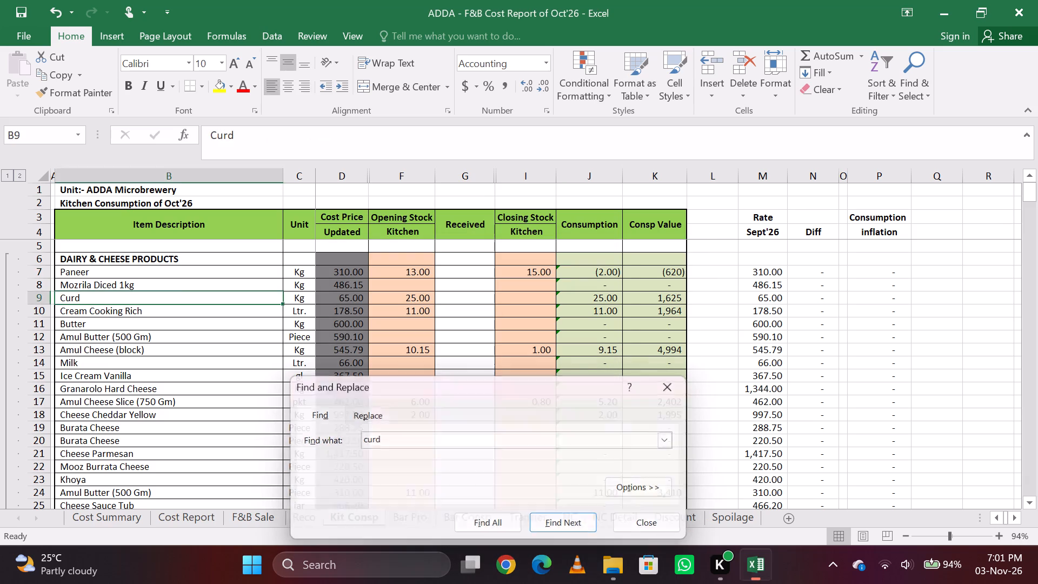
{"action": "key", "text": "Right"}
{"action": "key", "text": "Right"}
{"action": "key", "text": "Right"}
{"action": "key", "text": "Right"}
{"action": "key", "text": "Right"}
{"action": "key", "text": "Left"}
{"action": "key", "text": "Right"}
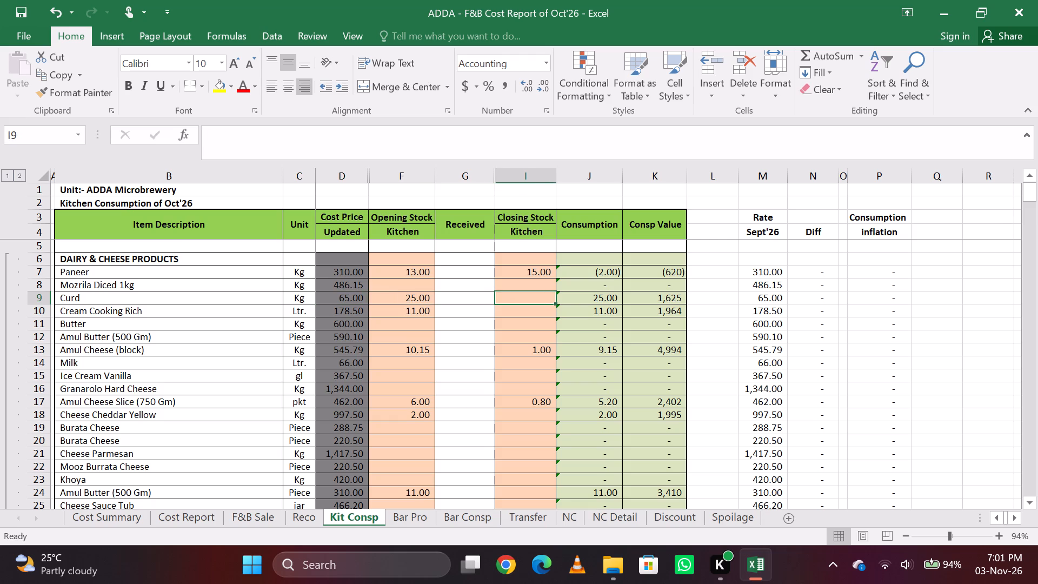
{"action": "type", "text": "30"}
{"action": "key", "text": "Return"}
{"action": "key", "text": "Up"}
Search for "noodle" and enter 4 as the closing stock of Noodles in the Bakery / Frozen Products section.
{"action": "key", "text": "ctrl+f"}
{"action": "key", "text": "BackSpace"}
{"action": "key", "text": "BackSpace"}
{"action": "key", "text": "BackSpace"}
{"action": "key", "text": "BackSpace"}
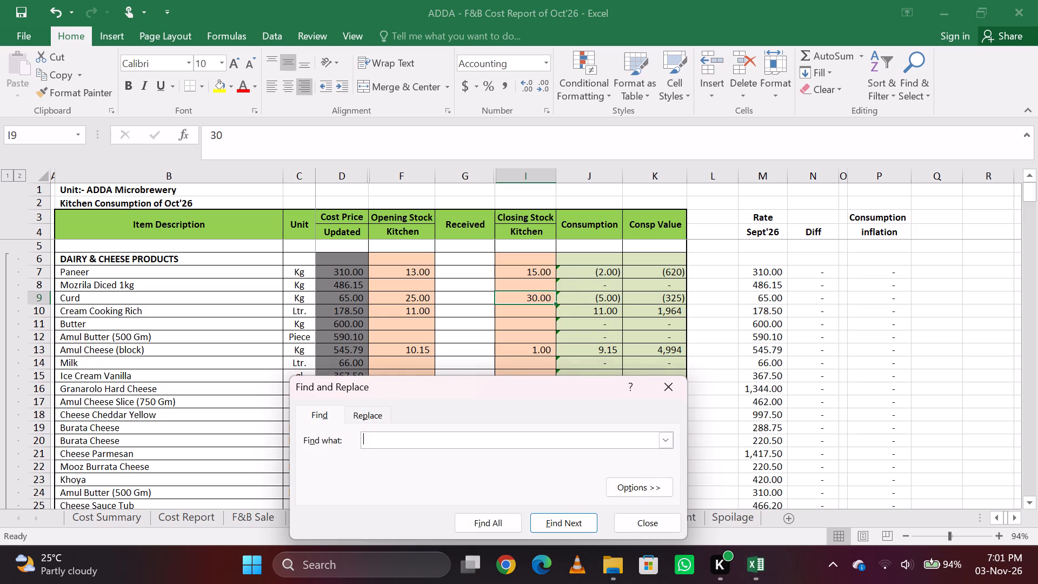
{"action": "type", "text": "noodle"}
{"action": "key", "text": "Return"}
{"action": "key", "text": "Escape"}
{"action": "key", "text": "Right"}
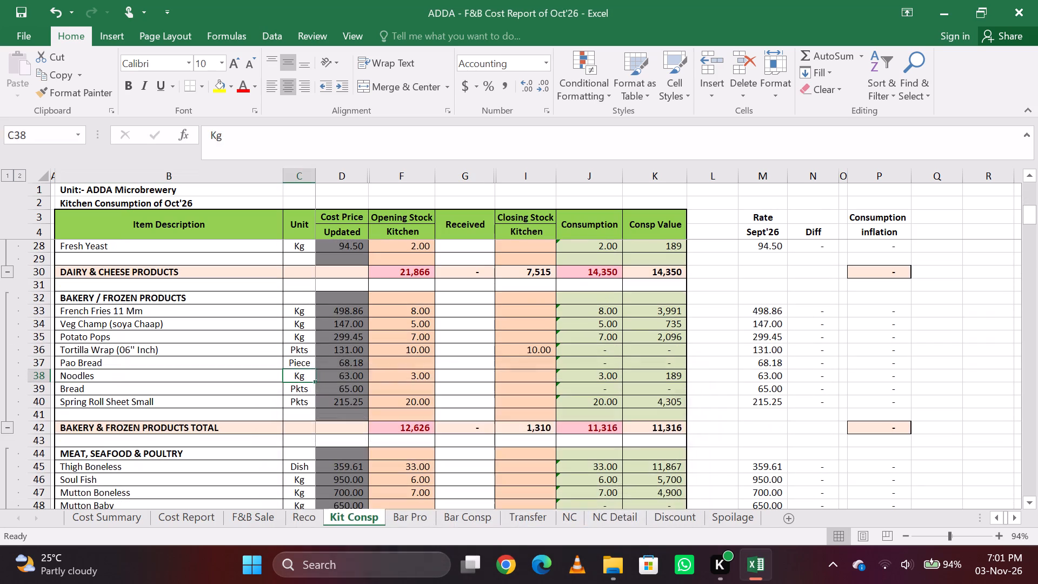
{"action": "key", "text": "Right"}
{"action": "key", "text": "Right"}
{"action": "key", "text": "Right"}
{"action": "key", "text": "Right"}
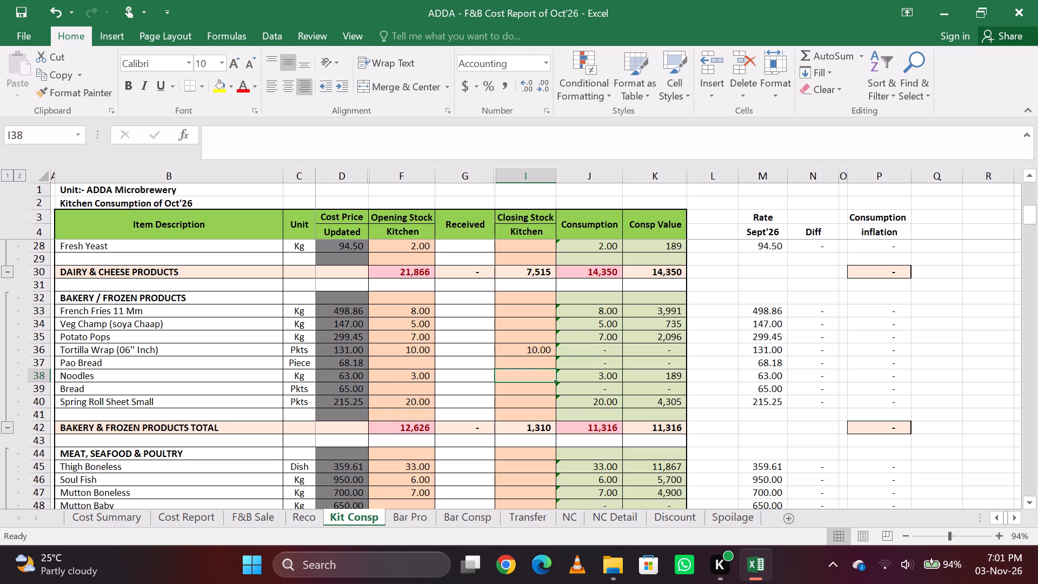
{"action": "key", "text": "4"}
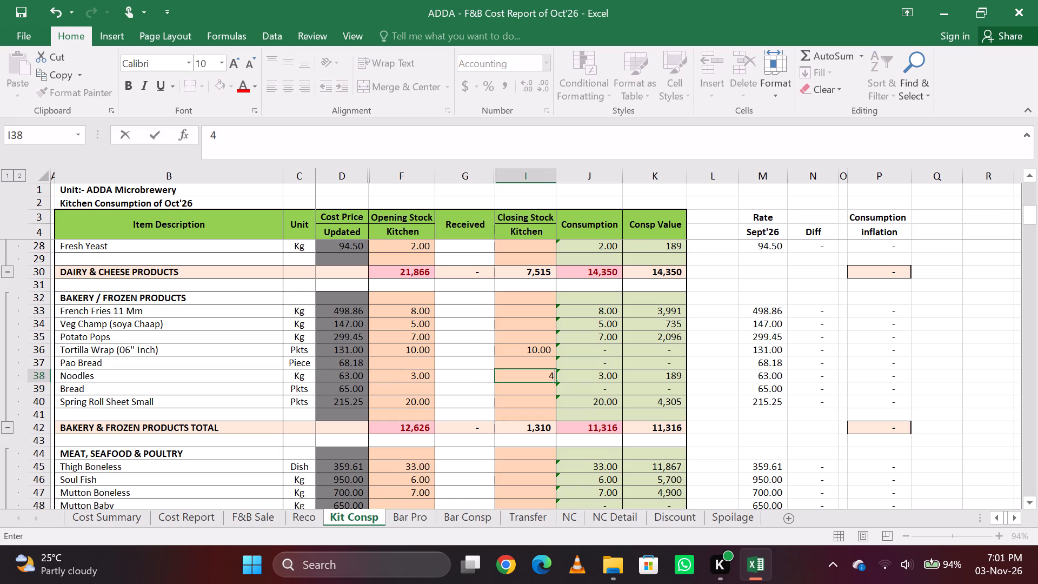
{"action": "key", "text": "Return"}
Search for "feta" and enter 1 as the closing stock of Cheese Feta (500gm).
{"action": "key", "text": "ctrl+f"}
{"action": "key", "text": "BackSpace"}
{"action": "key", "text": "BackSpace"}
{"action": "key", "text": "BackSpace"}
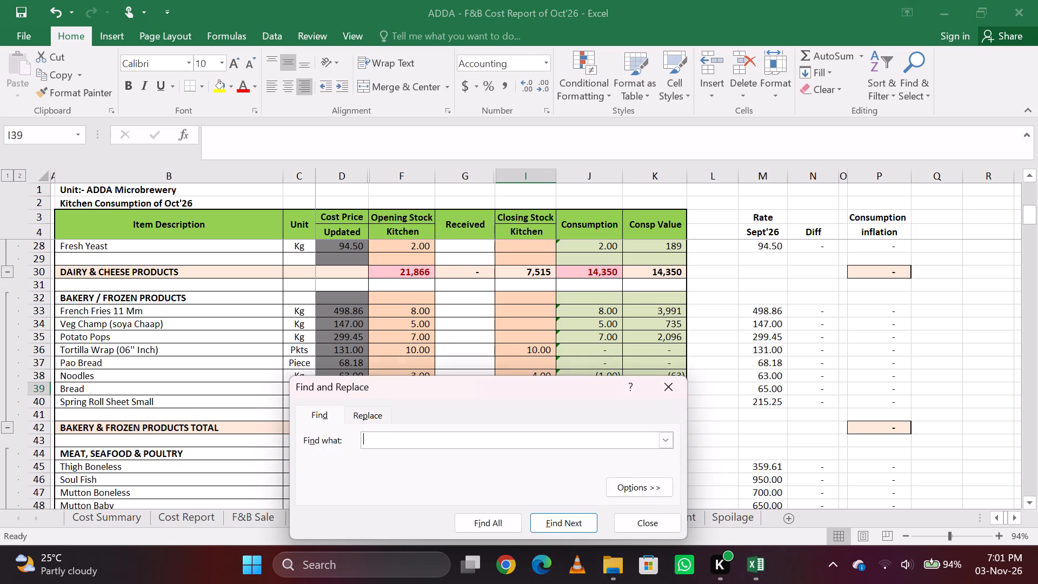
{"action": "key", "text": "BackSpace"}
{"action": "type", "text": "feta c"}
{"action": "key", "text": "Return"}
{"action": "key", "text": "Return"}
{"action": "key", "text": "BackSpace"}
{"action": "key", "text": "Return"}
{"action": "key", "text": "Escape"}
{"action": "key", "text": "Right"}
{"action": "key", "text": "Right"}
{"action": "key", "text": "Right"}
{"action": "key", "text": "Right"}
{"action": "key", "text": "Right"}
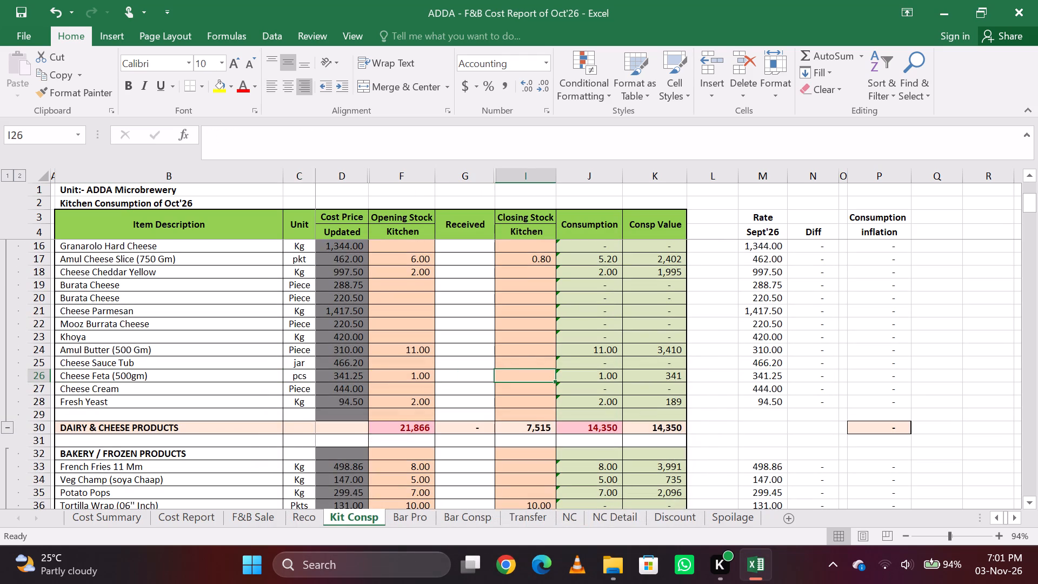
{"action": "key", "text": "1"}
{"action": "key", "text": "Return"}
Search for "rich" and enter 3 as the closing stock of Cream Cooking Rich.
{"action": "key", "text": "ctrl+f"}
{"action": "key", "text": "BackSpace"}
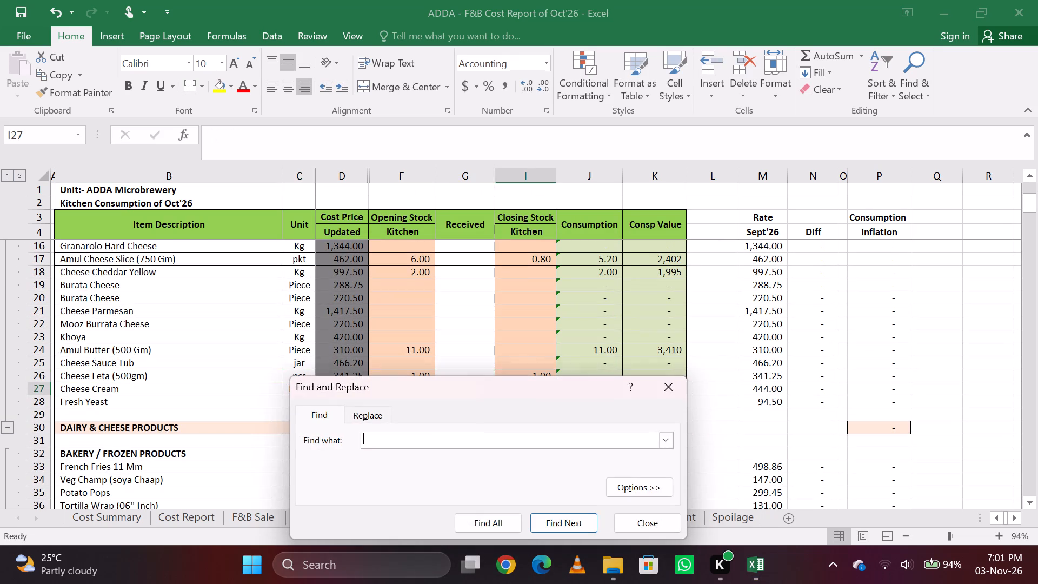
{"action": "key", "text": "BackSpace"}
{"action": "key", "text": "BackSpace"}
{"action": "key", "text": "BackSpace"}
{"action": "type", "text": "rich"}
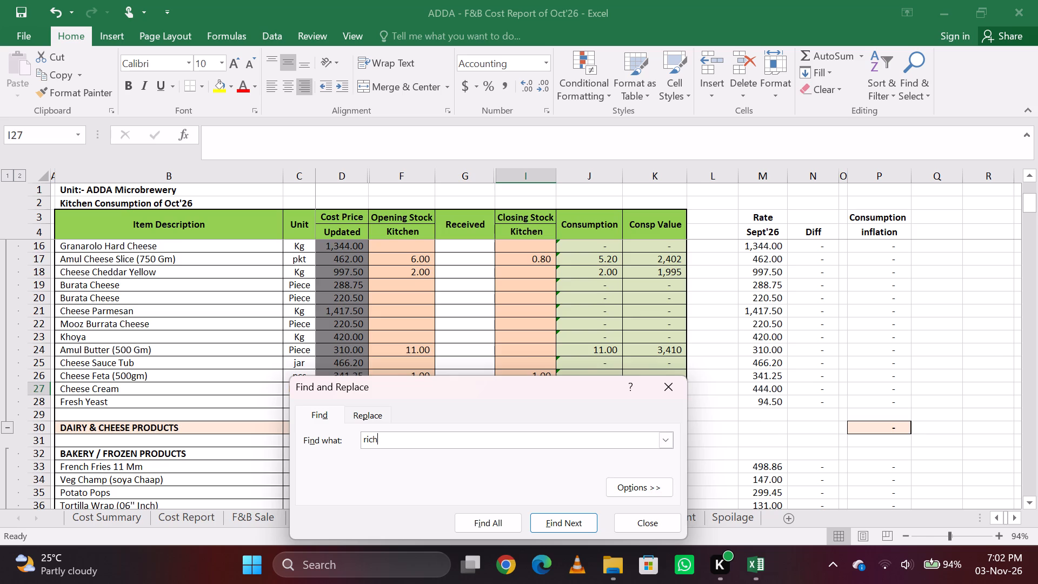
{"action": "key", "text": "Return"}
{"action": "key", "text": "Escape"}
{"action": "key", "text": "Right"}
{"action": "key", "text": "Right"}
{"action": "key", "text": "Right"}
{"action": "key", "text": "Right"}
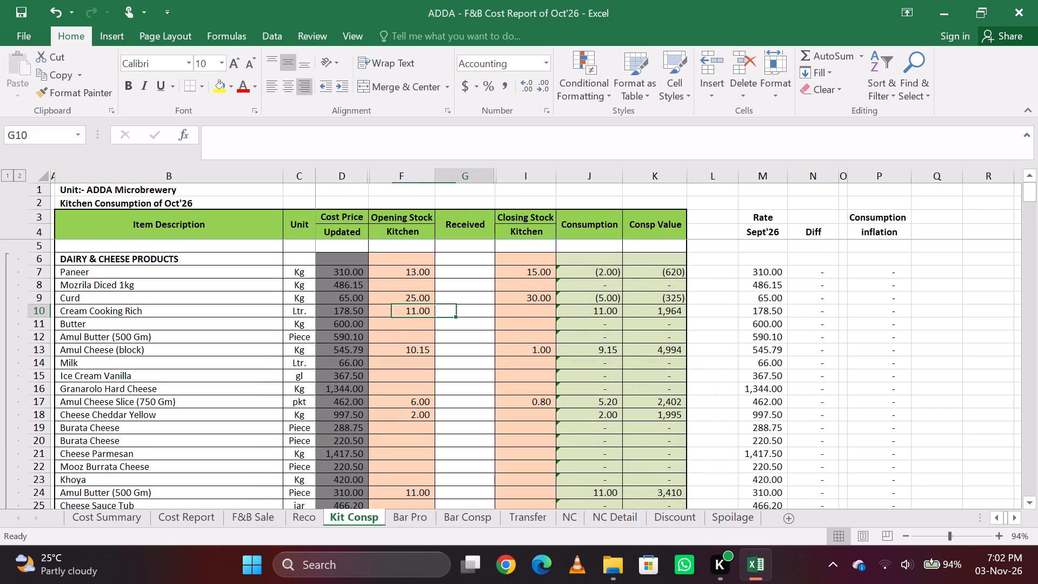
{"action": "key", "text": "Right"}
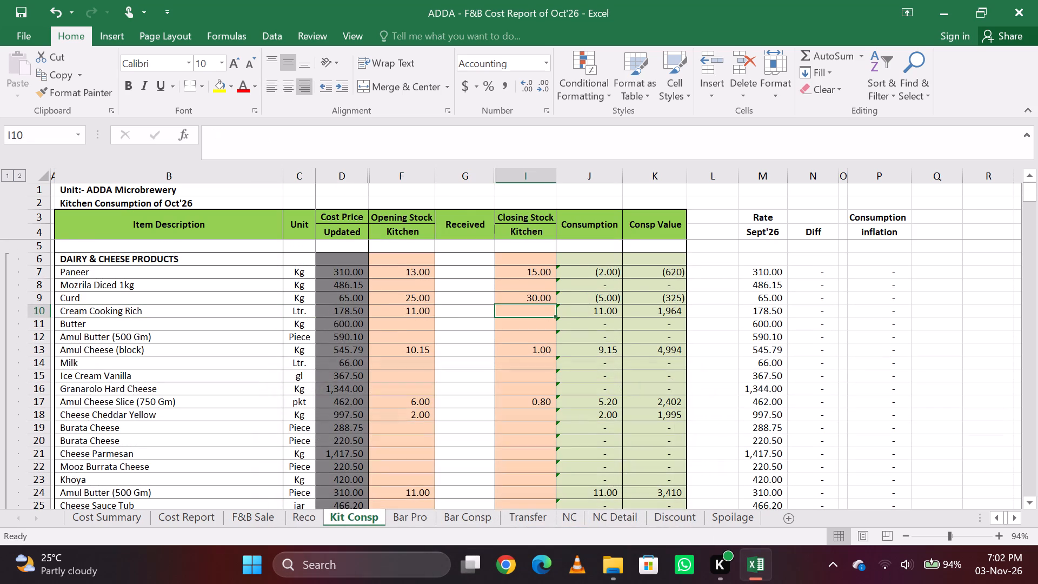
{"action": "key", "text": "3"}
{"action": "key", "text": "Return"}
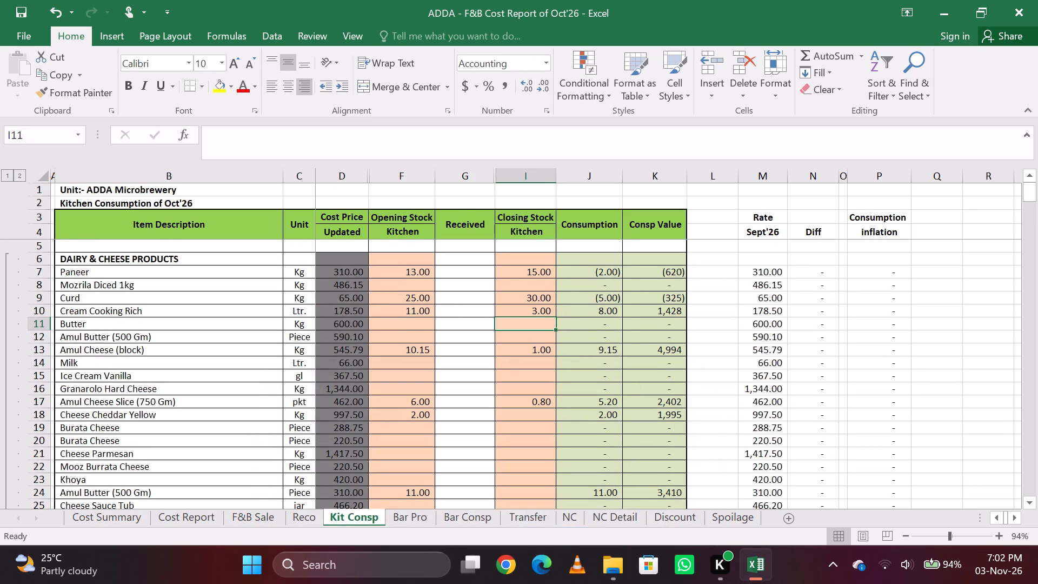
Search for "spring" and enter 4 as the closing stock of Spring Roll Sheet Small.
{"action": "key", "text": "ctrl+f"}
{"action": "key", "text": "BackSpace"}
{"action": "key", "text": "BackSpace"}
{"action": "key", "text": "BackSpace"}
{"action": "key", "text": "BackSpace"}
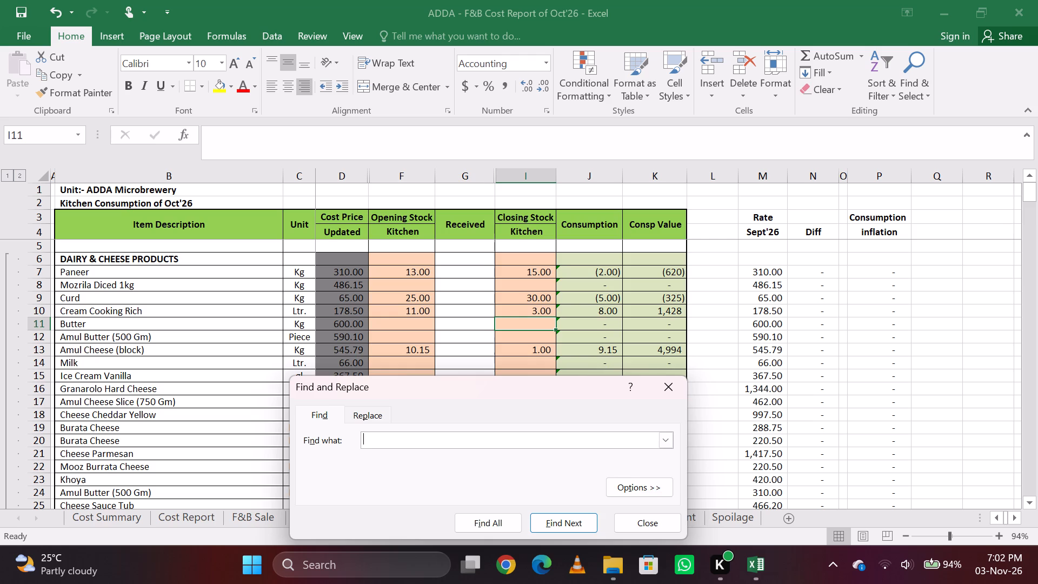
{"action": "key", "text": "BackSpace"}
{"action": "key", "text": "BackSpace"}
{"action": "type", "text": "spring"}
{"action": "key", "text": "Return"}
{"action": "key", "text": "Escape"}
{"action": "key", "text": "Right"}
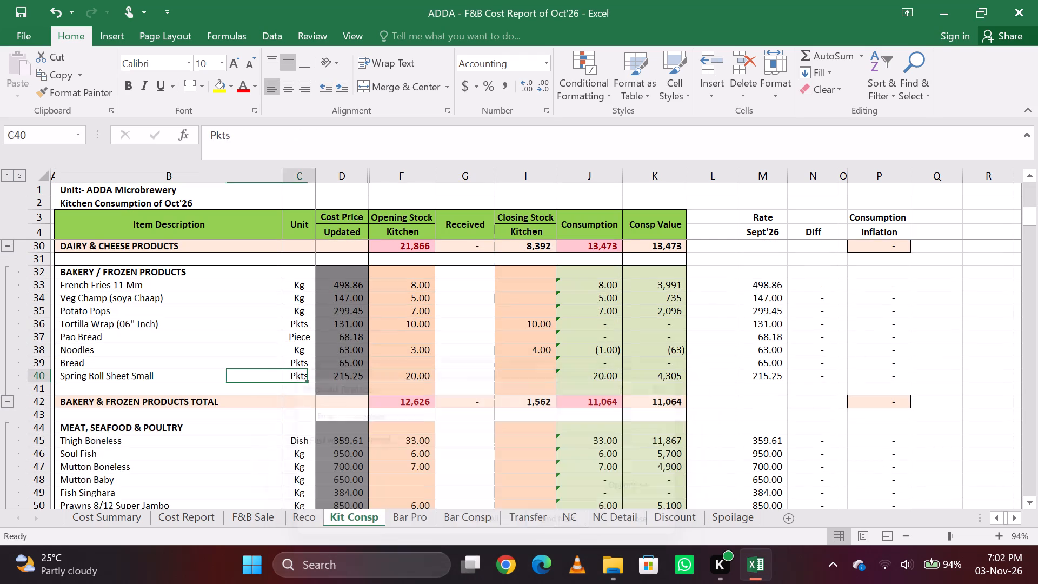
{"action": "key", "text": "Right"}
{"action": "key", "text": "Right"}
{"action": "key", "text": "Right"}
{"action": "key", "text": "Right"}
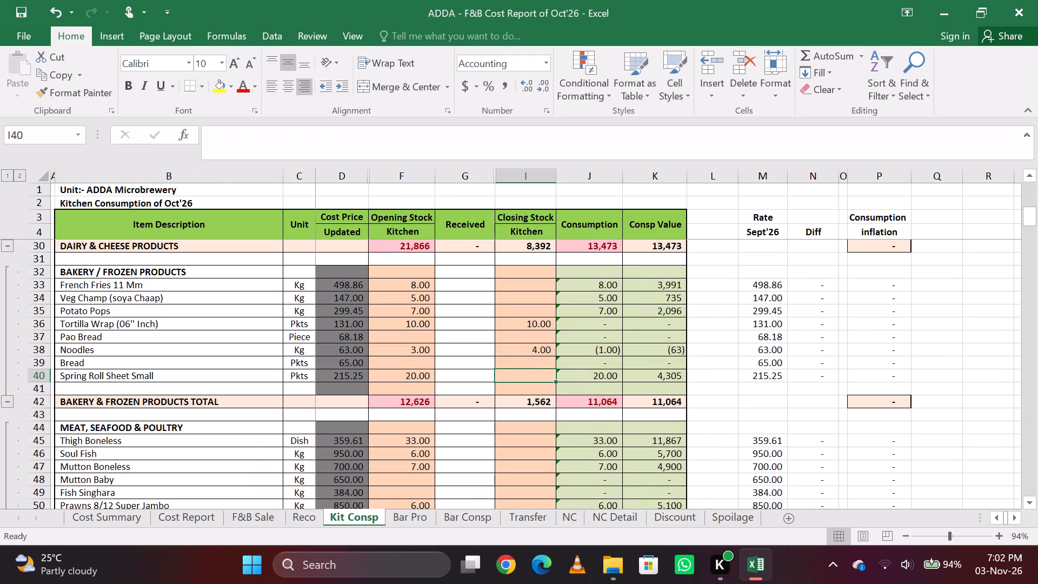
{"action": "key", "text": "4"}
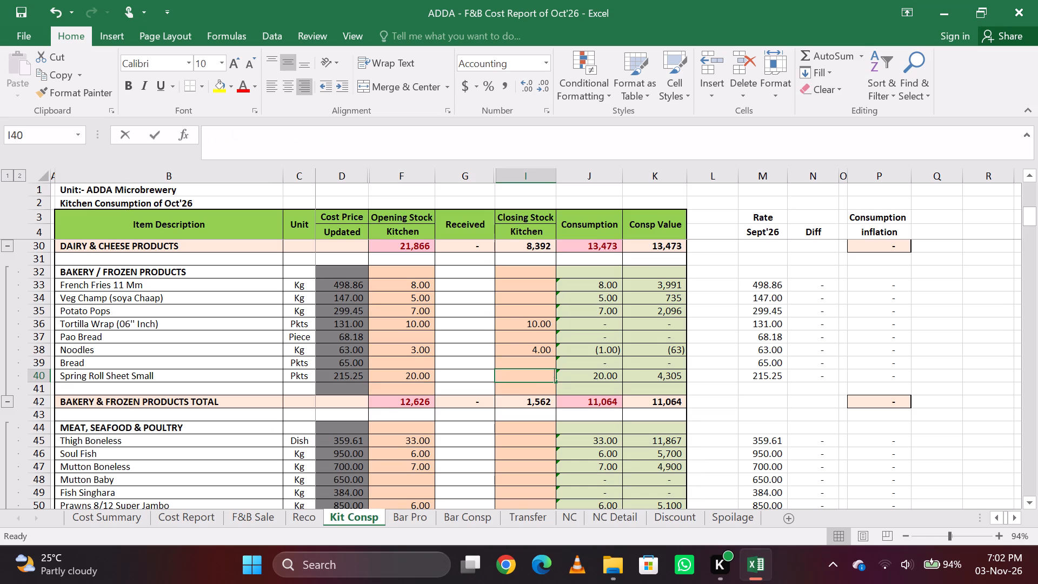
{"action": "key", "text": "Return"}
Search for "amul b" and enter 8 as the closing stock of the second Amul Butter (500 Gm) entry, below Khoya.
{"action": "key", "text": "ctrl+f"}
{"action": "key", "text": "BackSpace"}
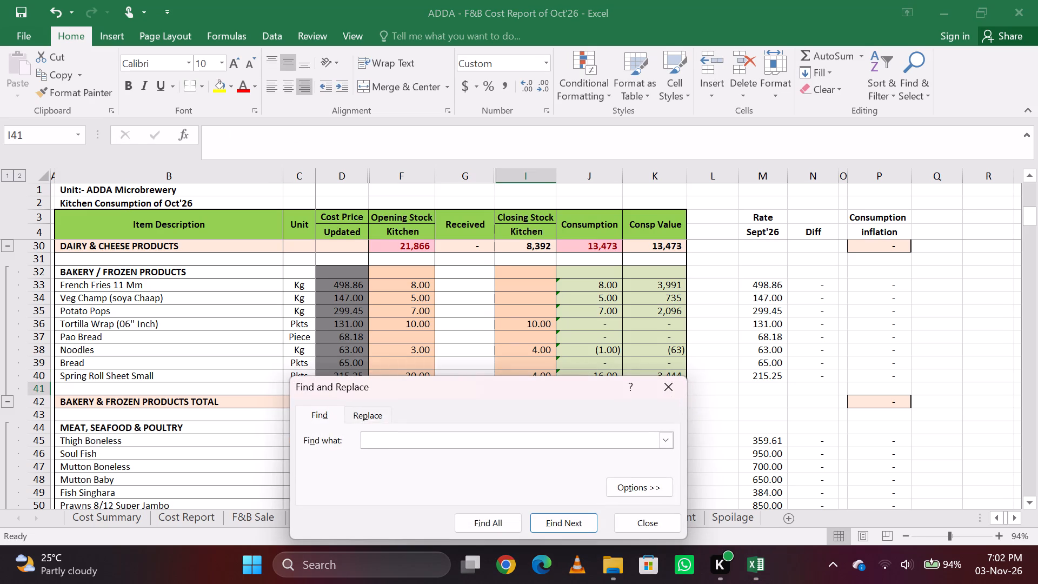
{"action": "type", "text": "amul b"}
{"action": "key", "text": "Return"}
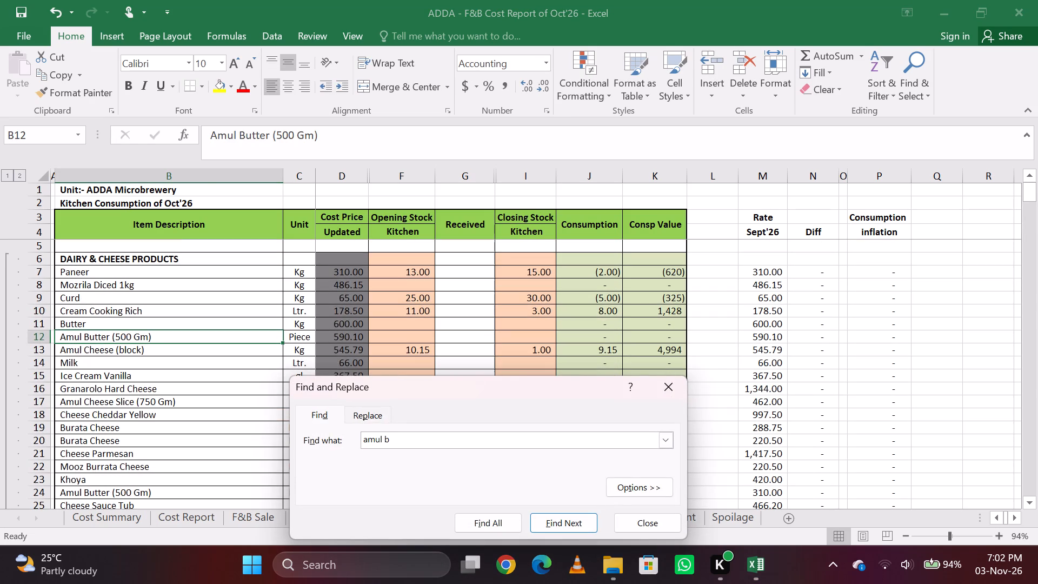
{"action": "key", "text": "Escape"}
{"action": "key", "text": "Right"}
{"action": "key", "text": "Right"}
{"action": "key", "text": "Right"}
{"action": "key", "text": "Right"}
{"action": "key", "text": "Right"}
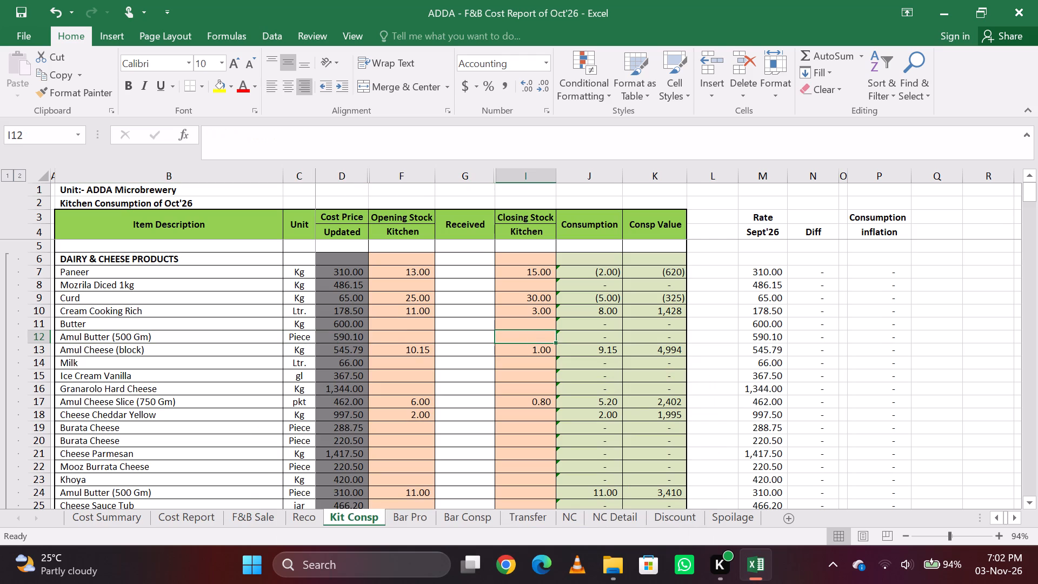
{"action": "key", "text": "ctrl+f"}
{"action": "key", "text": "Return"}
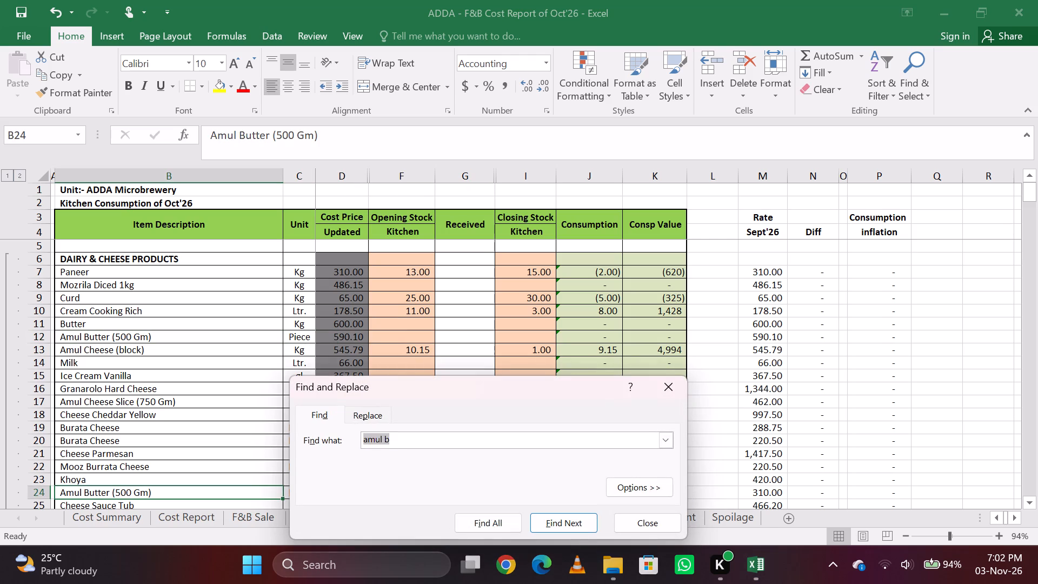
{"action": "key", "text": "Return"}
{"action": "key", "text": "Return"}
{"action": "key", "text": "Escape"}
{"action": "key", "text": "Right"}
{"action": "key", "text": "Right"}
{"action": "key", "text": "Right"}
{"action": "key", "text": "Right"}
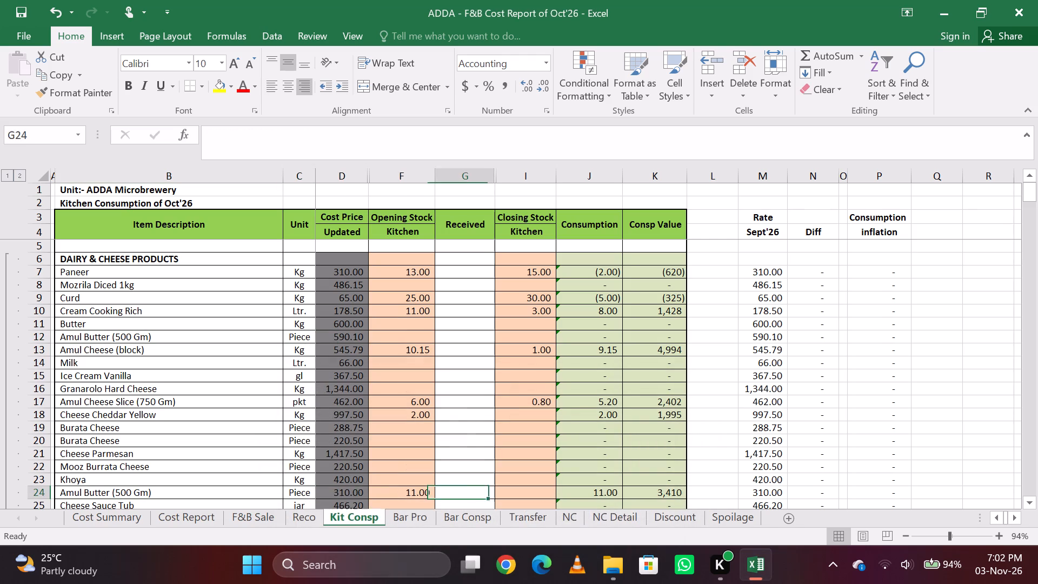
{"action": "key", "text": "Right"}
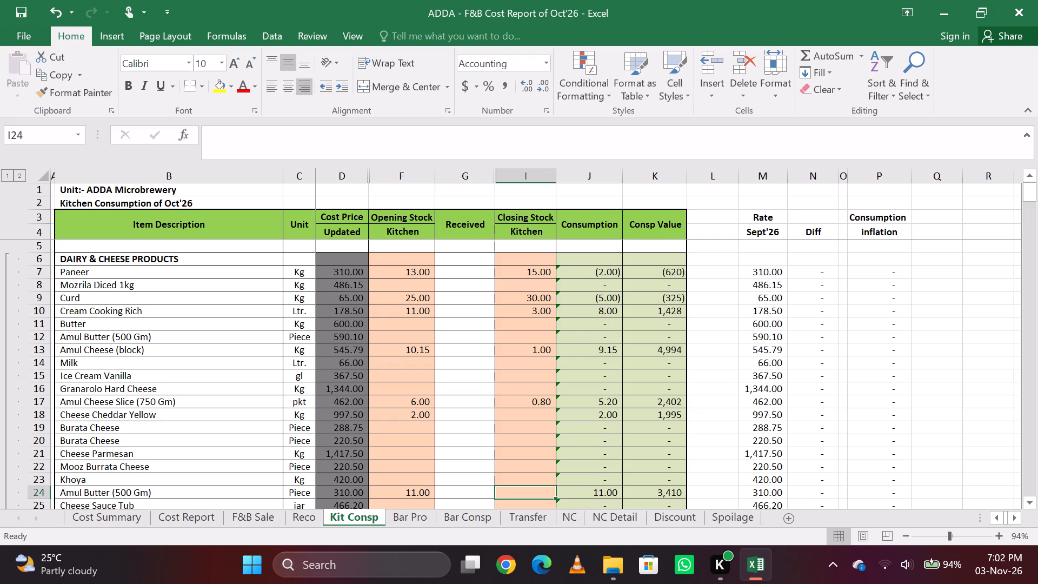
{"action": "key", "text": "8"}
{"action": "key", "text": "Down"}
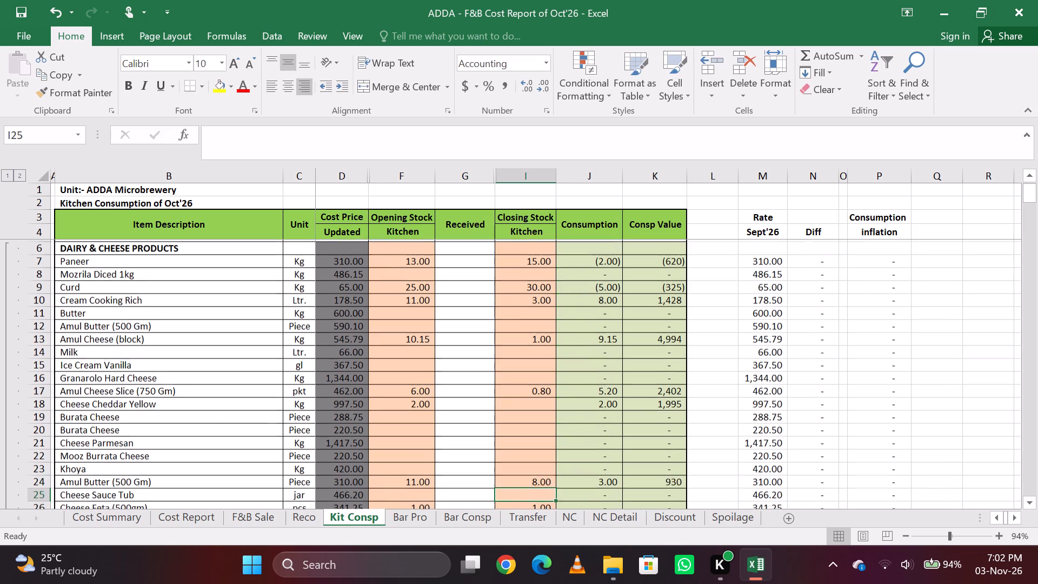
Set the closing stock of the Amul Butter (500 Gm) entry below Khoya to 16.
{"action": "key", "text": "Up"}
{"action": "key", "text": "BackSpace"}
{"action": "key", "text": "Down"}
{"action": "key", "text": "Up"}
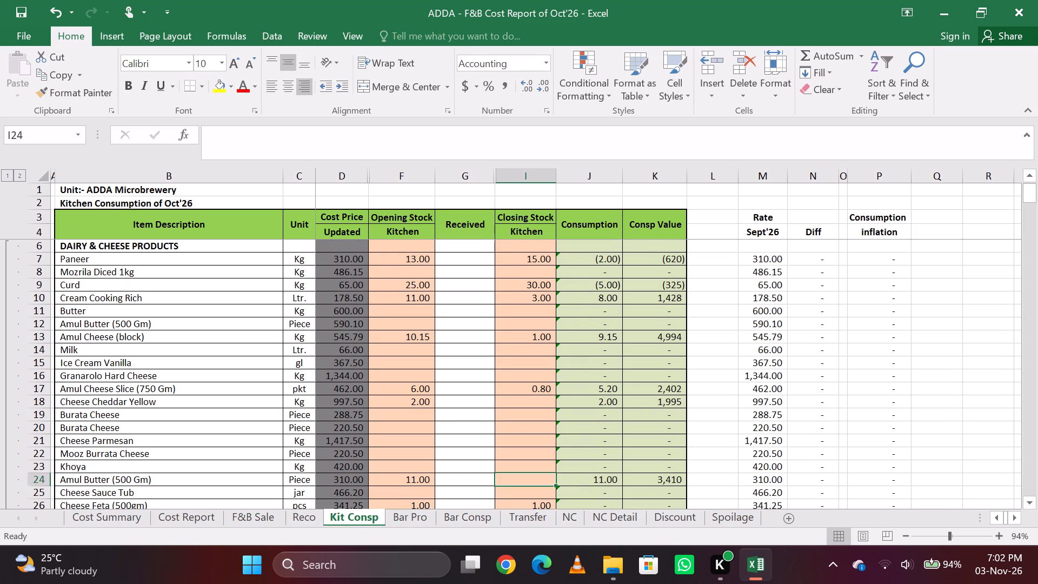
{"action": "type", "text": "16"}
{"action": "key", "text": "Return"}
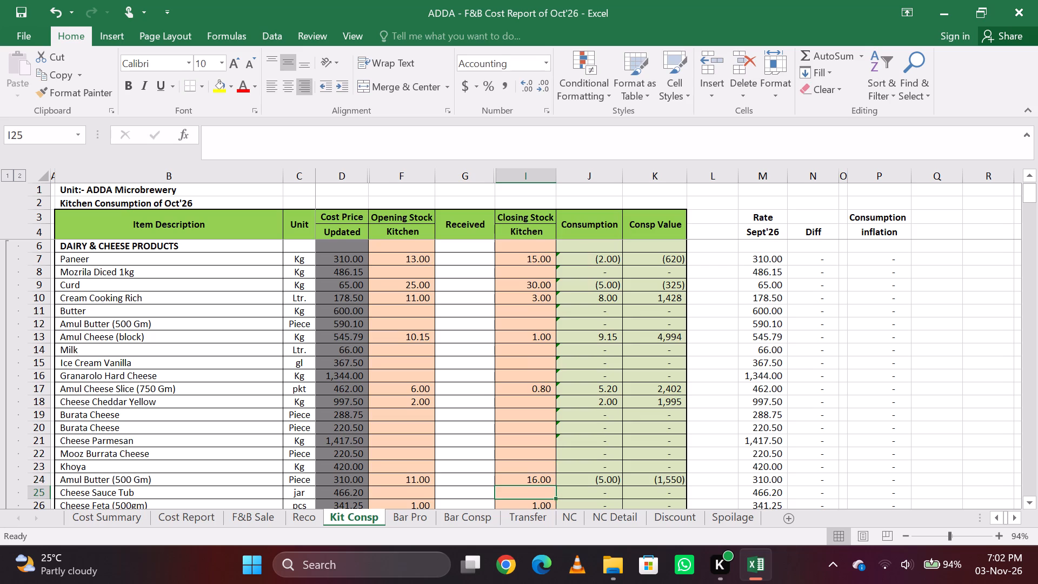
{"action": "key", "text": "Down"}
{"action": "key", "text": "Up"}
{"action": "key", "text": "Up"}
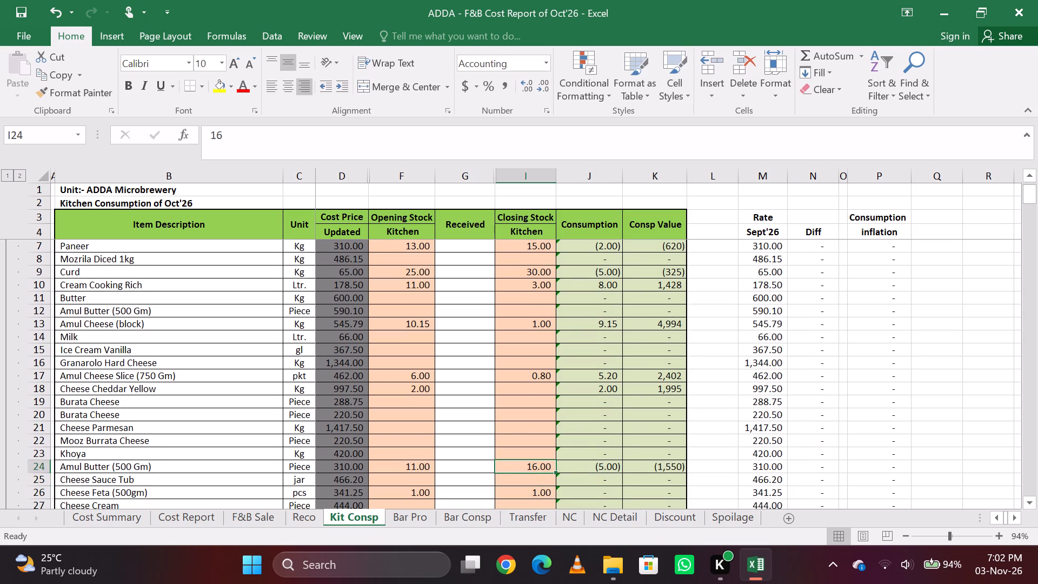
{"action": "key", "text": "Down"}
{"action": "key", "text": "Up"}
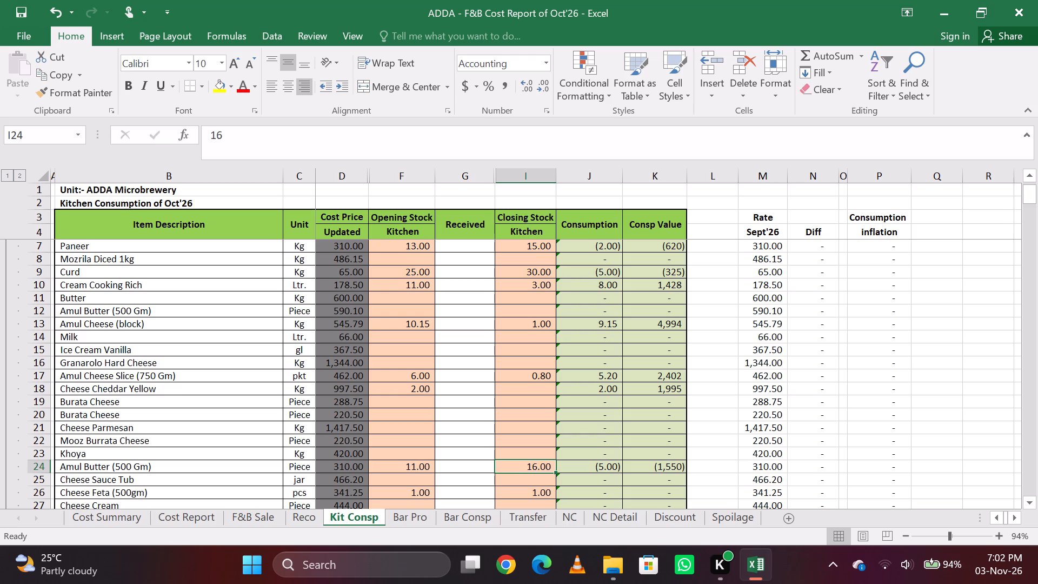
Search for "green p" and enter 10 as the closing stock of Green Peas.
{"action": "key", "text": "ctrl+f"}
{"action": "type", "text": "green p"}
{"action": "key", "text": "Return"}
{"action": "key", "text": "Escape"}
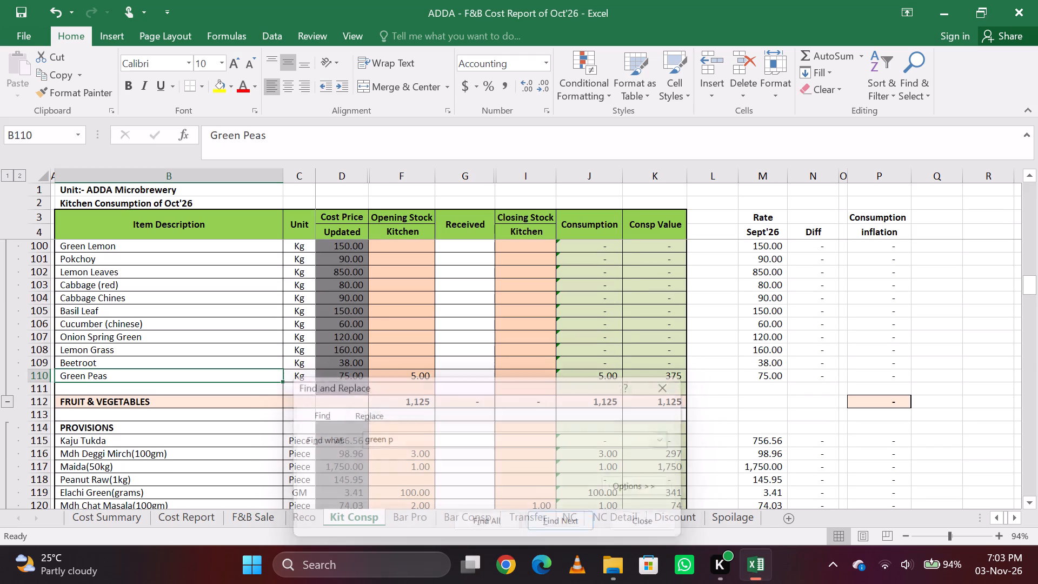
{"action": "key", "text": "Right"}
{"action": "key", "text": "Right"}
{"action": "key", "text": "Right"}
{"action": "key", "text": "Right"}
{"action": "key", "text": "Right"}
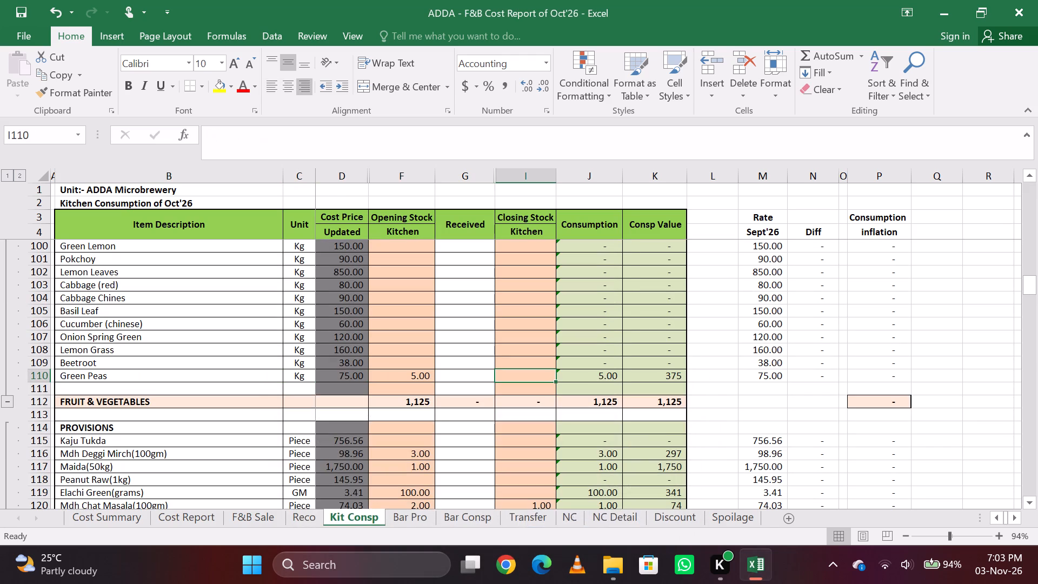
{"action": "type", "text": "10"}
{"action": "key", "text": "Return"}
Search for "fro", refine it to "froz", and go through the matches for a frozen item.
{"action": "key", "text": "ctrl+f"}
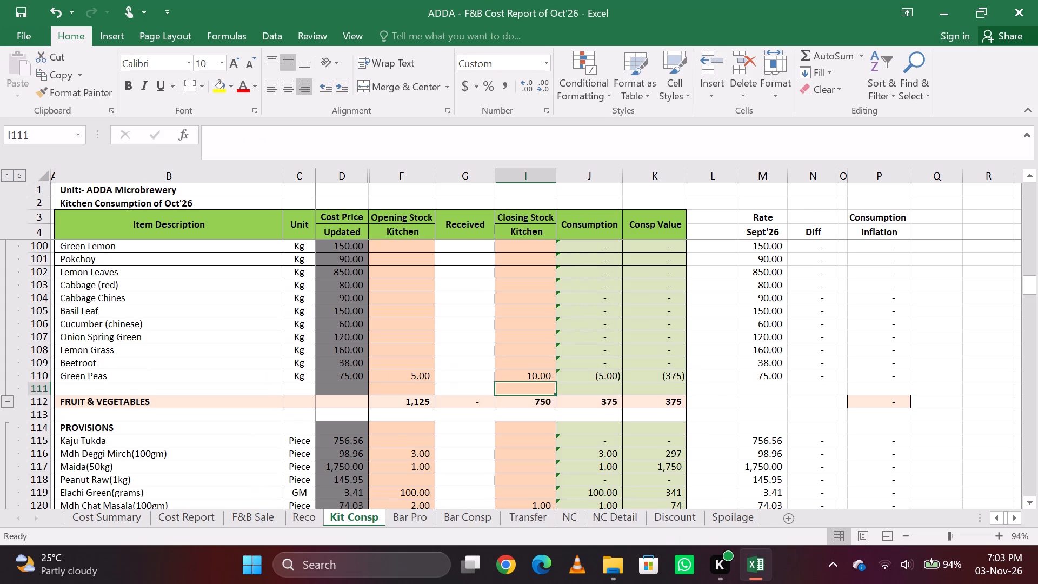
{"action": "key", "text": "BackSpace"}
{"action": "key", "text": "BackSpace"}
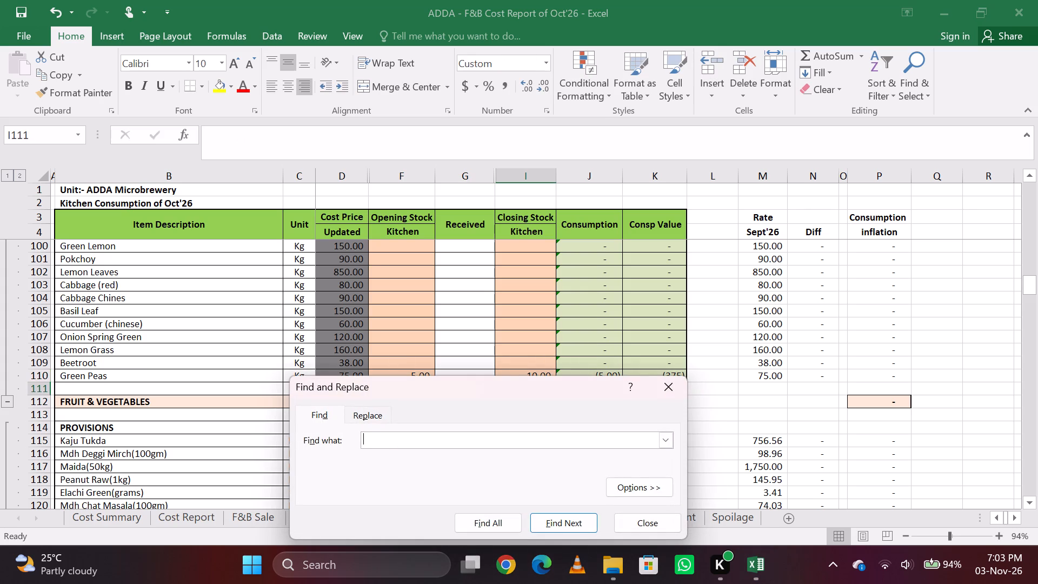
{"action": "type", "text": "fro"}
{"action": "key", "text": "Return"}
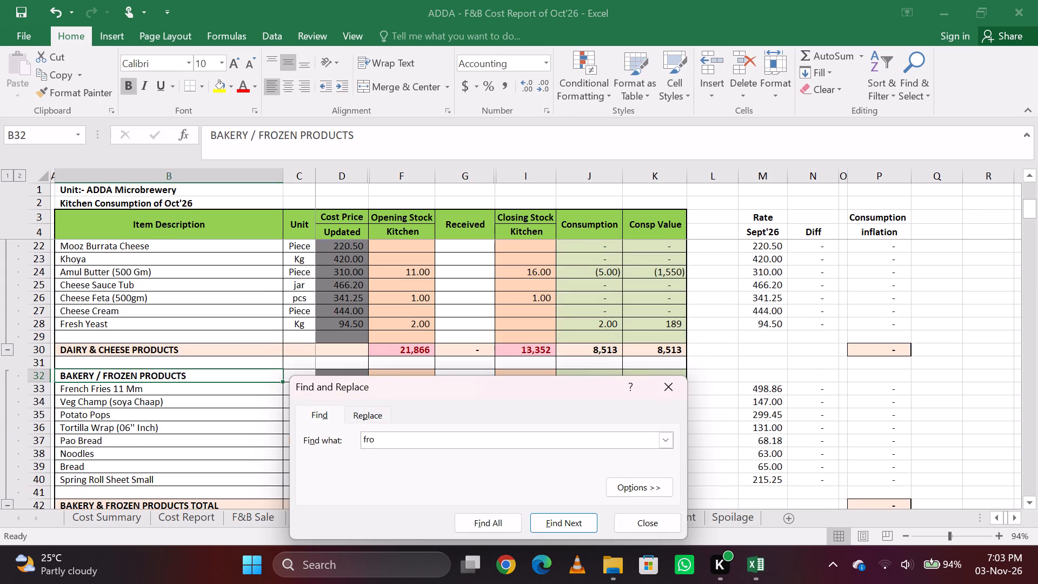
{"action": "key", "text": "Return"}
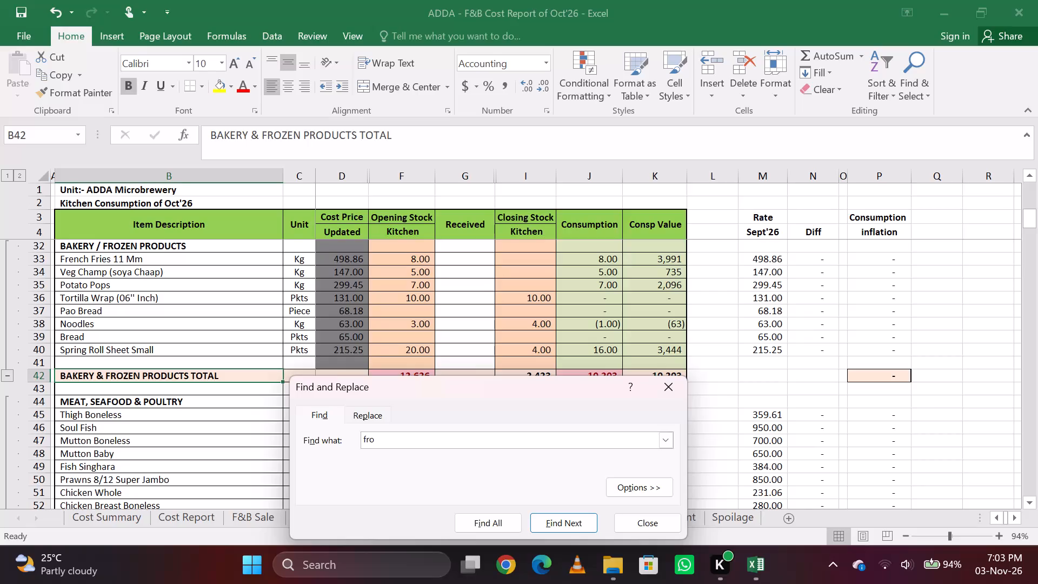
{"action": "key", "text": "Return"}
{"action": "key", "text": "Return"}
{"action": "key", "text": "Return"}
{"action": "key", "text": "Return"}
{"action": "key", "text": "z"}
{"action": "key", "text": "Return"}
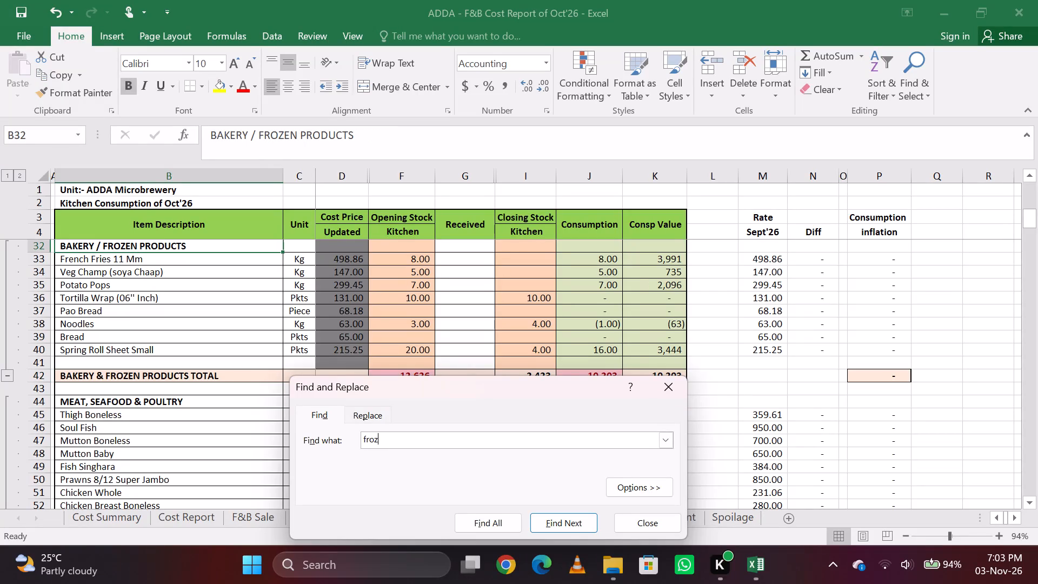
{"action": "key", "text": "Return"}
{"action": "key", "text": "Return"}
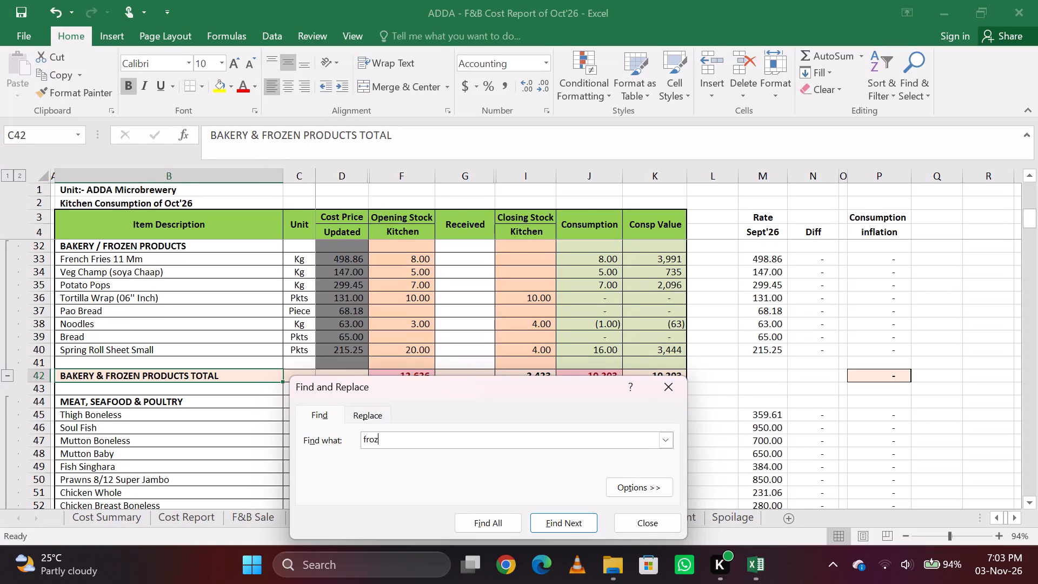
Search for "sweet", refine it to "sweet c", and go through the matching sweet corn items.
{"action": "key", "text": "BackSpace"}
{"action": "key", "text": "BackSpace"}
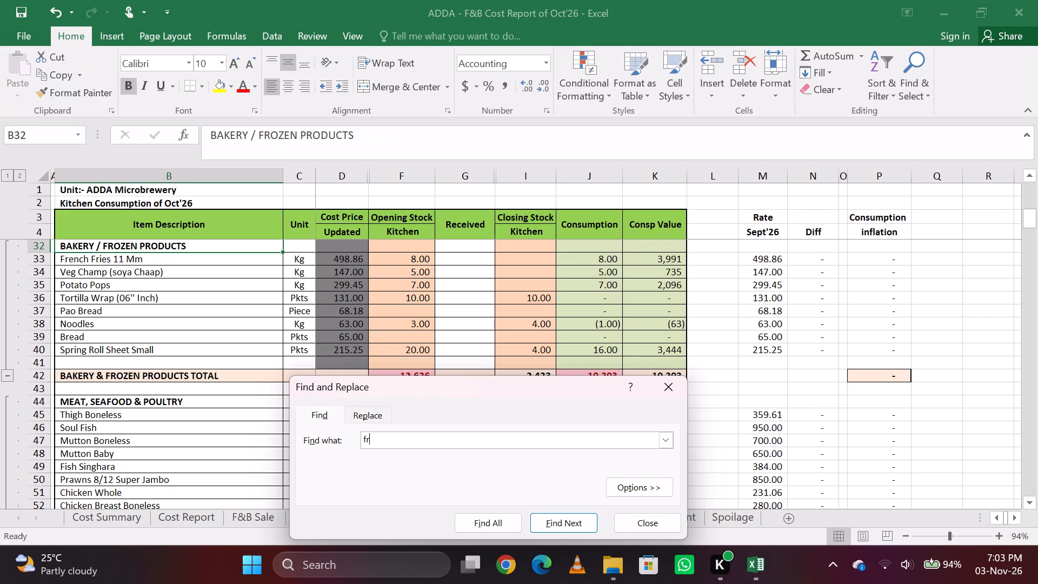
{"action": "key", "text": "BackSpace"}
{"action": "key", "text": "BackSpace"}
{"action": "key", "text": "BackSpace"}
{"action": "type", "text": "sweet"}
{"action": "key", "text": "Return"}
{"action": "key", "text": "space"}
{"action": "key", "text": "c"}
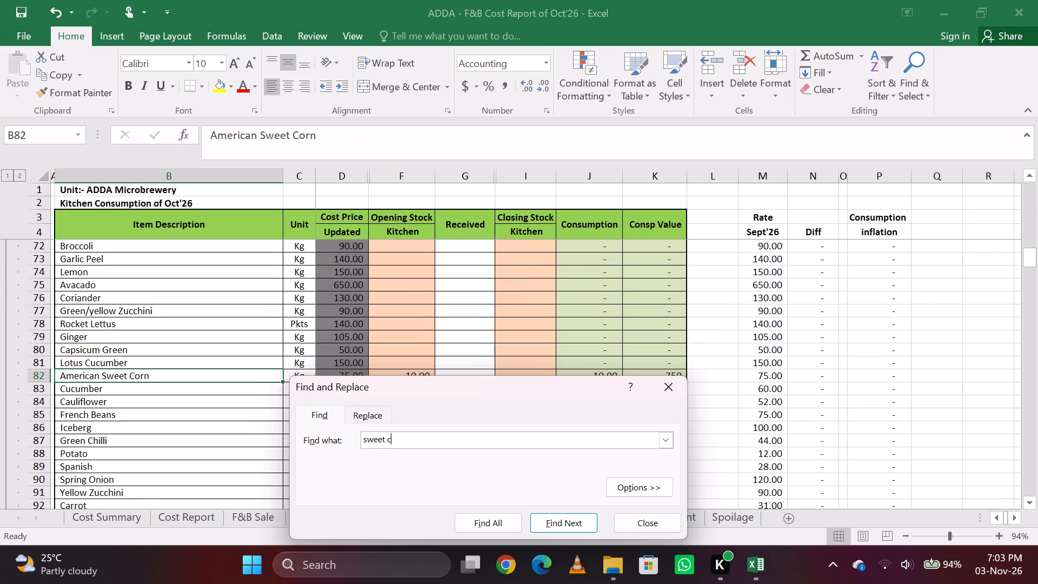
{"action": "key", "text": "Return"}
{"action": "key", "text": "Return"}
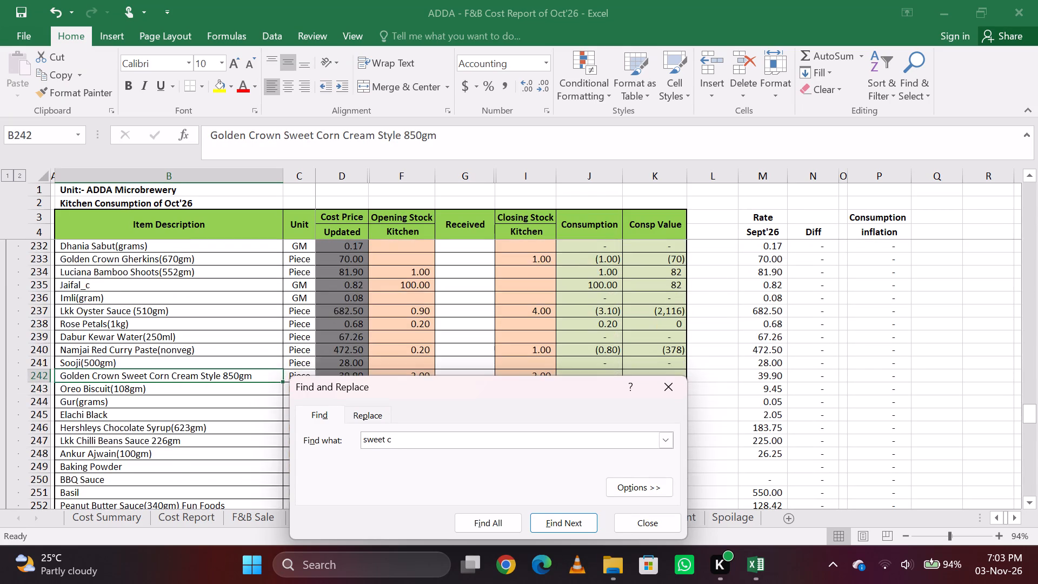
{"action": "key", "text": "Return"}
{"action": "key", "text": "Return"}
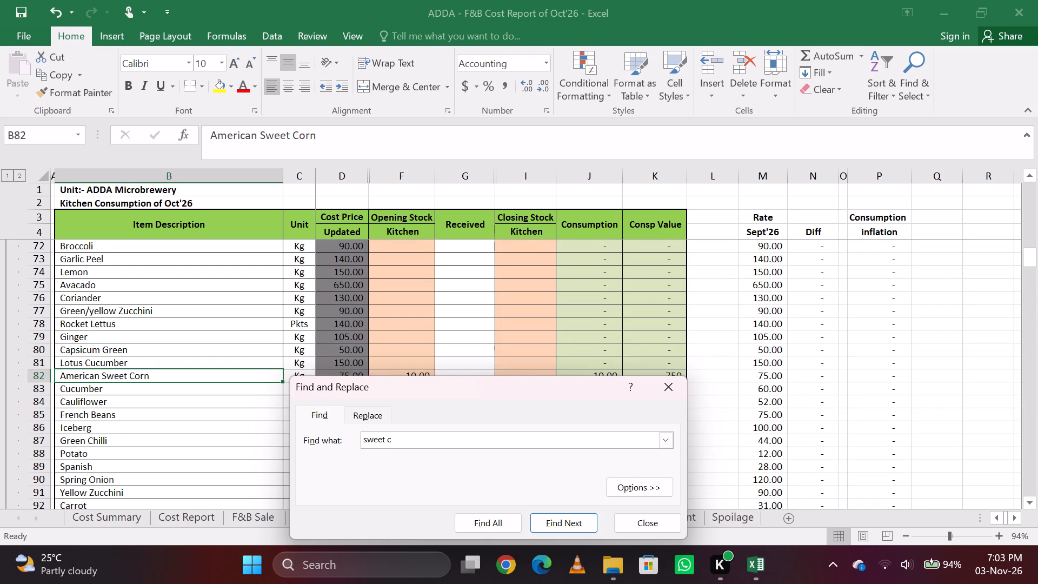
{"action": "key", "text": "Return"}
{"action": "key", "text": "Return"}
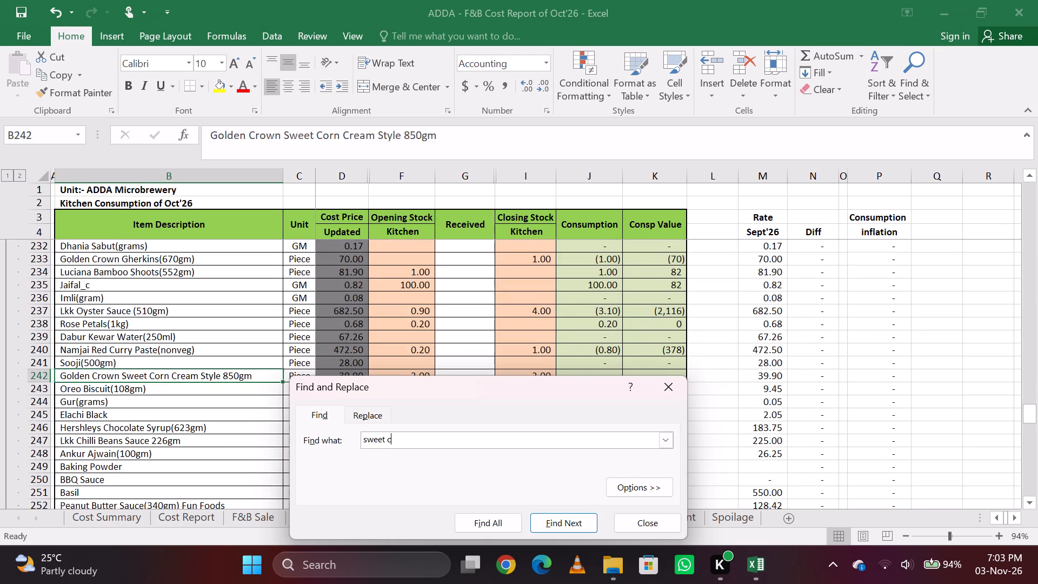
{"action": "key", "text": "Escape"}
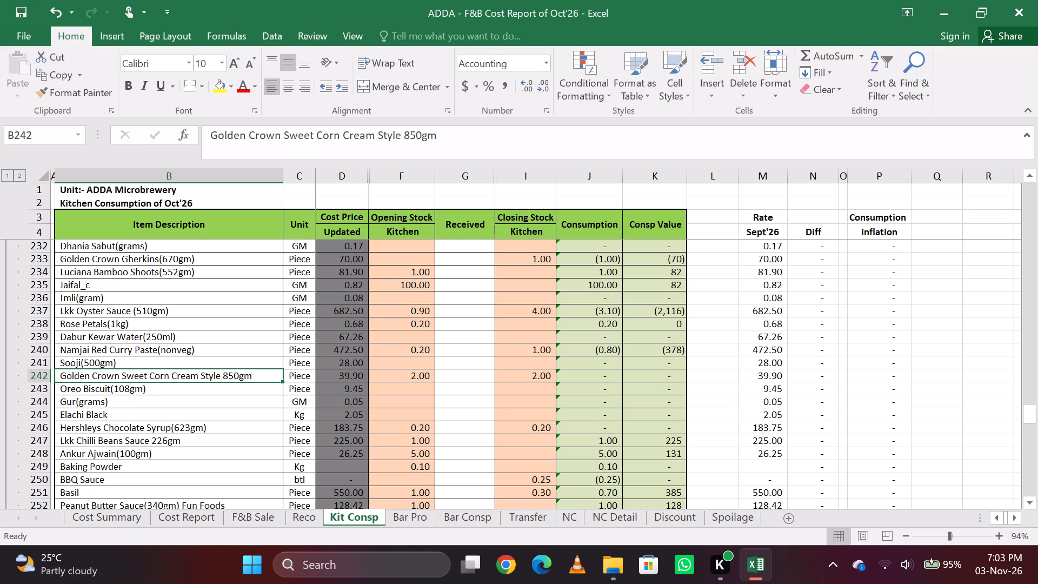
Search for "french" and enter 10 as the closing stock of French Fries 11 Mm.
{"action": "key", "text": "ctrl+f"}
{"action": "type", "text": "french"}
{"action": "key", "text": "Return"}
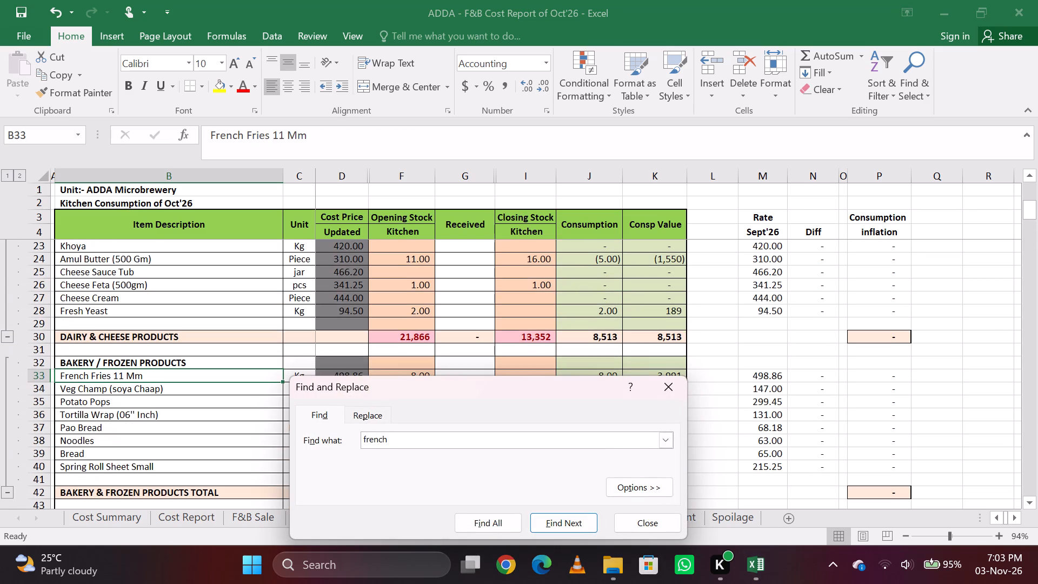
{"action": "key", "text": "Escape"}
{"action": "key", "text": "Right"}
{"action": "key", "text": "Right"}
{"action": "key", "text": "Right"}
{"action": "key", "text": "Right"}
{"action": "key", "text": "Right"}
{"action": "key", "text": "Right"}
{"action": "key", "text": "Left"}
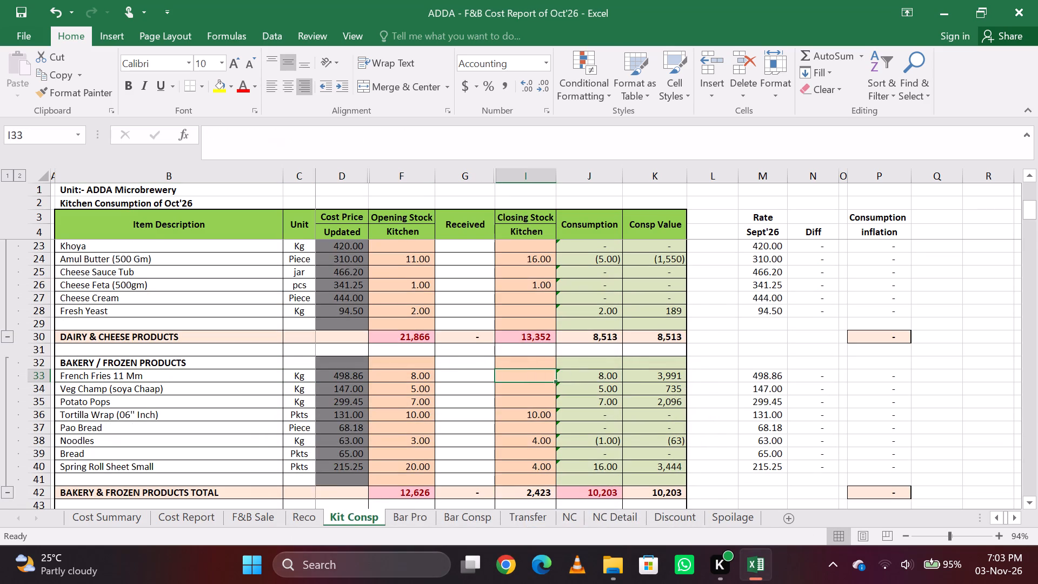
{"action": "type", "text": "10"}
{"action": "key", "text": "Return"}
Search for "potato" and enter 5 as the closing stock of Potato Pops.
{"action": "key", "text": "ctrl+f"}
{"action": "key", "text": "BackSpace"}
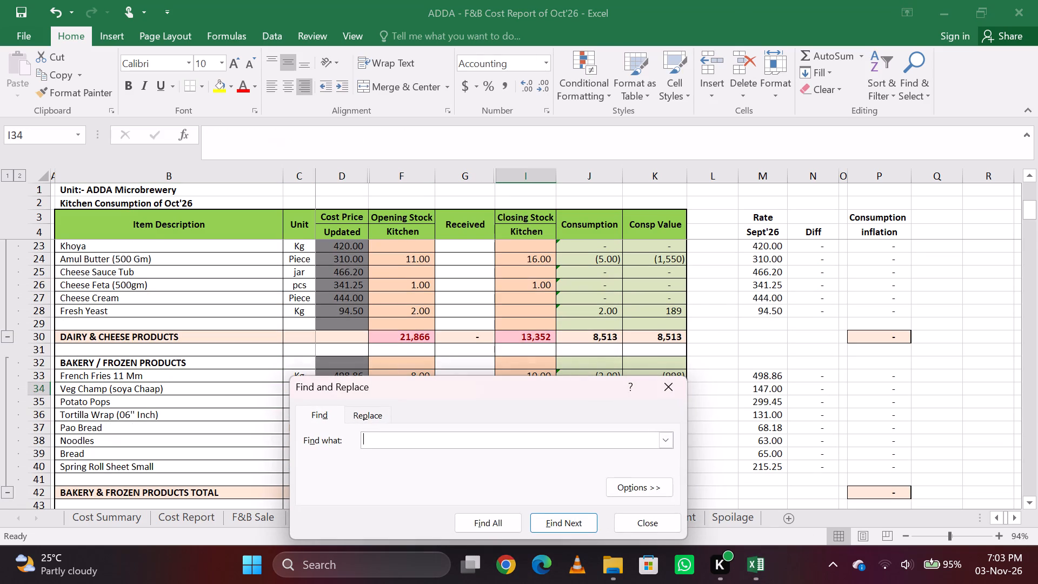
{"action": "key", "text": "BackSpace"}
{"action": "key", "text": "BackSpace"}
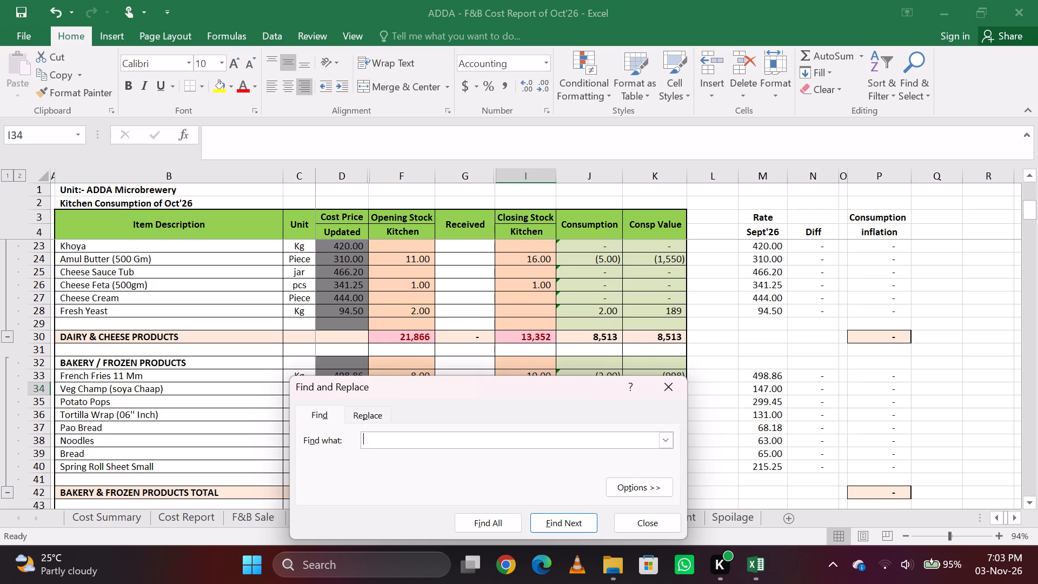
{"action": "type", "text": "potato"}
{"action": "key", "text": "Return"}
{"action": "key", "text": "Escape"}
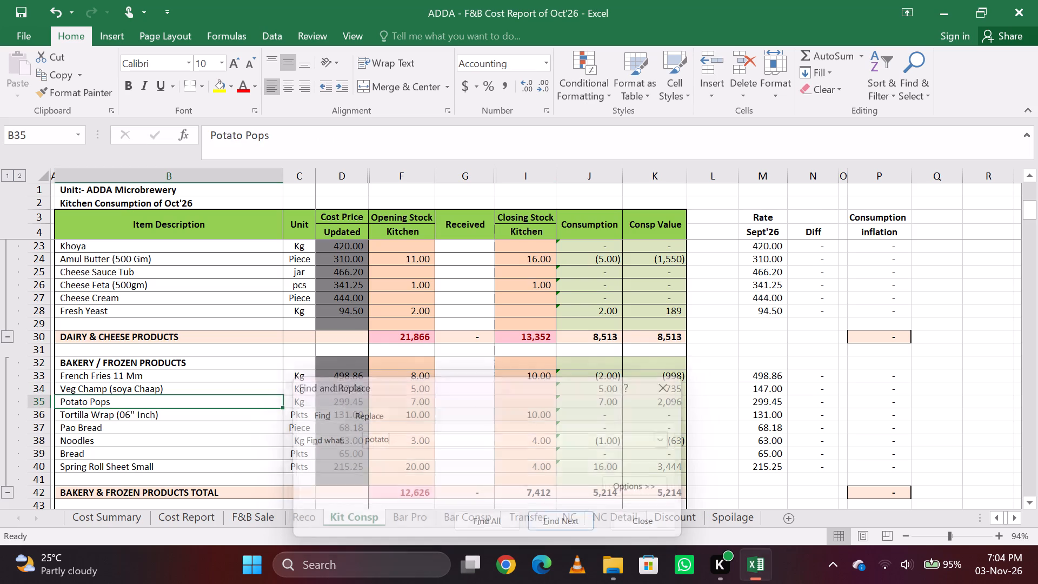
{"action": "key", "text": "Right"}
{"action": "key", "text": "Right"}
{"action": "key", "text": "Right"}
{"action": "key", "text": "Right"}
{"action": "key", "text": "Right"}
{"action": "key", "text": "6"}
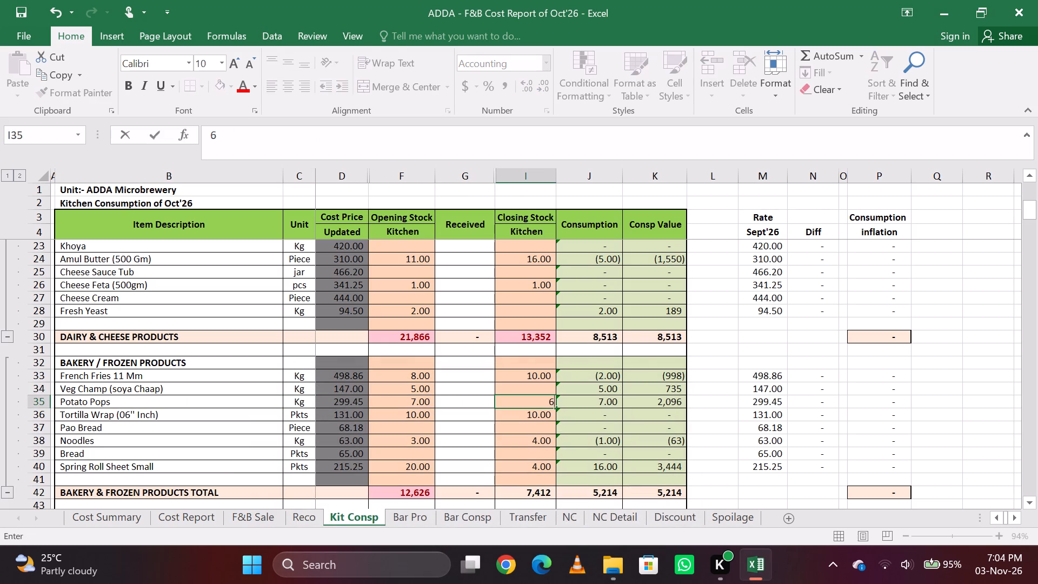
{"action": "key", "text": "BackSpace"}
{"action": "key", "text": "5"}
{"action": "key", "text": "Return"}
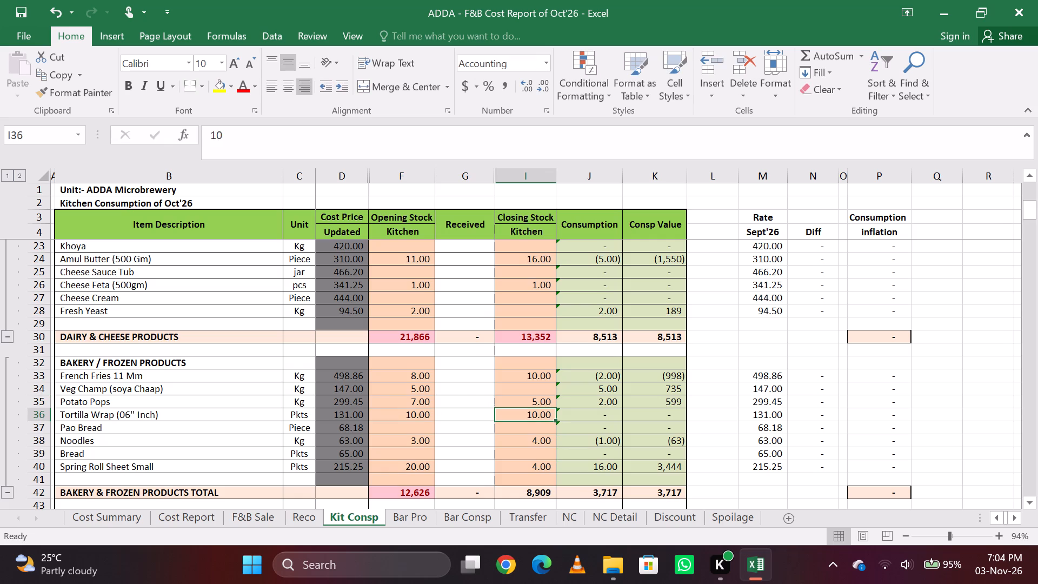
{"action": "key", "text": "Up"}
Search for "chicken" and examine the first matching chicken items in the meat section.
{"action": "key", "text": "ctrl+f"}
{"action": "key", "text": "BackSpace"}
{"action": "key", "text": "BackSpace"}
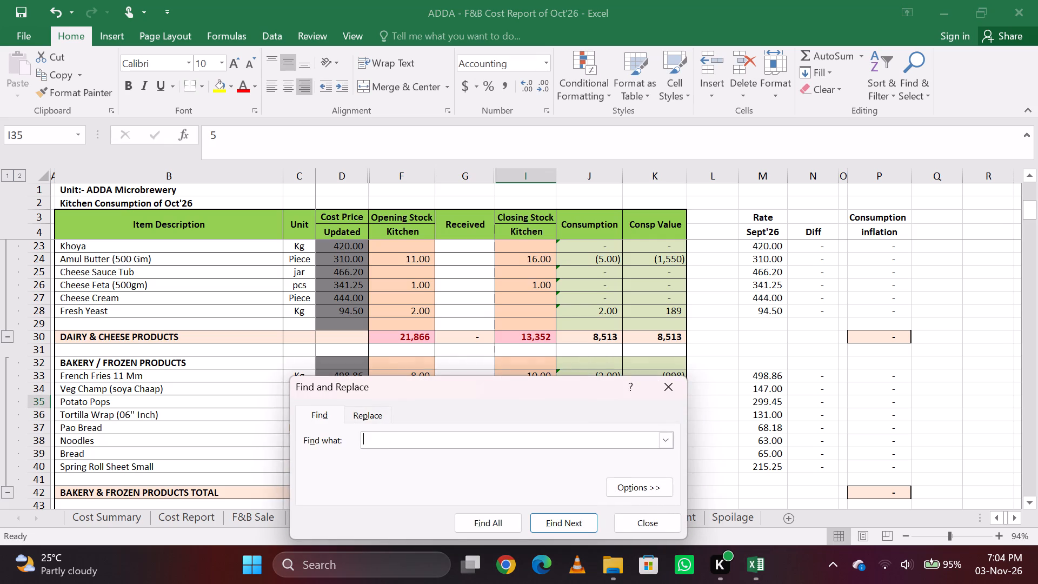
{"action": "key", "text": "BackSpace"}
{"action": "type", "text": "chciken"}
{"action": "key", "text": "Return"}
{"action": "key", "text": "Return"}
{"action": "key", "text": "BackSpace"}
{"action": "key", "text": "BackSpace"}
{"action": "key", "text": "BackSpace"}
{"action": "key", "text": "BackSpace"}
{"action": "key", "text": "BackSpace"}
{"action": "type", "text": "ivck"}
{"action": "key", "text": "BackSpace"}
{"action": "key", "text": "BackSpace"}
{"action": "key", "text": "BackSpace"}
{"action": "type", "text": "cken"}
{"action": "key", "text": "Return"}
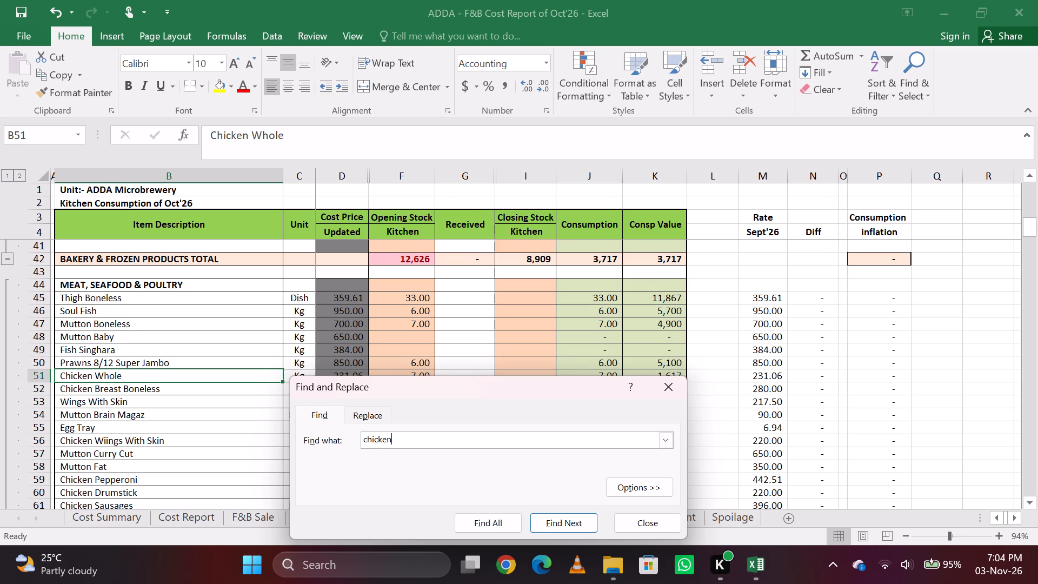
{"action": "key", "text": "Return"}
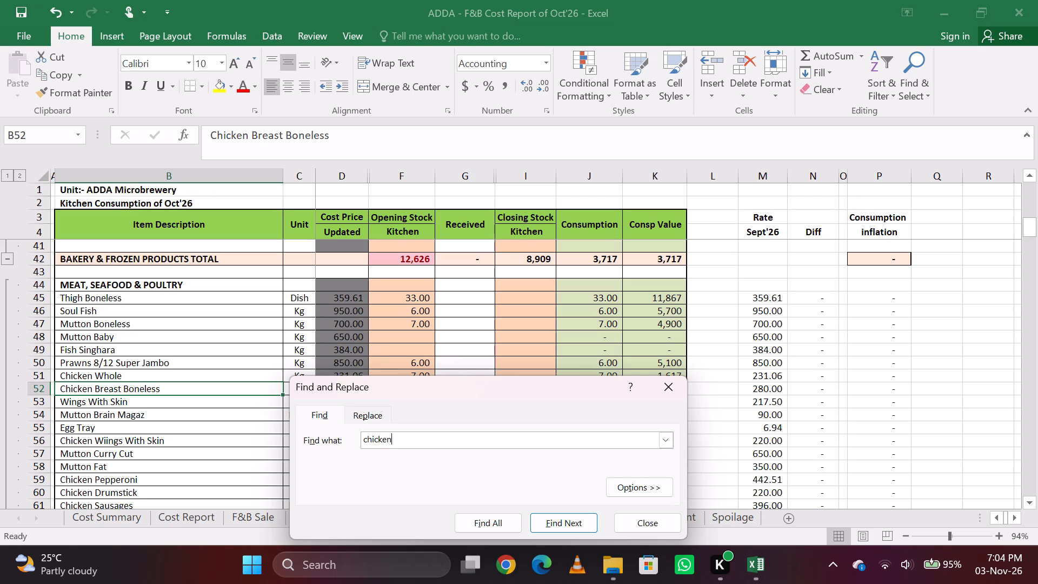
Refine the search to "chicken s", go through the matches, and enter 1 as the closing stock of Chicken Sausages.
{"action": "key", "text": "space"}
{"action": "type", "text": "s"}
{"action": "key", "text": "Return"}
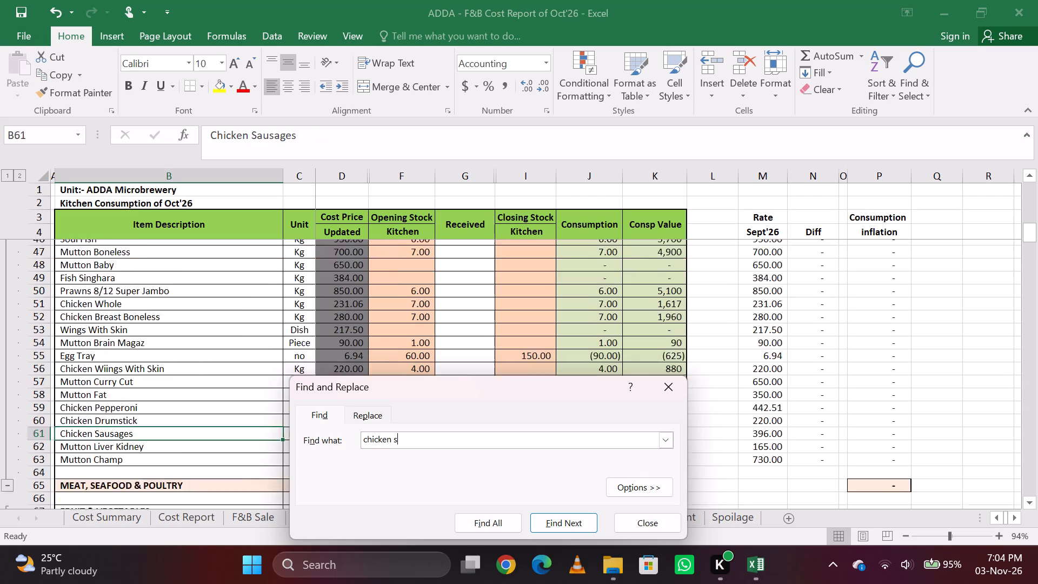
{"action": "key", "text": "Return"}
{"action": "key", "text": "Return"}
{"action": "key", "text": "Return"}
{"action": "key", "text": "Return"}
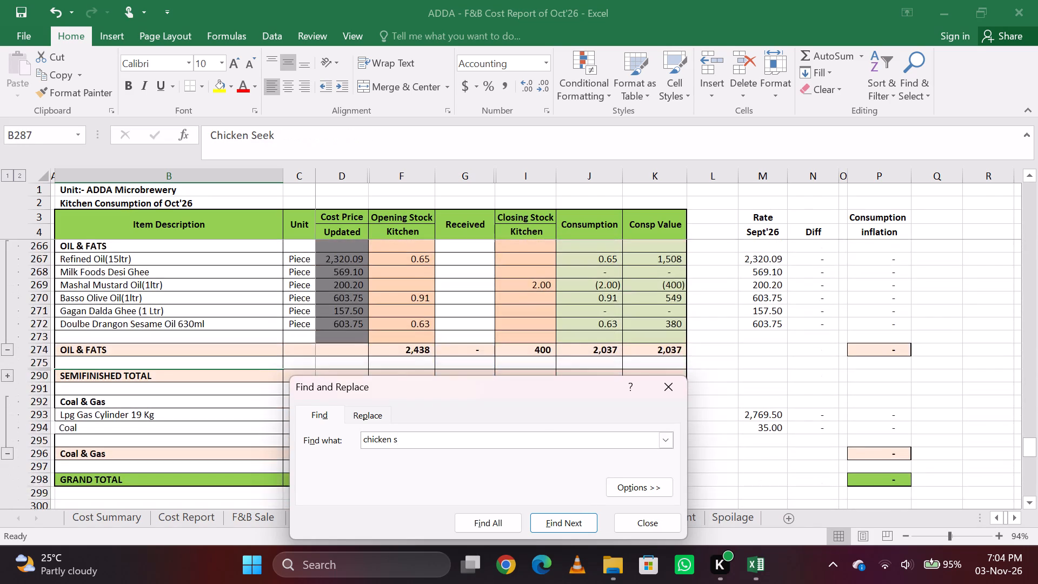
{"action": "key", "text": "Return"}
{"action": "key", "text": "Return"}
{"action": "key", "text": "Return"}
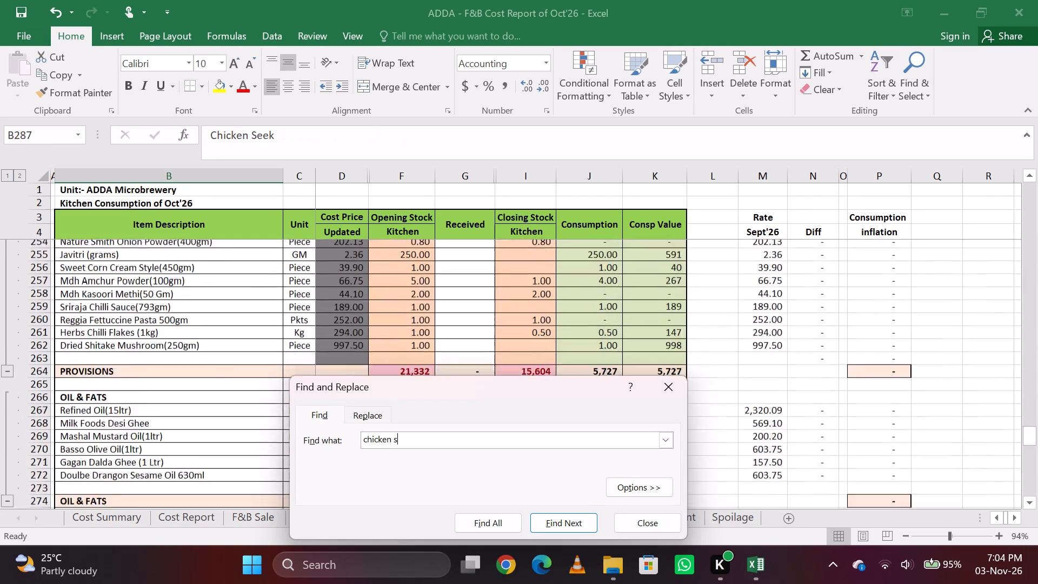
{"action": "key", "text": "Return"}
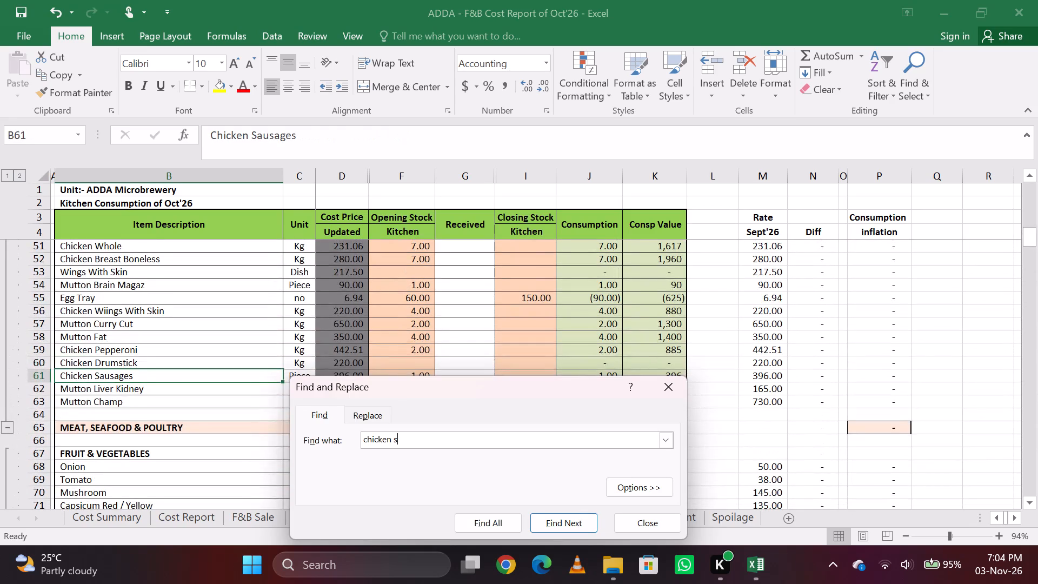
{"action": "key", "text": "Escape"}
{"action": "key", "text": "Right"}
{"action": "key", "text": "Right"}
{"action": "key", "text": "Right"}
{"action": "key", "text": "Right"}
{"action": "key", "text": "Right"}
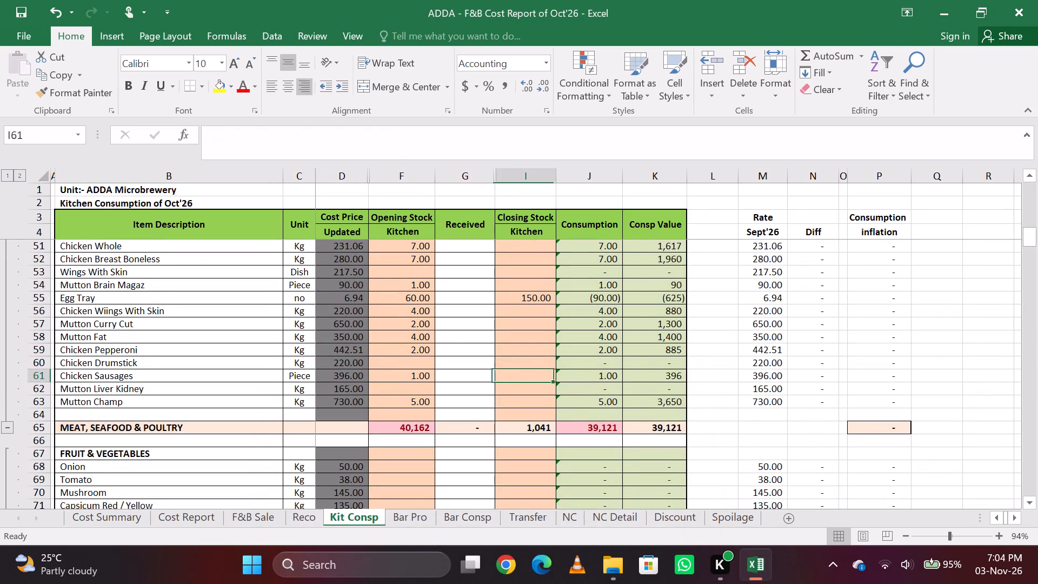
{"action": "key", "text": "1"}
{"action": "key", "text": "Down"}
{"action": "key", "text": "Up"}
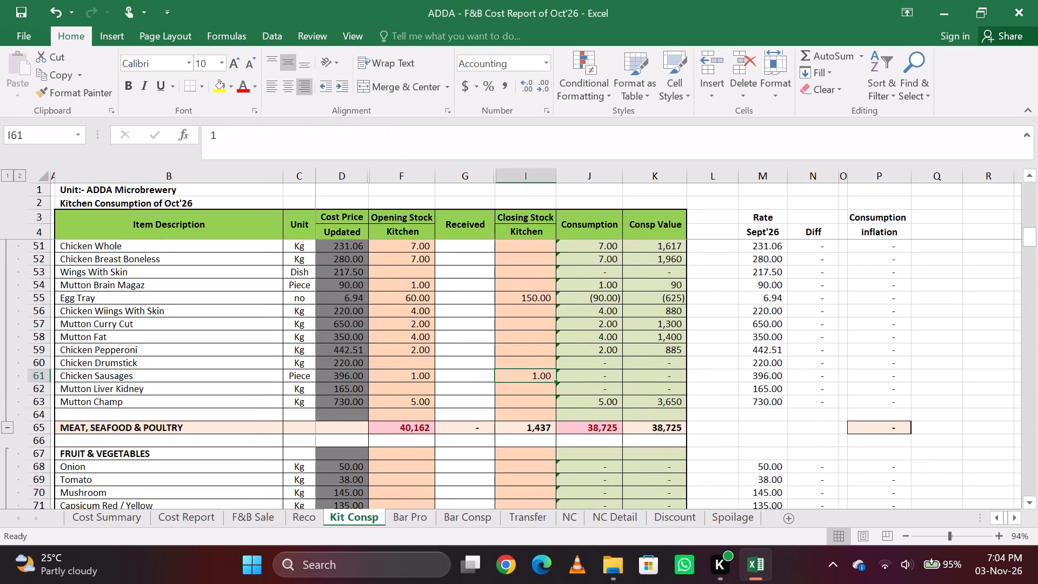
Search for "chicken sa" and check the matches for another chicken item.
{"action": "key", "text": "ctrl+f"}
{"action": "key", "text": "BackSpace"}
{"action": "key", "text": "BackSpace"}
{"action": "type", "text": "chicken sa"}
{"action": "key", "text": "Return"}
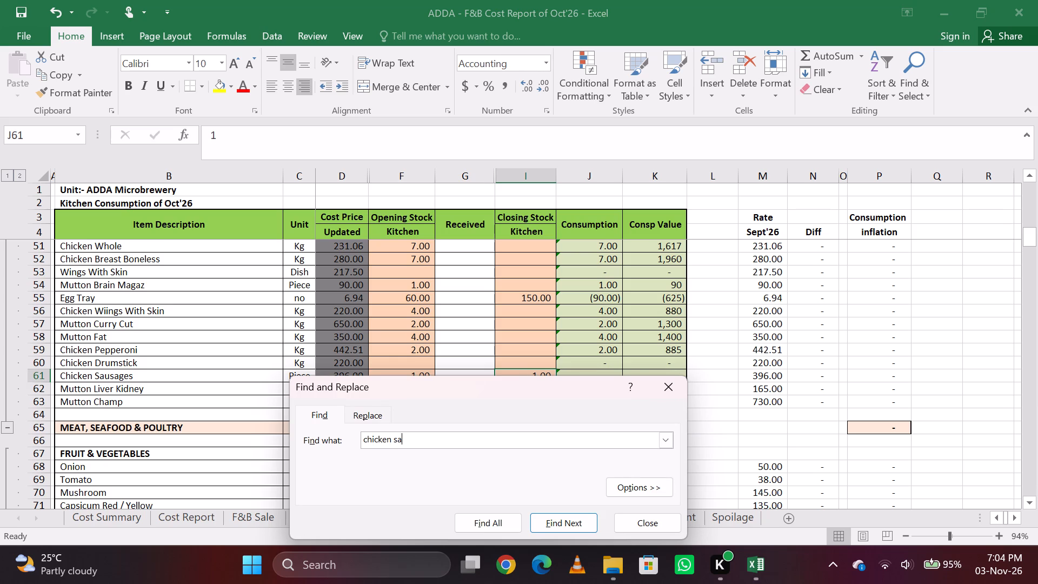
{"action": "key", "text": "Escape"}
{"action": "key", "text": "Right"}
{"action": "key", "text": "ctrl+f"}
{"action": "key", "text": "Return"}
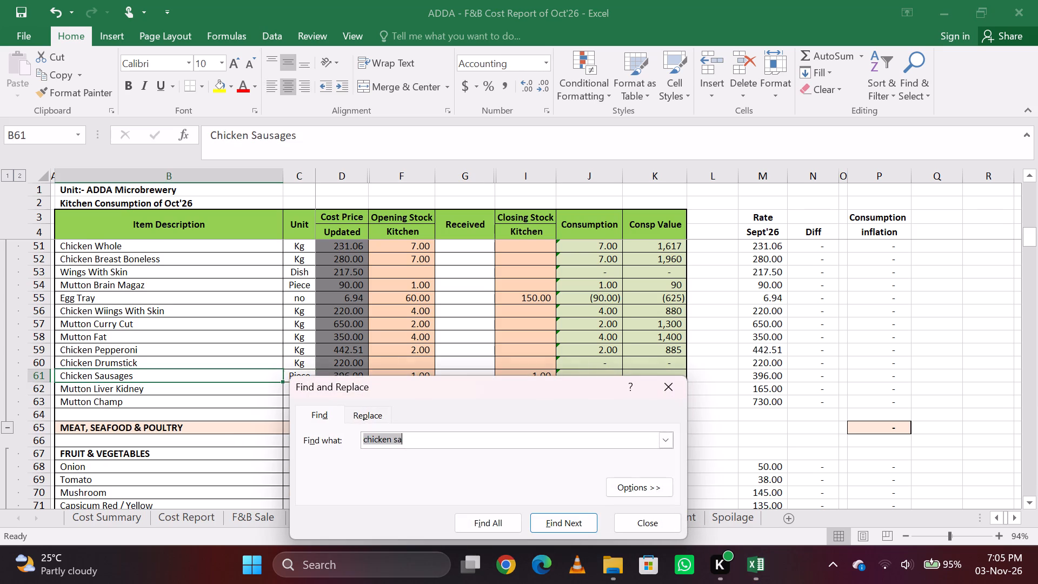
{"action": "key", "text": "Return"}
{"action": "key", "text": "Return"}
Search for "salam", shorten it to "sal", and go through the matches for a salami item.
{"action": "key", "text": "BackSpace"}
{"action": "key", "text": "BackSpace"}
{"action": "key", "text": "BackSpace"}
{"action": "key", "text": "s"}
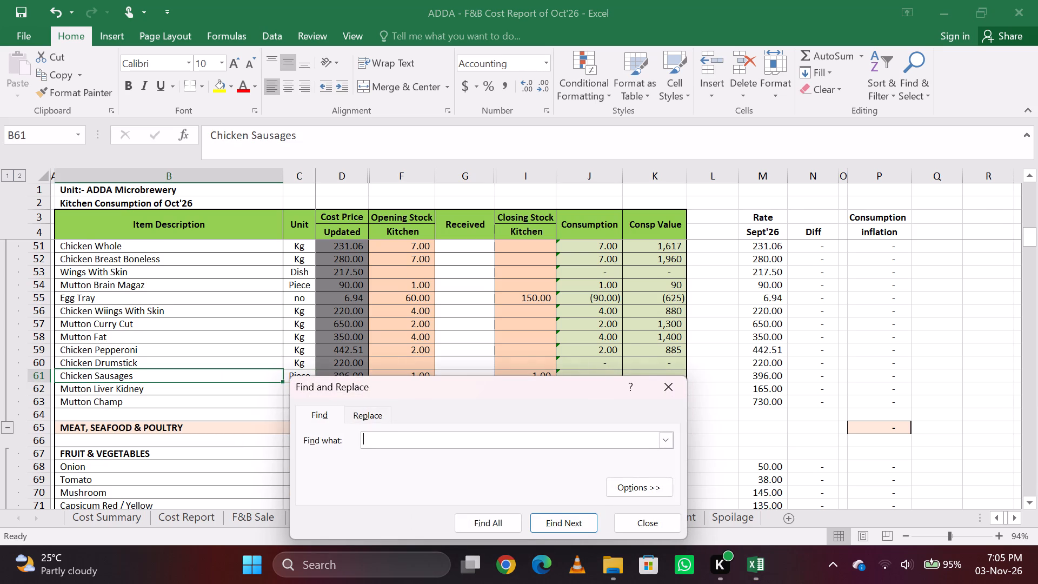
{"action": "type", "text": "alam"}
{"action": "key", "text": "Return"}
{"action": "key", "text": "Return"}
{"action": "key", "text": "BackSpace"}
{"action": "key", "text": "BackSpace"}
{"action": "key", "text": "Return"}
{"action": "key", "text": "Return"}
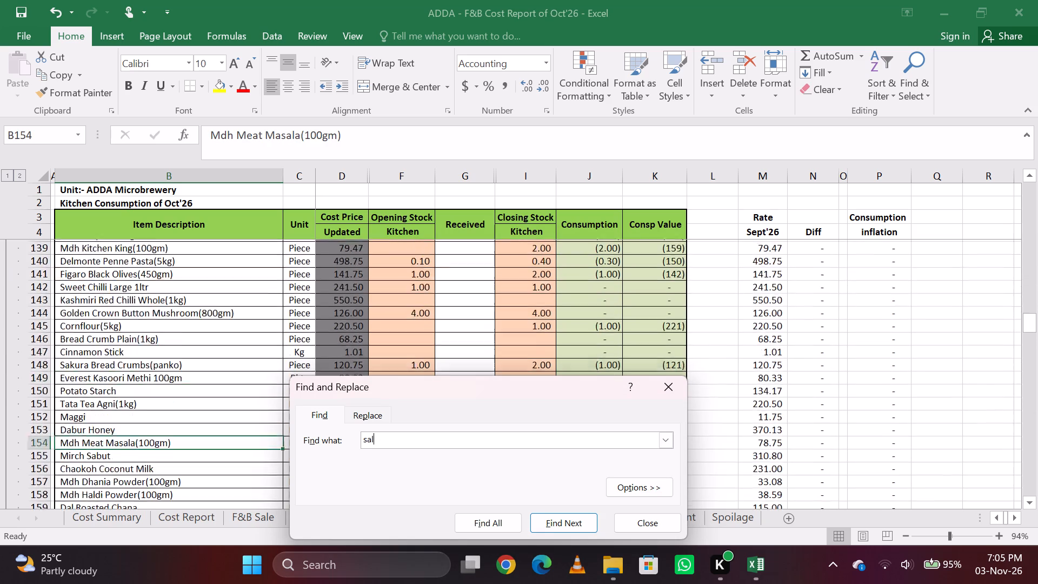
{"action": "key", "text": "Return"}
{"action": "key", "text": "Return"}
{"action": "key", "text": "Return"}
{"action": "key", "text": "Return"}
Search for "chicken sal" to look for a chicken salami item.
{"action": "key", "text": "BackSpace"}
{"action": "key", "text": "BackSpace"}
{"action": "key", "text": "BackSpace"}
{"action": "type", "text": "chicken s["}
{"action": "key", "text": "BackSpace"}
{"action": "key", "text": "BackSpace"}
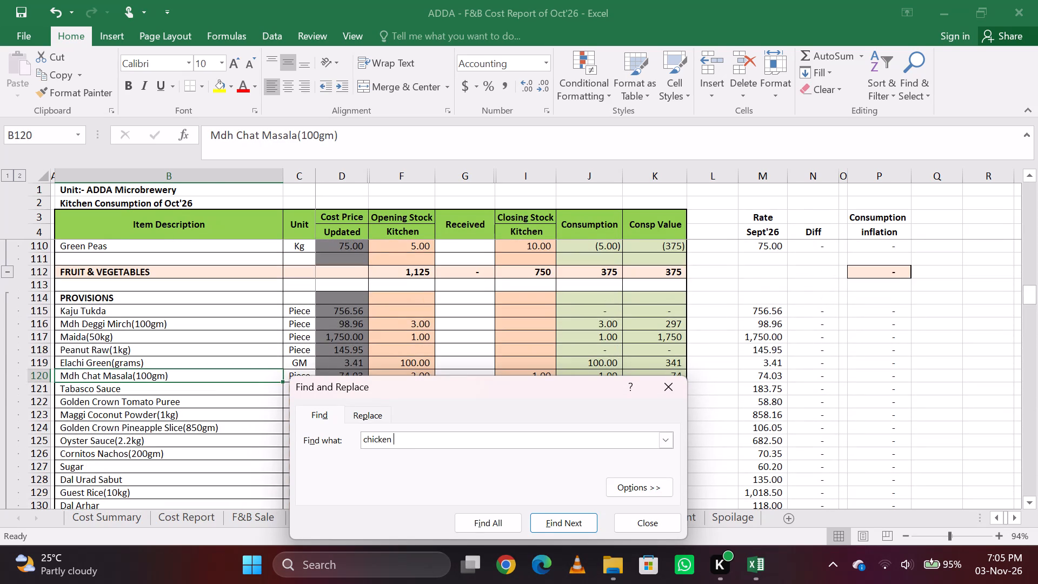
{"action": "type", "text": "sal"}
{"action": "key", "text": "Return"}
{"action": "key", "text": "Return"}
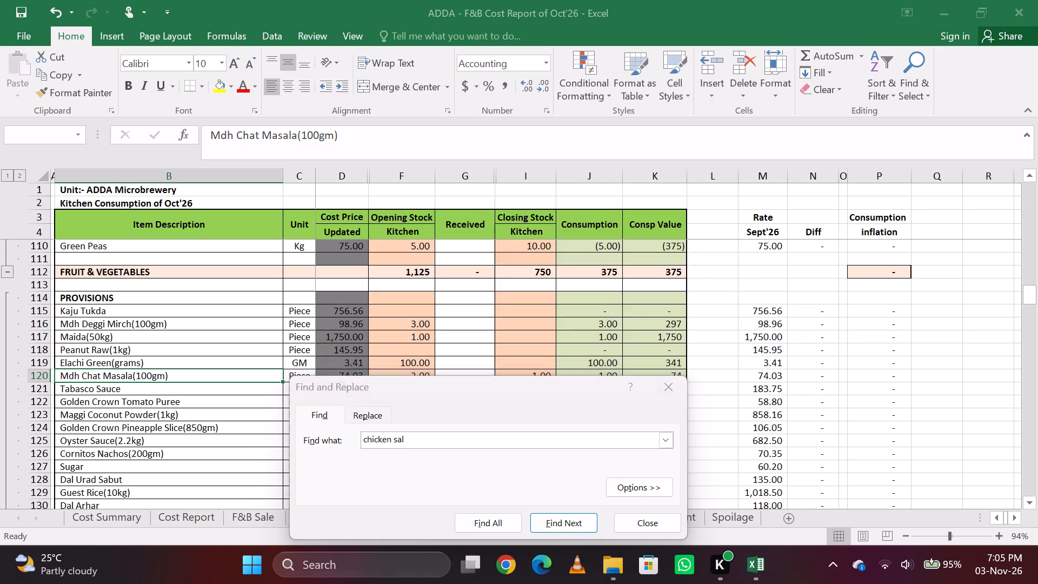
{"action": "key", "text": "Escape"}
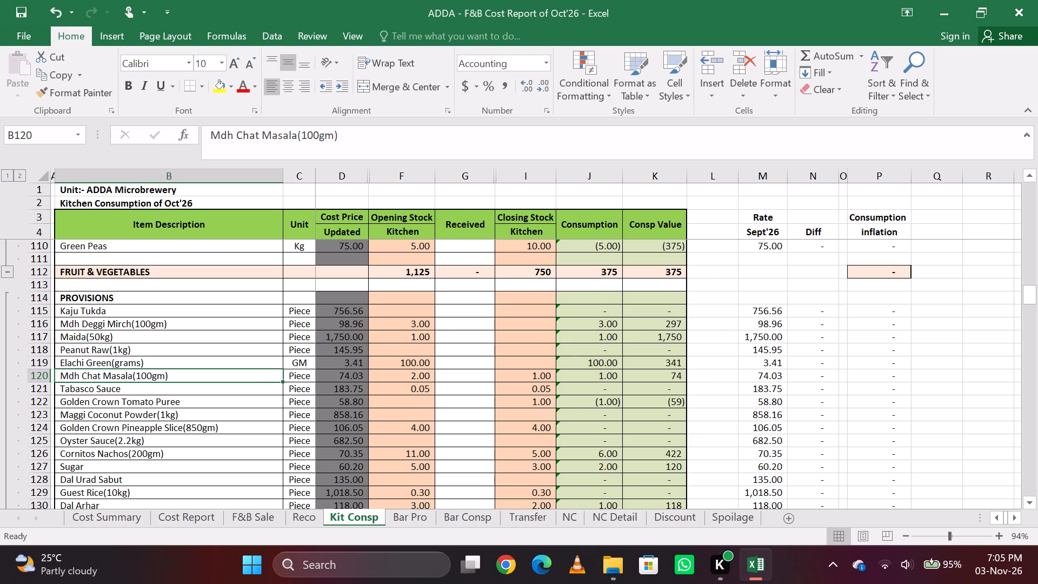
Search for "chicken wi" and enter 6 as the closing stock of Chicken Wiings With Skin.
{"action": "key", "text": "ctrl+f"}
{"action": "type", "text": "chicken wi"}
{"action": "key", "text": "Return"}
{"action": "key", "text": "Return"}
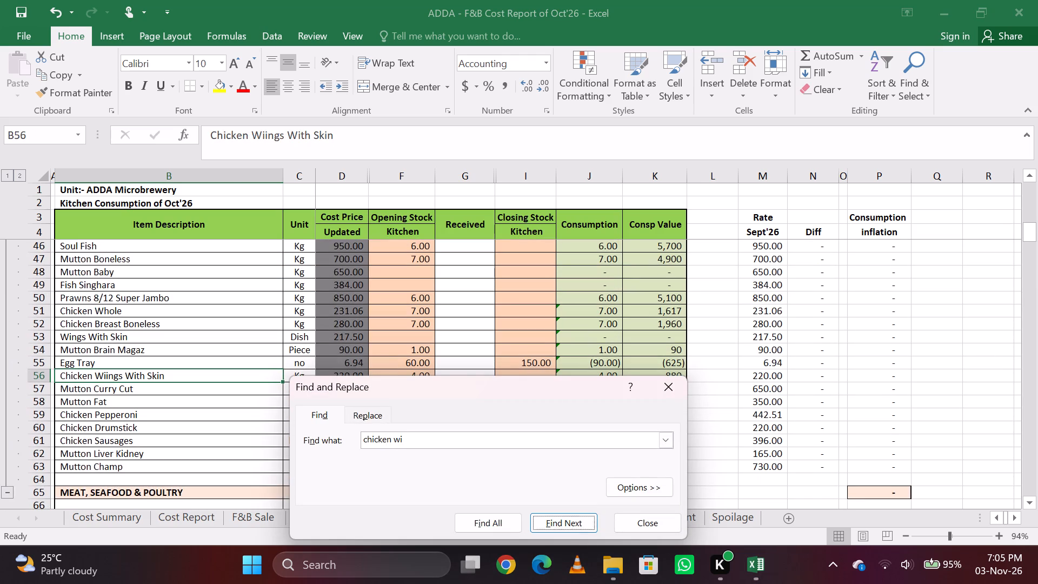
{"action": "key", "text": "Escape"}
{"action": "key", "text": "Right"}
{"action": "key", "text": "Right"}
{"action": "key", "text": "Right"}
{"action": "key", "text": "Right"}
{"action": "key", "text": "Right"}
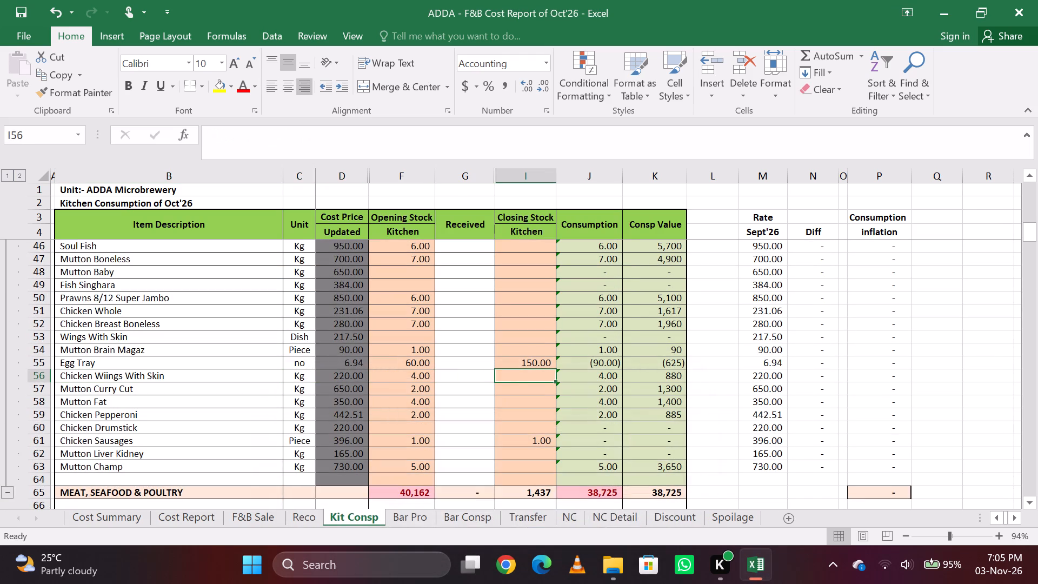
{"action": "key", "text": "6"}
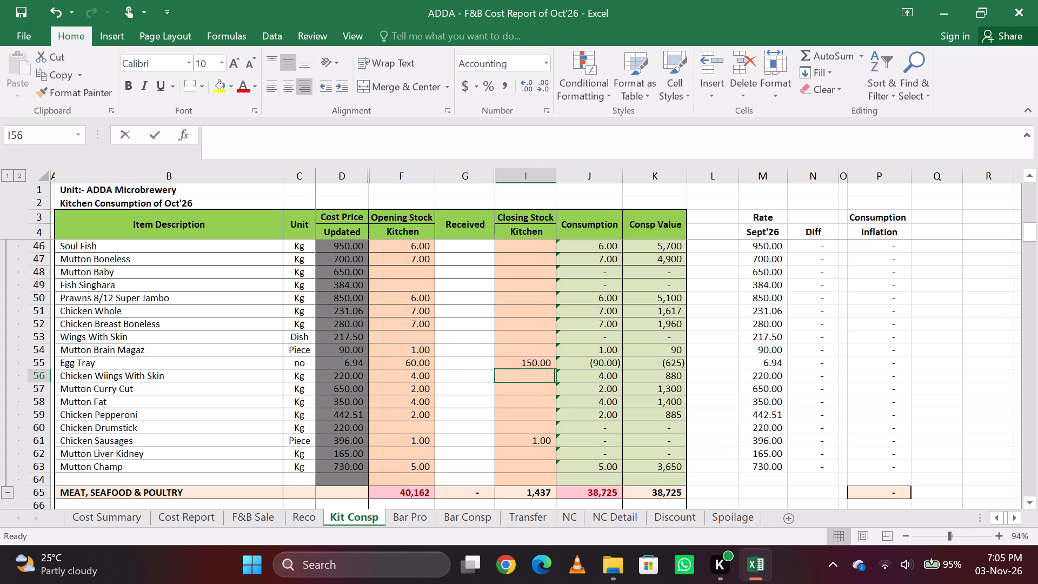
{"action": "key", "text": "Down"}
{"action": "key", "text": "Up"}
Search for "prow", correct it to "praw", and enter 3 as the closing stock of Prawns 8/12 Super Jambo.
{"action": "key", "text": "ctrl+f"}
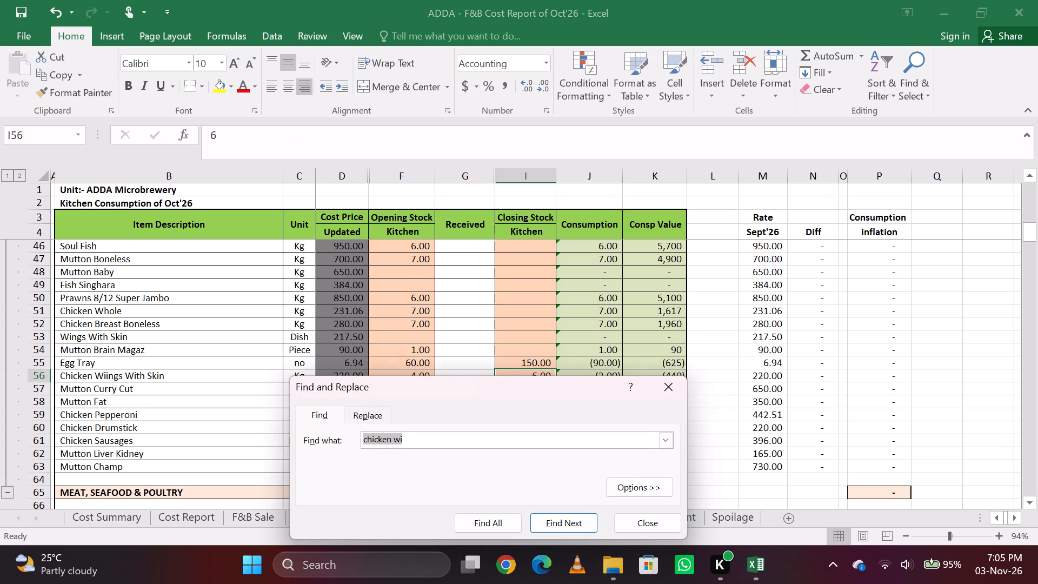
{"action": "key", "text": "BackSpace"}
{"action": "key", "text": "BackSpace"}
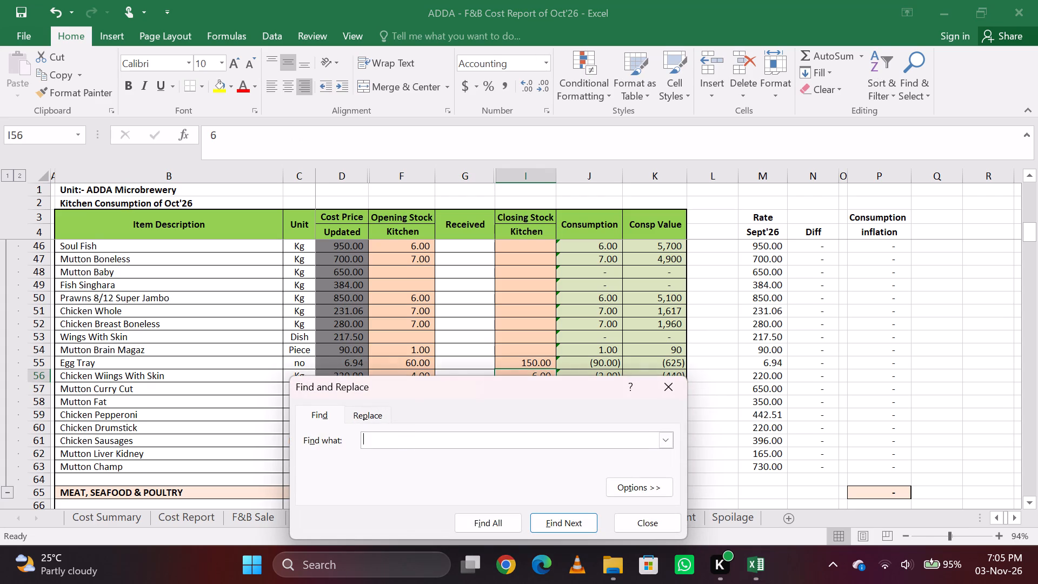
{"action": "key", "text": "BackSpace"}
{"action": "type", "text": "prow"}
{"action": "key", "text": "Return"}
{"action": "key", "text": "Return"}
{"action": "key", "text": "BackSpace"}
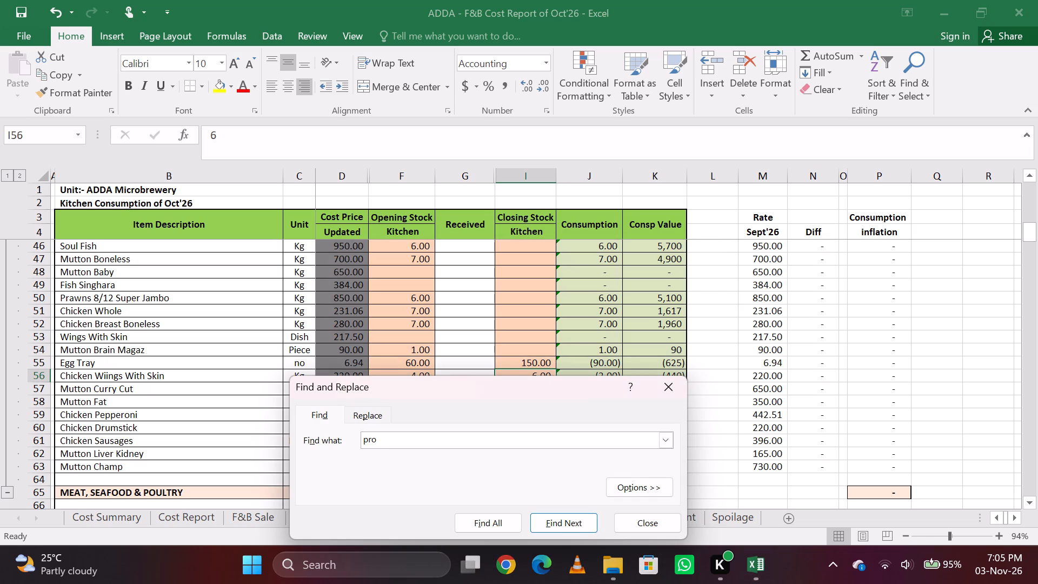
{"action": "key", "text": "BackSpace"}
{"action": "type", "text": "aw"}
{"action": "key", "text": "Return"}
{"action": "key", "text": "Return"}
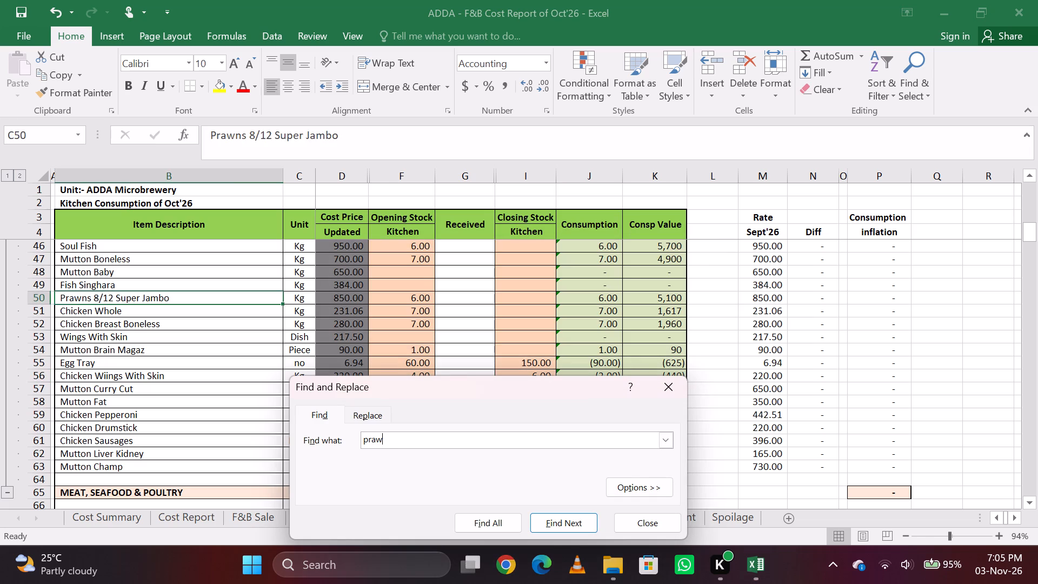
{"action": "key", "text": "Escape"}
{"action": "key", "text": "Right"}
{"action": "key", "text": "Right"}
{"action": "key", "text": "Right"}
{"action": "key", "text": "Right"}
{"action": "key", "text": "Right"}
{"action": "key", "text": "Right"}
{"action": "key", "text": "Left"}
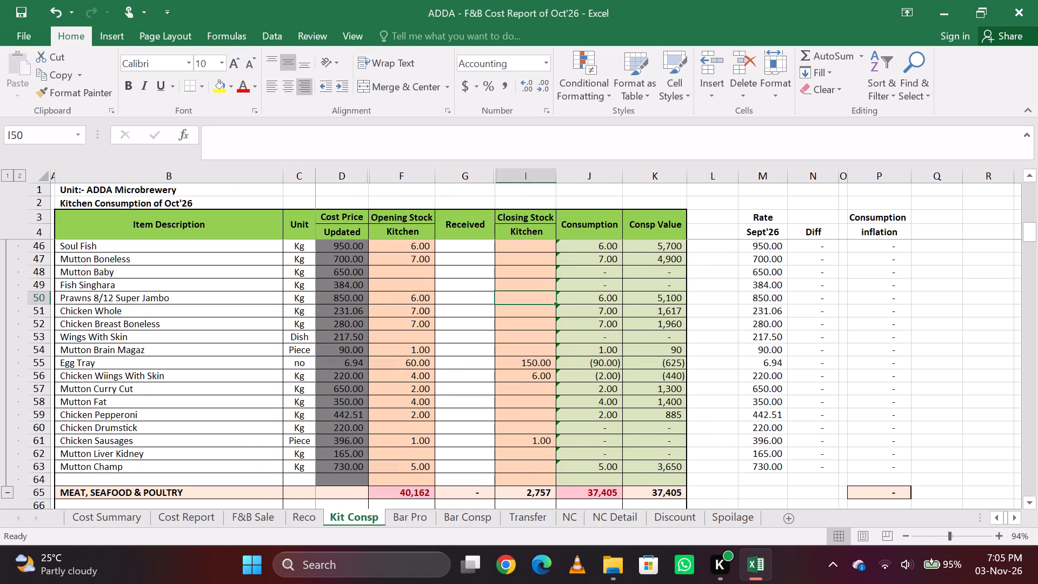
{"action": "key", "text": "Up"}
{"action": "key", "text": "Up"}
{"action": "key", "text": "Up"}
{"action": "key", "text": "Up"}
{"action": "key", "text": "Up"}
{"action": "key", "text": "Up"}
{"action": "key", "text": "Up"}
{"action": "key", "text": "Down"}
{"action": "key", "text": "Down"}
{"action": "key", "text": "Down"}
{"action": "key", "text": "Down"}
{"action": "key", "text": "Down"}
{"action": "key", "text": "Down"}
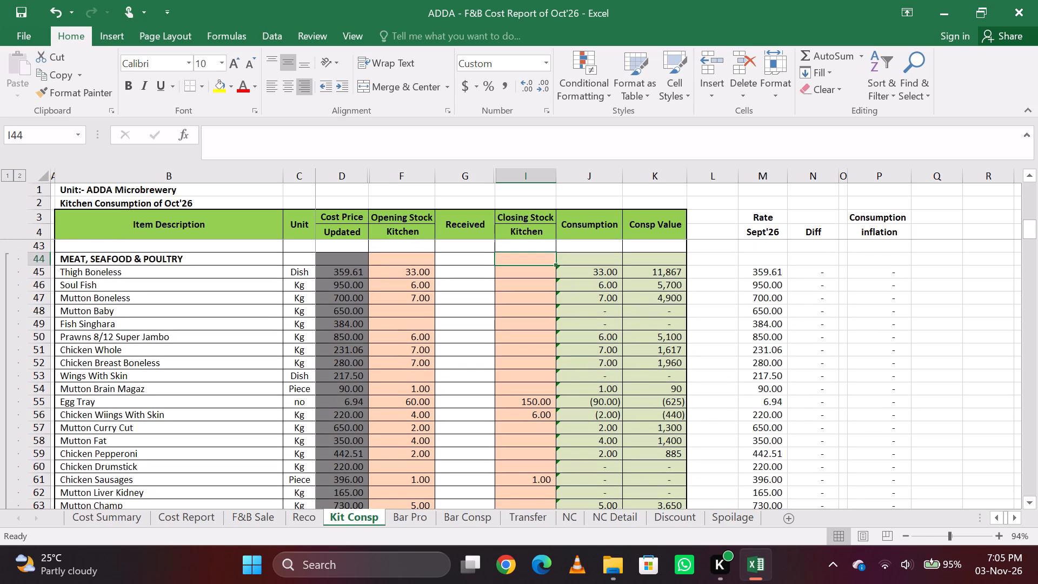
{"action": "key", "text": "Down"}
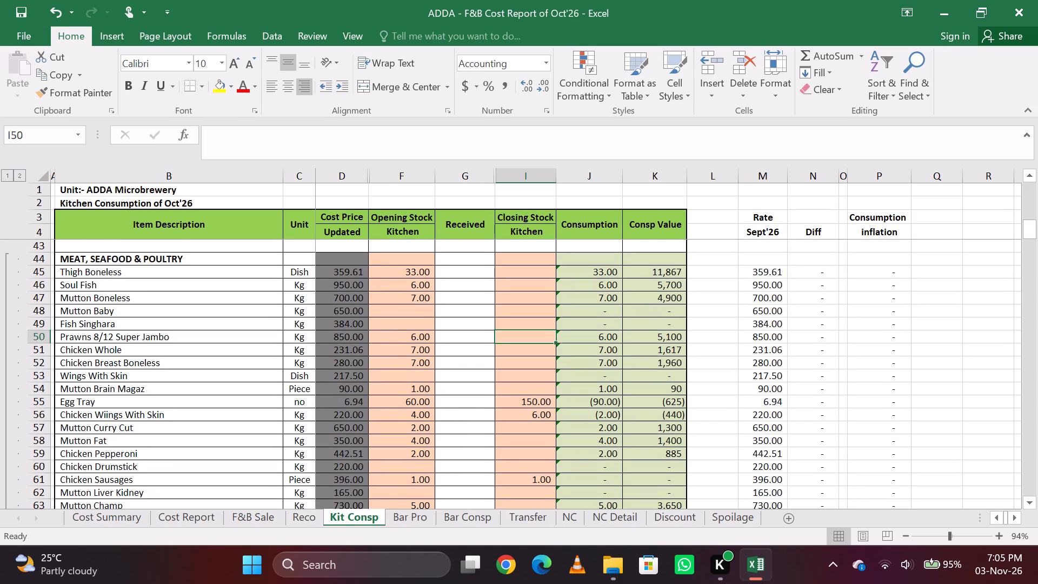
{"action": "key", "text": "3"}
{"action": "key", "text": "Down"}
{"action": "key", "text": "Up"}
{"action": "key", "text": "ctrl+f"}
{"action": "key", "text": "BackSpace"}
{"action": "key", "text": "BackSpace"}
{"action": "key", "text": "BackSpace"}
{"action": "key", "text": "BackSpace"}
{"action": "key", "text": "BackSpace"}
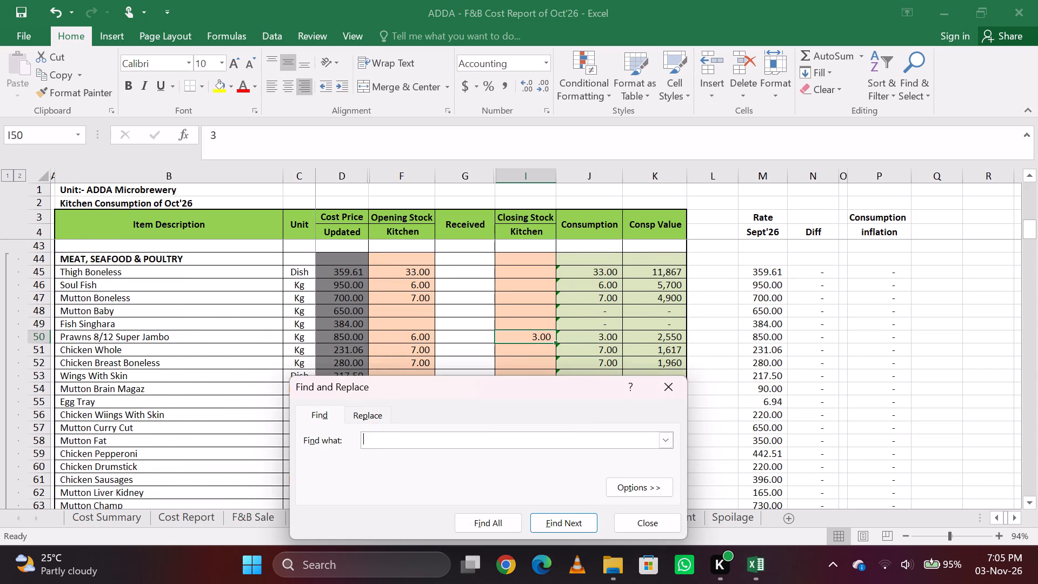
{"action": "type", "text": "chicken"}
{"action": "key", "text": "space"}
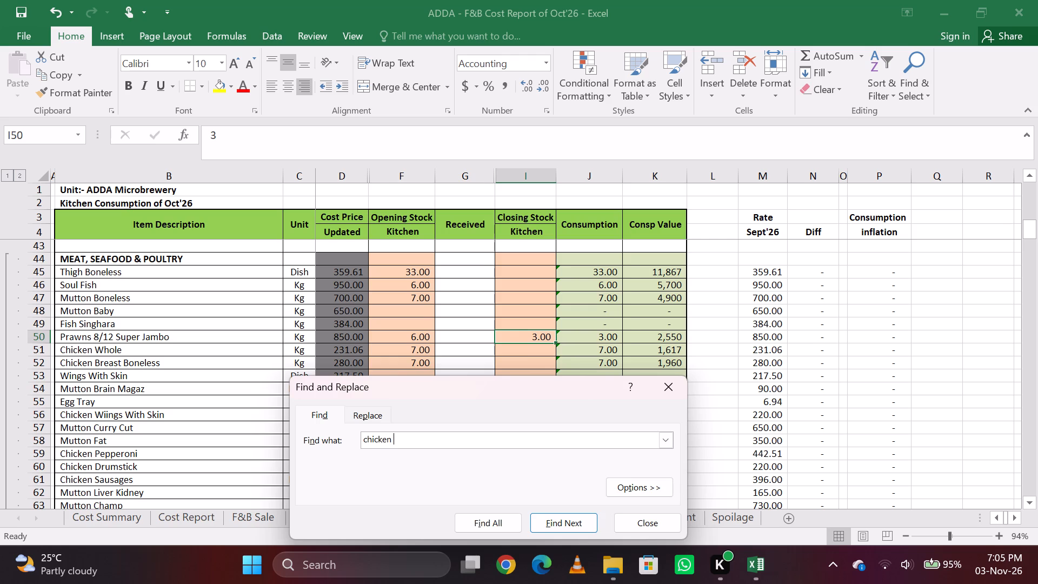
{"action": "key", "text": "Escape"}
Look through the Meat, Seafood & Poultry rows for the next item that needs a closing stock.
{"action": "key", "text": "Down"}
{"action": "key", "text": "Up"}
{"action": "key", "text": "Up"}
{"action": "key", "text": "Up"}
{"action": "key", "text": "Up"}
{"action": "key", "text": "Down"}
{"action": "key", "text": "Down"}
{"action": "key", "text": "Down"}
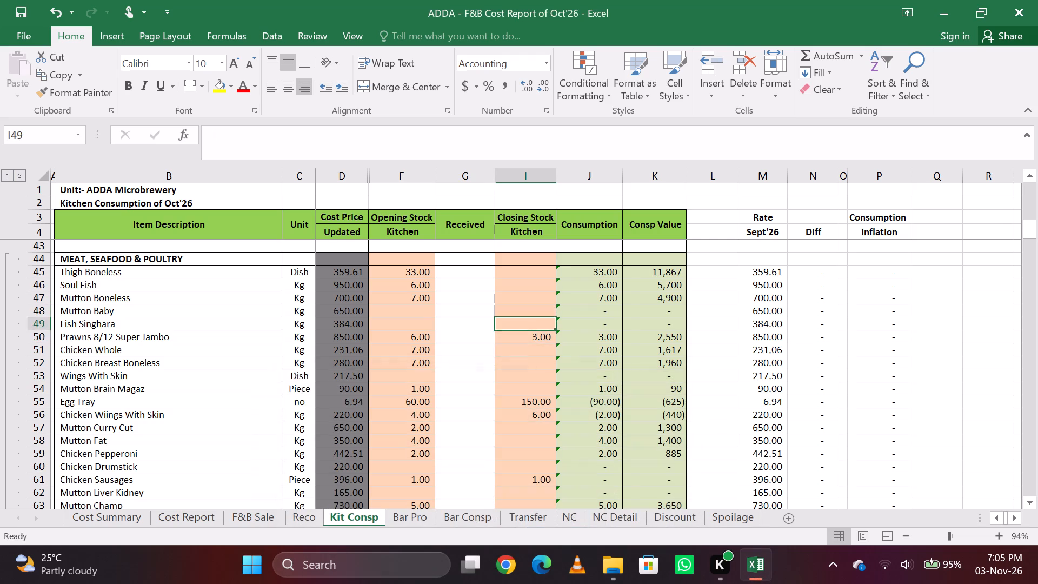
{"action": "key", "text": "Down"}
{"action": "key", "text": "Down"}
{"action": "key", "text": "Down"}
{"action": "key", "text": "Down"}
{"action": "key", "text": "Down"}
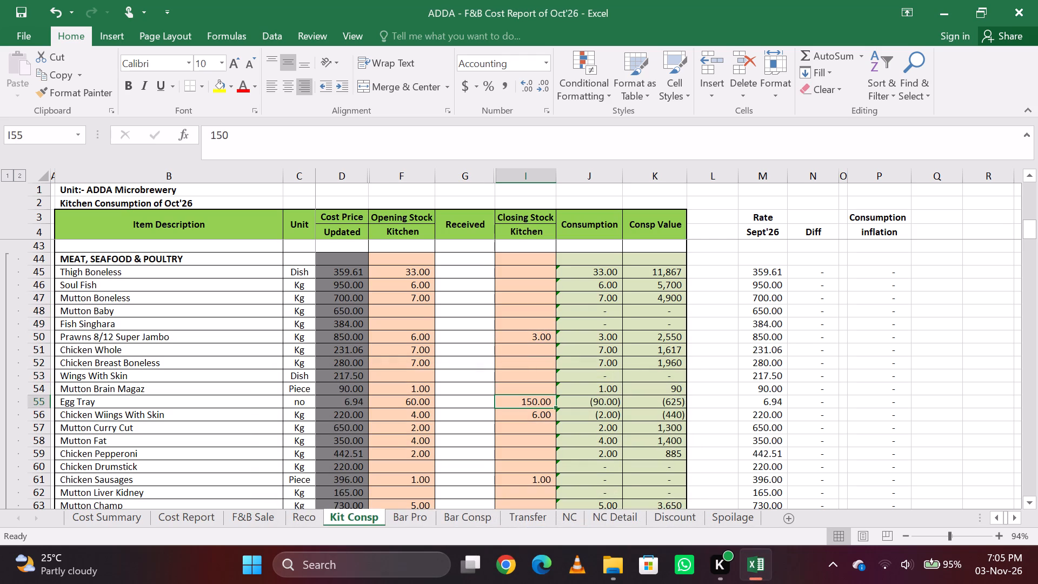
{"action": "key", "text": "Down"}
{"action": "key", "text": "Down"}
{"action": "key", "text": "Down"}
{"action": "key", "text": "Down"}
{"action": "key", "text": "Down"}
{"action": "key", "text": "Down"}
{"action": "key", "text": "Down"}
{"action": "key", "text": "Down"}
{"action": "key", "text": "Down"}
{"action": "key", "text": "Down"}
{"action": "key", "text": "Up"}
{"action": "key", "text": "Up"}
{"action": "key", "text": "Up"}
{"action": "key", "text": "Up"}
{"action": "key", "text": "Up"}
{"action": "key", "text": "Up"}
{"action": "key", "text": "Up"}
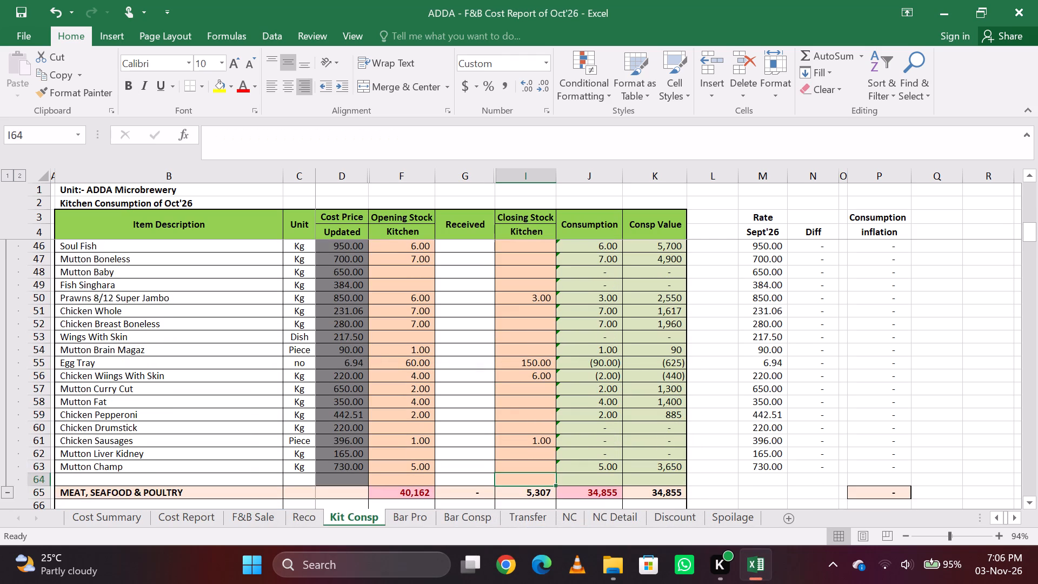
{"action": "key", "text": "Up"}
{"action": "key", "text": "Up"}
{"action": "key", "text": "Up"}
{"action": "key", "text": "Up"}
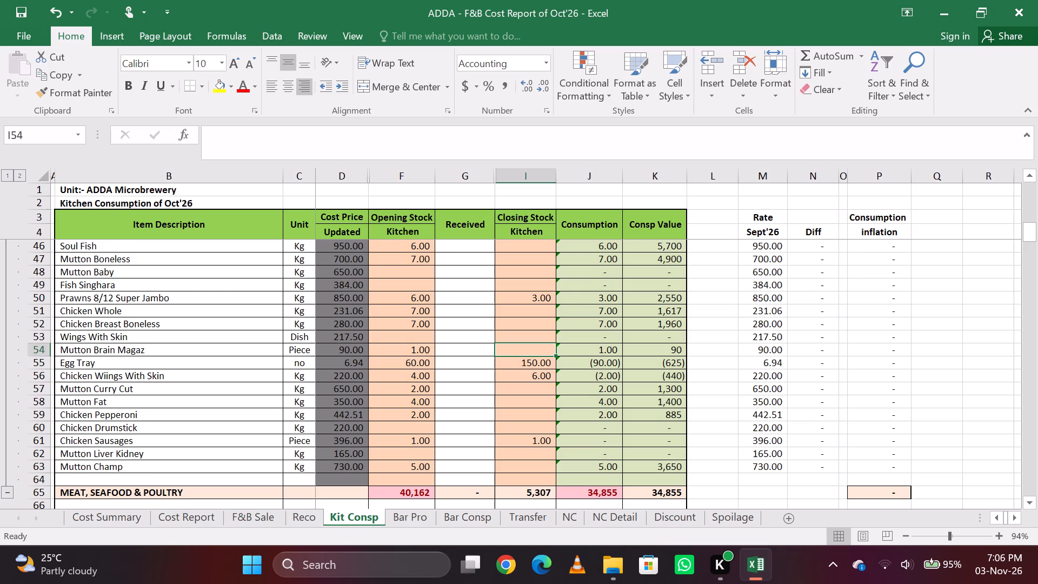
{"action": "key", "text": "Up"}
{"action": "key", "text": "Up"}
{"action": "key", "text": "Up"}
{"action": "key", "text": "Up"}
{"action": "key", "text": "Up"}
{"action": "key", "text": "Up"}
{"action": "key", "text": "Up"}
{"action": "key", "text": "Up"}
{"action": "key", "text": "Up"}
{"action": "key", "text": "Up"}
{"action": "key", "text": "Up"}
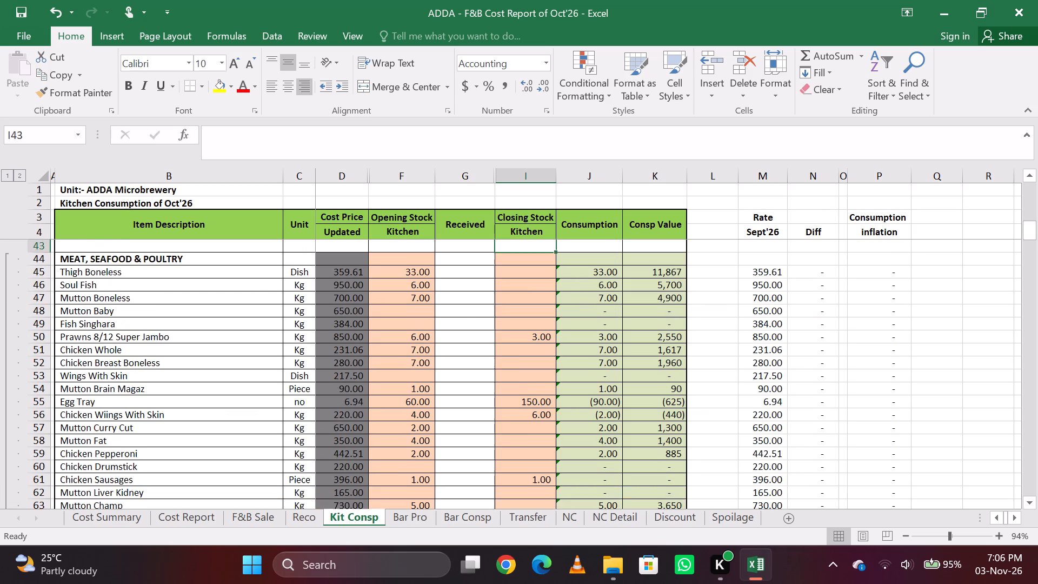
{"action": "key", "text": "Up"}
{"action": "key", "text": "Down"}
{"action": "key", "text": "Down"}
{"action": "key", "text": "Down"}
{"action": "key", "text": "Down"}
Search for "brest", shorten it to "bre", and enter 2 as the closing stock of Chicken Breast Boneless.
{"action": "key", "text": "ctrl+f"}
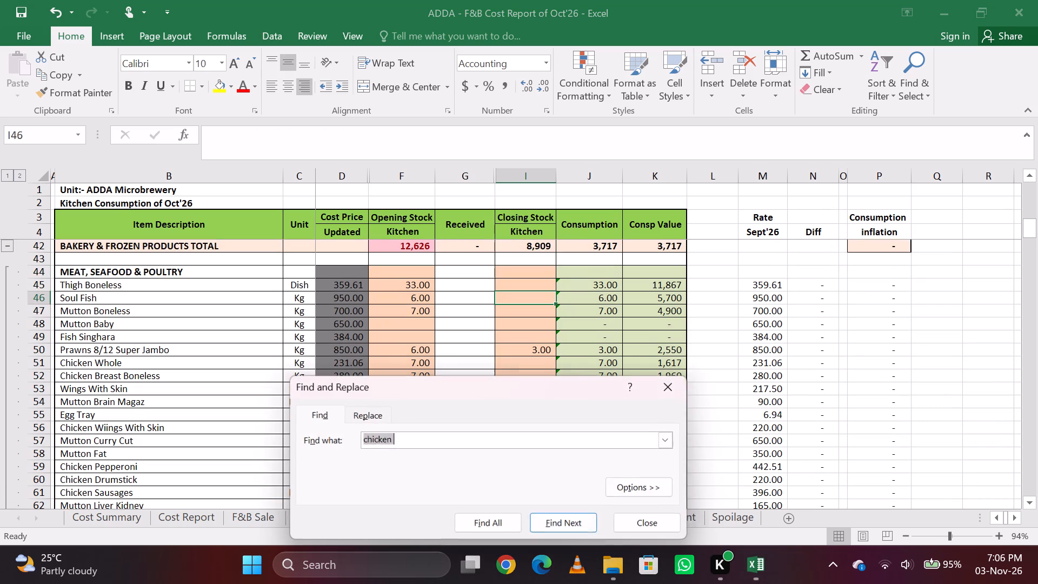
{"action": "key", "text": "c"}
{"action": "key", "text": "BackSpace"}
{"action": "key", "text": "BackSpace"}
{"action": "key", "text": "b"}
{"action": "type", "text": "rest"}
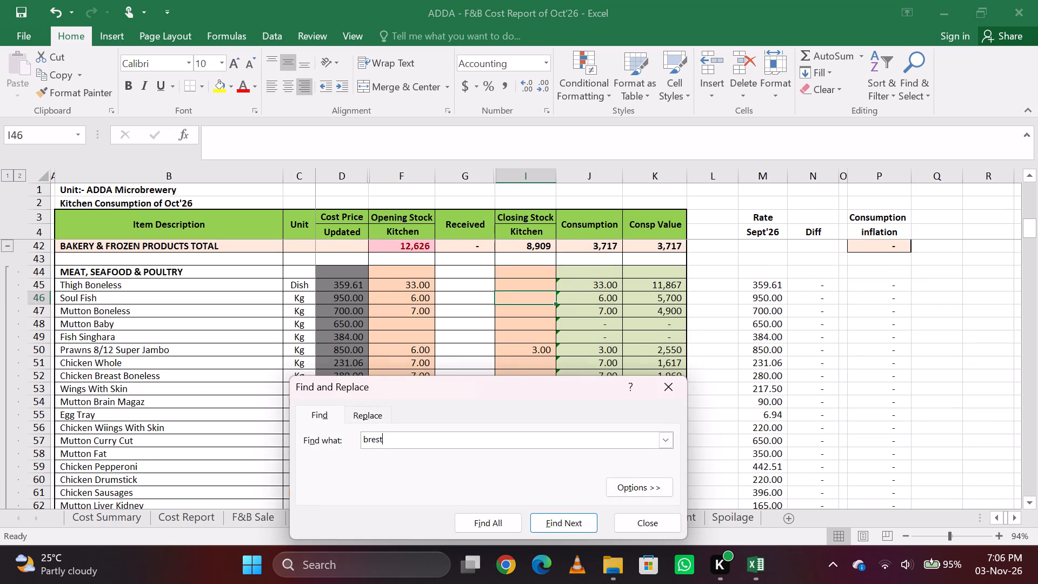
{"action": "key", "text": "Return"}
{"action": "key", "text": "Return"}
{"action": "key", "text": "BackSpace"}
{"action": "key", "text": "Return"}
{"action": "key", "text": "Return"}
{"action": "key", "text": "BackSpace"}
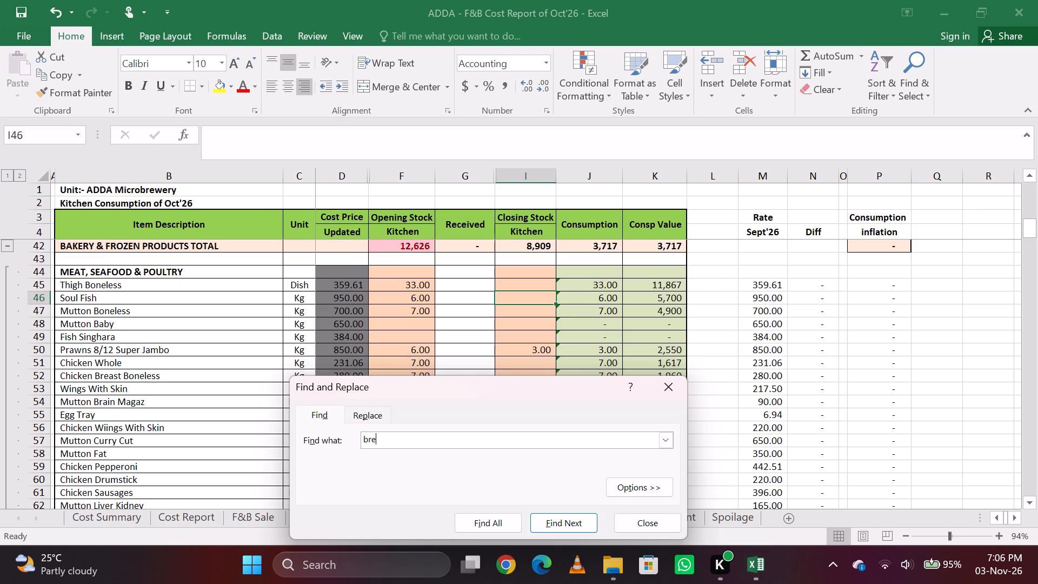
{"action": "key", "text": "Return"}
{"action": "key", "text": "Escape"}
{"action": "key", "text": "Right"}
{"action": "key", "text": "Right"}
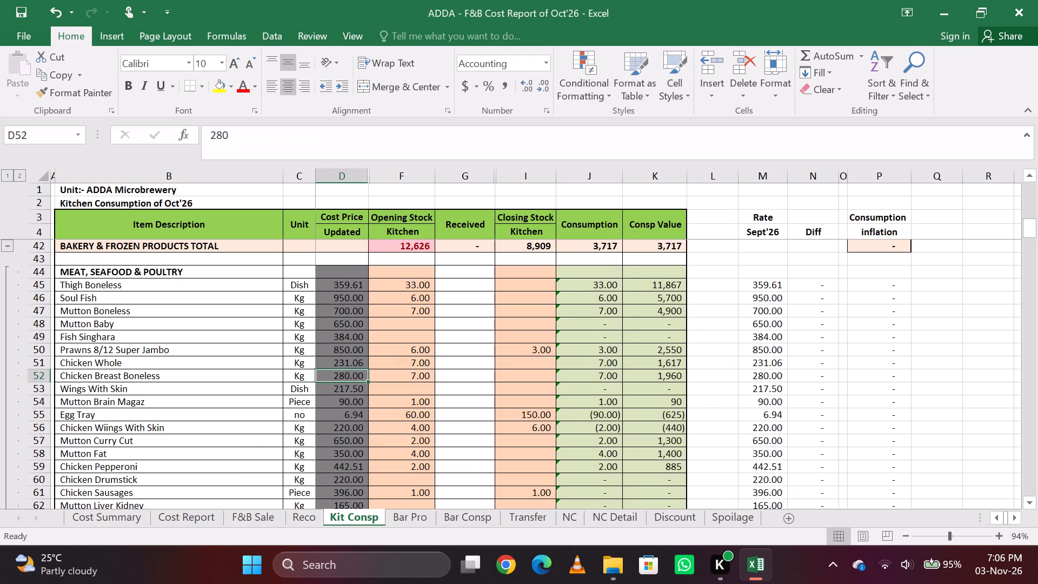
{"action": "key", "text": "Right"}
{"action": "key", "text": "Right"}
{"action": "key", "text": "Right"}
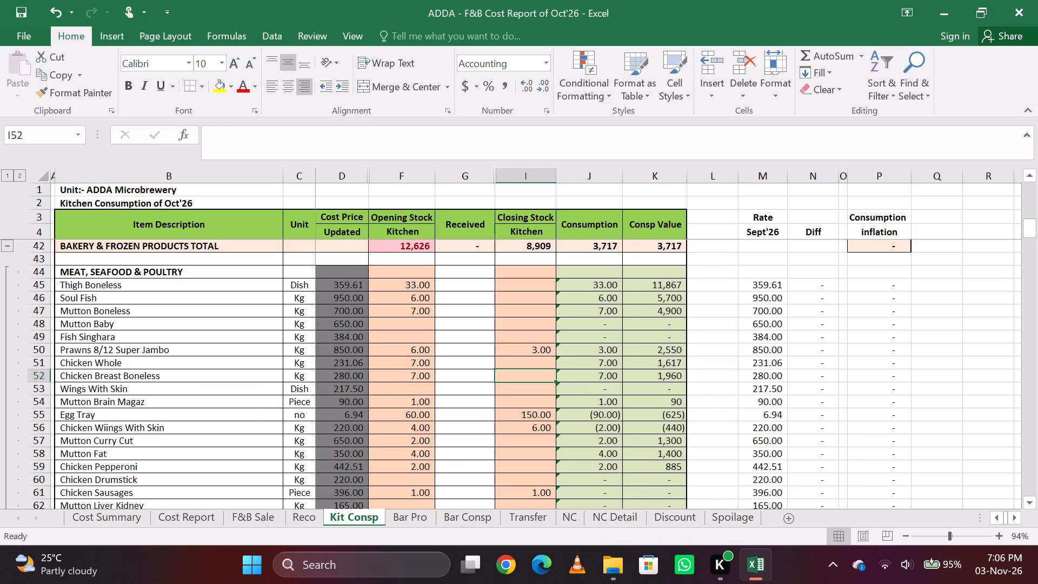
{"action": "key", "text": "2"}
{"action": "key", "text": "Down"}
{"action": "key", "text": "Up"}
{"action": "key", "text": "Down"}
{"action": "key", "text": "Up"}
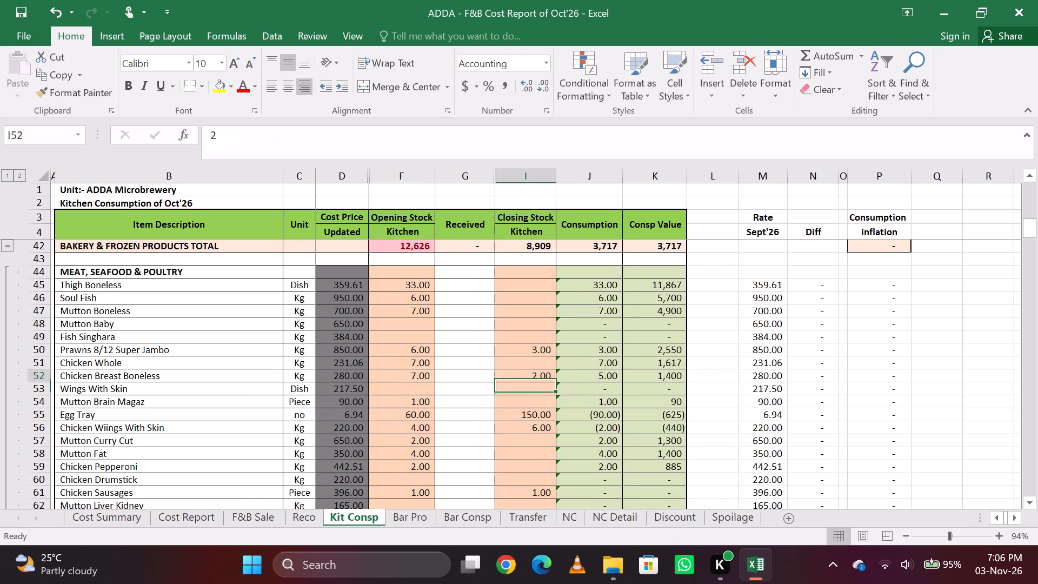
{"action": "key", "text": "Down"}
{"action": "key", "text": "Up"}
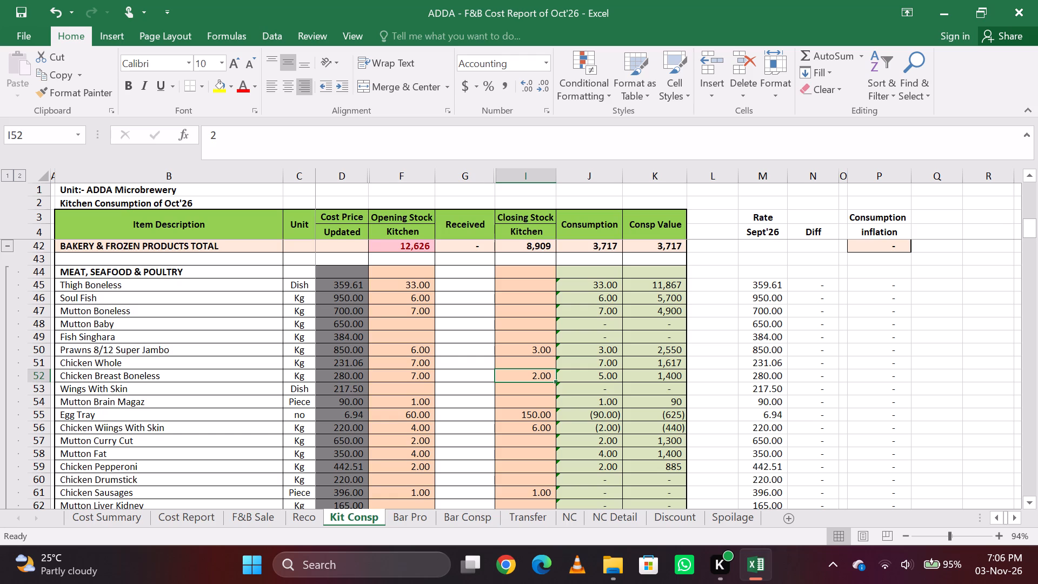
{"action": "key", "text": "Down"}
{"action": "key", "text": "Up"}
Enter 10 as the closing stock of Thigh Boneless.
{"action": "key", "text": "Down"}
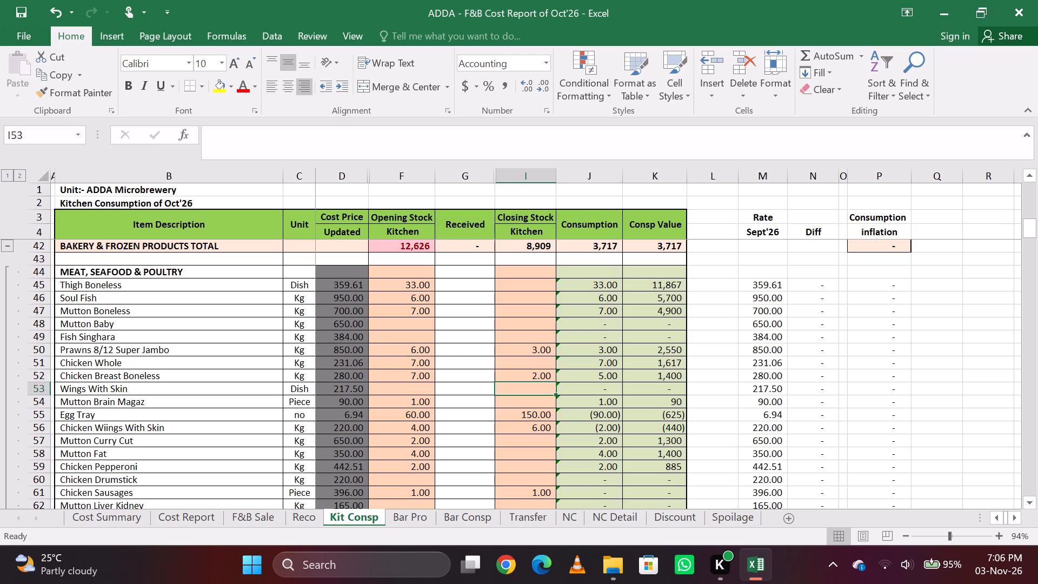
{"action": "key", "text": "Up"}
{"action": "key", "text": "Up"}
{"action": "key", "text": "Up"}
{"action": "key", "text": "Up"}
{"action": "key", "text": "Up"}
{"action": "key", "text": "Down"}
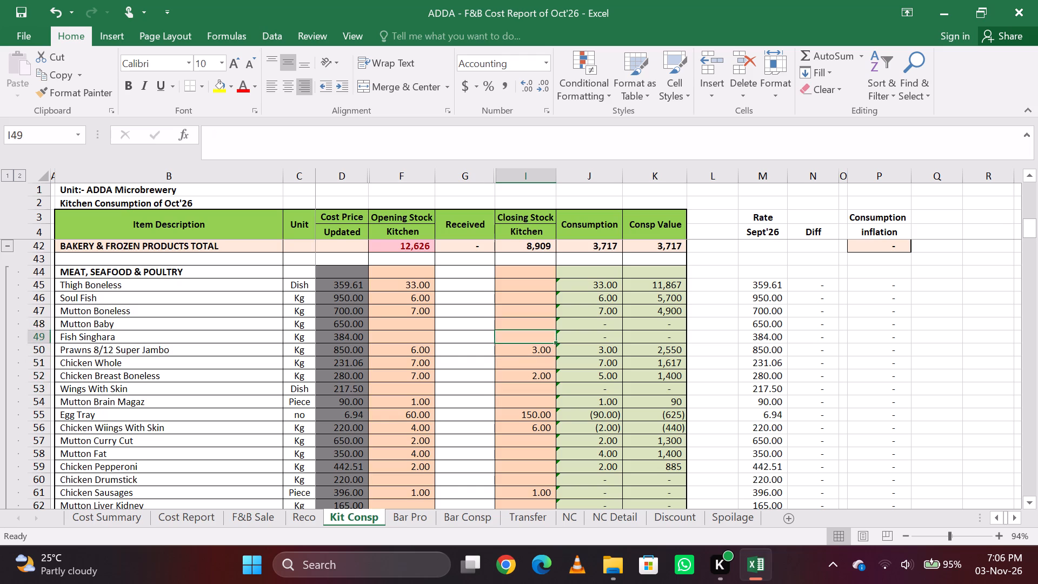
{"action": "key", "text": "Up"}
{"action": "key", "text": "Up"}
{"action": "key", "text": "Up"}
{"action": "key", "text": "Up"}
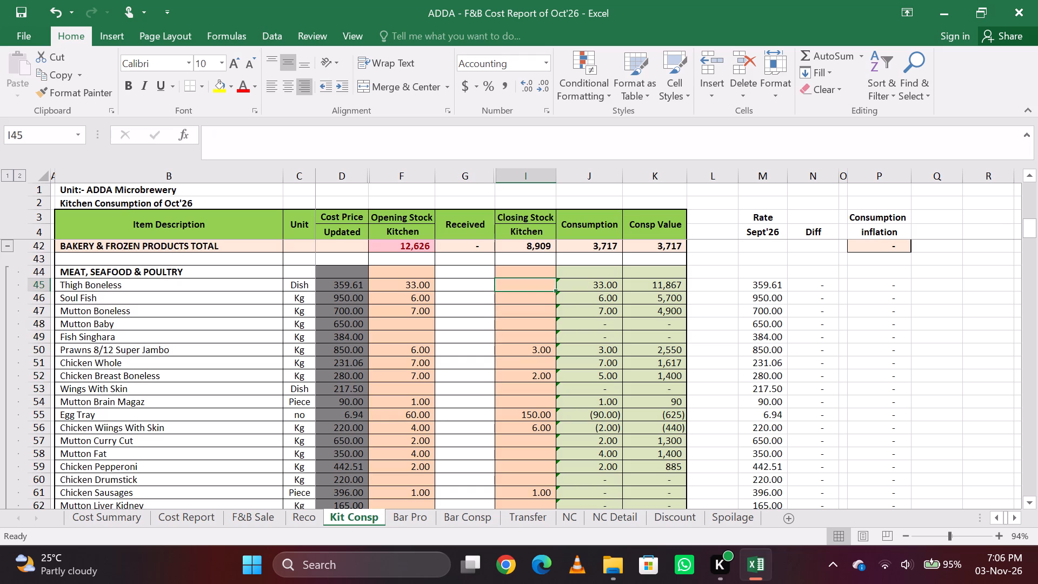
{"action": "type", "text": "10"}
{"action": "key", "text": "Return"}
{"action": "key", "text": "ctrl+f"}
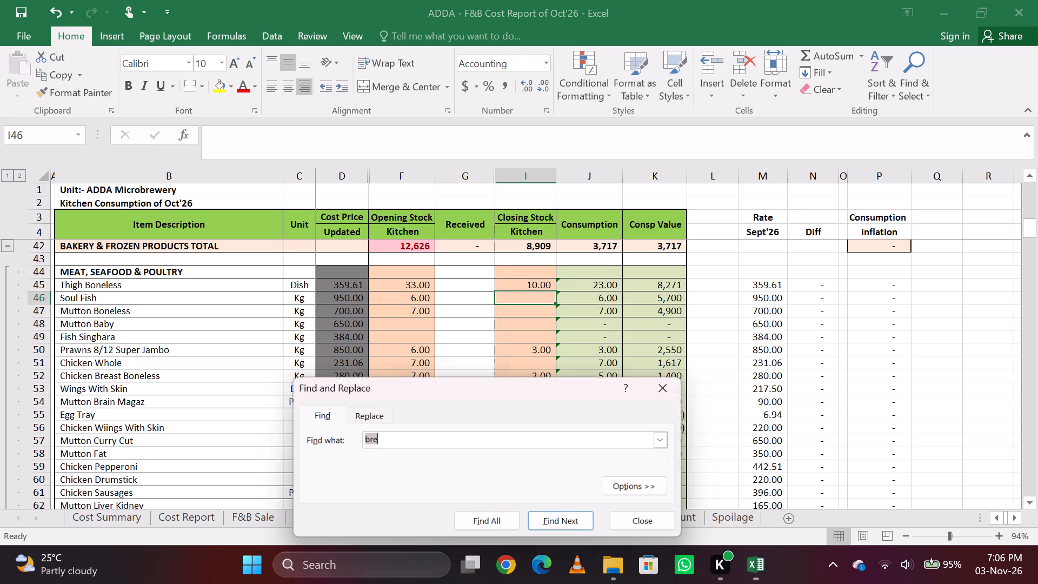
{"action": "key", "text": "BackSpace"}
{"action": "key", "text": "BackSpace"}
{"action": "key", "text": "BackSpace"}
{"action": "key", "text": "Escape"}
Look down the Meat, Seafood & Poultry rows for the next item that needs a closing stock.
{"action": "key", "text": "Down"}
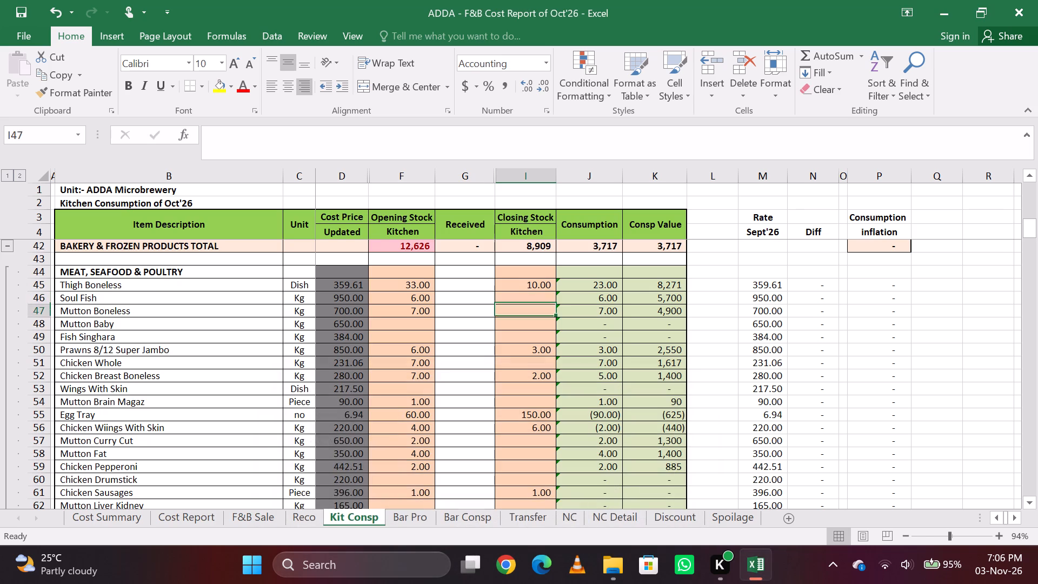
{"action": "key", "text": "Down"}
{"action": "key", "text": "Down"}
{"action": "key", "text": "Down"}
{"action": "key", "text": "Down"}
{"action": "key", "text": "Down"}
{"action": "key", "text": "Down"}
{"action": "key", "text": "Down"}
{"action": "key", "text": "Down"}
{"action": "key", "text": "Down"}
{"action": "key", "text": "Down"}
{"action": "key", "text": "Down"}
{"action": "key", "text": "Down"}
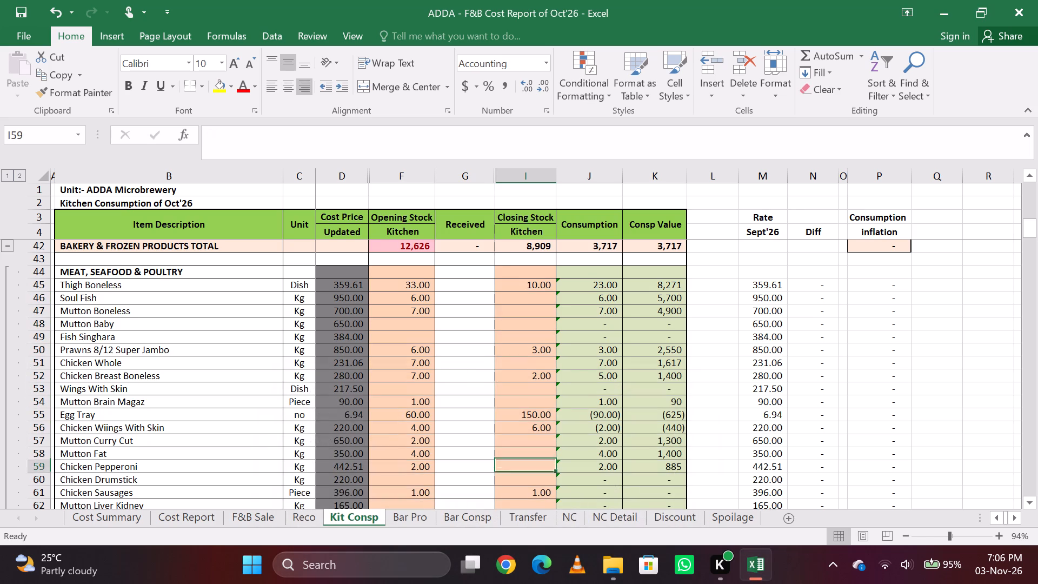
{"action": "key", "text": "Down"}
{"action": "key", "text": "Down"}
{"action": "key", "text": "Down"}
{"action": "key", "text": "Down"}
{"action": "key", "text": "Down"}
{"action": "key", "text": "Down"}
{"action": "key", "text": "Down"}
{"action": "key", "text": "Down"}
{"action": "key", "text": "Up"}
{"action": "key", "text": "Up"}
{"action": "key", "text": "Up"}
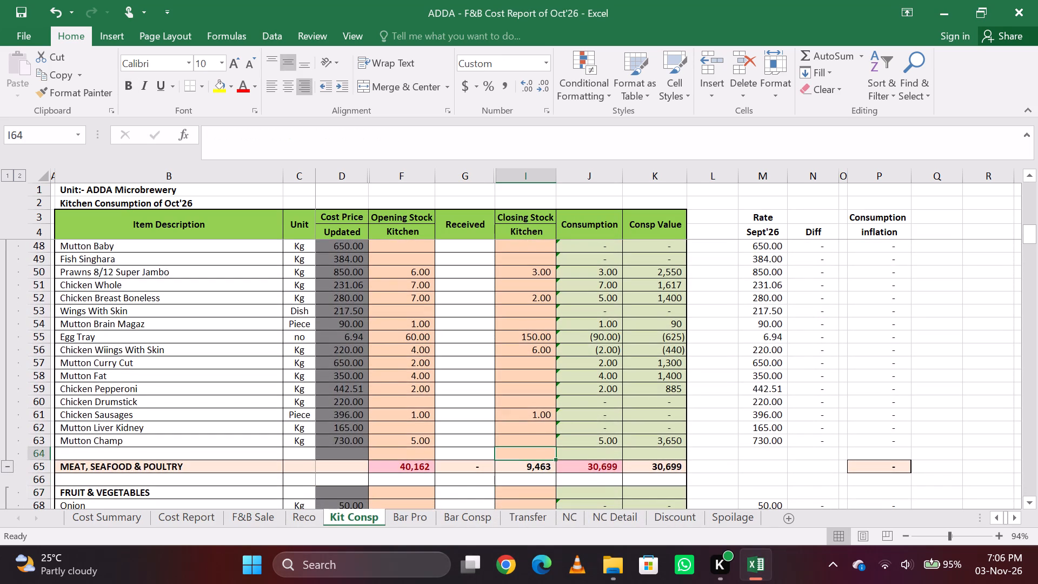
Search the sheet for "tando", clear the search term and close the search.
{"action": "key", "text": "ctrl+f"}
{"action": "type", "text": "tando"}
{"action": "key", "text": "Return"}
{"action": "key", "text": "Return"}
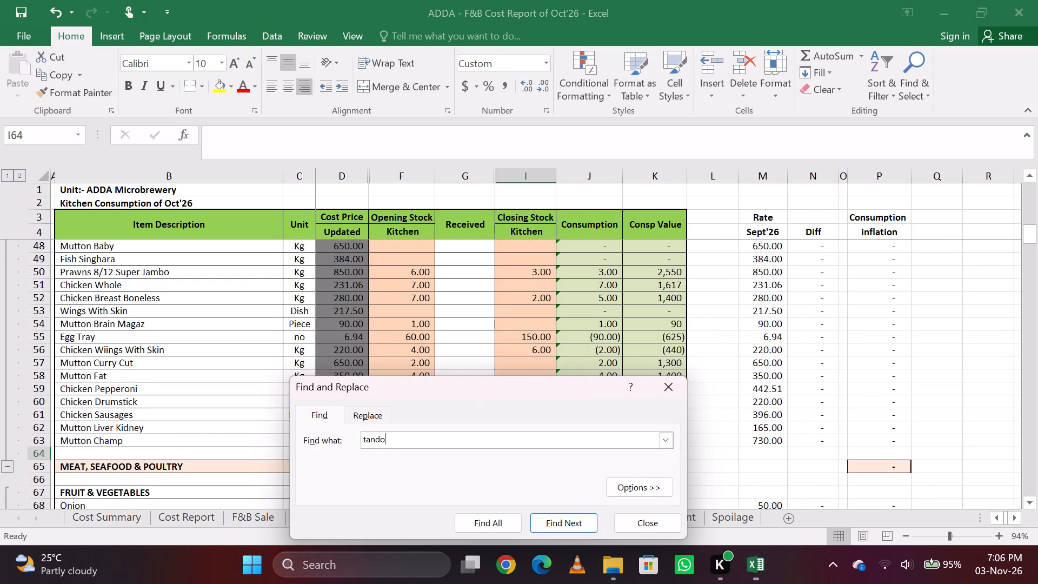
{"action": "key", "text": "BackSpace"}
{"action": "key", "text": "BackSpace"}
{"action": "key", "text": "BackSpace"}
{"action": "key", "text": "BackSpace"}
{"action": "key", "text": "BackSpace"}
{"action": "key", "text": "BackSpace"}
{"action": "key", "text": "BackSpace"}
{"action": "key", "text": "BackSpace"}
{"action": "key", "text": "BackSpace"}
{"action": "key", "text": "BackSpace"}
{"action": "key", "text": "BackSpace"}
{"action": "key", "text": "BackSpace"}
{"action": "key", "text": "BackSpace"}
{"action": "key", "text": "BackSpace"}
{"action": "key", "text": "BackSpace"}
{"action": "key", "text": "BackSpace"}
{"action": "key", "text": "Escape"}
Look back and forth through the Meat, Seafood & Poultry rows to find the item to fill in.
{"action": "key", "text": "Up"}
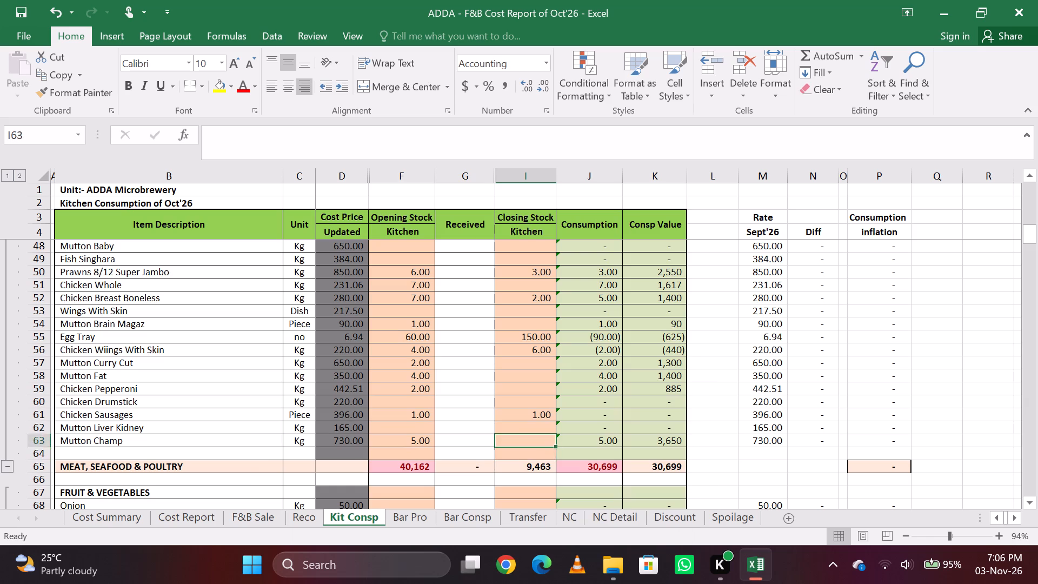
{"action": "key", "text": "Up"}
{"action": "key", "text": "Up"}
{"action": "key", "text": "Up"}
{"action": "key", "text": "Up"}
{"action": "key", "text": "Up"}
{"action": "key", "text": "Up"}
{"action": "key", "text": "Up"}
{"action": "key", "text": "Up"}
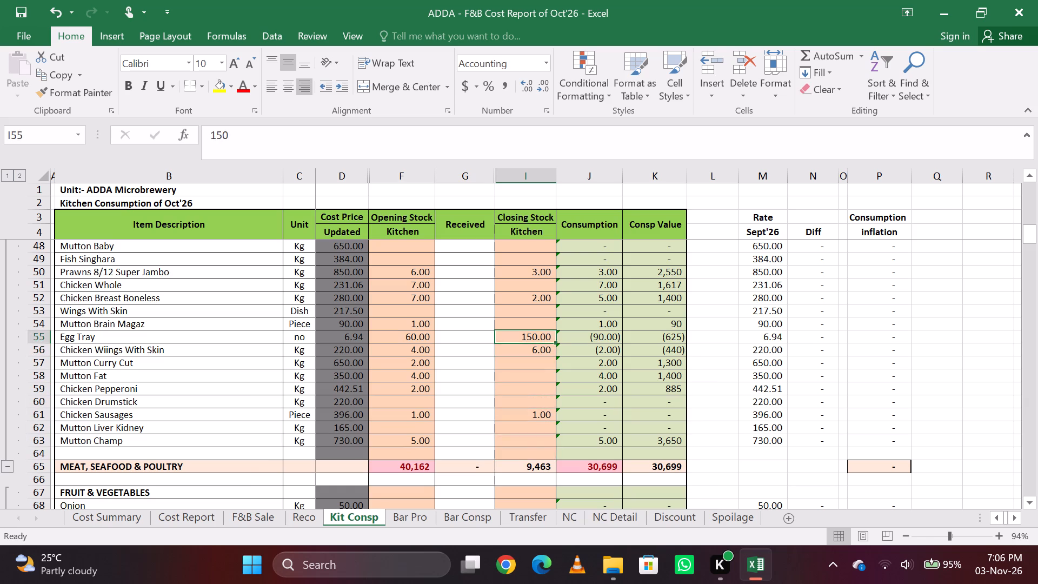
{"action": "key", "text": "Down"}
{"action": "key", "text": "Down"}
{"action": "key", "text": "Down"}
{"action": "key", "text": "Up"}
{"action": "key", "text": "Up"}
{"action": "key", "text": "Up"}
{"action": "key", "text": "Up"}
{"action": "key", "text": "Up"}
{"action": "key", "text": "Up"}
{"action": "key", "text": "Up"}
{"action": "key", "text": "Up"}
{"action": "key", "text": "Up"}
{"action": "key", "text": "Up"}
{"action": "key", "text": "Up"}
{"action": "key", "text": "Up"}
{"action": "key", "text": "Up"}
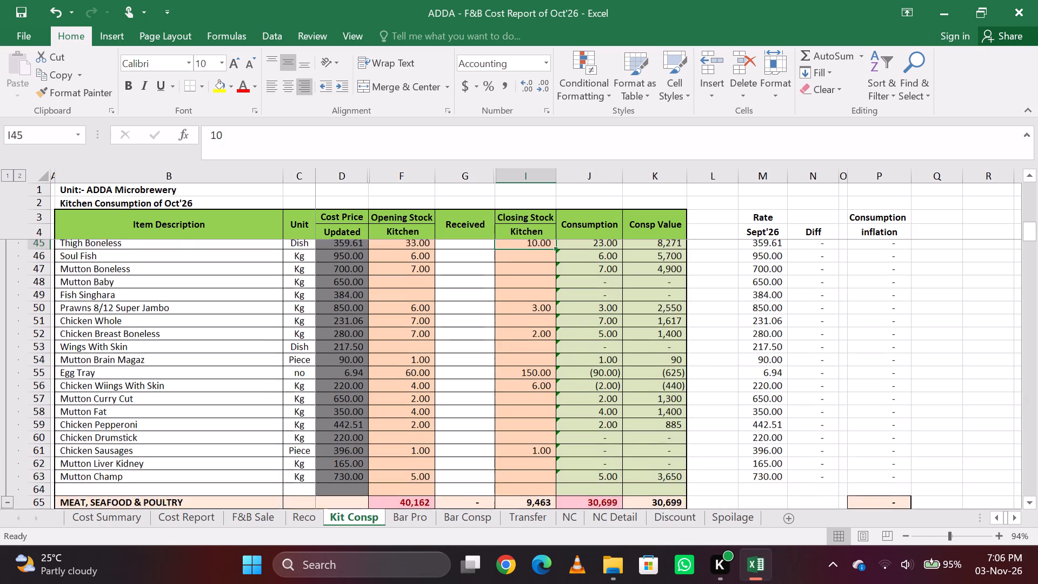
{"action": "key", "text": "Up"}
{"action": "key", "text": "Up"}
{"action": "key", "text": "Up"}
{"action": "key", "text": "Down"}
{"action": "key", "text": "Down"}
{"action": "key", "text": "Down"}
{"action": "key", "text": "Down"}
{"action": "key", "text": "Down"}
{"action": "key", "text": "Down"}
{"action": "key", "text": "Down"}
{"action": "key", "text": "Down"}
{"action": "key", "text": "Down"}
{"action": "key", "text": "Down"}
{"action": "key", "text": "Down"}
{"action": "key", "text": "Down"}
{"action": "key", "text": "Down"}
{"action": "key", "text": "Down"}
{"action": "key", "text": "Down"}
{"action": "key", "text": "Down"}
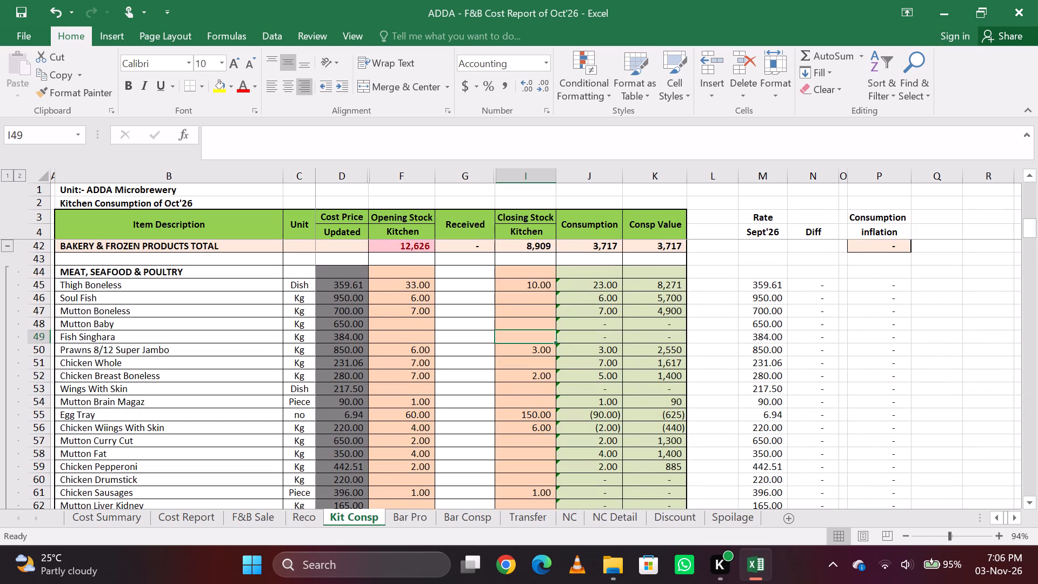
{"action": "key", "text": "Down"}
{"action": "key", "text": "Down"}
{"action": "key", "text": "Down"}
{"action": "key", "text": "Down"}
{"action": "key", "text": "Down"}
{"action": "key", "text": "Down"}
{"action": "key", "text": "Down"}
{"action": "key", "text": "Down"}
{"action": "key", "text": "Up"}
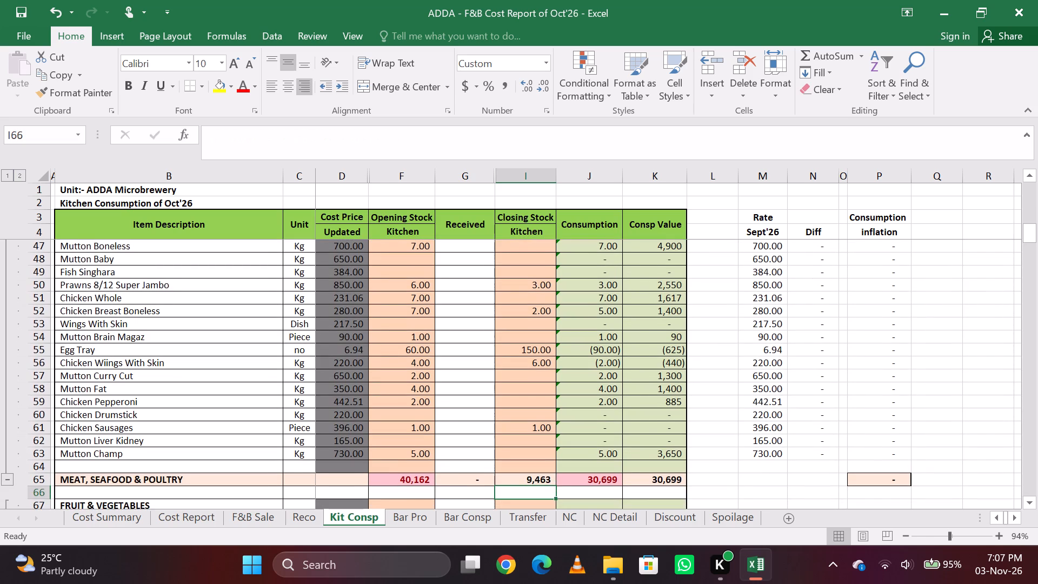
{"action": "key", "text": "Up"}
Search for "chicken w" and enter 12 as the closing stock of Chicken Whole.
{"action": "key", "text": "ctrl+f"}
{"action": "type", "text": "ch"}
{"action": "type", "text": "icken w"}
{"action": "key", "text": "Return"}
{"action": "key", "text": "Return"}
{"action": "key", "text": "Escape"}
{"action": "key", "text": "Right"}
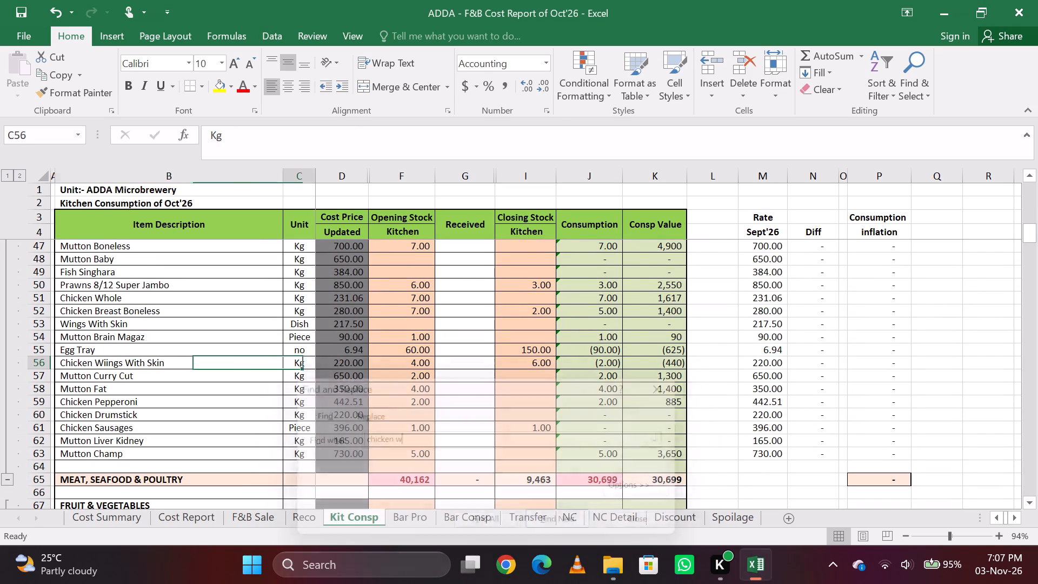
{"action": "key", "text": "Right"}
{"action": "key", "text": "Right"}
{"action": "key", "text": "Up"}
{"action": "key", "text": "Up"}
{"action": "key", "text": "Up"}
{"action": "key", "text": "Up"}
{"action": "key", "text": "Up"}
{"action": "key", "text": "Right"}
{"action": "key", "text": "Right"}
{"action": "key", "text": "Right"}
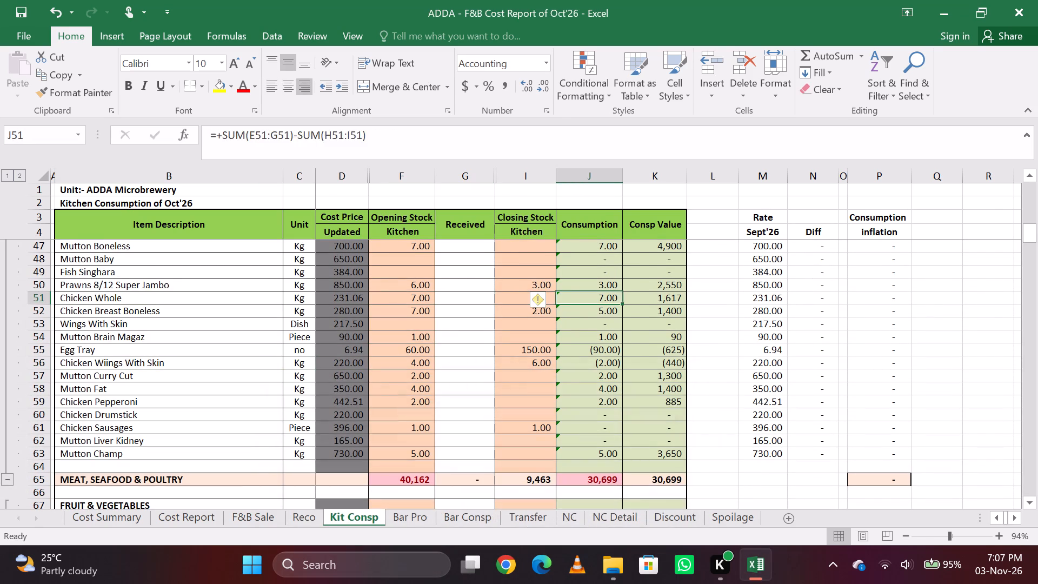
{"action": "key", "text": "Left"}
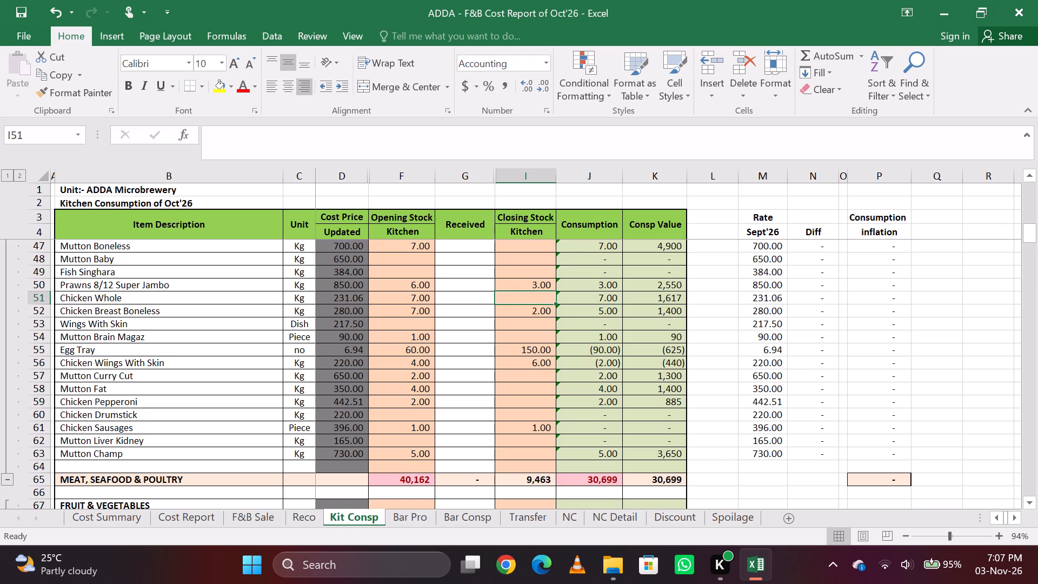
{"action": "type", "text": "12"}
{"action": "key", "text": "Down"}
{"action": "key", "text": "Up"}
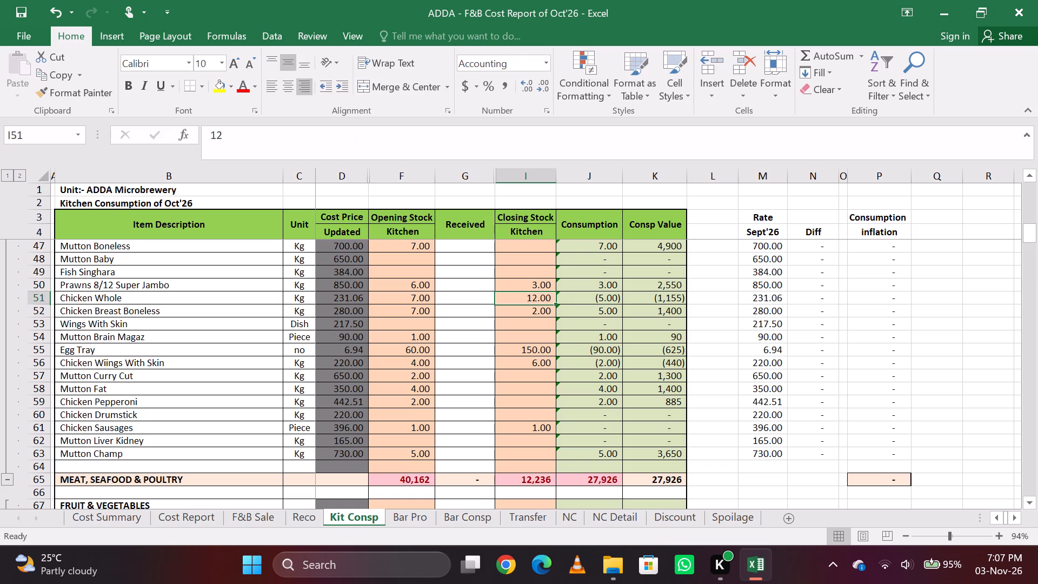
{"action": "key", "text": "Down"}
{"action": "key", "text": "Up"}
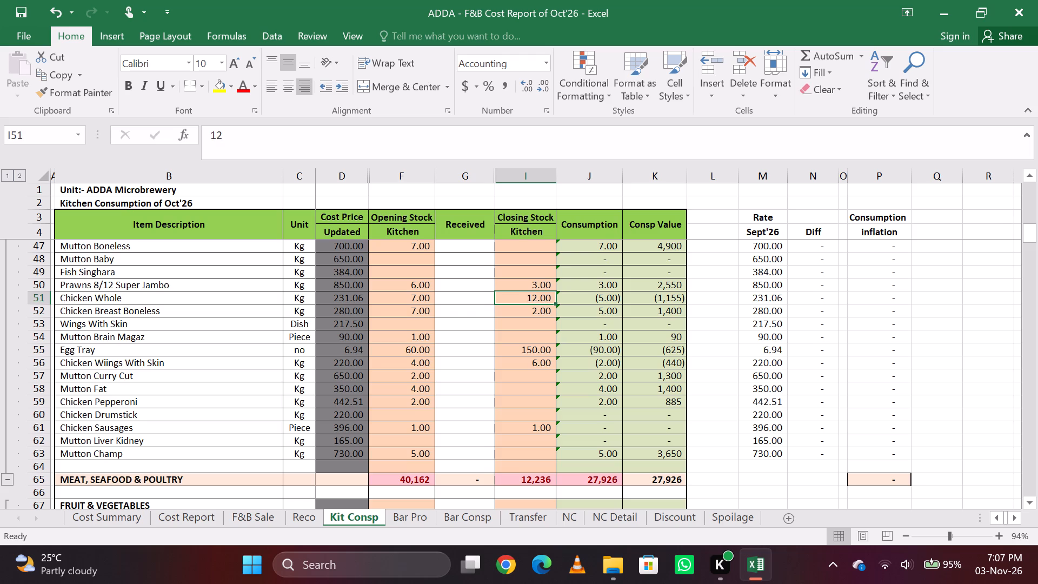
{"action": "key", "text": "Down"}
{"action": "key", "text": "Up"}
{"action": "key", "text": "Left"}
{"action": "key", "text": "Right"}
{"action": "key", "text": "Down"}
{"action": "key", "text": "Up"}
Search for "drum" and enter 5 as the closing stock of Chicken Drumstick.
{"action": "key", "text": "ctrl+f"}
{"action": "key", "text": "BackSpace"}
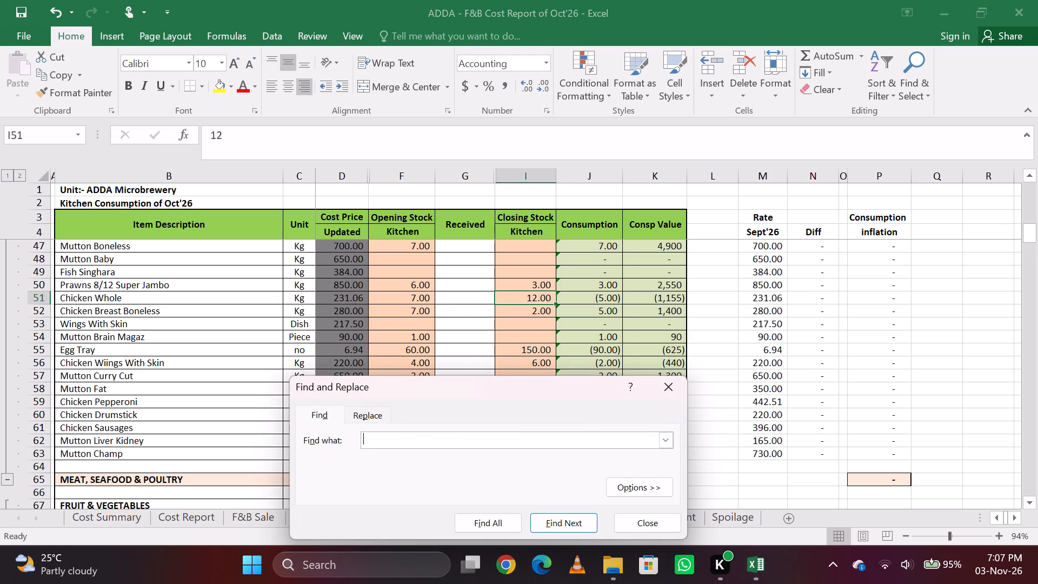
{"action": "key", "text": "BackSpace"}
{"action": "key", "text": "BackSpace"}
{"action": "key", "text": "BackSpace"}
{"action": "type", "text": "de"}
{"action": "key", "text": "BackSpace"}
{"action": "type", "text": "rum"}
{"action": "key", "text": "Return"}
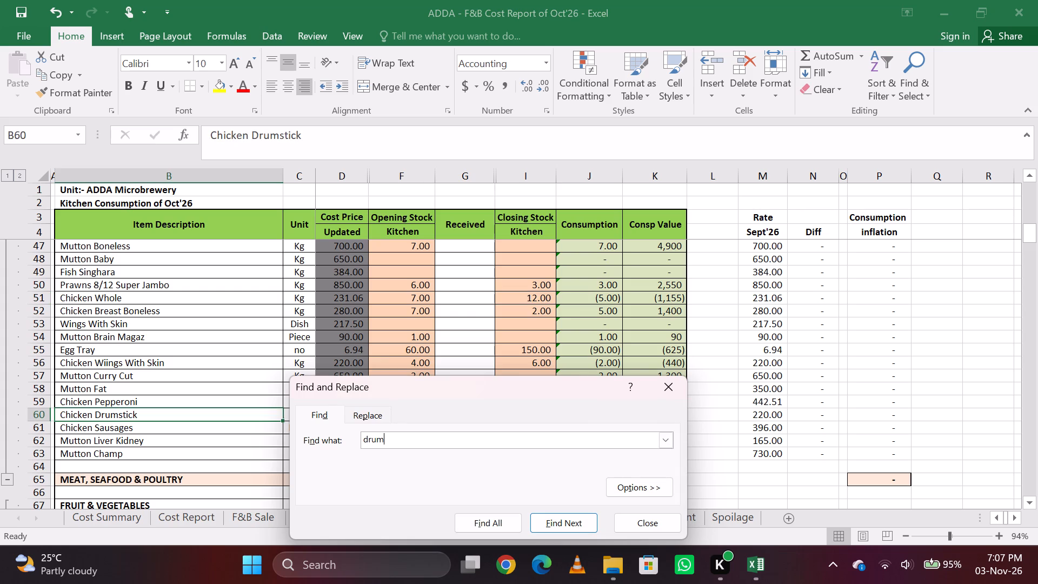
{"action": "key", "text": "Escape"}
{"action": "key", "text": "Right"}
{"action": "key", "text": "Right"}
{"action": "key", "text": "Right"}
{"action": "key", "text": "Right"}
{"action": "key", "text": "Right"}
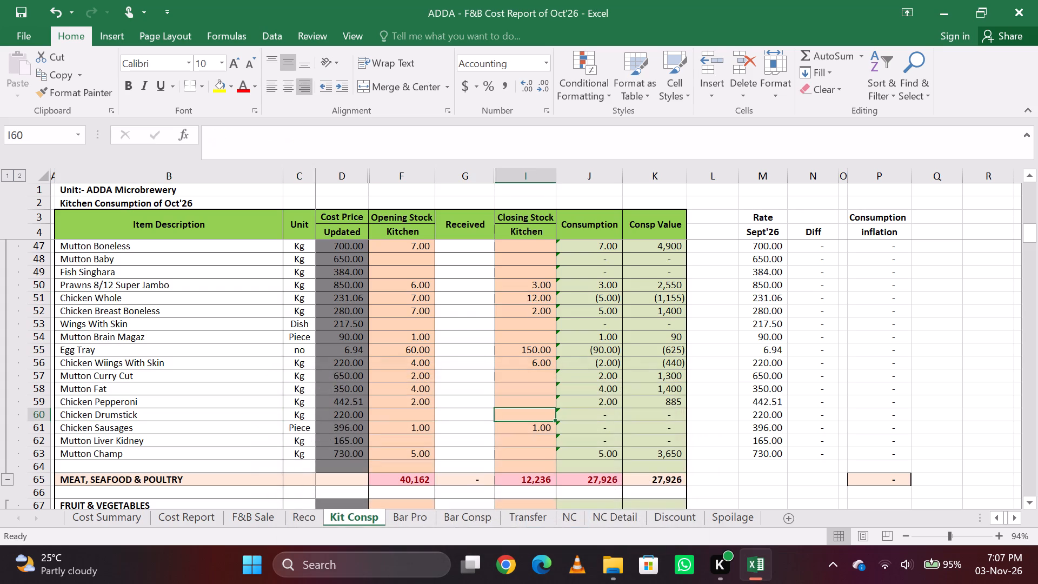
{"action": "key", "text": "5"}
{"action": "key", "text": "Down"}
{"action": "key", "text": "Up"}
Search for "mutton" and enter 2 as the closing stock of Mutton Boneless.
{"action": "key", "text": "ctrl+f"}
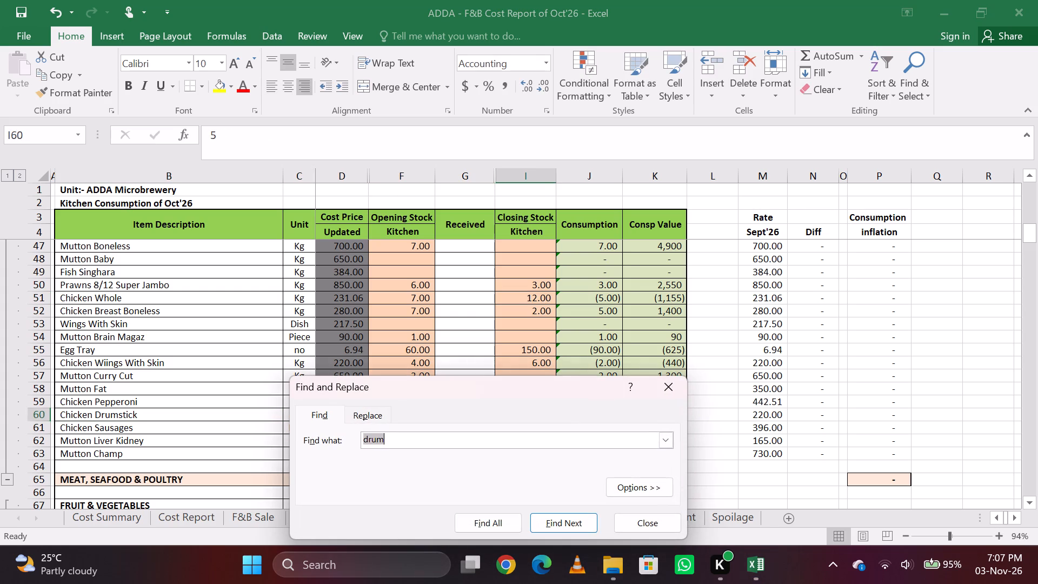
{"action": "key", "text": "BackSpace"}
{"action": "key", "text": "BackSpace"}
{"action": "key", "text": "BackSpace"}
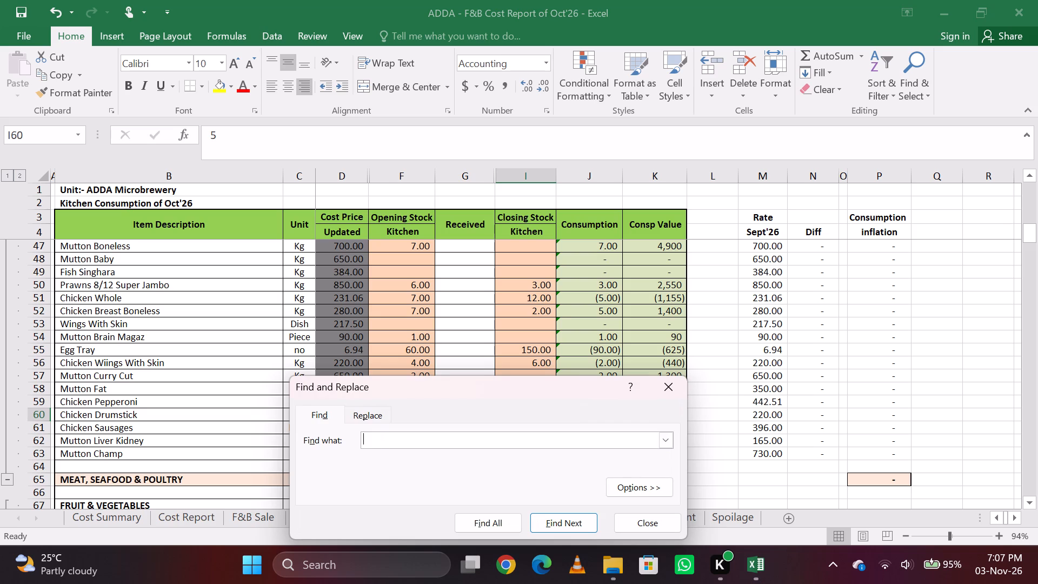
{"action": "key", "text": "BackSpace"}
{"action": "type", "text": "mutton"}
{"action": "key", "text": "Return"}
{"action": "key", "text": "Escape"}
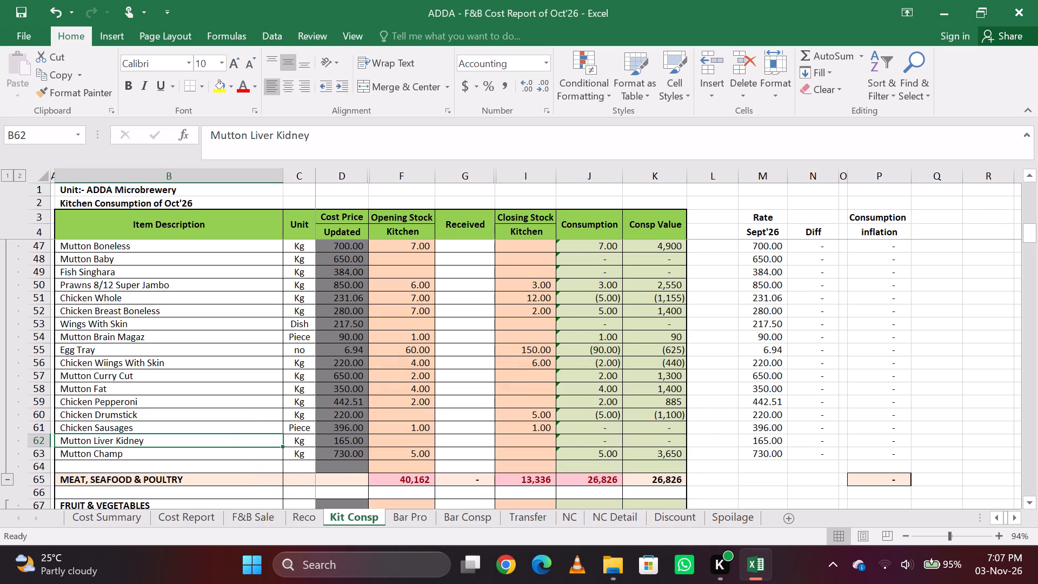
{"action": "key", "text": "ctrl+f"}
{"action": "key", "text": "Return"}
{"action": "key", "text": "Return"}
{"action": "key", "text": "Return"}
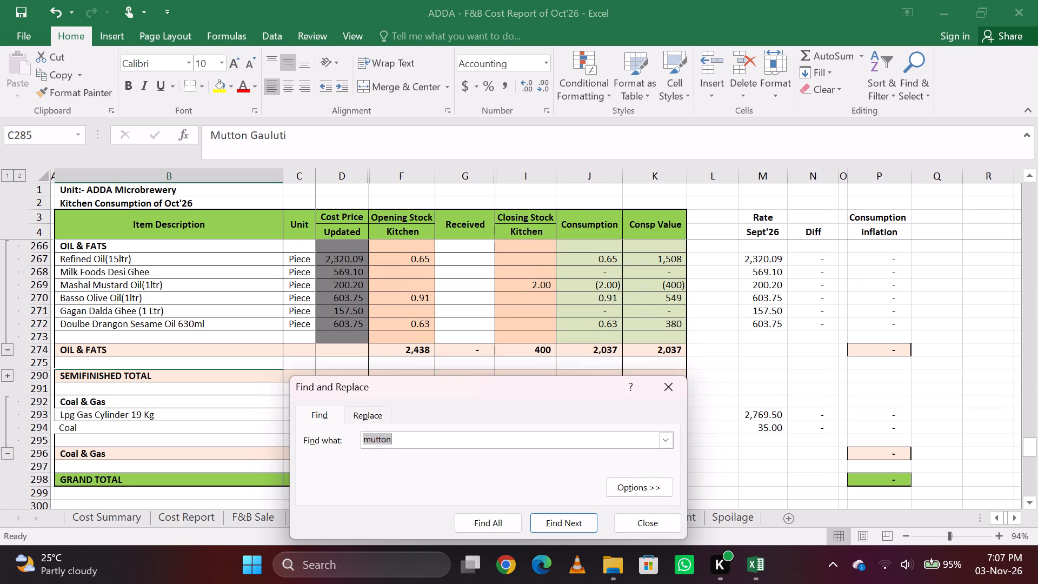
{"action": "key", "text": "Return"}
{"action": "key", "text": "Escape"}
{"action": "key", "text": "Right"}
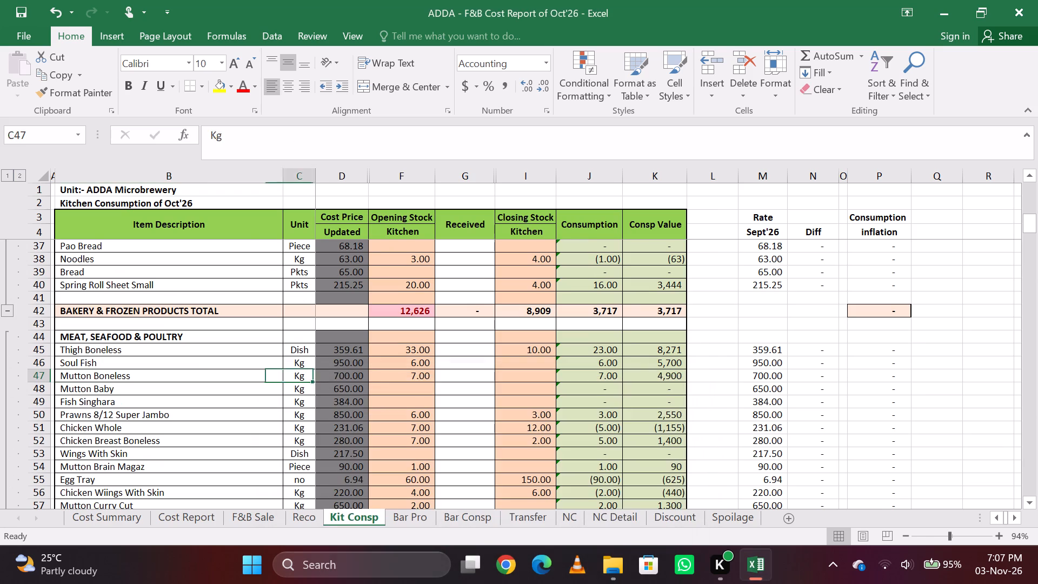
{"action": "key", "text": "Right"}
{"action": "key", "text": "Right"}
{"action": "key", "text": "Right"}
{"action": "key", "text": "Right"}
{"action": "key", "text": "Left"}
{"action": "key", "text": "Right"}
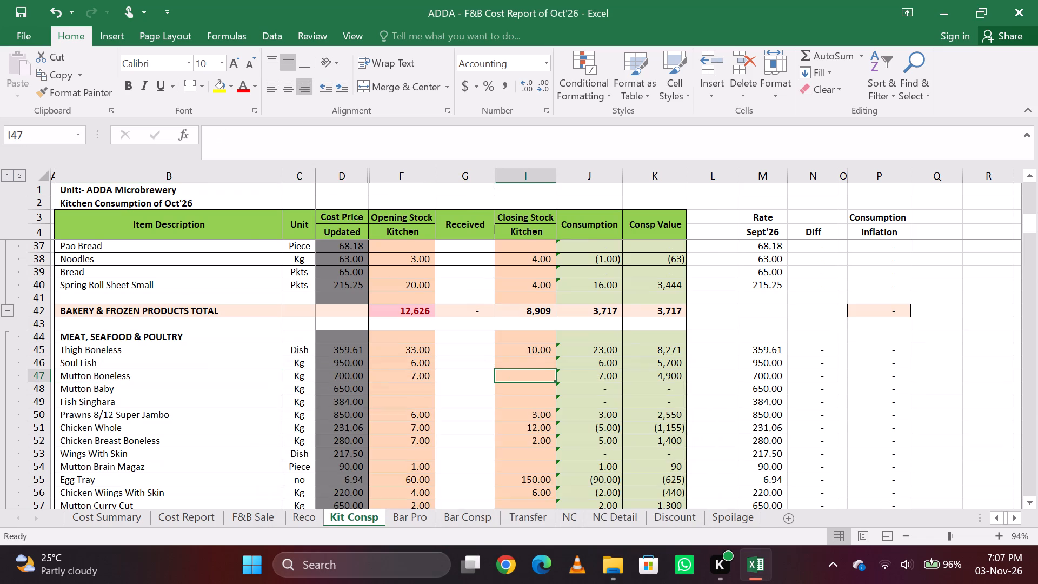
{"action": "key", "text": "2"}
{"action": "key", "text": "Down"}
{"action": "key", "text": "Up"}
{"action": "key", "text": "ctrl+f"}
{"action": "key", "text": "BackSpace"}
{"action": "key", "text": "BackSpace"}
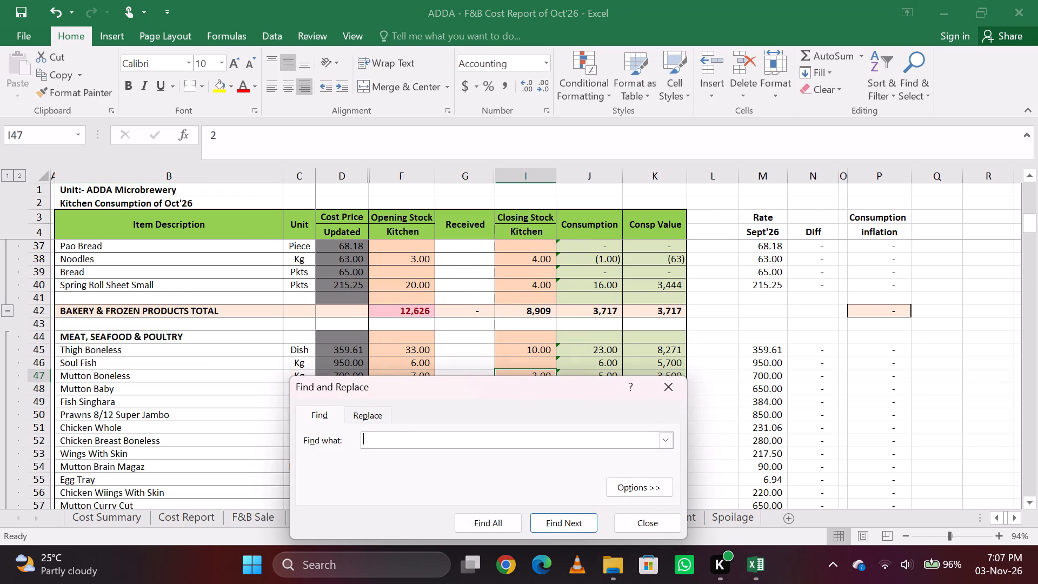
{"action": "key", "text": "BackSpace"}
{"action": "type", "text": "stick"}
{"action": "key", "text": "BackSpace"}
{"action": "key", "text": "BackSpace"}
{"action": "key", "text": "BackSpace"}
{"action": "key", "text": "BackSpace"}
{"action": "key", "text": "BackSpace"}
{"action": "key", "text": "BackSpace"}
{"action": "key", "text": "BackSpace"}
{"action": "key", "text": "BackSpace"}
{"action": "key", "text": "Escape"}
Look down the closing stock column of the Meat, Seafood & Poultry rows for the item to fill in.
{"action": "key", "text": "Down"}
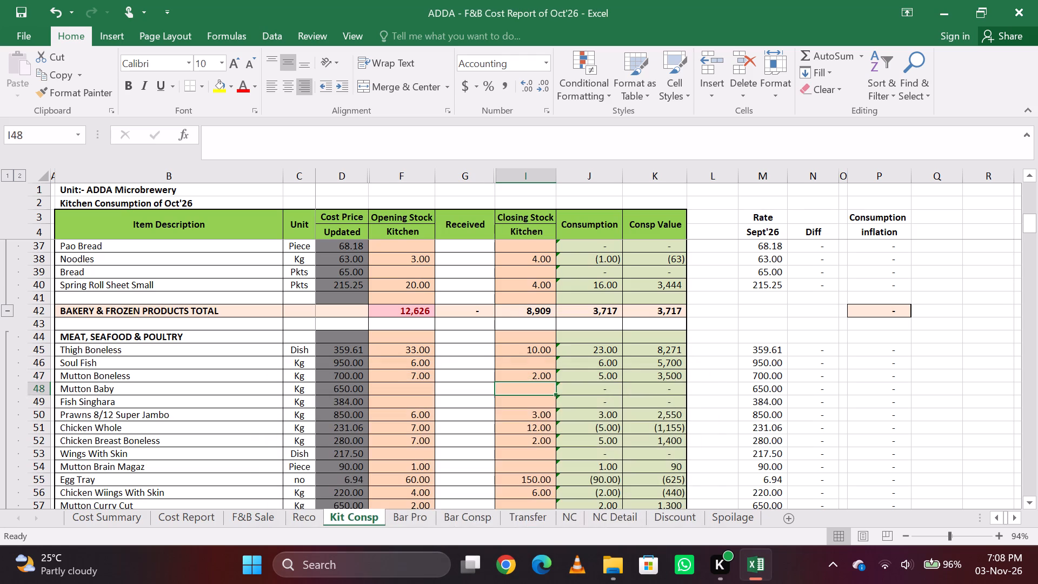
{"action": "key", "text": "Down"}
{"action": "key", "text": "Down"}
{"action": "key", "text": "Down"}
{"action": "key", "text": "Down"}
{"action": "key", "text": "Down"}
{"action": "key", "text": "Down"}
{"action": "key", "text": "Down"}
{"action": "key", "text": "Down"}
{"action": "key", "text": "Down"}
{"action": "key", "text": "Down"}
{"action": "key", "text": "Down"}
{"action": "key", "text": "Down"}
{"action": "key", "text": "Down"}
{"action": "key", "text": "Down"}
{"action": "key", "text": "Down"}
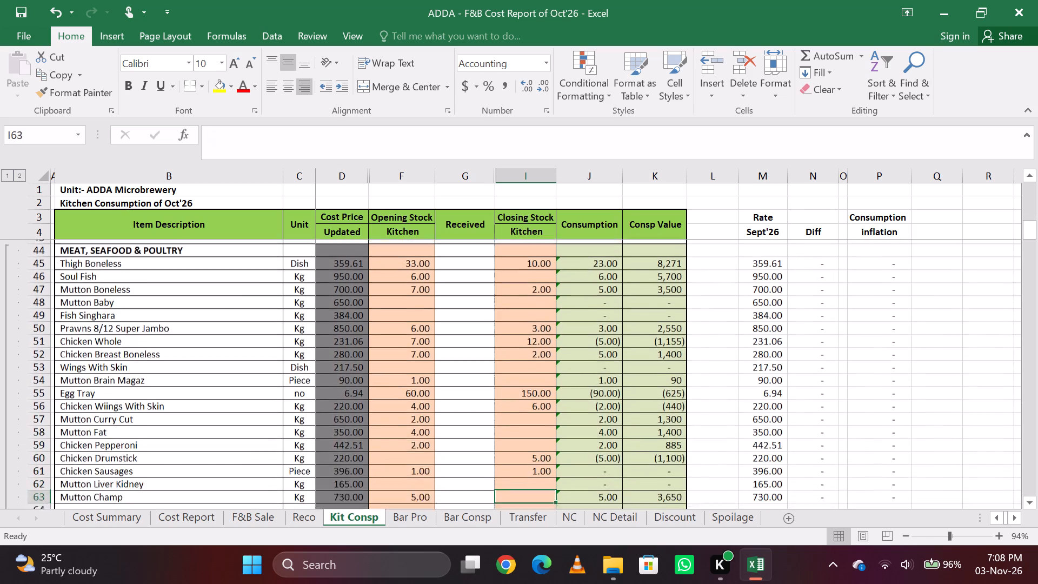
{"action": "key", "text": "Down"}
{"action": "key", "text": "Down"}
{"action": "key", "text": "Down"}
{"action": "key", "text": "Up"}
{"action": "key", "text": "Up"}
Search the sheet for "kabab" and clear the search term.
{"action": "key", "text": "ctrl+f"}
{"action": "type", "text": "kabab"}
{"action": "key", "text": "Return"}
{"action": "key", "text": "Return"}
{"action": "key", "text": "BackSpace"}
{"action": "key", "text": "BackSpace"}
{"action": "key", "text": "BackSpace"}
{"action": "key", "text": "BackSpace"}
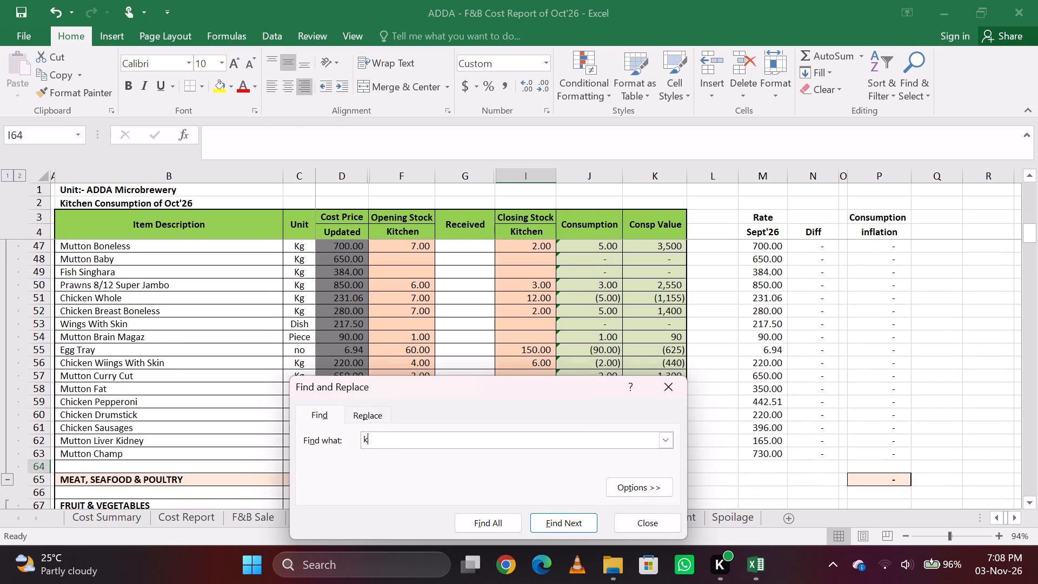
{"action": "key", "text": "BackSpace"}
{"action": "key", "text": "BackSpace"}
{"action": "key", "text": "BackSpace"}
{"action": "key", "text": "BackSpace"}
{"action": "key", "text": "BackSpace"}
{"action": "key", "text": "BackSpace"}
{"action": "key", "text": "BackSpace"}
Search the sheet for "sick" and "sik", clearing each search term.
{"action": "type", "text": "sick"}
{"action": "key", "text": "Return"}
{"action": "key", "text": "Return"}
{"action": "key", "text": "BackSpace"}
{"action": "key", "text": "BackSpace"}
{"action": "key", "text": "BackSpace"}
{"action": "key", "text": "BackSpace"}
{"action": "key", "text": "BackSpace"}
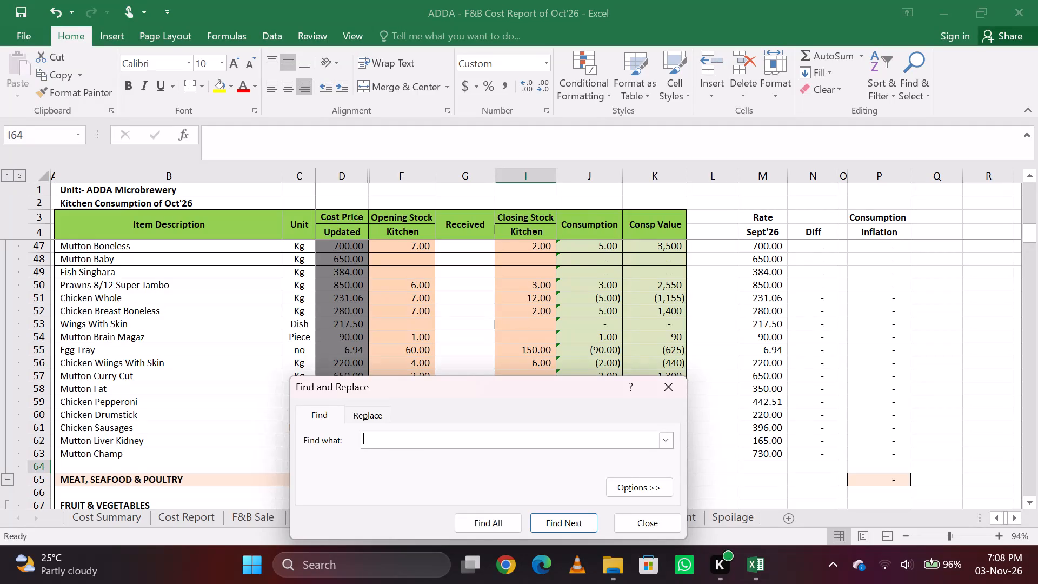
{"action": "type", "text": "sik"}
{"action": "key", "text": "Return"}
{"action": "key", "text": "Return"}
{"action": "key", "text": "BackSpace"}
{"action": "key", "text": "BackSpace"}
{"action": "key", "text": "BackSpace"}
{"action": "key", "text": "BackSpace"}
{"action": "key", "text": "BackSpace"}
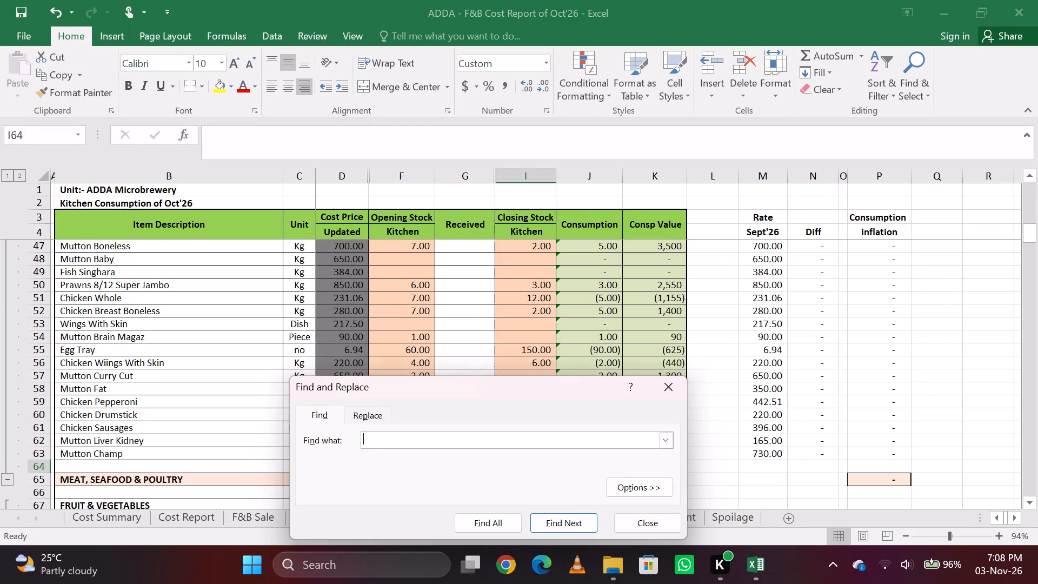
Search the sheet for "kaba" and the shorter term "kab", and close the search.
{"action": "type", "text": "kaba"}
{"action": "key", "text": "Return"}
{"action": "key", "text": "Return"}
{"action": "key", "text": "BackSpace"}
{"action": "key", "text": "Return"}
{"action": "key", "text": "Return"}
{"action": "key", "text": "Escape"}
{"action": "key", "text": "Escape"}
Look back up the closing stock column of the Meat, Seafood & Poultry rows to the start of the section.
{"action": "key", "text": "Down"}
{"action": "key", "text": "Up"}
{"action": "key", "text": "Up"}
{"action": "key", "text": "Up"}
{"action": "key", "text": "Up"}
{"action": "key", "text": "Up"}
{"action": "key", "text": "Up"}
{"action": "key", "text": "Up"}
{"action": "key", "text": "Up"}
{"action": "key", "text": "Up"}
{"action": "key", "text": "Up"}
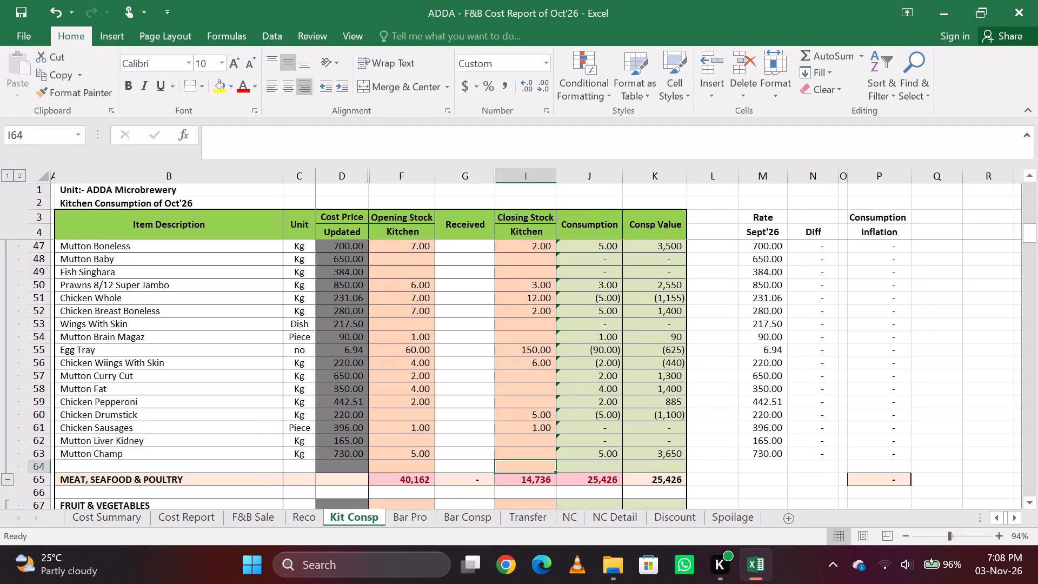
{"action": "key", "text": "Up"}
{"action": "key", "text": "Up"}
{"action": "key", "text": "Up"}
{"action": "key", "text": "Up"}
{"action": "key", "text": "Up"}
{"action": "key", "text": "Up"}
{"action": "key", "text": "Up"}
{"action": "key", "text": "Up"}
{"action": "key", "text": "Up"}
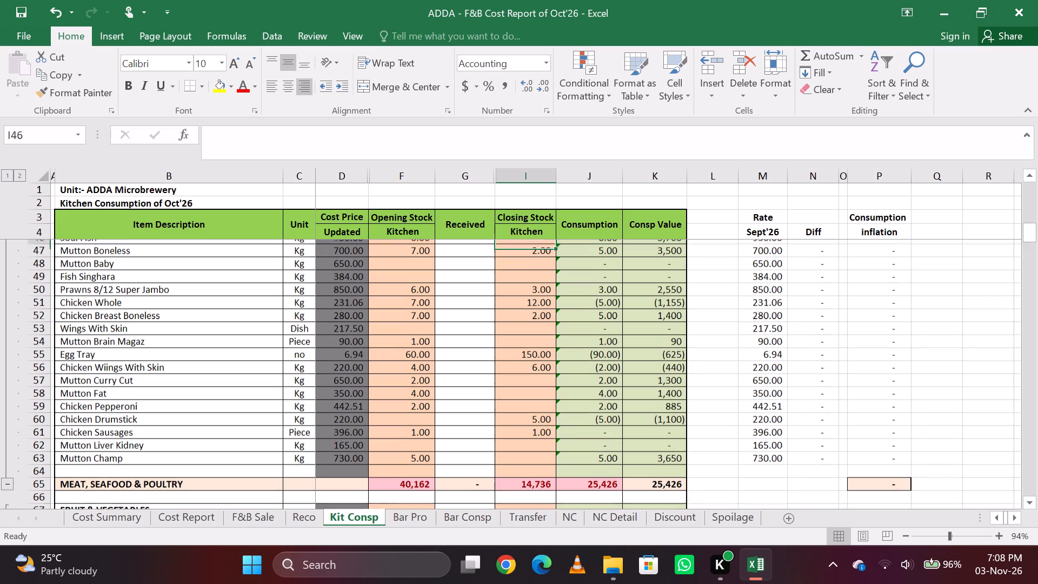
{"action": "key", "text": "Up"}
{"action": "key", "text": "Up"}
{"action": "key", "text": "Up"}
{"action": "key", "text": "Up"}
{"action": "key", "text": "Up"}
{"action": "key", "text": "Down"}
{"action": "key", "text": "Down"}
{"action": "key", "text": "Down"}
{"action": "key", "text": "Down"}
{"action": "key", "text": "Down"}
{"action": "key", "text": "Left"}
{"action": "key", "text": "Left"}
{"action": "key", "text": "Left"}
{"action": "key", "text": "Left"}
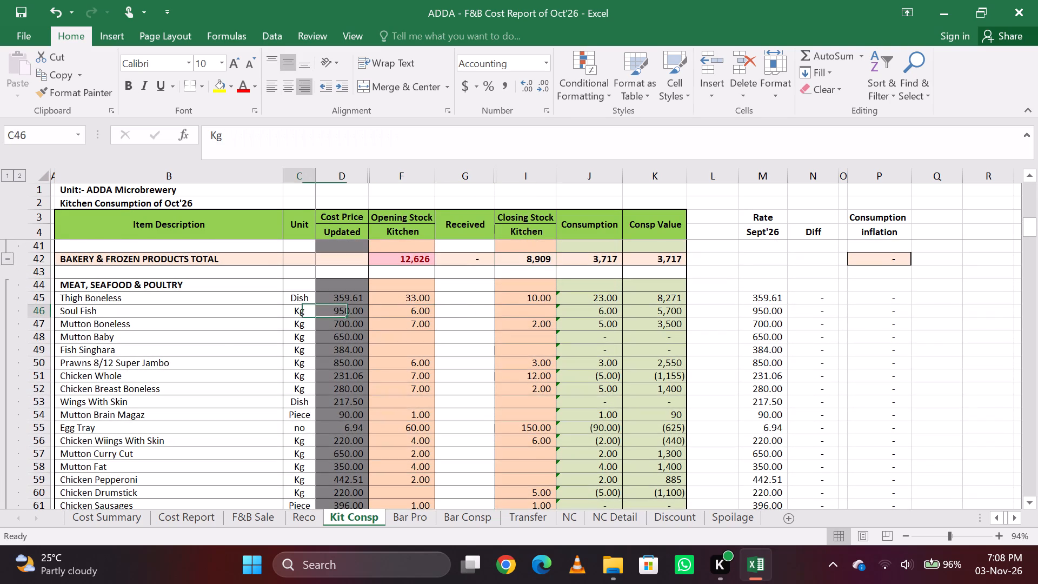
Read down the Meat, Seafood & Poultry items from Soul Fish to Mutton Champ, looking for the item to fill in.
{"action": "key", "text": "Down"}
{"action": "key", "text": "Left"}
{"action": "key", "text": "Down"}
{"action": "key", "text": "Left"}
{"action": "key", "text": "Down"}
{"action": "key", "text": "Right"}
{"action": "key", "text": "Down"}
{"action": "key", "text": "Right"}
{"action": "key", "text": "Down"}
{"action": "key", "text": "Right"}
{"action": "key", "text": "Left"}
{"action": "key", "text": "Down"}
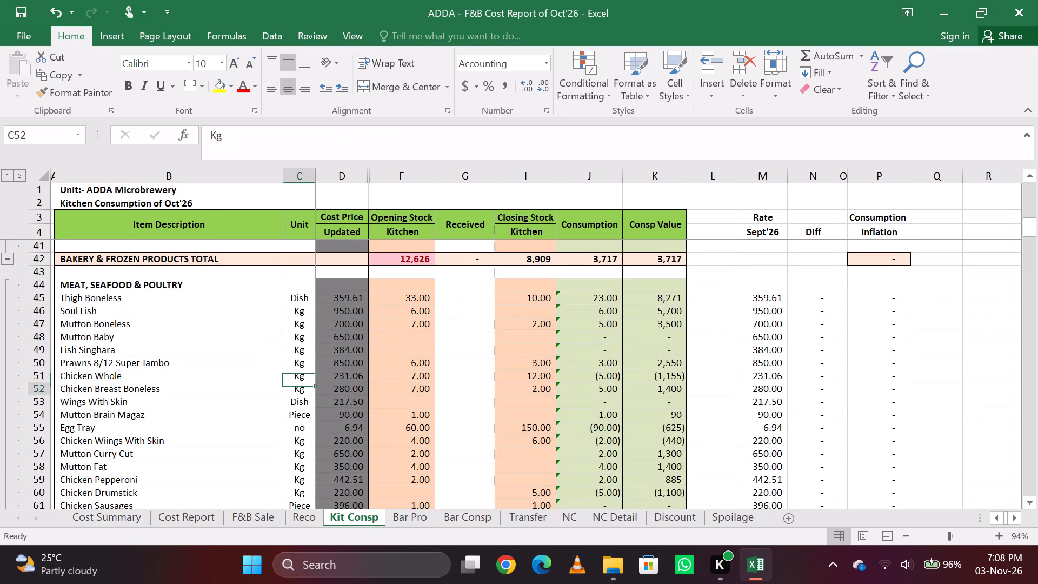
{"action": "key", "text": "Left"}
{"action": "key", "text": "Down"}
{"action": "key", "text": "Left"}
{"action": "key", "text": "Down"}
{"action": "key", "text": "Left"}
{"action": "key", "text": "Right"}
{"action": "key", "text": "Down"}
{"action": "key", "text": "Left"}
{"action": "key", "text": "Down"}
{"action": "key", "text": "Right"}
{"action": "key", "text": "Down"}
{"action": "key", "text": "Down"}
{"action": "key", "text": "Left"}
{"action": "key", "text": "Down"}
{"action": "key", "text": "Right"}
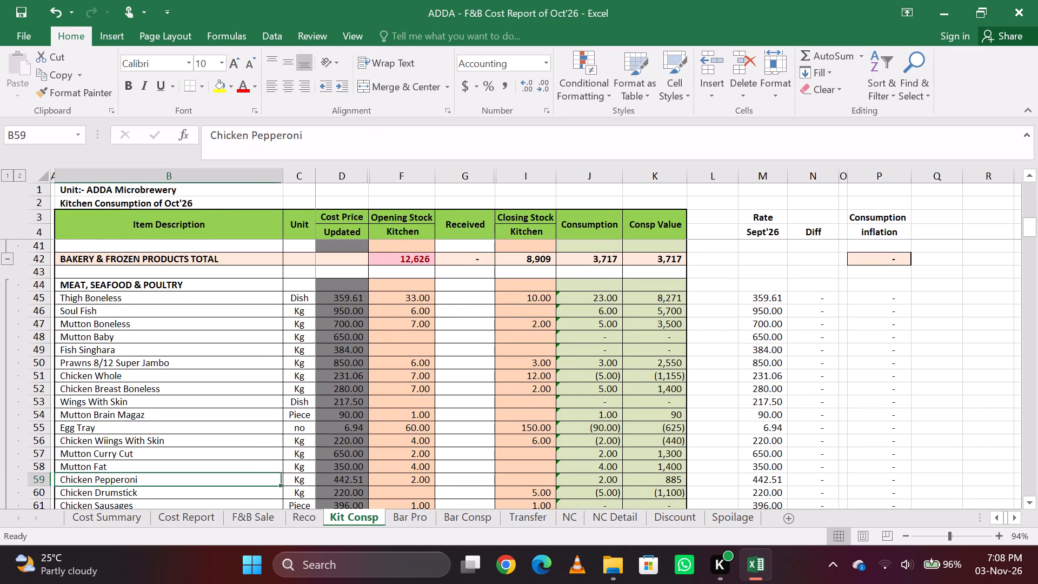
{"action": "key", "text": "Left"}
{"action": "key", "text": "Down"}
{"action": "key", "text": "Right"}
{"action": "key", "text": "Left"}
{"action": "key", "text": "Down"}
{"action": "key", "text": "Left"}
{"action": "key", "text": "Down"}
{"action": "key", "text": "Right"}
{"action": "key", "text": "Left"}
{"action": "key", "text": "Down"}
{"action": "key", "text": "Right"}
{"action": "key", "text": "Left"}
{"action": "key", "text": "Down"}
{"action": "key", "text": "Right"}
{"action": "key", "text": "Left"}
{"action": "key", "text": "Up"}
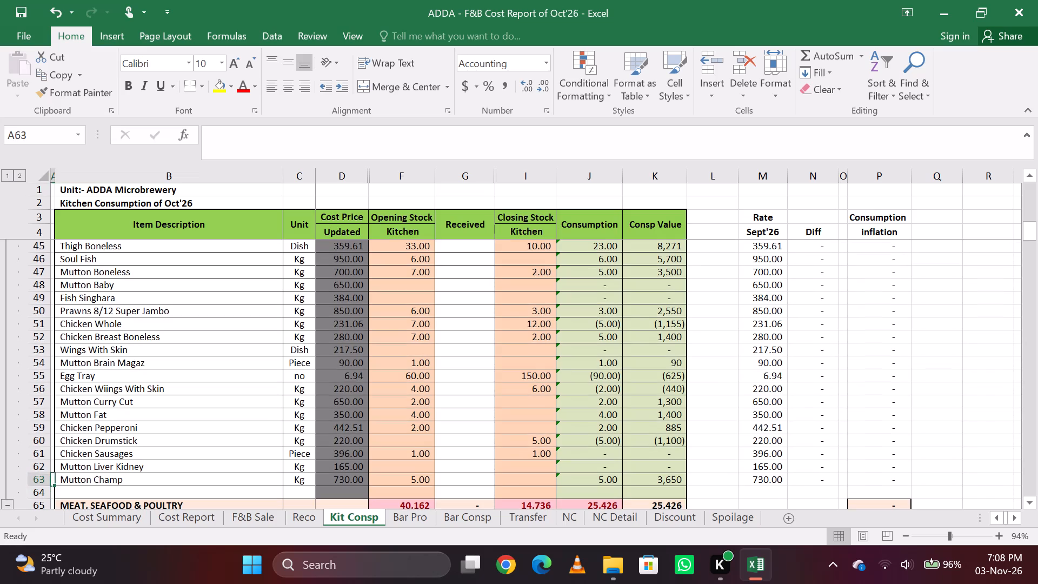
Recheck the item descriptions between Mutton Champ and Thigh Boneless for the item to fill in.
{"action": "key", "text": "Right"}
{"action": "key", "text": "Up"}
{"action": "key", "text": "Up"}
{"action": "key", "text": "Up"}
{"action": "key", "text": "Up"}
{"action": "key", "text": "Up"}
{"action": "key", "text": "Up"}
{"action": "key", "text": "Up"}
{"action": "key", "text": "Up"}
{"action": "key", "text": "Up"}
{"action": "key", "text": "Up"}
{"action": "key", "text": "Up"}
{"action": "key", "text": "Up"}
{"action": "key", "text": "Up"}
{"action": "key", "text": "Up"}
{"action": "key", "text": "Up"}
{"action": "key", "text": "Up"}
{"action": "key", "text": "Up"}
{"action": "key", "text": "Up"}
{"action": "key", "text": "Up"}
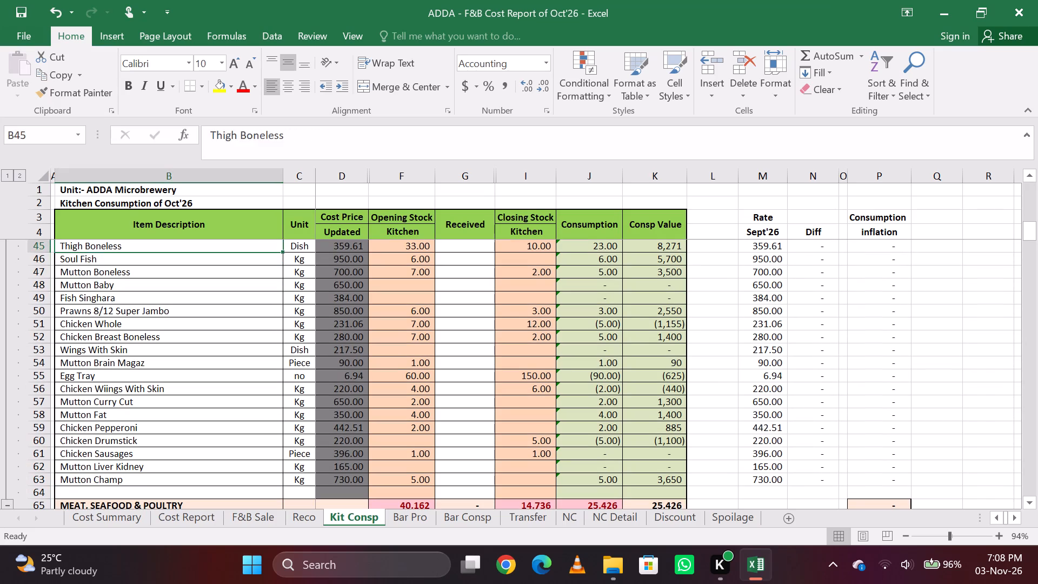
{"action": "key", "text": "Up"}
{"action": "key", "text": "Down"}
{"action": "key", "text": "Down"}
{"action": "key", "text": "Down"}
{"action": "key", "text": "Down"}
{"action": "key", "text": "Down"}
{"action": "key", "text": "Down"}
{"action": "key", "text": "Down"}
{"action": "key", "text": "Down"}
{"action": "key", "text": "Down"}
{"action": "key", "text": "Down"}
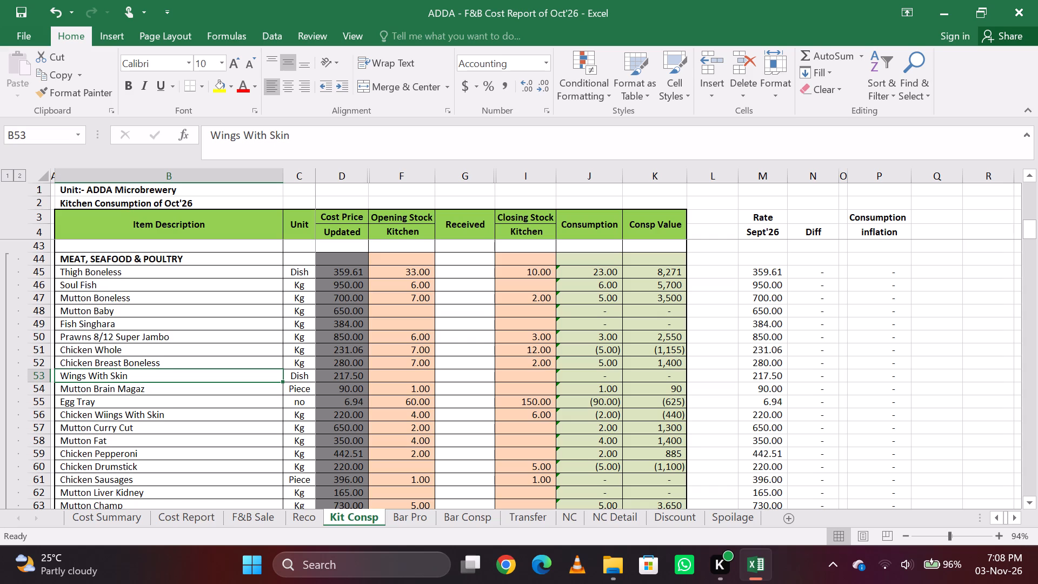
Enter a closing kitchen stock of 1 for Chicken Pepperoni.
{"action": "key", "text": "Right"}
{"action": "key", "text": "Up"}
{"action": "key", "text": "Right"}
{"action": "key", "text": "Right"}
{"action": "key", "text": "Right"}
{"action": "key", "text": "Down"}
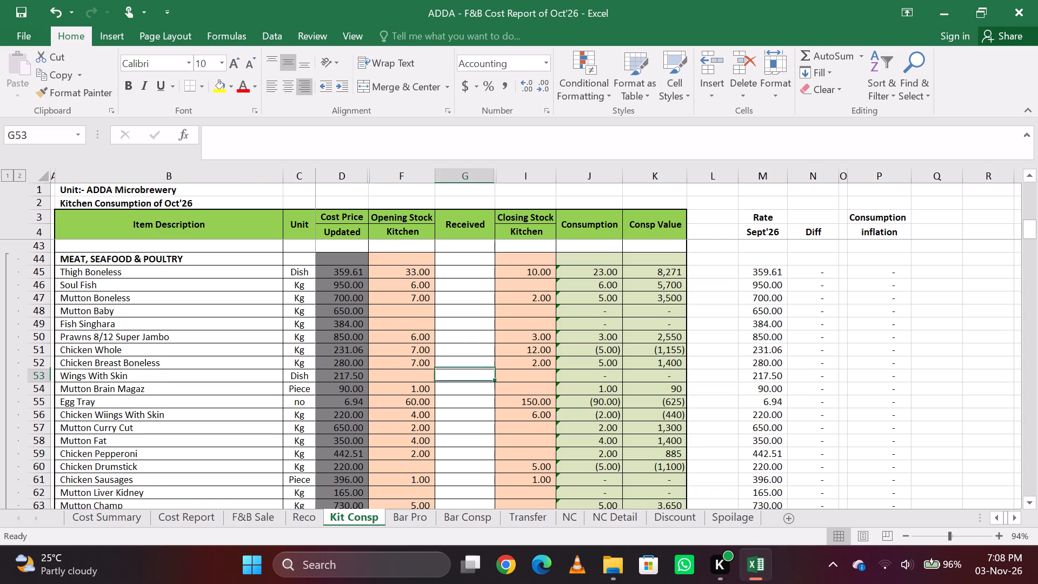
{"action": "key", "text": "Right"}
{"action": "key", "text": "Down"}
{"action": "key", "text": "Down"}
{"action": "key", "text": "Down"}
{"action": "key", "text": "Down"}
{"action": "key", "text": "Down"}
{"action": "key", "text": "Down"}
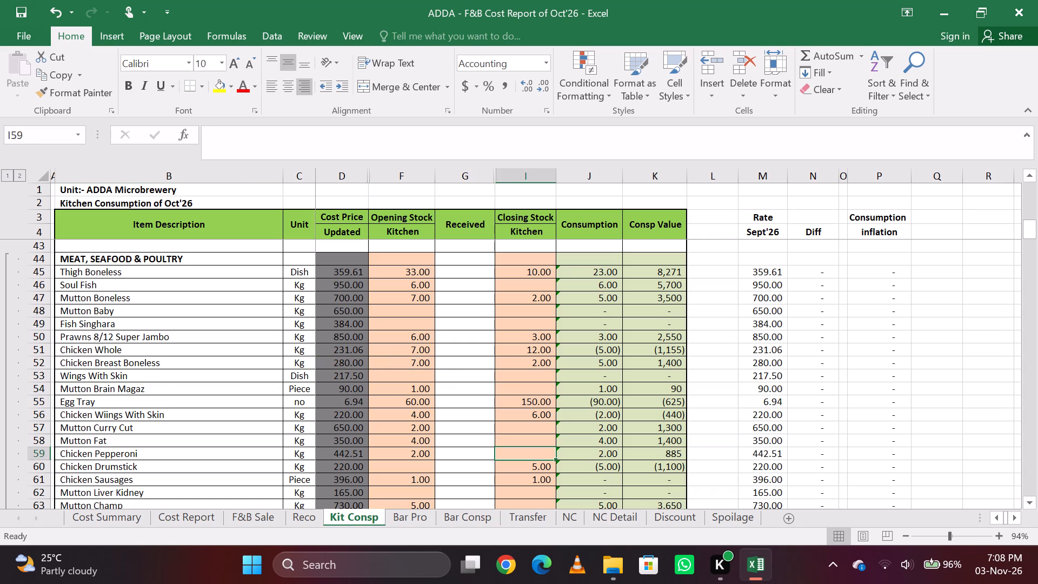
{"action": "key", "text": "1"}
{"action": "key", "text": "Down"}
{"action": "key", "text": "Up"}
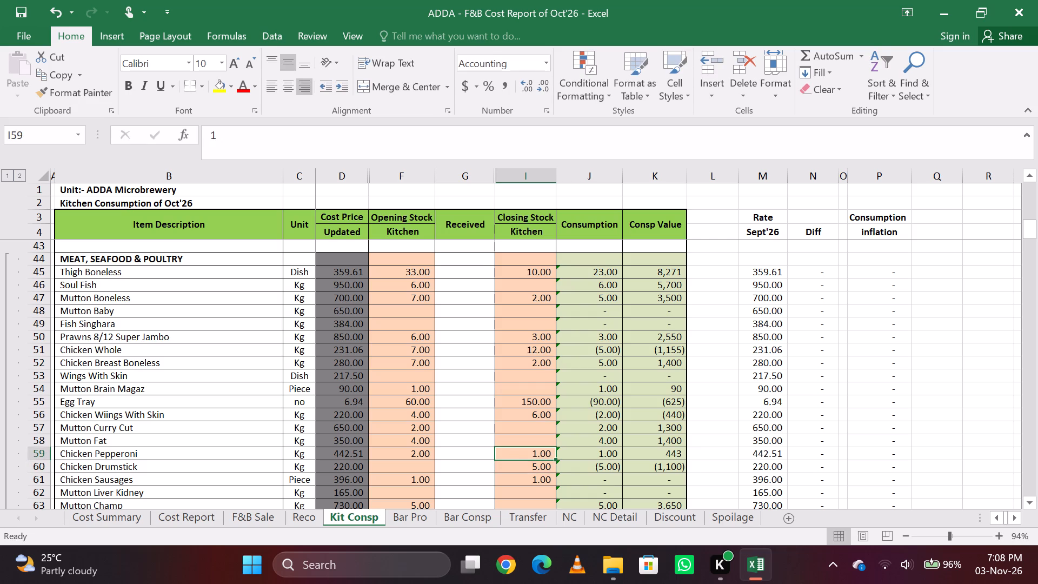
Find the "brain" item in the sheet and enter a closing kitchen stock of 10 for Mutton Brain Magaz.
{"action": "key", "text": "ctrl+f"}
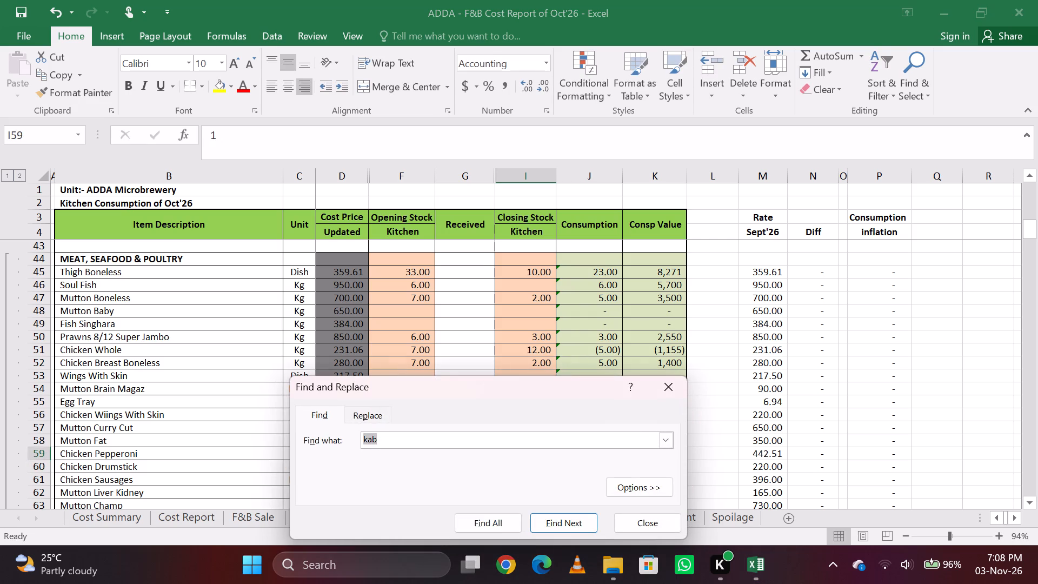
{"action": "type", "text": "brain"}
{"action": "key", "text": "Return"}
{"action": "key", "text": "Escape"}
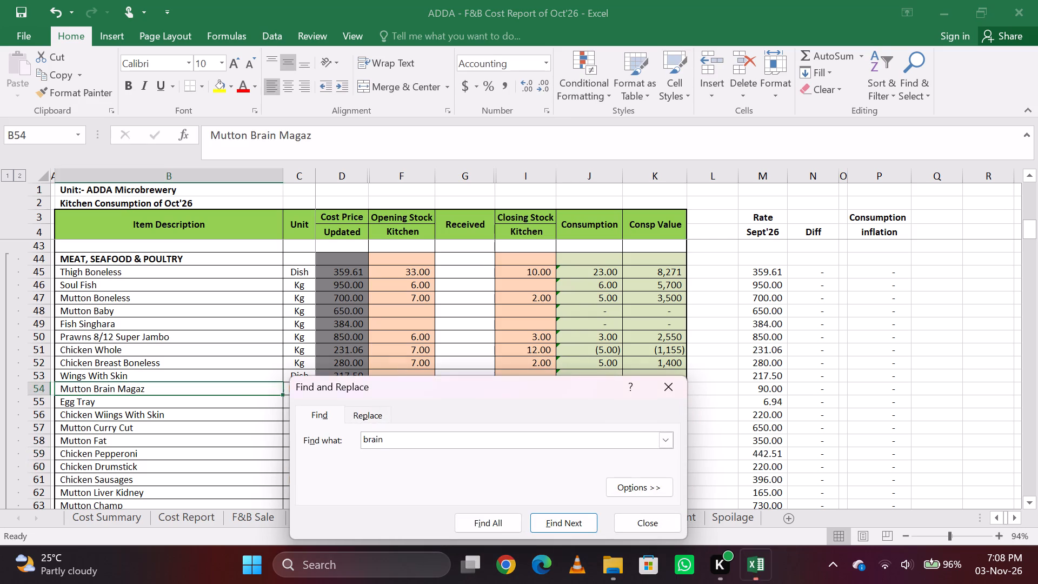
{"action": "key", "text": "Right"}
{"action": "key", "text": "Right"}
{"action": "key", "text": "Right"}
{"action": "key", "text": "Right"}
{"action": "key", "text": "Right"}
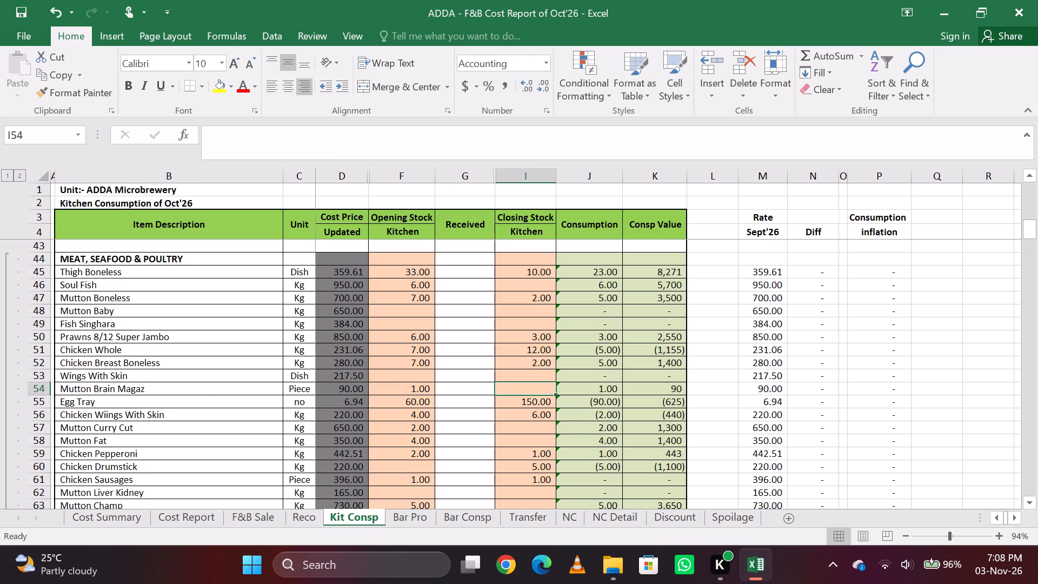
{"action": "key", "text": "1"}
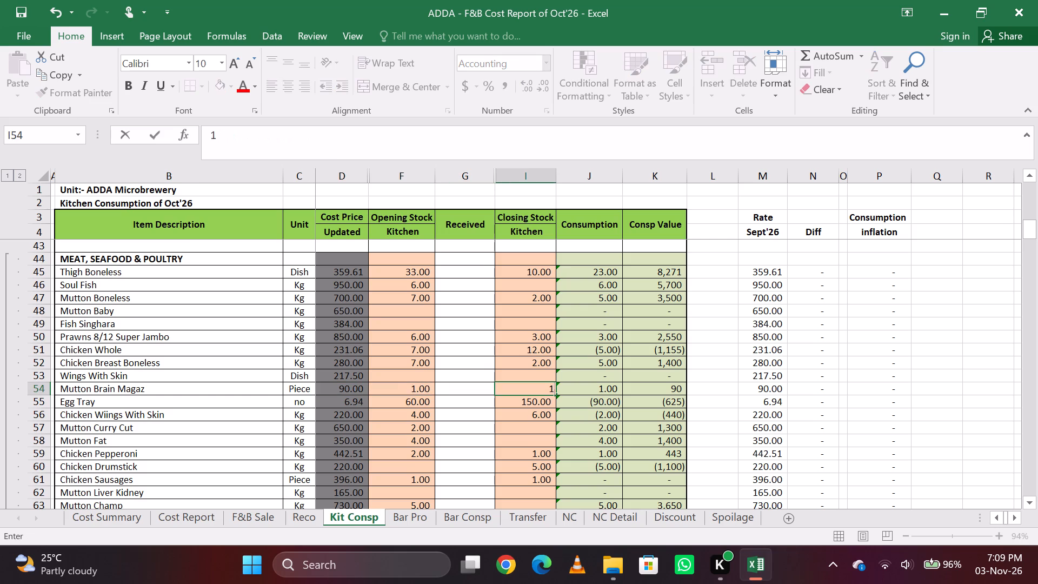
{"action": "key", "text": "0"}
{"action": "key", "text": "Down"}
{"action": "key", "text": "Up"}
{"action": "key", "text": "Down"}
{"action": "key", "text": "Up"}
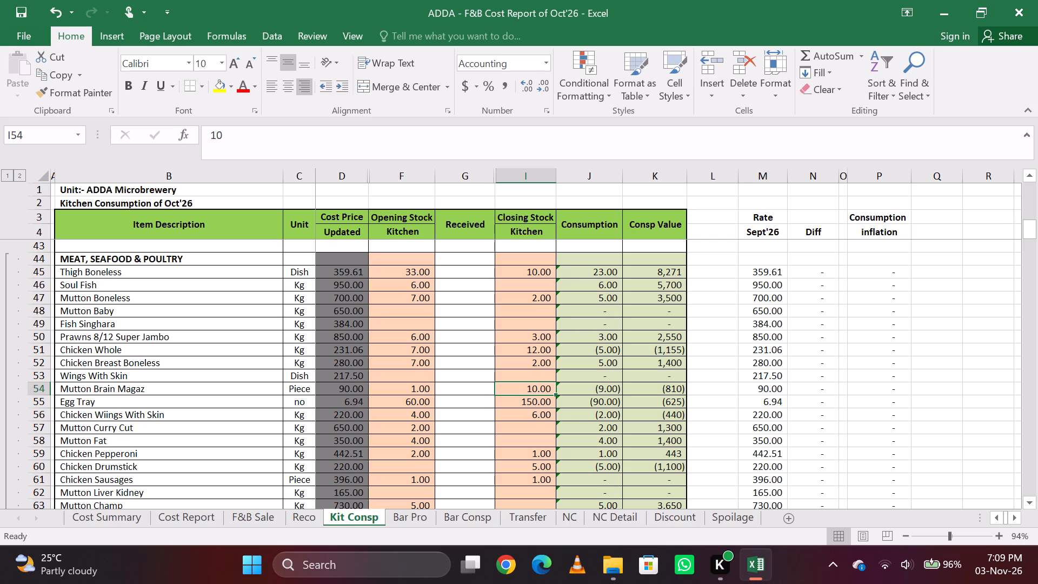
Look through the Meat, Seafood & Poultry items and enter a closing kitchen stock of 1 for Mutton Fat.
{"action": "key", "text": "Up"}
{"action": "key", "text": "Up"}
{"action": "key", "text": "Up"}
{"action": "key", "text": "Up"}
{"action": "key", "text": "Up"}
{"action": "key", "text": "Up"}
{"action": "key", "text": "Down"}
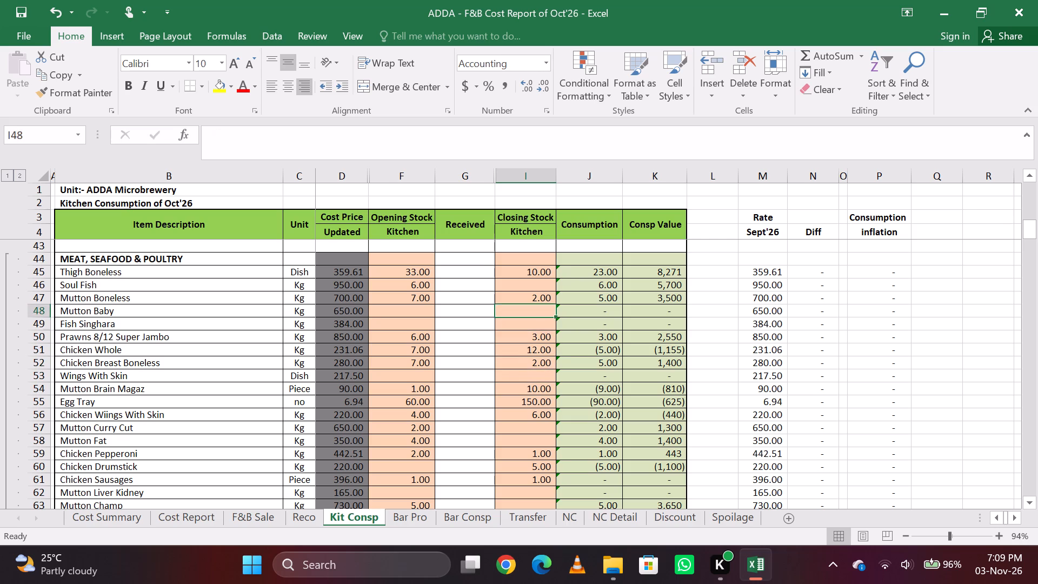
{"action": "key", "text": "Down"}
{"action": "key", "text": "Down"}
{"action": "key", "text": "Up"}
{"action": "key", "text": "Up"}
{"action": "key", "text": "Up"}
{"action": "key", "text": "Down"}
{"action": "key", "text": "Down"}
{"action": "key", "text": "Down"}
{"action": "key", "text": "Down"}
{"action": "key", "text": "Down"}
{"action": "key", "text": "Down"}
{"action": "key", "text": "Down"}
{"action": "key", "text": "Down"}
{"action": "key", "text": "Down"}
{"action": "key", "text": "Down"}
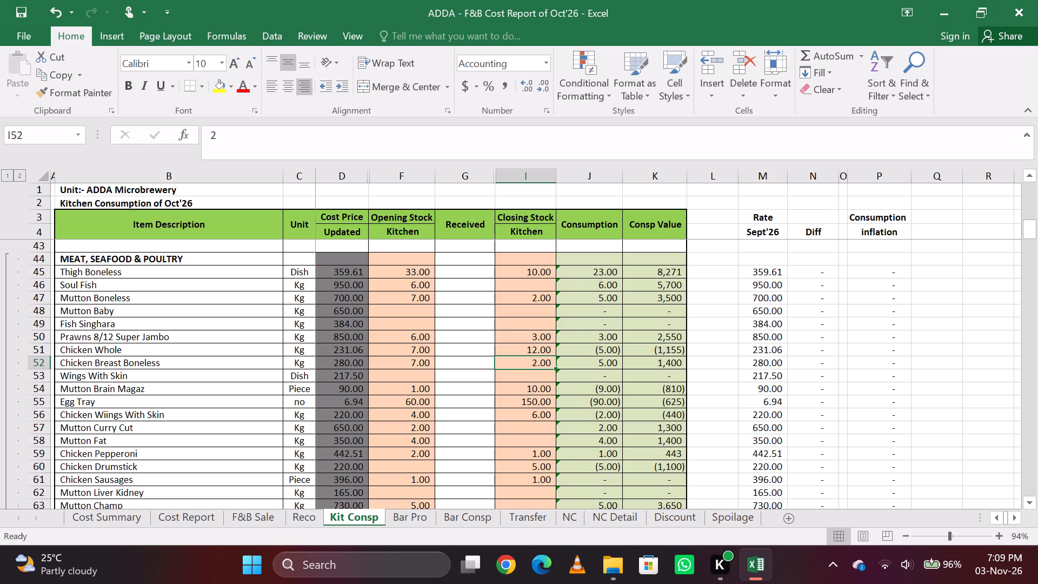
{"action": "key", "text": "Up"}
{"action": "key", "text": "Down"}
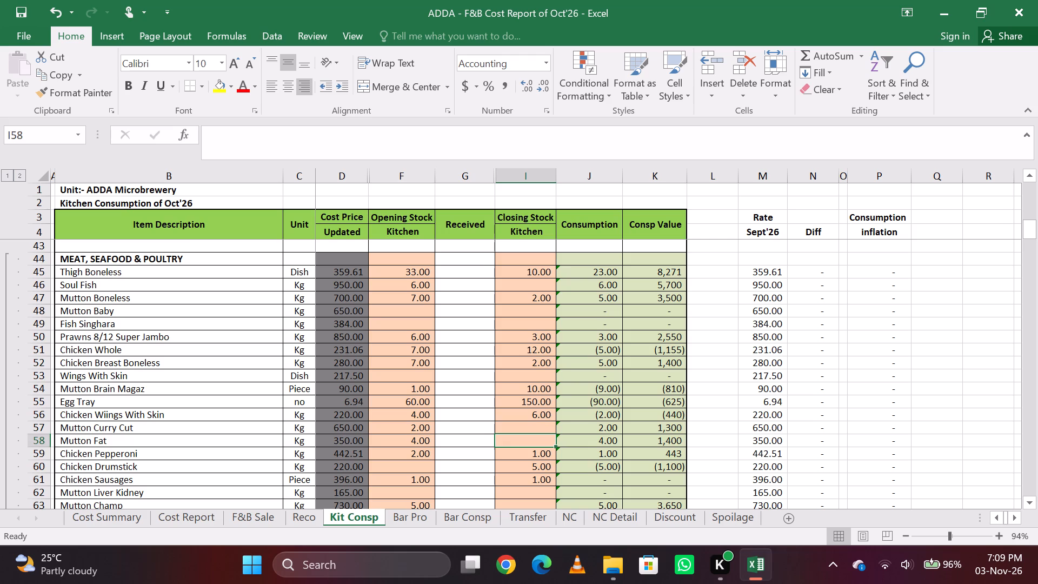
{"action": "key", "text": "1"}
{"action": "key", "text": "Down"}
{"action": "key", "text": "Up"}
Check the item rows from Mutton Fat down past the Meat, Seafood & Poultry total for the item to fill in.
{"action": "key", "text": "ctrl+f"}
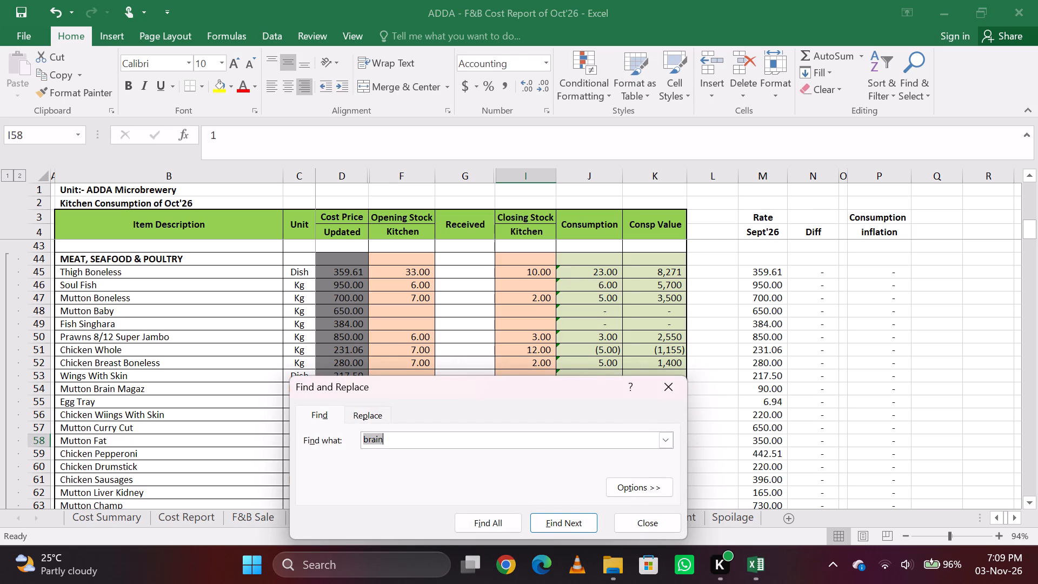
{"action": "key", "text": "Escape"}
{"action": "key", "text": "Down"}
{"action": "key", "text": "Down"}
{"action": "key", "text": "Down"}
{"action": "key", "text": "Down"}
{"action": "key", "text": "Down"}
{"action": "key", "text": "Down"}
{"action": "key", "text": "Down"}
{"action": "key", "text": "Down"}
{"action": "key", "text": "Up"}
{"action": "key", "text": "Up"}
{"action": "key", "text": "Up"}
{"action": "key", "text": "Up"}
{"action": "key", "text": "Up"}
{"action": "key", "text": "Up"}
{"action": "key", "text": "Up"}
{"action": "key", "text": "Up"}
{"action": "key", "text": "Up"}
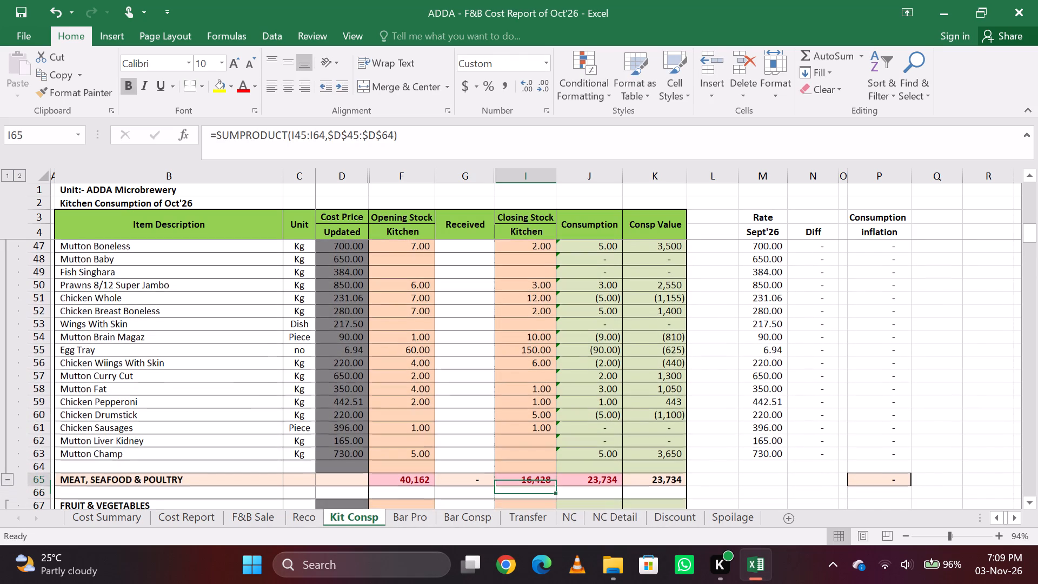
Search the Kit Consp sheet for an item starting with "glo".
{"action": "key", "text": "ctrl+f"}
{"action": "type", "text": "gl"}
{"action": "key", "text": "Return"}
{"action": "key", "text": "o"}
{"action": "key", "text": "Return"}
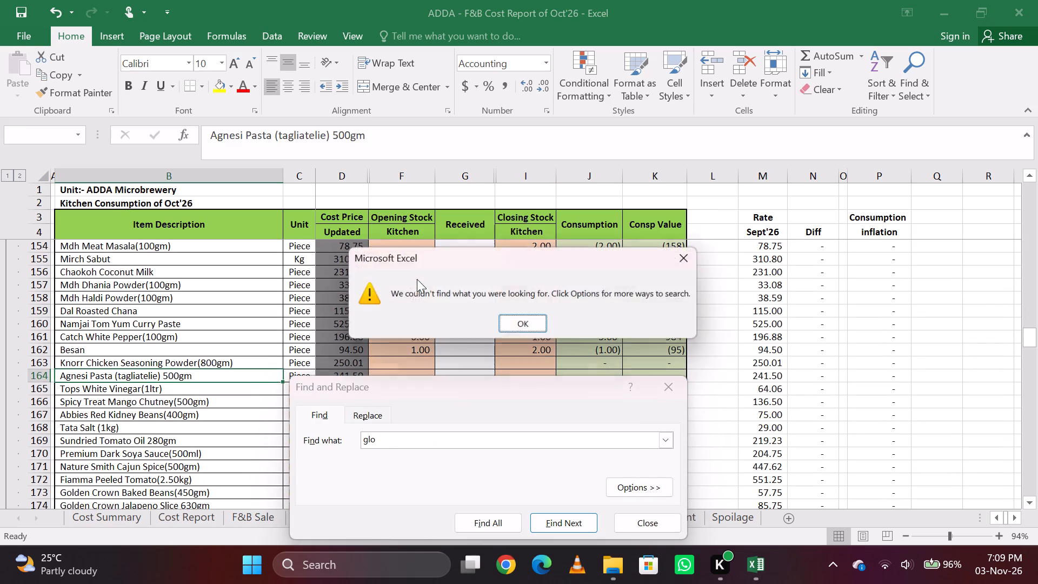
{"action": "key", "text": "Return"}
{"action": "type", "text": "ut"}
{"action": "key", "text": "Return"}
{"action": "key", "text": "Escape"}
{"action": "key", "text": "Escape"}
{"action": "key", "text": "Escape"}
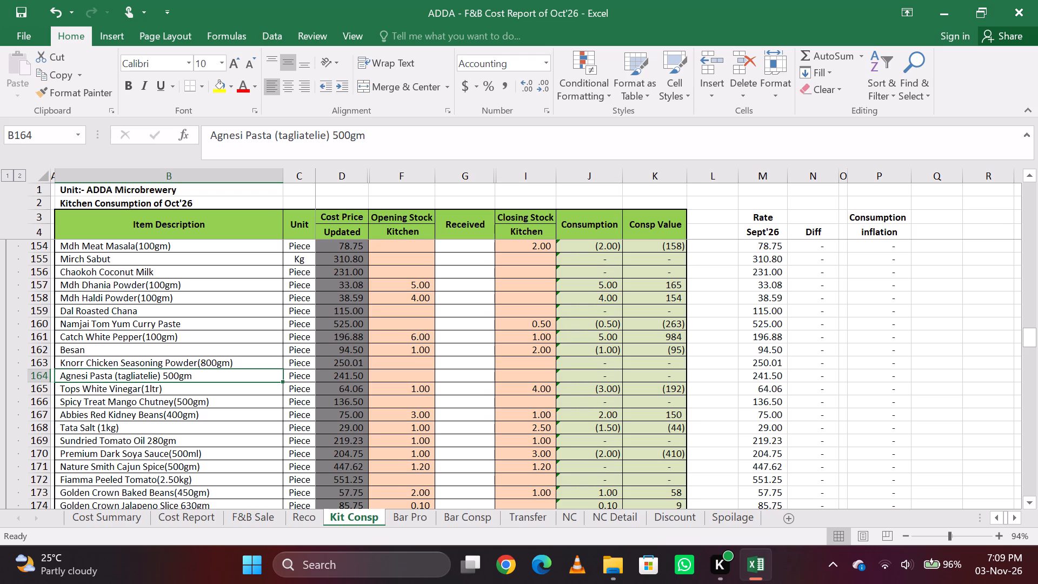
Find "chicken b" in the sheet and set the closing kitchen stock of Chicken Breast Boneless to 5.
{"action": "key", "text": "ctrl+f"}
{"action": "type", "text": "chicken b"}
{"action": "key", "text": "Return"}
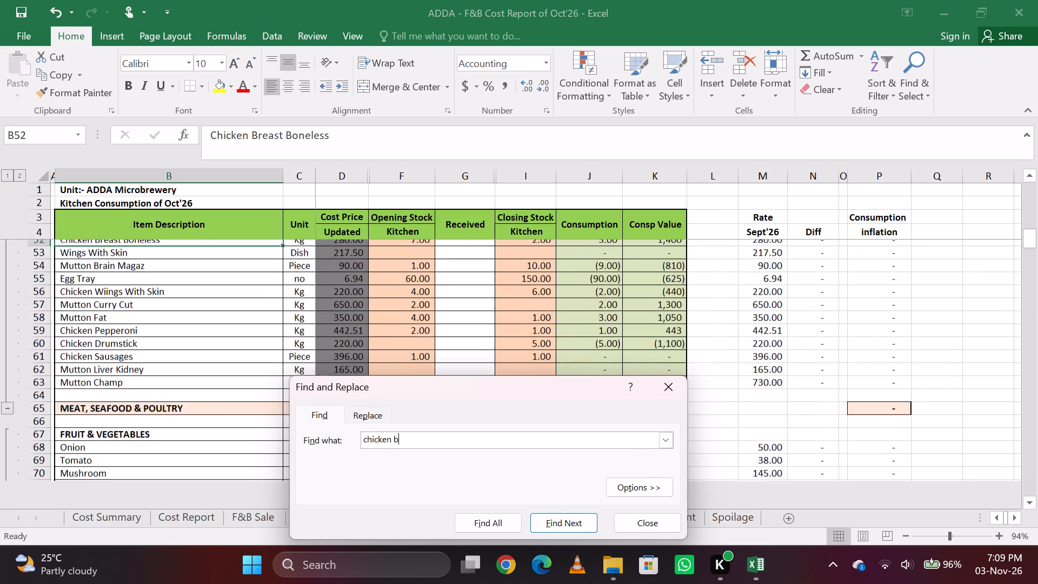
{"action": "key", "text": "Escape"}
{"action": "key", "text": "Right"}
{"action": "key", "text": "Right"}
{"action": "key", "text": "Right"}
{"action": "key", "text": "Right"}
{"action": "key", "text": "Right"}
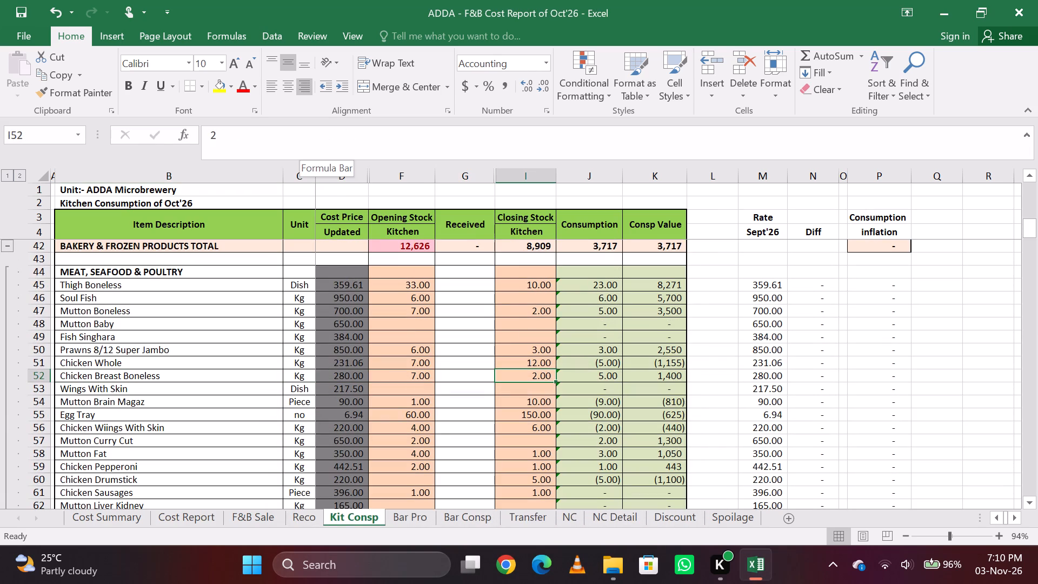
{"action": "key", "text": "5"}
{"action": "key", "text": "Return"}
{"action": "key", "text": "Up"}
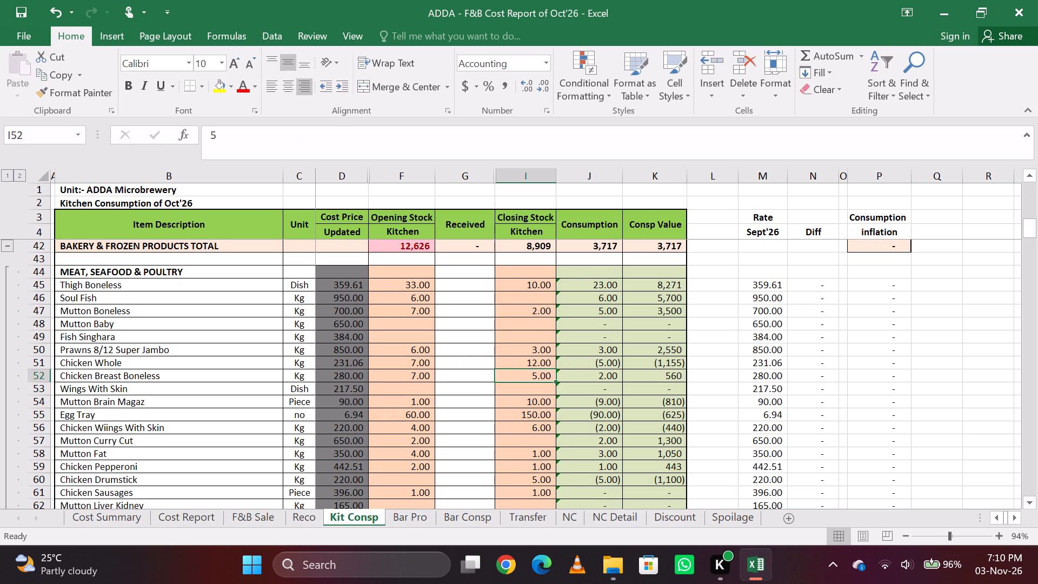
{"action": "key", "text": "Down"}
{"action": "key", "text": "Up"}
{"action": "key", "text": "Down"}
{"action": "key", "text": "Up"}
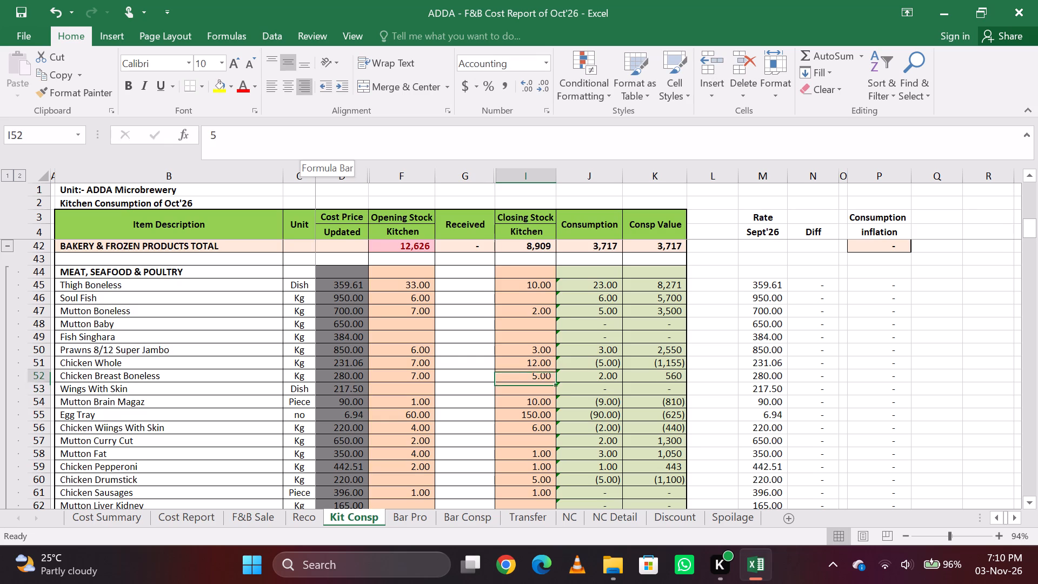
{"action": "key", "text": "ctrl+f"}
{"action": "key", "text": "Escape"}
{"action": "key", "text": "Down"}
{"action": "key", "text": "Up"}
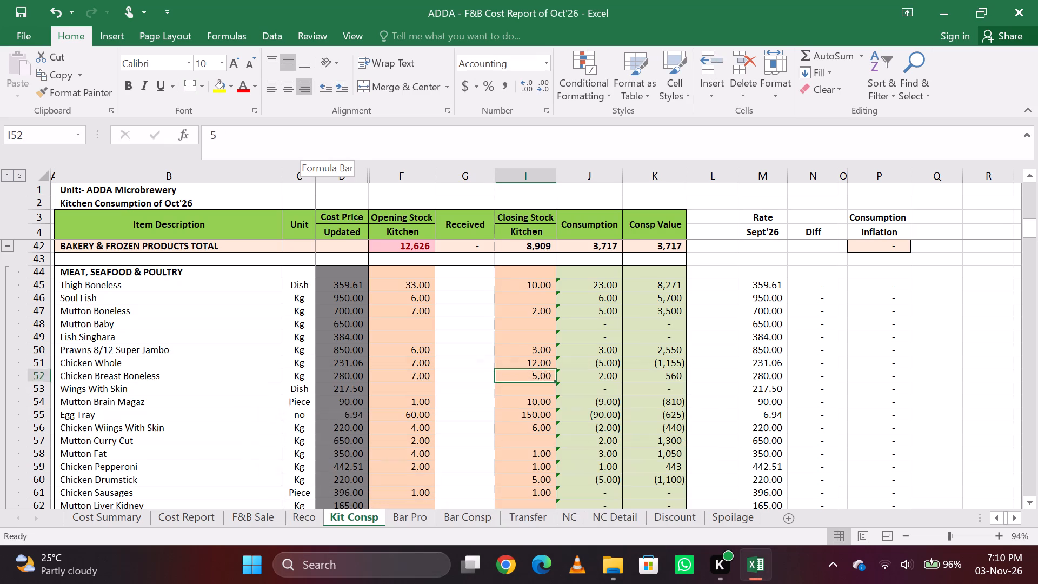
Enter a closing kitchen stock of 1 for Soul Fish in the Meat, Seafood & Poultry section.
{"action": "key", "text": "Up"}
{"action": "key", "text": "Down"}
{"action": "key", "text": "Up"}
{"action": "key", "text": "Up"}
{"action": "key", "text": "Up"}
{"action": "key", "text": "Up"}
{"action": "key", "text": "Up"}
{"action": "key", "text": "Up"}
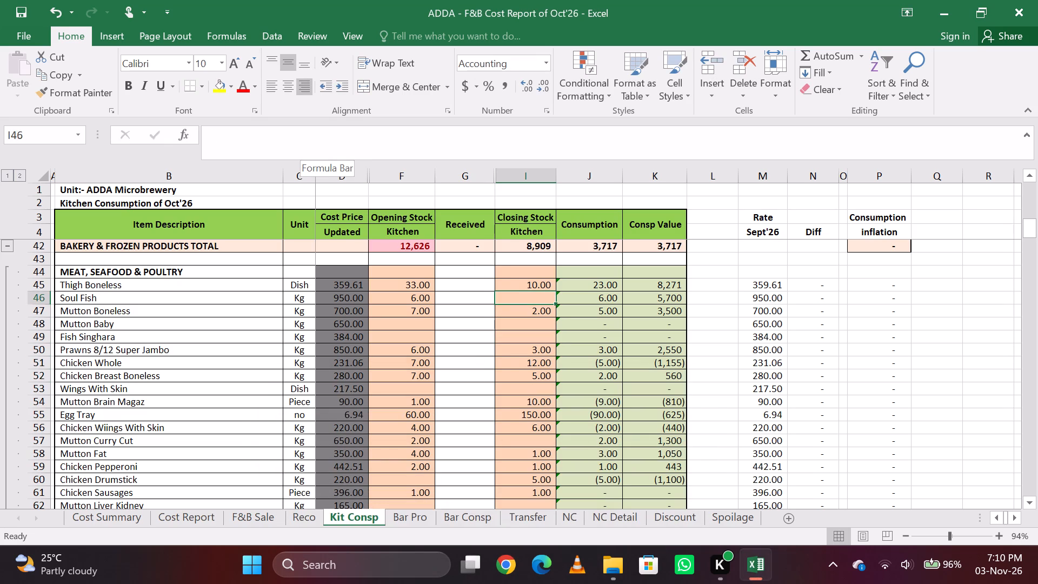
{"action": "key", "text": "1"}
{"action": "key", "text": "Down"}
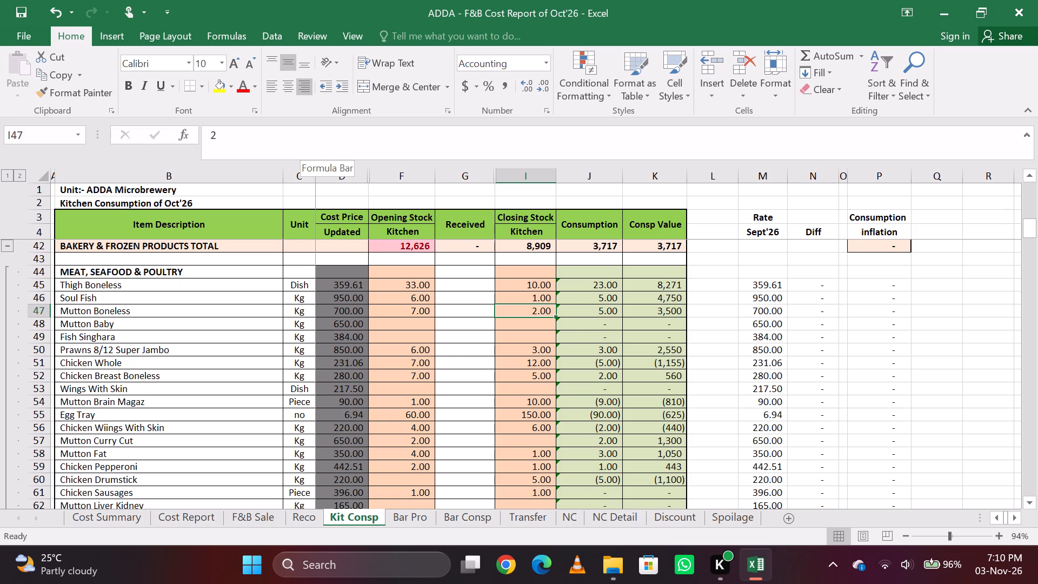
Read down the Meat, Seafood & Poultry items from Mutton Boneless to Mutton Champ, looking for the item to fill in.
{"action": "key", "text": "Down"}
{"action": "key", "text": "Down"}
{"action": "key", "text": "Down"}
{"action": "key", "text": "Up"}
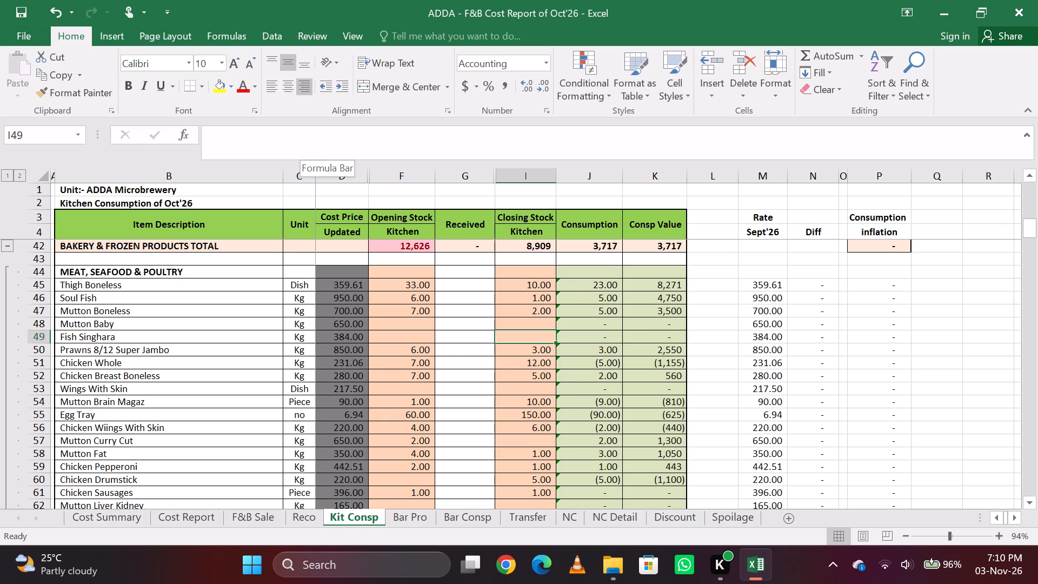
{"action": "key", "text": "Down"}
{"action": "key", "text": "Down"}
{"action": "key", "text": "Down"}
{"action": "key", "text": "Down"}
{"action": "key", "text": "Down"}
{"action": "key", "text": "Down"}
{"action": "key", "text": "Down"}
{"action": "key", "text": "Down"}
{"action": "key", "text": "Down"}
{"action": "key", "text": "Down"}
{"action": "key", "text": "Down"}
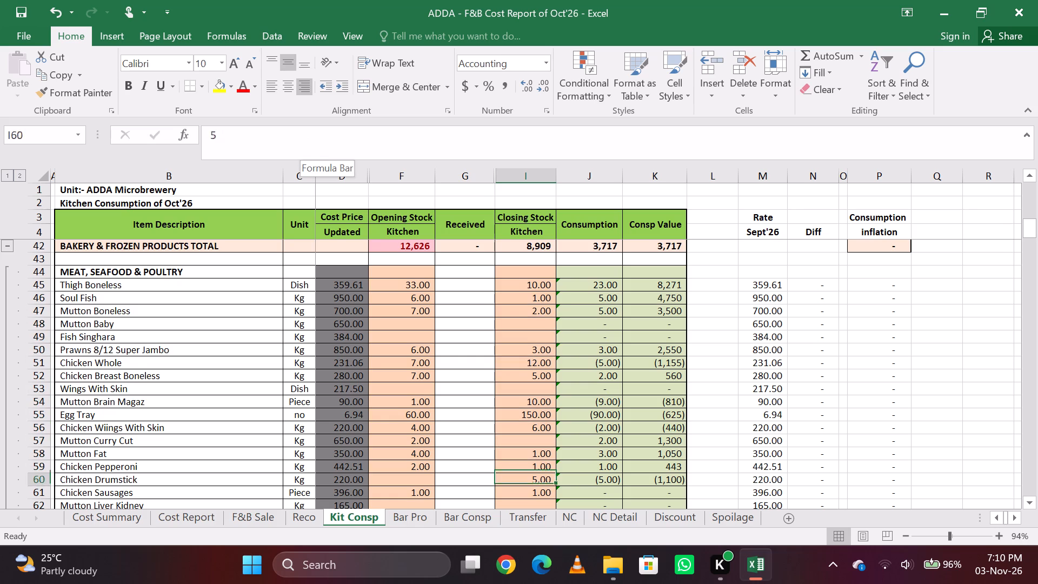
{"action": "key", "text": "Down"}
{"action": "key", "text": "Down"}
{"action": "key", "text": "Down"}
{"action": "key", "text": "Down"}
{"action": "key", "text": "Down"}
{"action": "key", "text": "Down"}
{"action": "key", "text": "Up"}
{"action": "key", "text": "Up"}
{"action": "key", "text": "Up"}
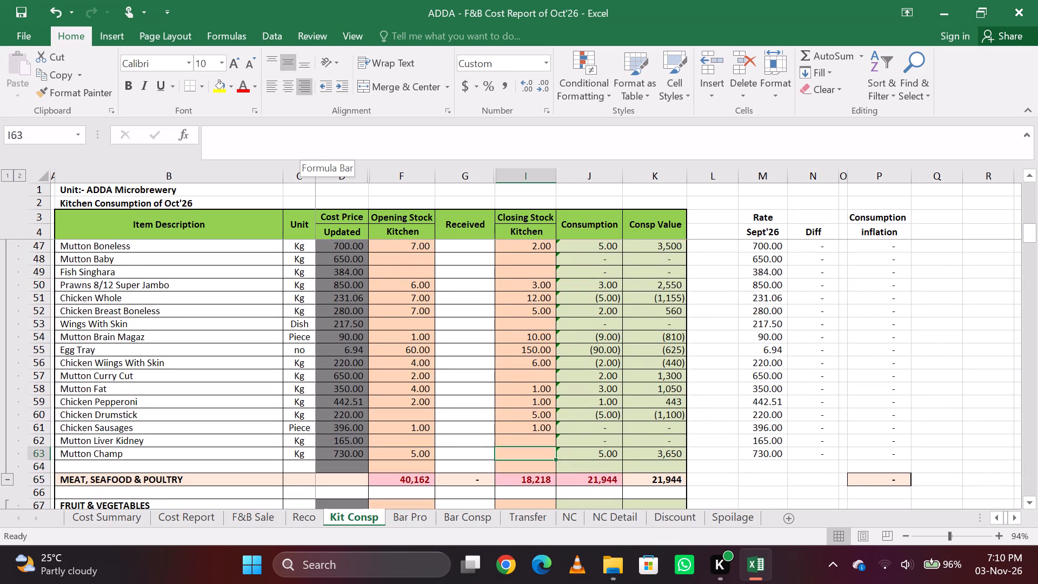
Search the Kit Consp sheet for "thai" and go through the matches.
{"action": "key", "text": "ctrl+f"}
{"action": "type", "text": "thai"}
{"action": "key", "text": "Return"}
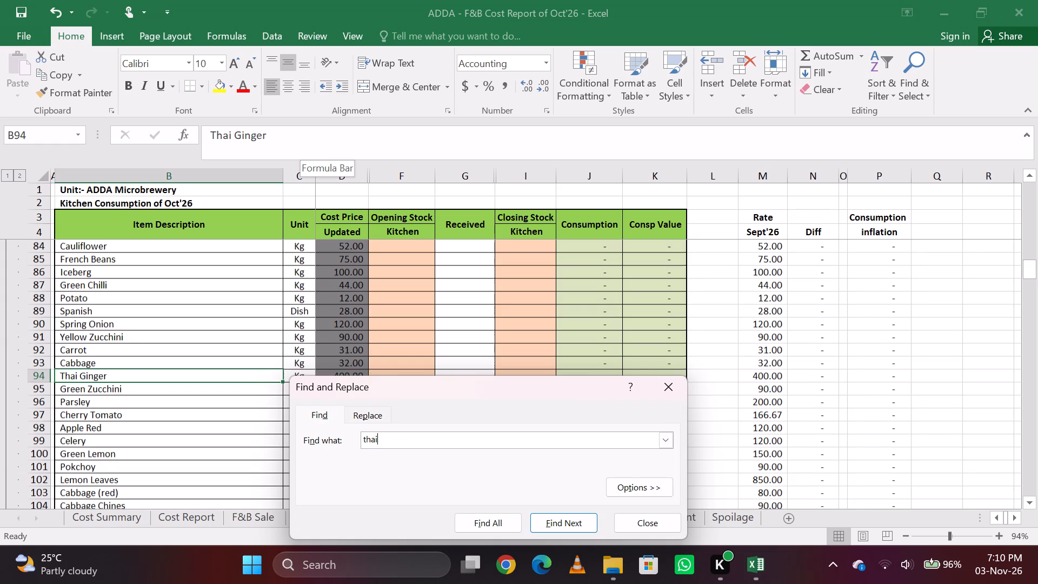
{"action": "key", "text": "Return"}
{"action": "key", "text": "Return"}
{"action": "key", "text": "Return"}
{"action": "key", "text": "Return"}
Search the Kit Consp sheet for "chicken t" and go through the matching items.
{"action": "key", "text": "BackSpace"}
{"action": "key", "text": "BackSpace"}
{"action": "key", "text": "BackSpace"}
{"action": "key", "text": "BackSpace"}
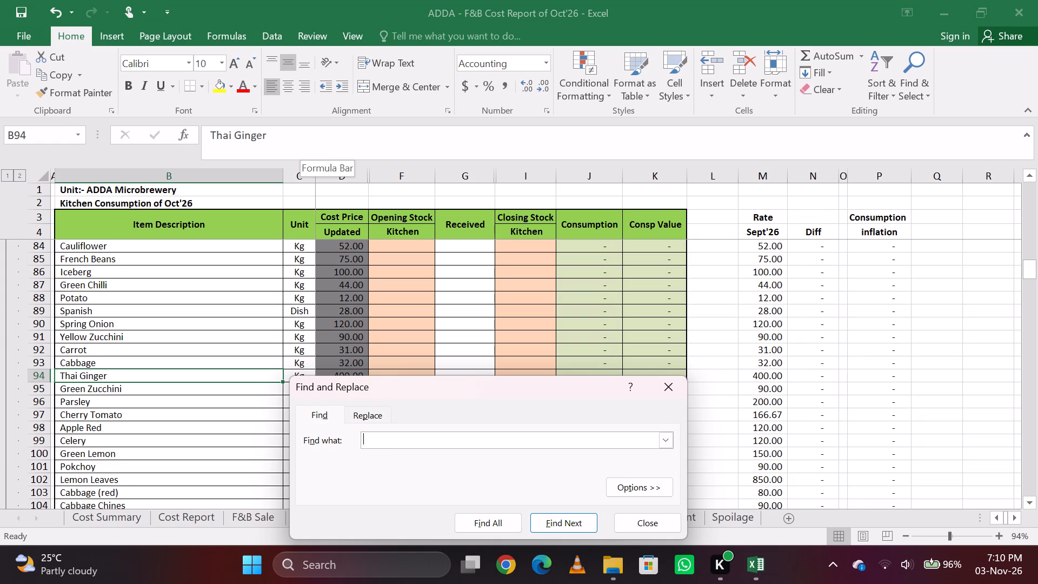
{"action": "key", "text": "BackSpace"}
{"action": "key", "text": "BackSpace"}
{"action": "type", "text": "chicken t"}
{"action": "key", "text": "Return"}
{"action": "key", "text": "Return"}
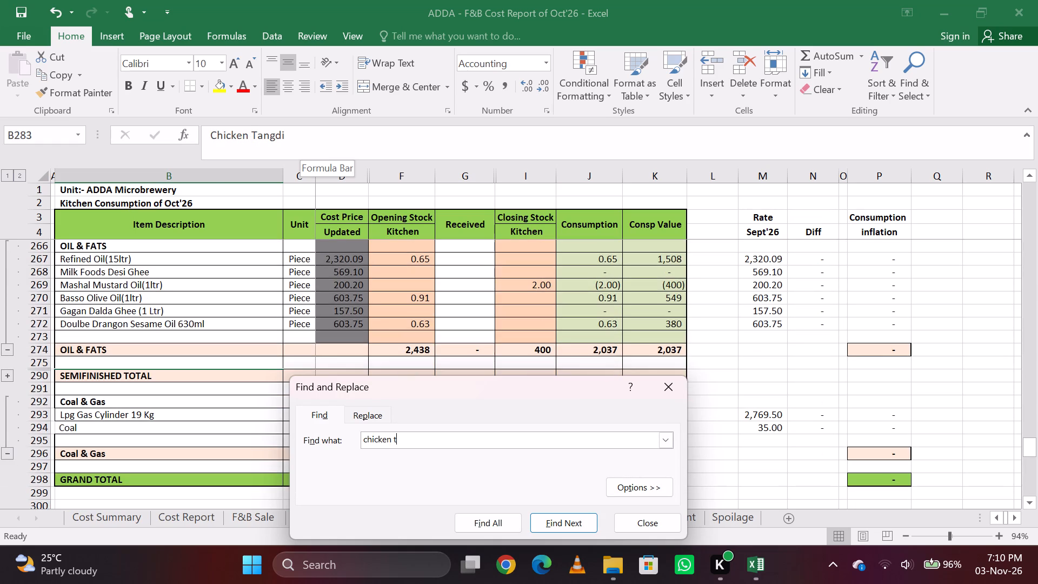
{"action": "key", "text": "Return"}
{"action": "key", "text": "Return"}
{"action": "key", "text": "Return"}
{"action": "key", "text": "Escape"}
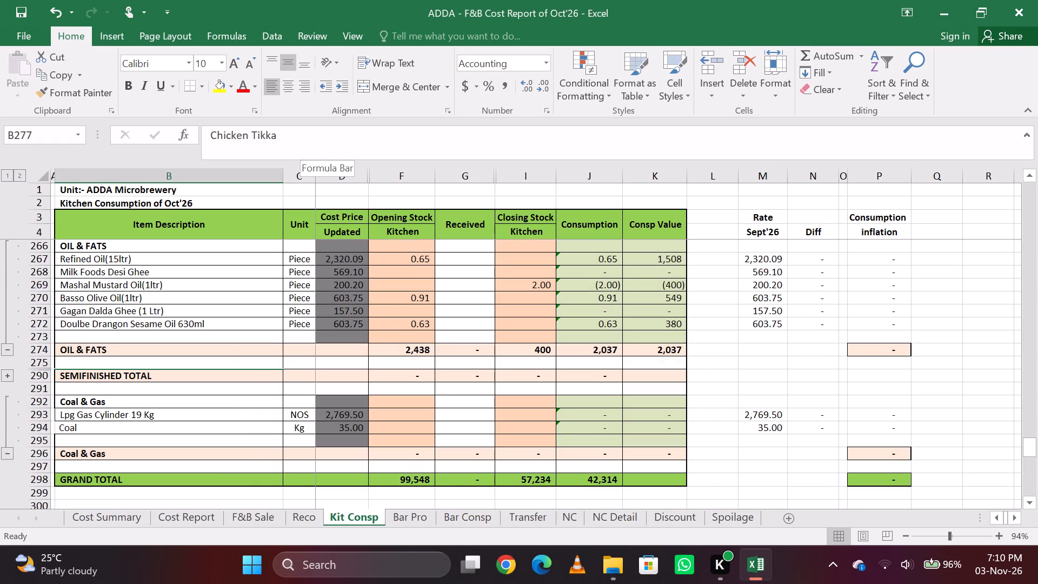
Find "thi" in the sheet and set the closing kitchen stock of Thigh Boneless to 20.
{"action": "key", "text": "ctrl+f"}
{"action": "type", "text": "thi"}
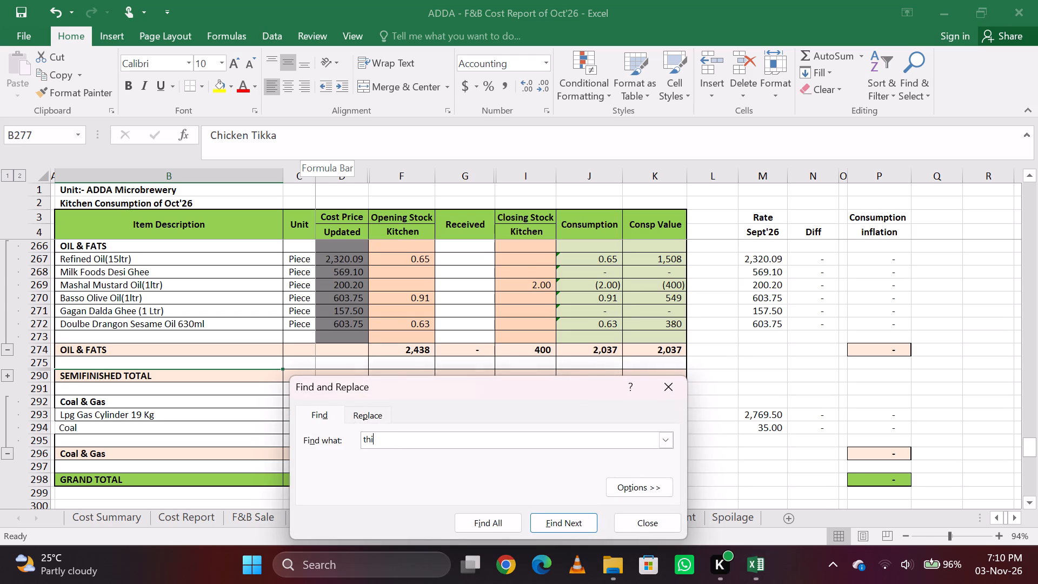
{"action": "key", "text": "Return"}
{"action": "key", "text": "Escape"}
{"action": "key", "text": "Right"}
{"action": "key", "text": "Right"}
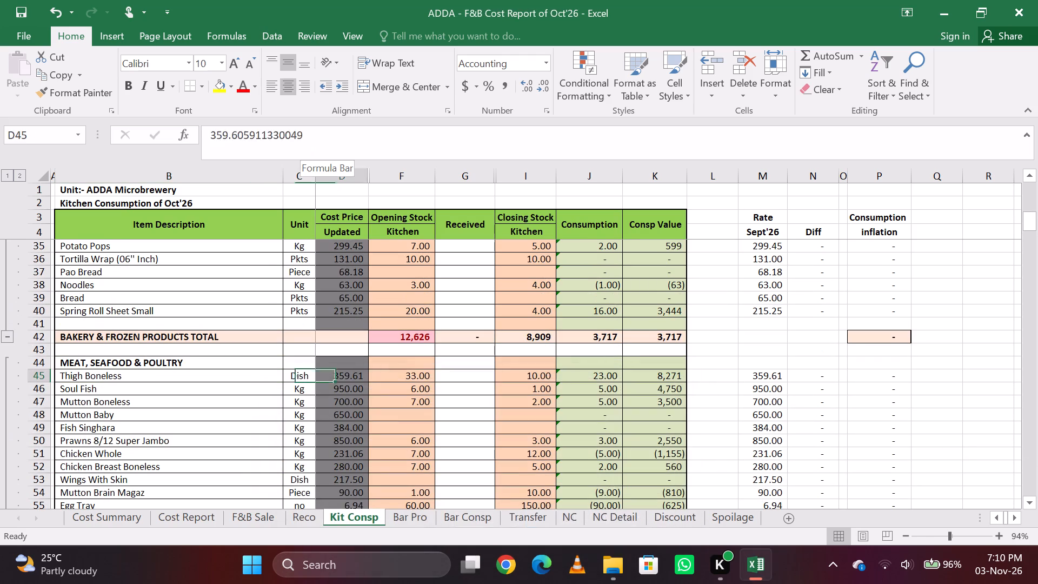
{"action": "key", "text": "Right"}
{"action": "key", "text": "Right"}
{"action": "key", "text": "Right"}
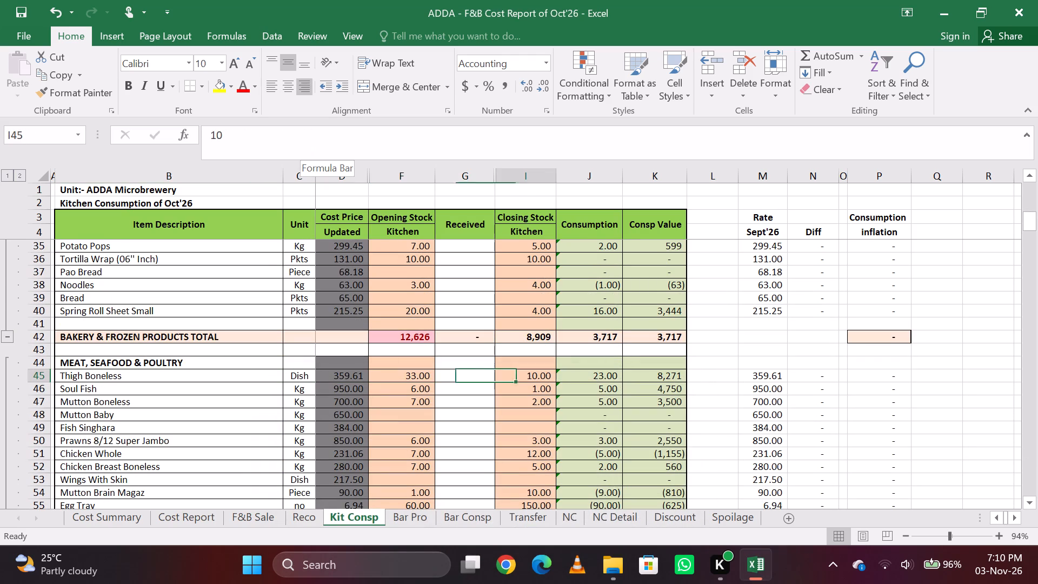
{"action": "type", "text": "20"}
{"action": "key", "text": "Return"}
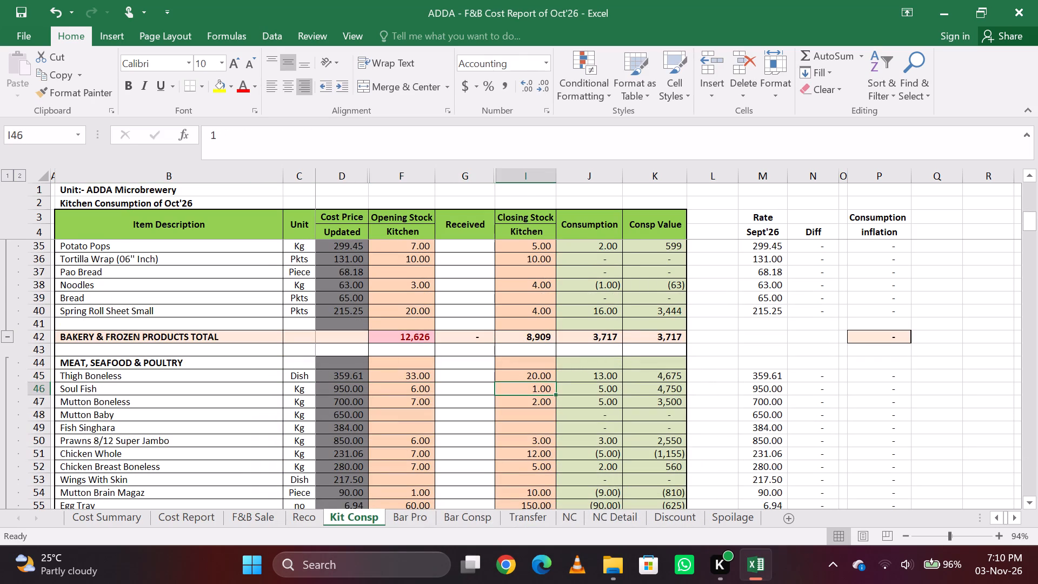
Set the closing kitchen stock of Prawns 8/12 Super Jambo to 4.
{"action": "key", "text": "ctrl+f"}
{"action": "key", "text": "BackSpace"}
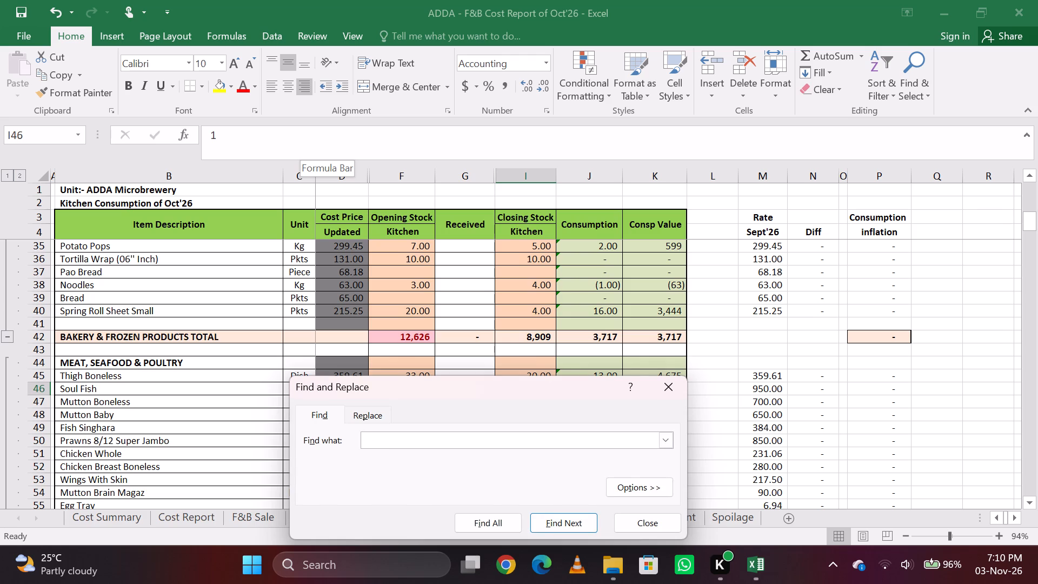
{"action": "key", "text": "Escape"}
{"action": "key", "text": "Down"}
{"action": "key", "text": "Down"}
{"action": "key", "text": "Down"}
{"action": "key", "text": "Down"}
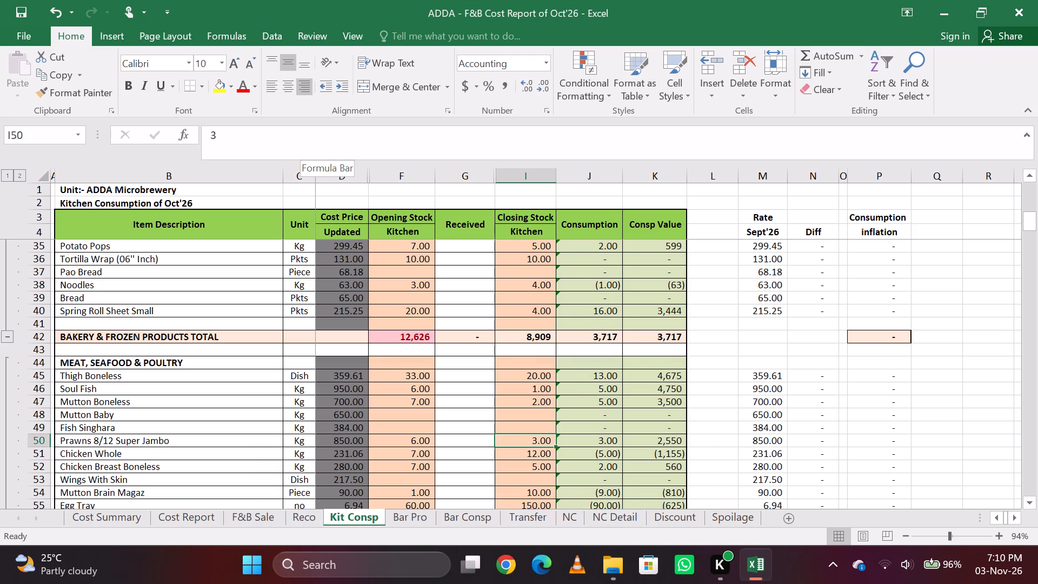
{"action": "key", "text": "4"}
{"action": "key", "text": "Down"}
{"action": "key", "text": "Up"}
Set the closing kitchen stock of Mutton Brain Magaz to 11.
{"action": "key", "text": "Down"}
{"action": "key", "text": "Down"}
{"action": "key", "text": "Down"}
{"action": "key", "text": "Down"}
{"action": "key", "text": "Down"}
{"action": "key", "text": "Down"}
{"action": "key", "text": "Down"}
{"action": "key", "text": "Down"}
{"action": "key", "text": "Down"}
{"action": "key", "text": "Up"}
{"action": "key", "text": "Up"}
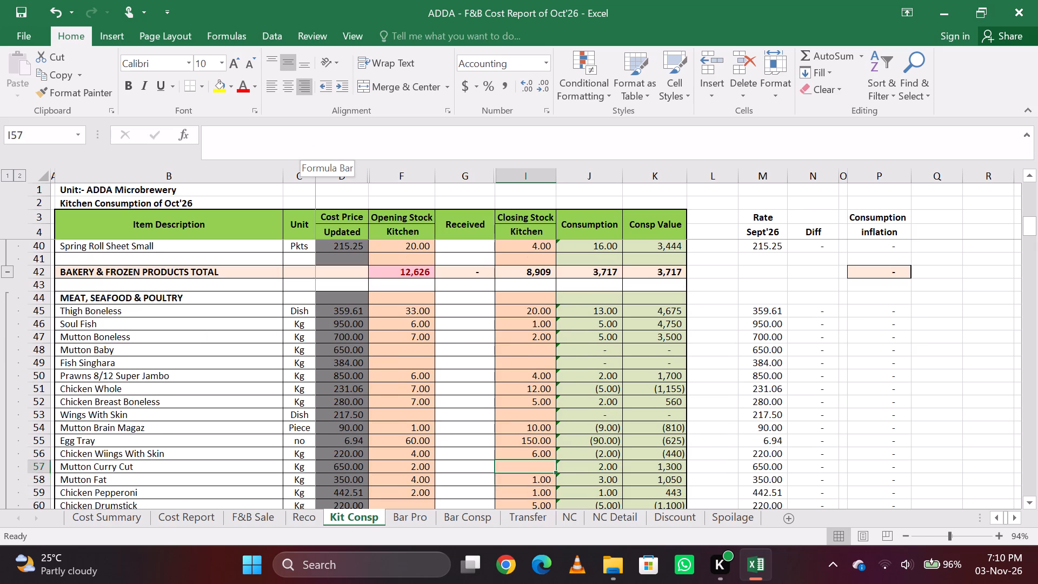
{"action": "key", "text": "Up"}
{"action": "key", "text": "Up"}
{"action": "key", "text": "Up"}
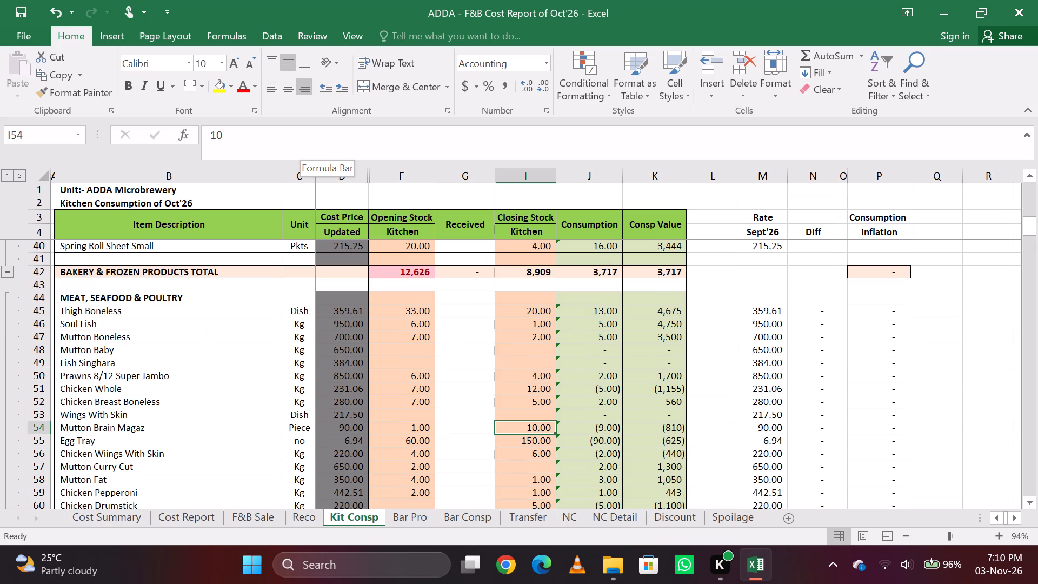
{"action": "type", "text": "11"}
{"action": "key", "text": "Down"}
{"action": "key", "text": "Up"}
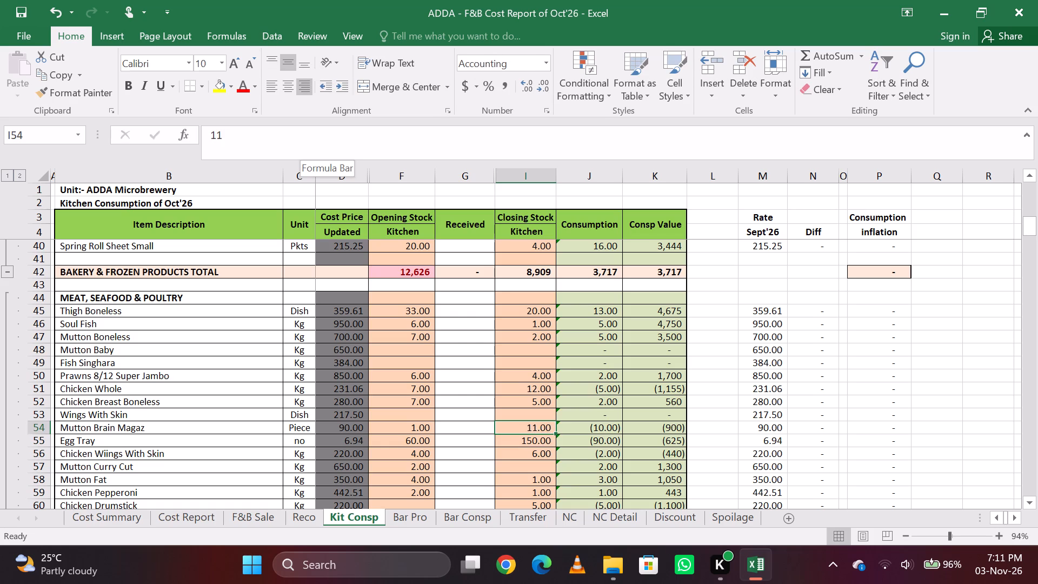
Find "mutton c" in the sheet and set the closing kitchen stock of Mutton Curry Cut to 4.
{"action": "key", "text": "ctrl+f"}
{"action": "type", "text": "mutton c"}
{"action": "key", "text": "Return"}
{"action": "key", "text": "Escape"}
{"action": "key", "text": "Right"}
{"action": "key", "text": "Right"}
{"action": "key", "text": "Right"}
{"action": "key", "text": "Right"}
{"action": "key", "text": "Right"}
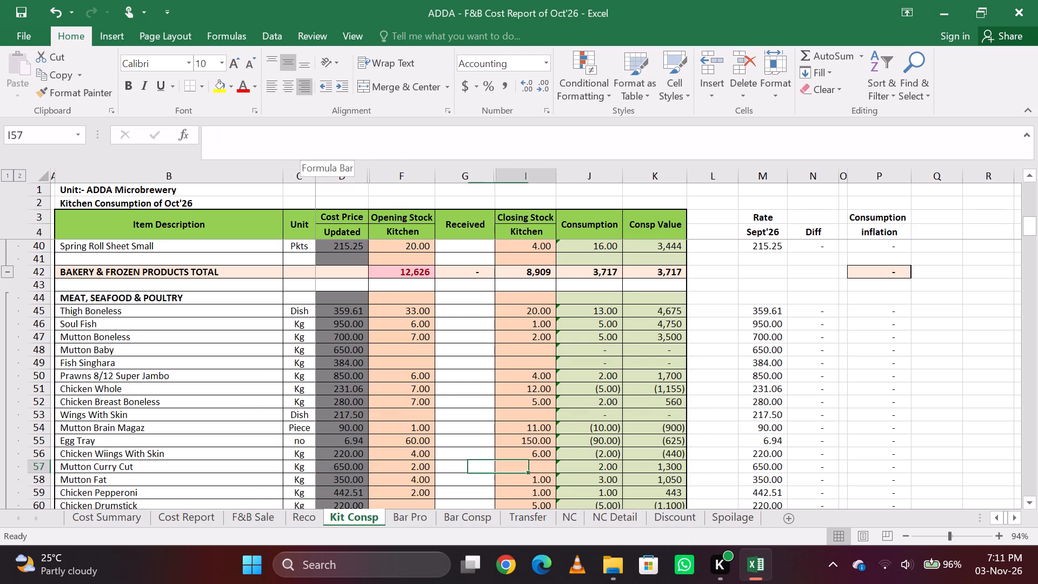
{"action": "key", "text": "Right"}
{"action": "key", "text": "Left"}
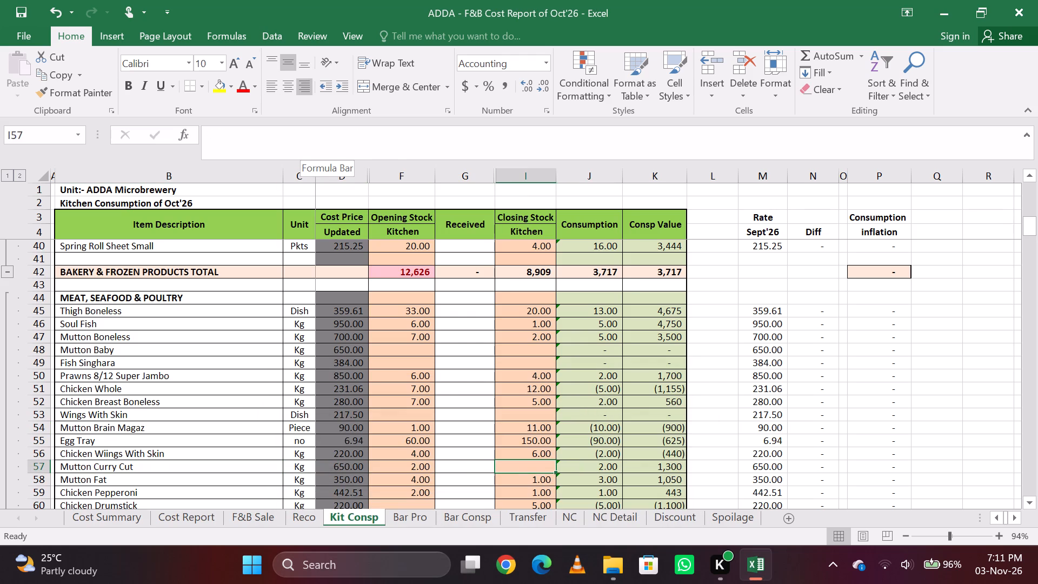
{"action": "key", "text": "4"}
{"action": "key", "text": "Return"}
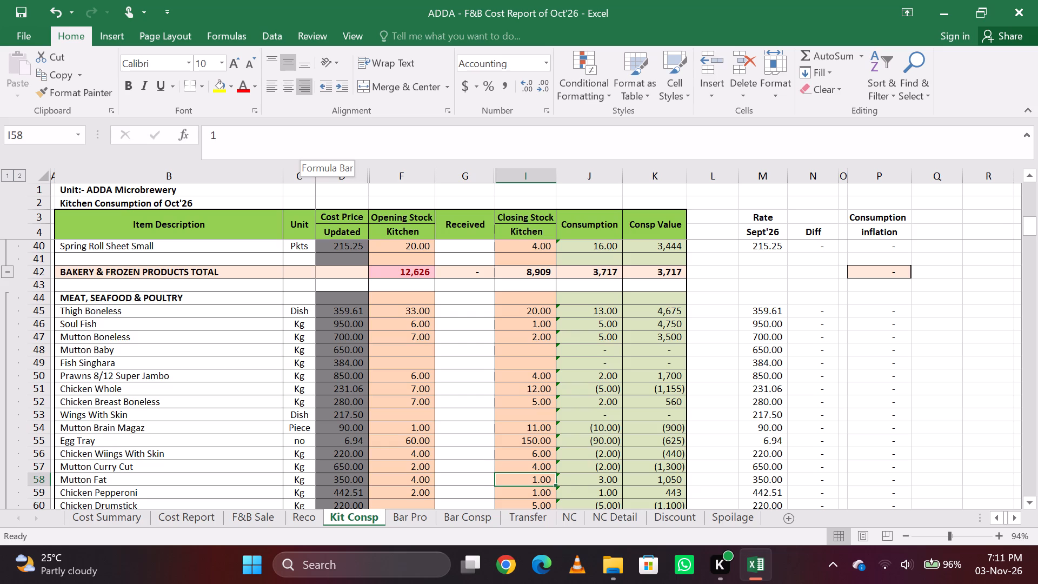
Set the closing kitchen stock of Mutton Boneless to 6.
{"action": "key", "text": "Up"}
{"action": "key", "text": "Up"}
{"action": "key", "text": "Up"}
{"action": "key", "text": "Up"}
{"action": "key", "text": "Up"}
{"action": "key", "text": "Up"}
{"action": "key", "text": "Up"}
{"action": "key", "text": "Up"}
{"action": "key", "text": "Up"}
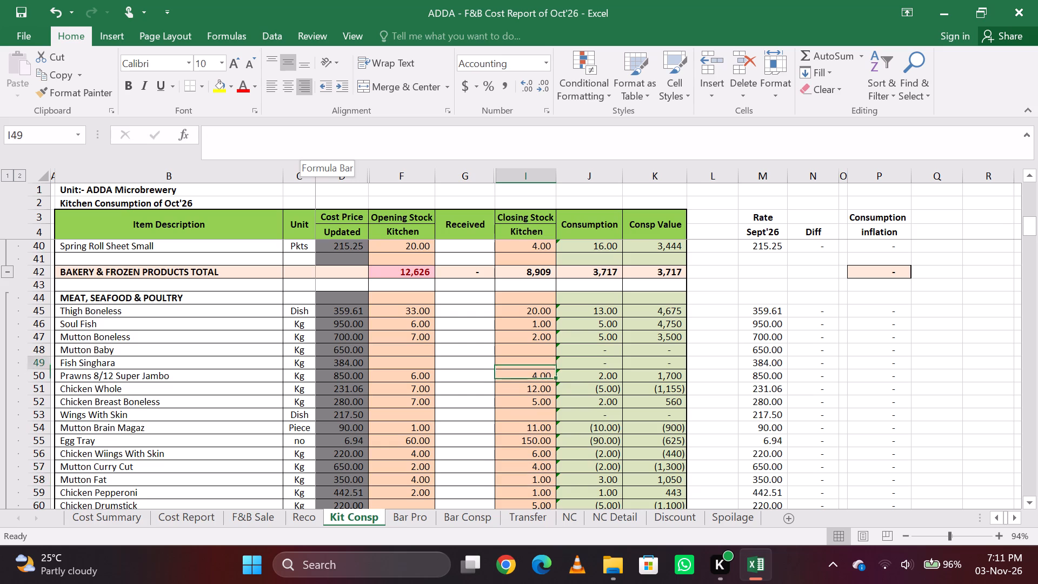
{"action": "key", "text": "Up"}
{"action": "key", "text": "Up"}
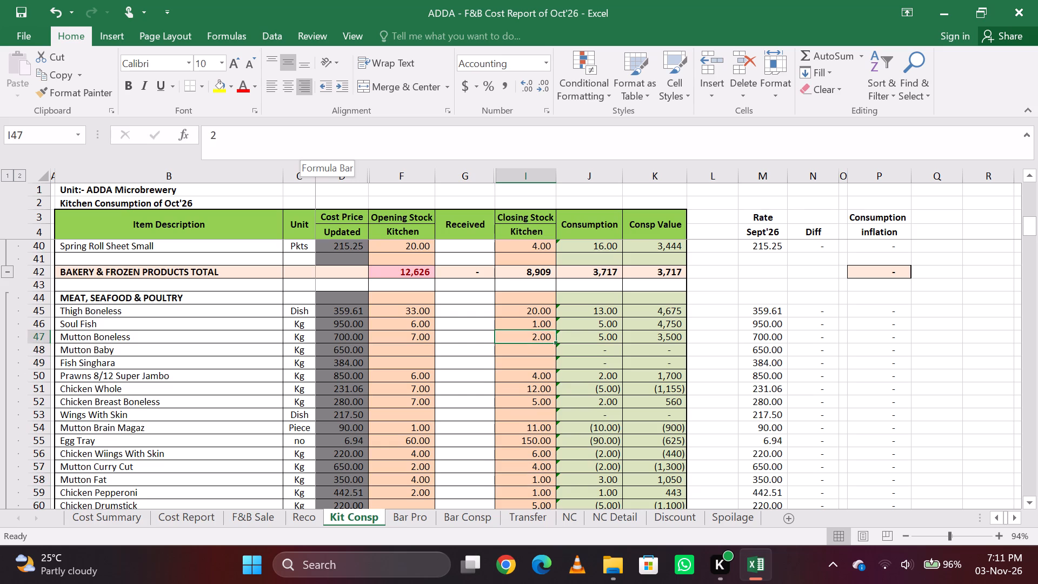
{"action": "key", "text": "5"}
{"action": "key", "text": "Escape"}
{"action": "key", "text": "6"}
{"action": "key", "text": "Return"}
{"action": "key", "text": "Up"}
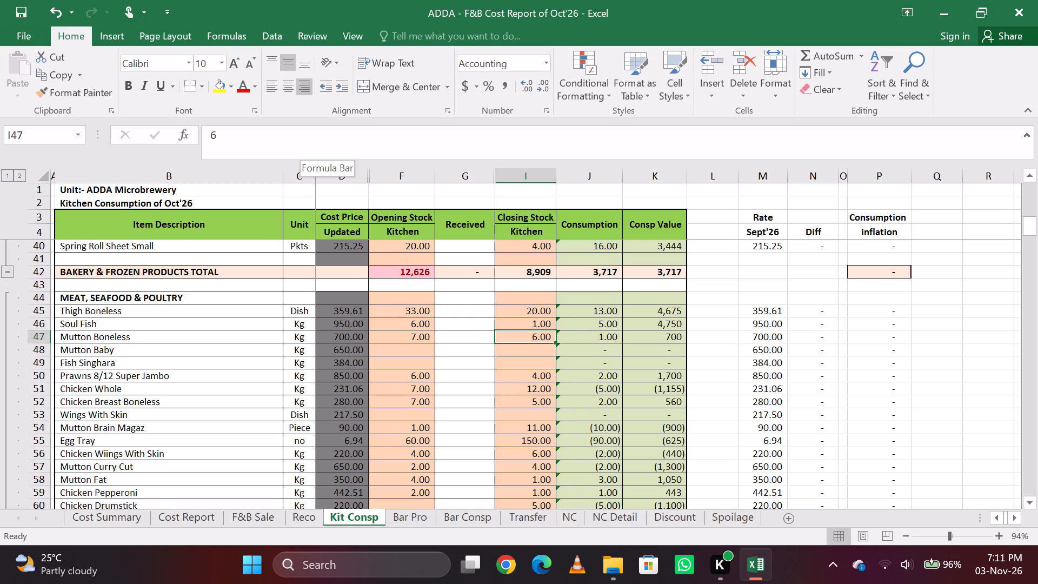
Review the closing stock entries of the remaining meat, seafood and poultry items down to Mutton Champ.
{"action": "key", "text": "Down"}
{"action": "key", "text": "Down"}
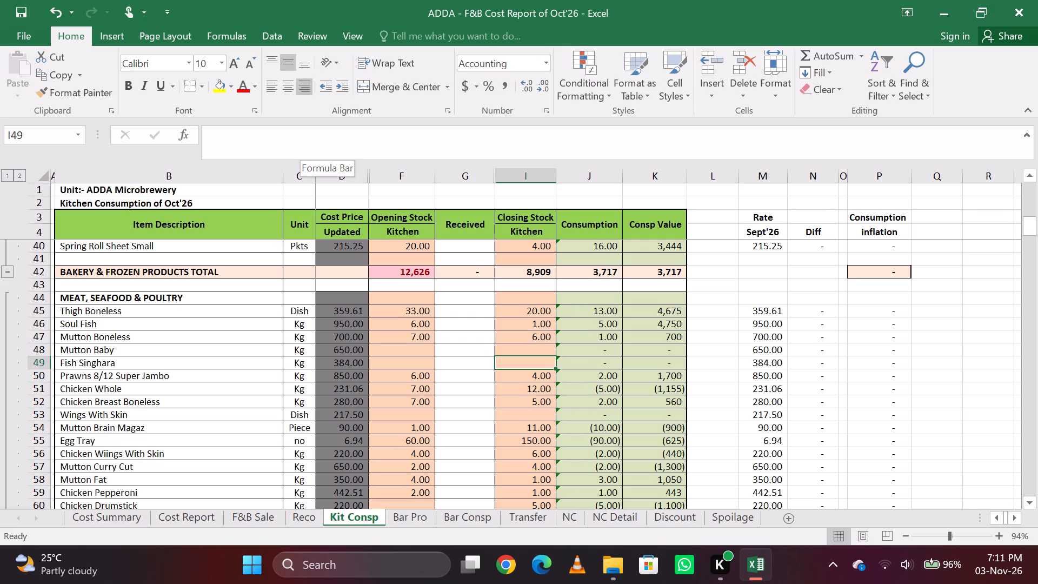
{"action": "key", "text": "Down"}
{"action": "key", "text": "Down"}
{"action": "key", "text": "Down"}
{"action": "key", "text": "Down"}
{"action": "key", "text": "Down"}
{"action": "key", "text": "Down"}
{"action": "key", "text": "Down"}
{"action": "key", "text": "Down"}
{"action": "key", "text": "Down"}
{"action": "key", "text": "Down"}
{"action": "key", "text": "Down"}
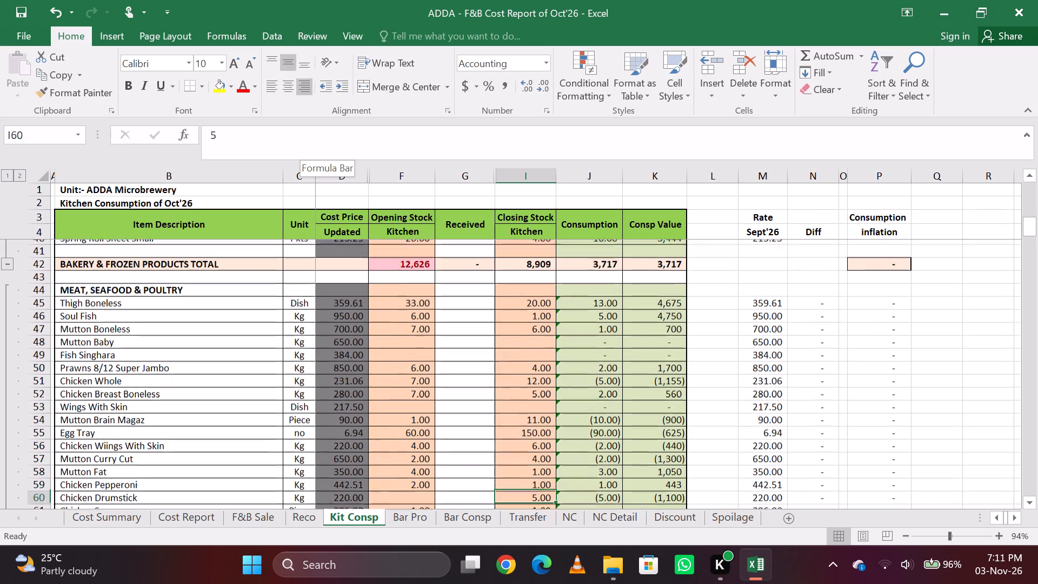
{"action": "key", "text": "Down"}
{"action": "key", "text": "Down"}
{"action": "key", "text": "Down"}
{"action": "key", "text": "Down"}
{"action": "key", "text": "Down"}
{"action": "key", "text": "Up"}
{"action": "key", "text": "Up"}
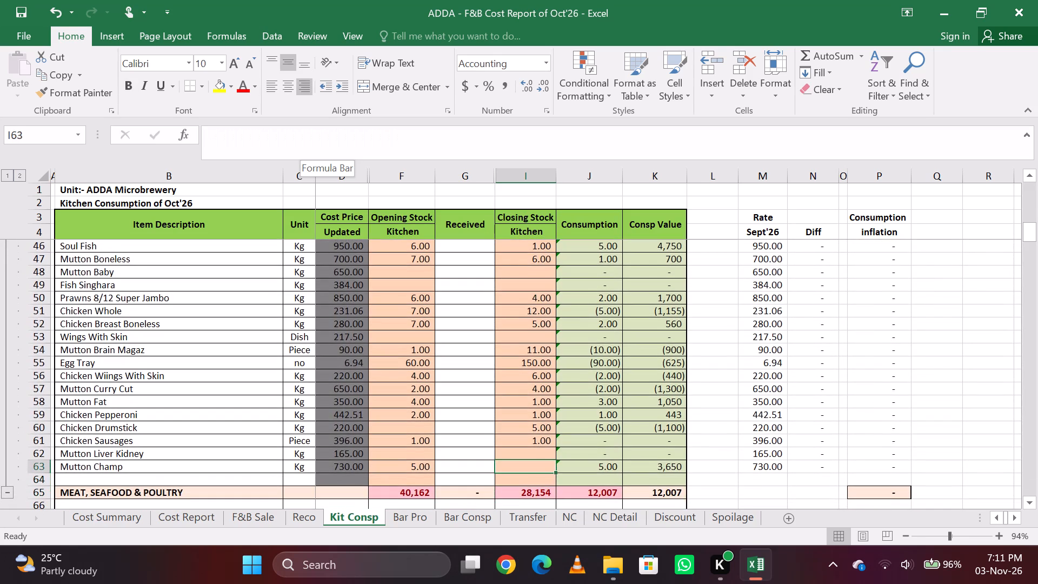
Search the Kit Consp sheet for "tang" and check the rows around the Semifinished Total.
{"action": "key", "text": "ctrl+f"}
{"action": "key", "text": "t"}
{"action": "type", "text": "ang"}
{"action": "key", "text": "Return"}
{"action": "key", "text": "Return"}
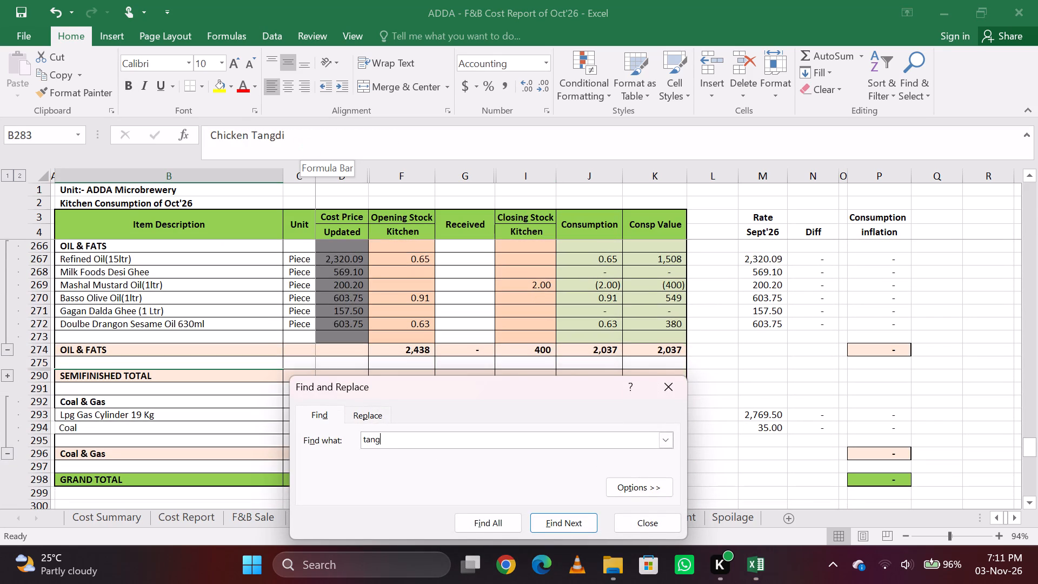
{"action": "key", "text": "Return"}
{"action": "key", "text": "Escape"}
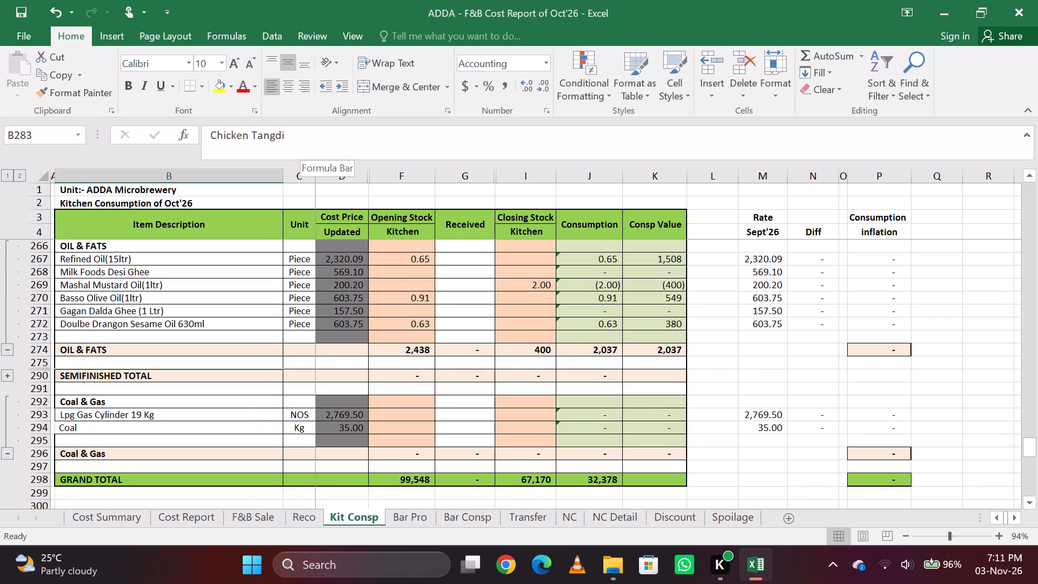
{"action": "key", "text": "Left"}
{"action": "key", "text": "Right"}
{"action": "key", "text": "Up"}
{"action": "key", "text": "Up"}
{"action": "key", "text": "Up"}
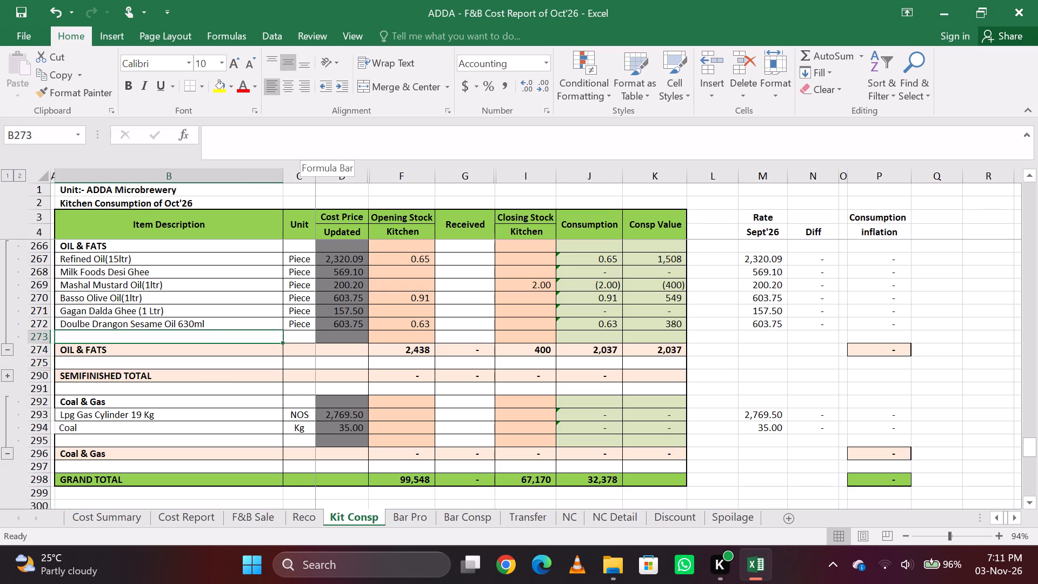
{"action": "key", "text": "Down"}
{"action": "key", "text": "Down"}
{"action": "key", "text": "Down"}
{"action": "key", "text": "Up"}
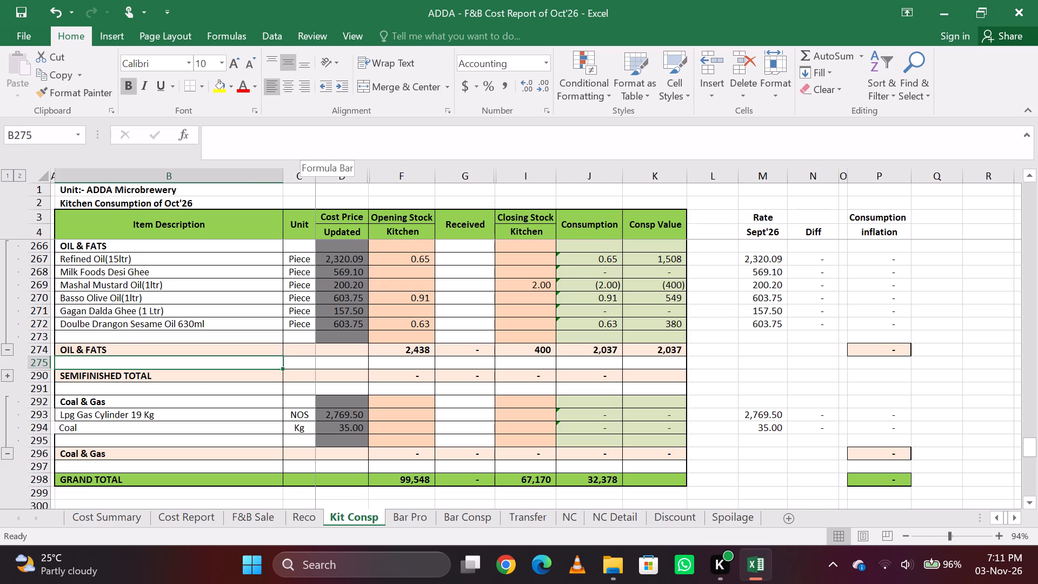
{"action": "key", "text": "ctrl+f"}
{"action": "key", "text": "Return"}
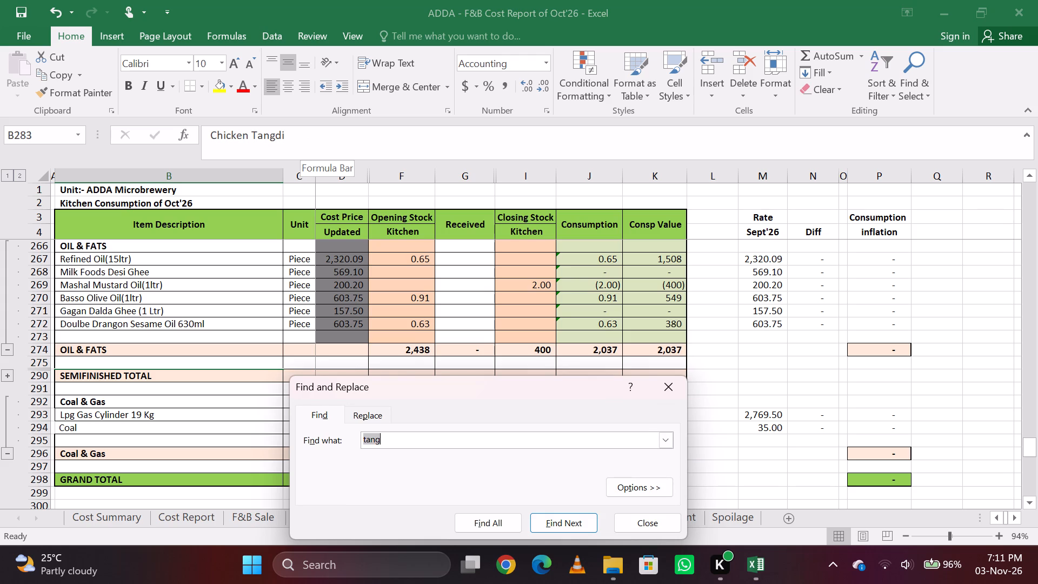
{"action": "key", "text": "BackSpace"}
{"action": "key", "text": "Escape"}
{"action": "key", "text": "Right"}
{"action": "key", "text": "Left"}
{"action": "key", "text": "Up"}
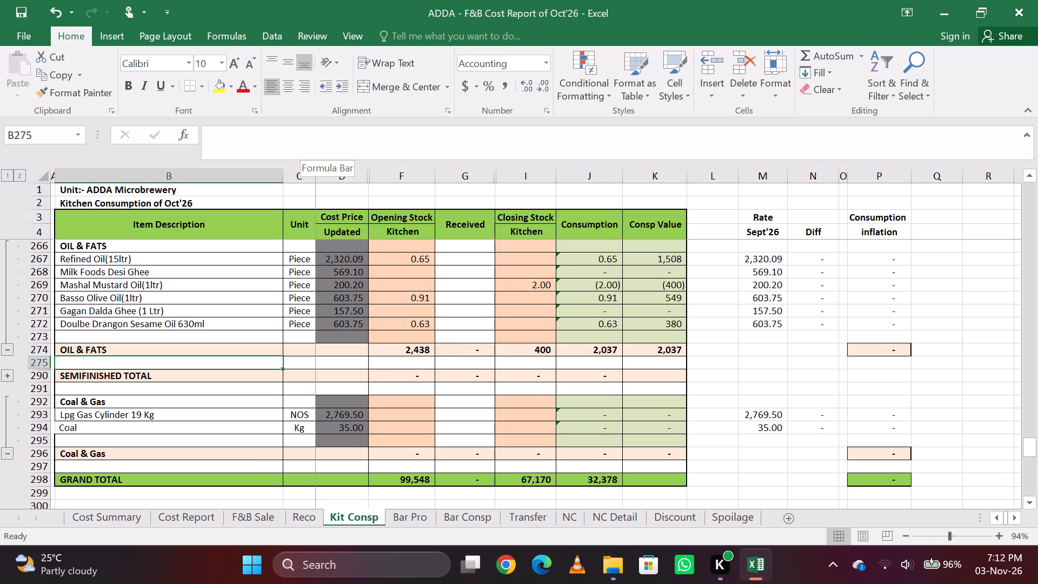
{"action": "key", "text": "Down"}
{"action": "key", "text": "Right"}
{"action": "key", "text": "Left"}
Search the Kit Consp sheet for "tang" again and go through the matches.
{"action": "key", "text": "ctrl+f"}
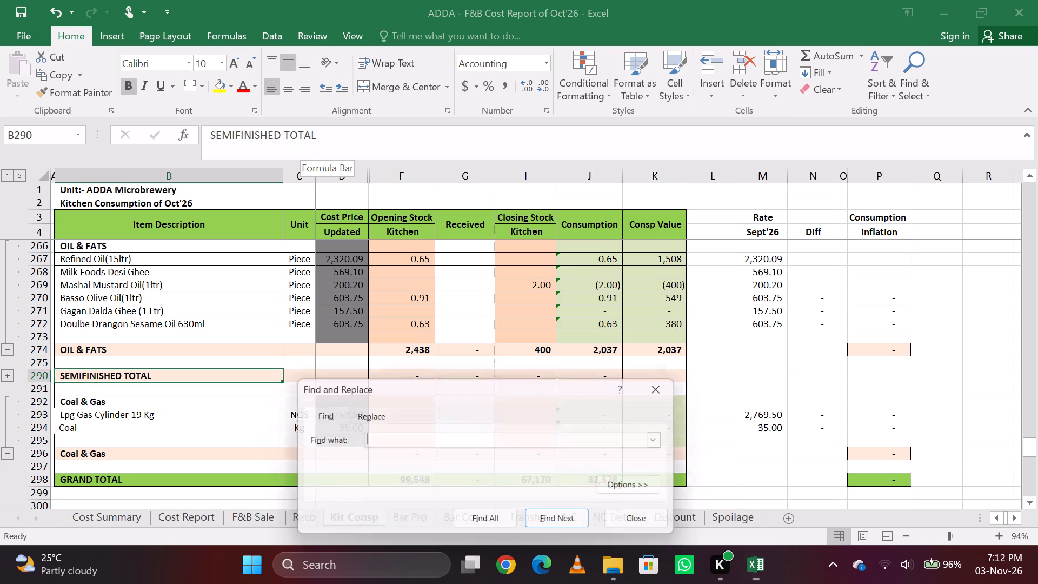
{"action": "key", "text": "Return"}
{"action": "type", "text": "tanf"}
{"action": "key", "text": "BackSpace"}
{"action": "key", "text": "g"}
{"action": "key", "text": "Return"}
{"action": "key", "text": "Return"}
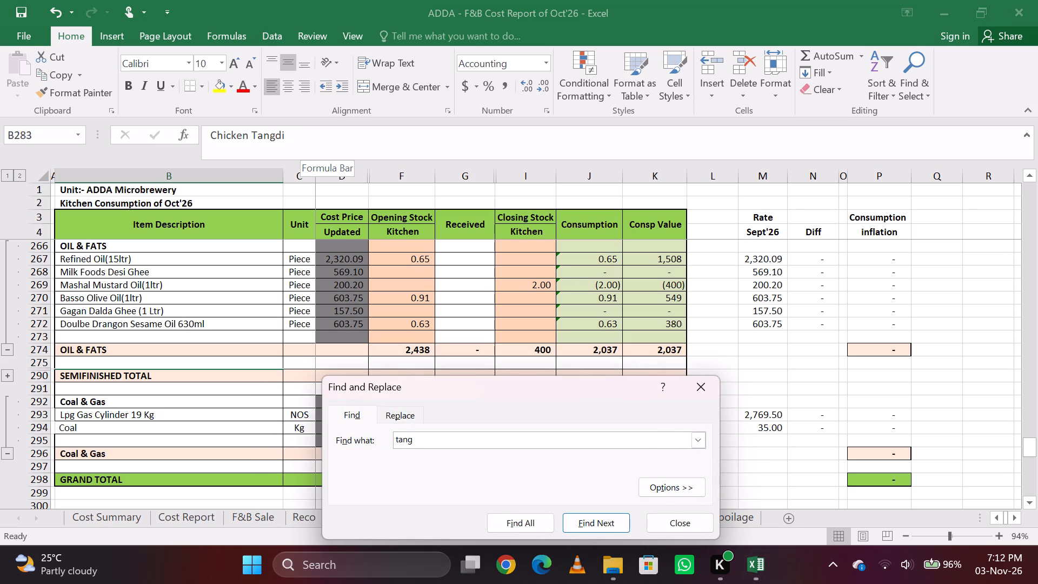
{"action": "key", "text": "Return"}
{"action": "key", "text": "Return"}
{"action": "key", "text": "Return"}
{"action": "key", "text": "Return"}
{"action": "key", "text": "Return"}
{"action": "key", "text": "Return"}
{"action": "key", "text": "Return"}
{"action": "key", "text": "Return"}
{"action": "key", "text": "Return"}
{"action": "key", "text": "Return"}
{"action": "key", "text": "Return"}
{"action": "key", "text": "Escape"}
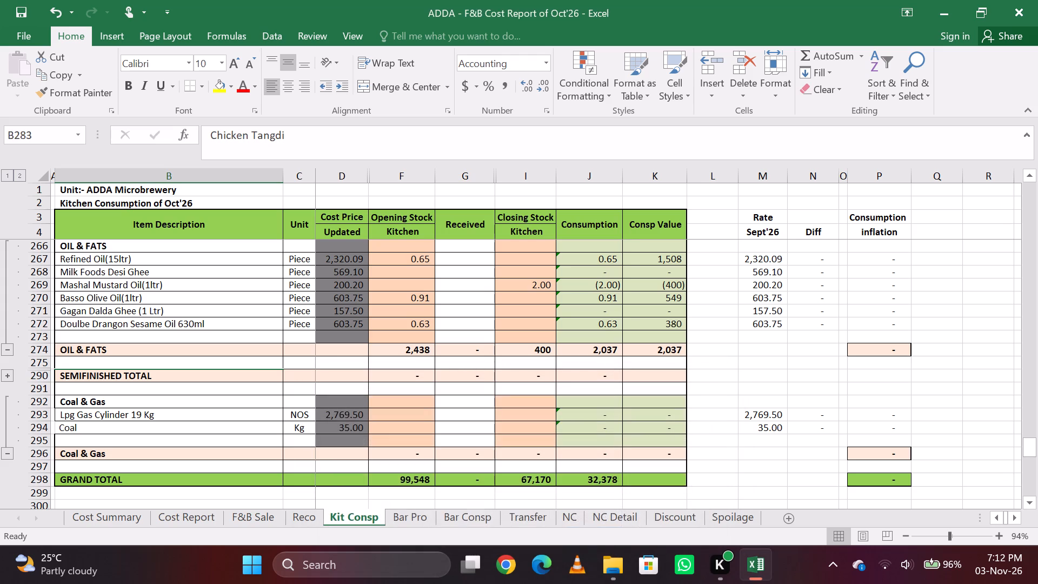
Look through the item rows from the dairy section to the oil and fats section for the chicken tangdi item.
{"action": "scroll", "coordinate": [388, 320], "scroll_direction": "up", "scroll_amount": 20}
{"action": "scroll", "coordinate": [388, 320], "scroll_direction": "up", "scroll_amount": 6}
{"action": "scroll", "coordinate": [388, 320], "scroll_direction": "down", "scroll_amount": 1}
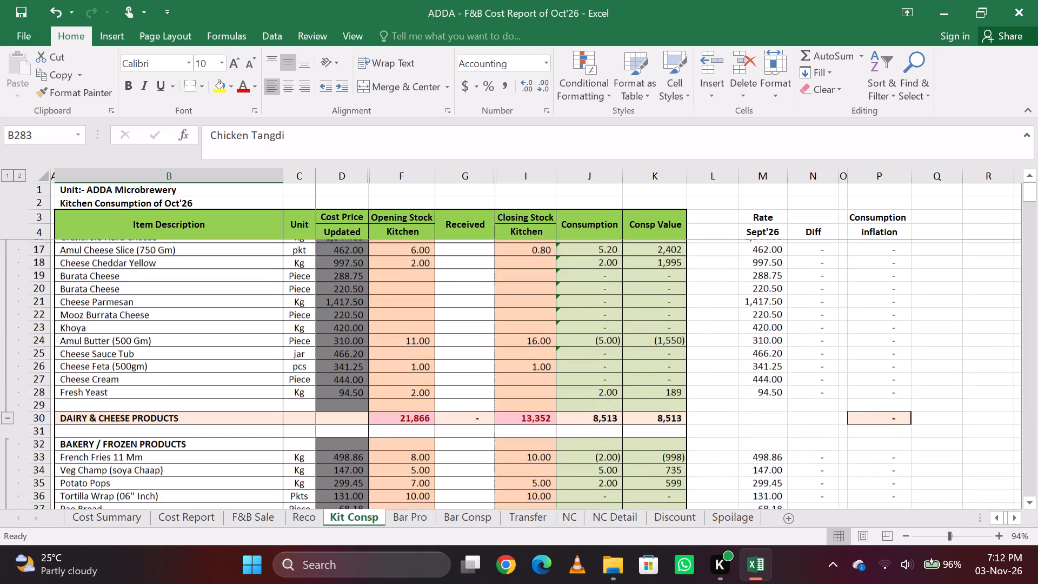
{"action": "scroll", "coordinate": [388, 320], "scroll_direction": "down", "scroll_amount": 5}
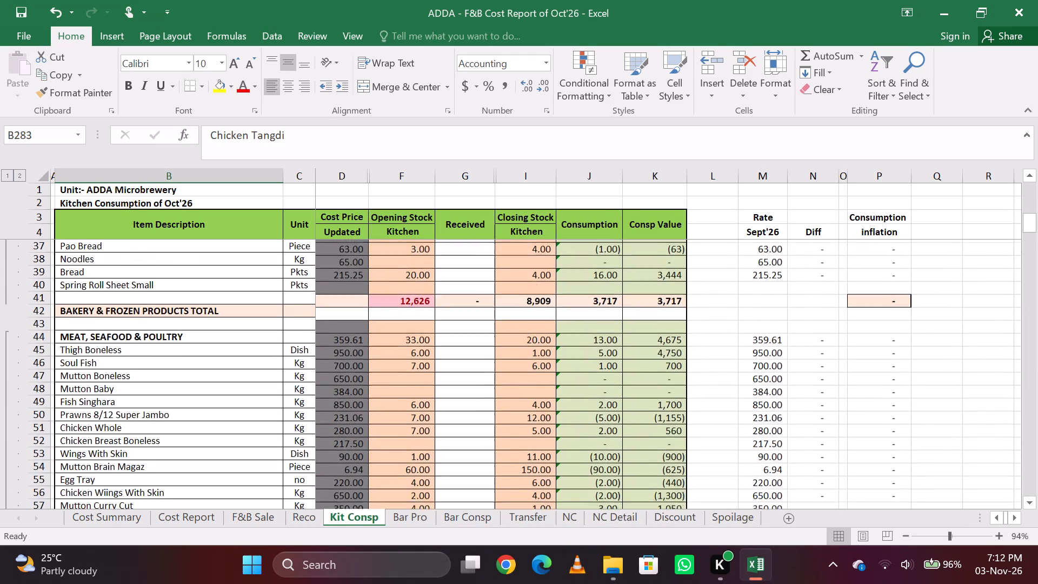
{"action": "scroll", "coordinate": [388, 320], "scroll_direction": "down", "scroll_amount": 3}
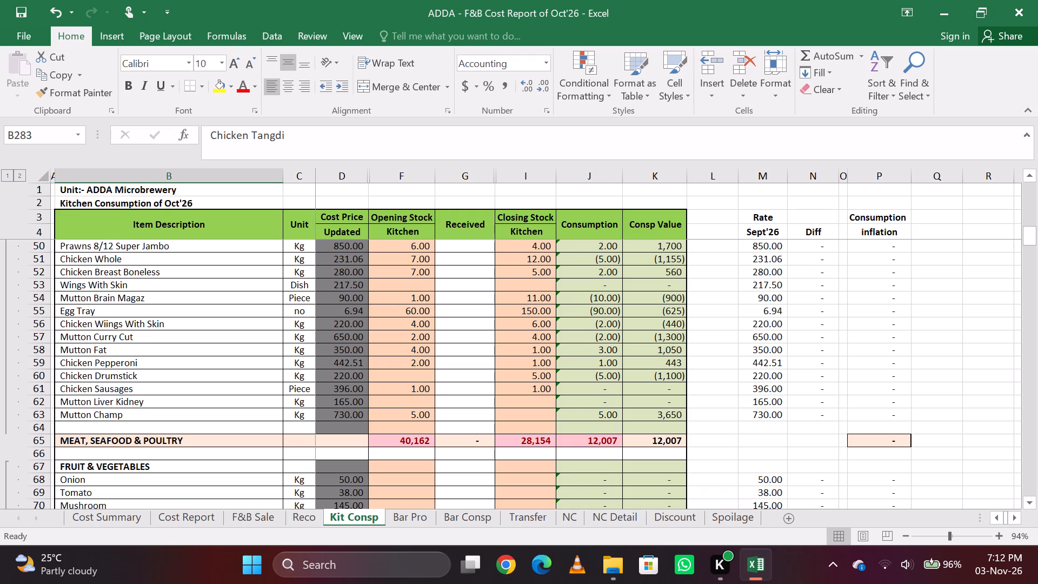
{"action": "scroll", "coordinate": [119, 382], "scroll_direction": "up", "scroll_amount": 3}
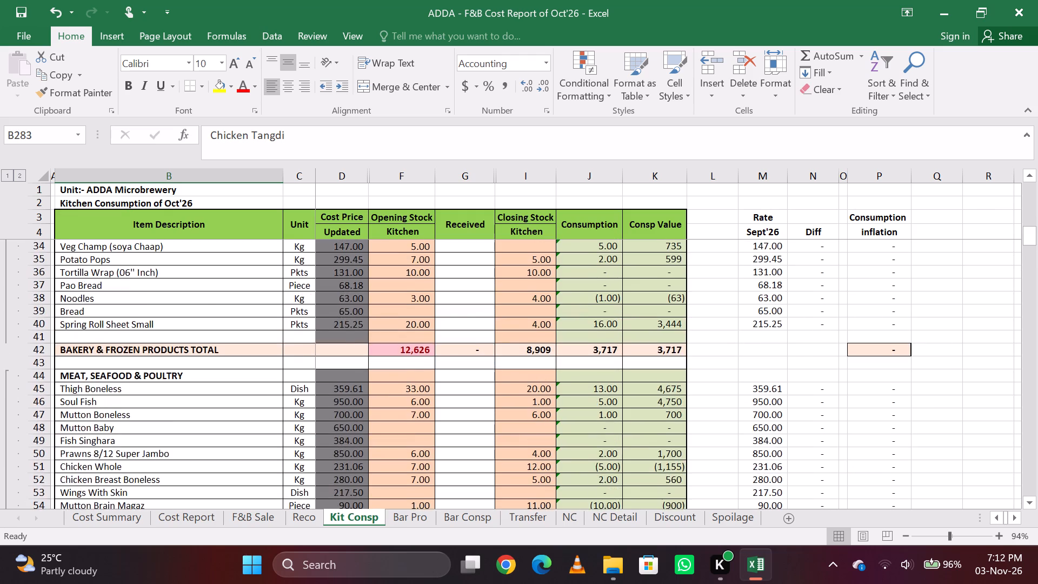
{"action": "scroll", "coordinate": [119, 382], "scroll_direction": "up", "scroll_amount": 5}
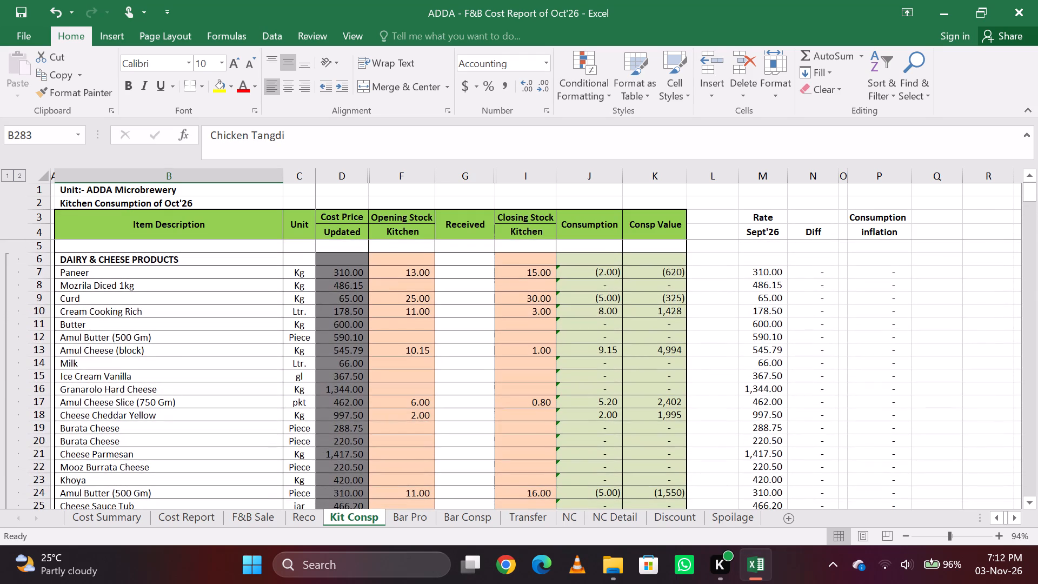
{"action": "scroll", "coordinate": [119, 382], "scroll_direction": "down", "scroll_amount": 4}
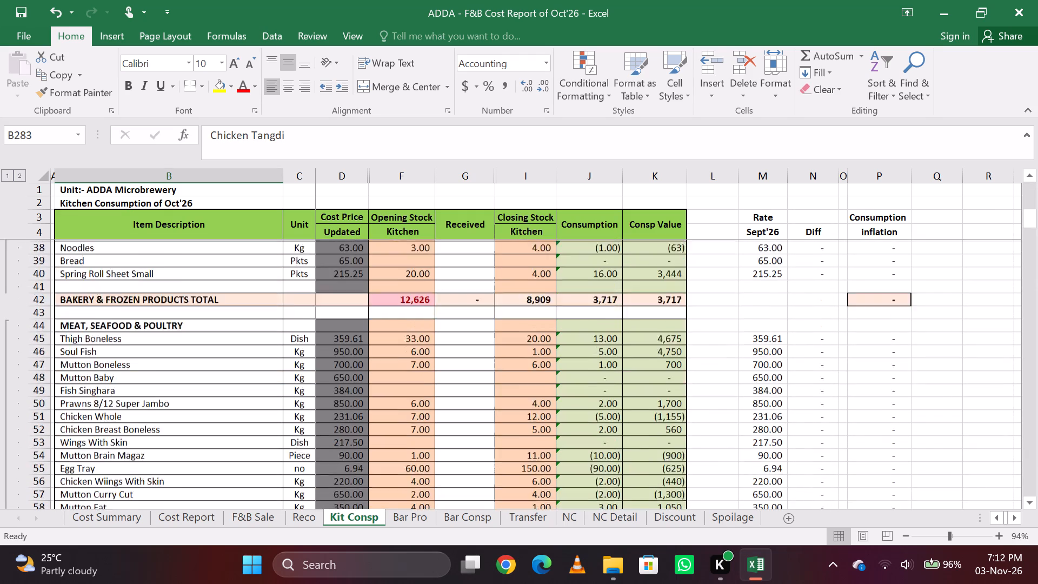
{"action": "scroll", "coordinate": [119, 382], "scroll_direction": "down", "scroll_amount": 1}
Unhide the semifinished item rows between rows 275 and 291 and select the Chicken Tikka item.
{"action": "key", "text": "Right"}
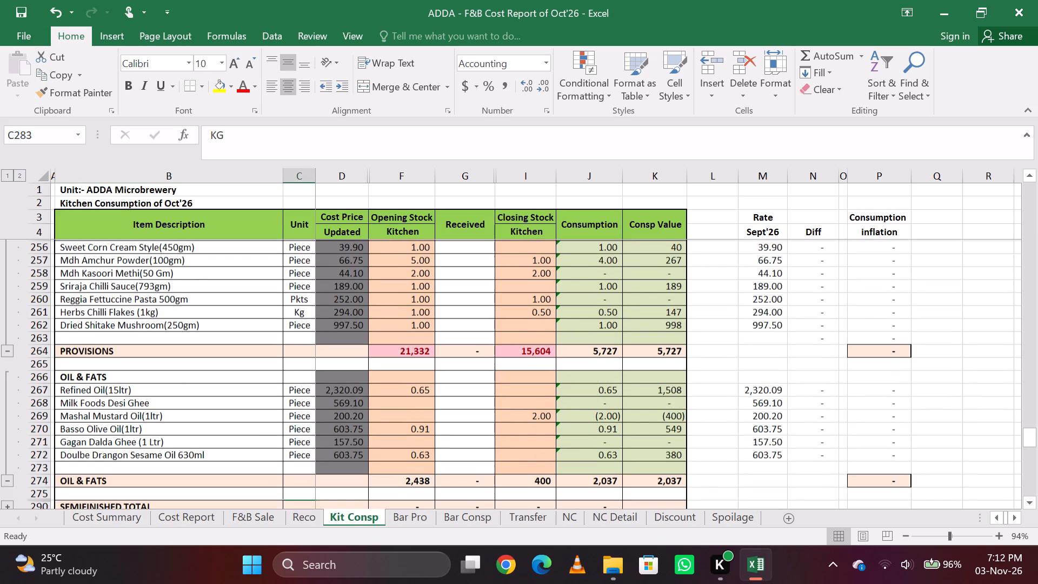
{"action": "key", "text": "Left"}
{"action": "key", "text": "Right"}
{"action": "key", "text": "Left"}
{"action": "key", "text": "Down"}
{"action": "key", "text": "Up"}
{"action": "key", "text": "Up"}
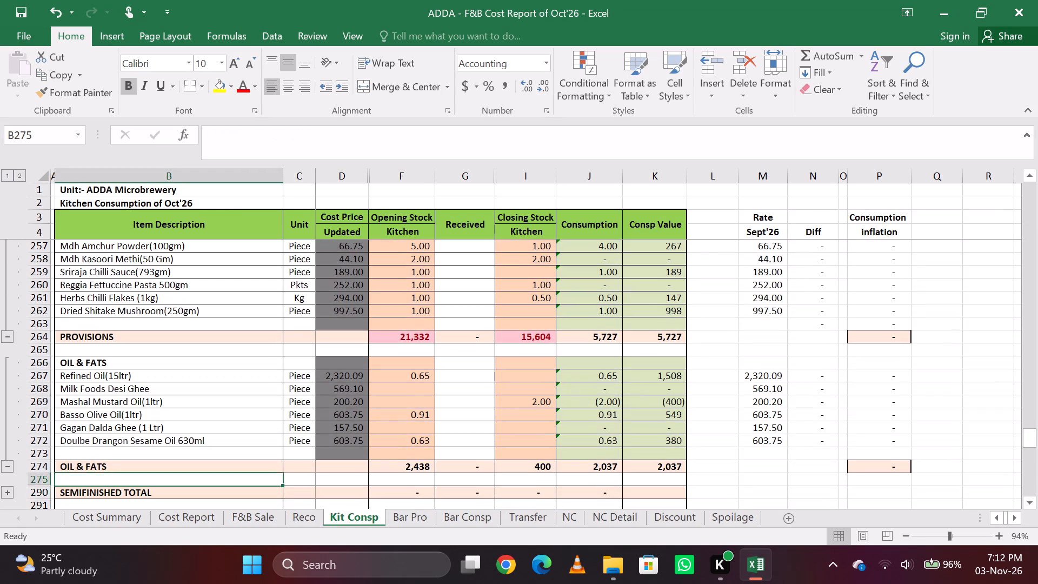
{"action": "key", "text": "Down"}
{"action": "key", "text": "shift+space"}
{"action": "key", "text": "shift+Down"}
{"action": "key", "text": "shift+Down"}
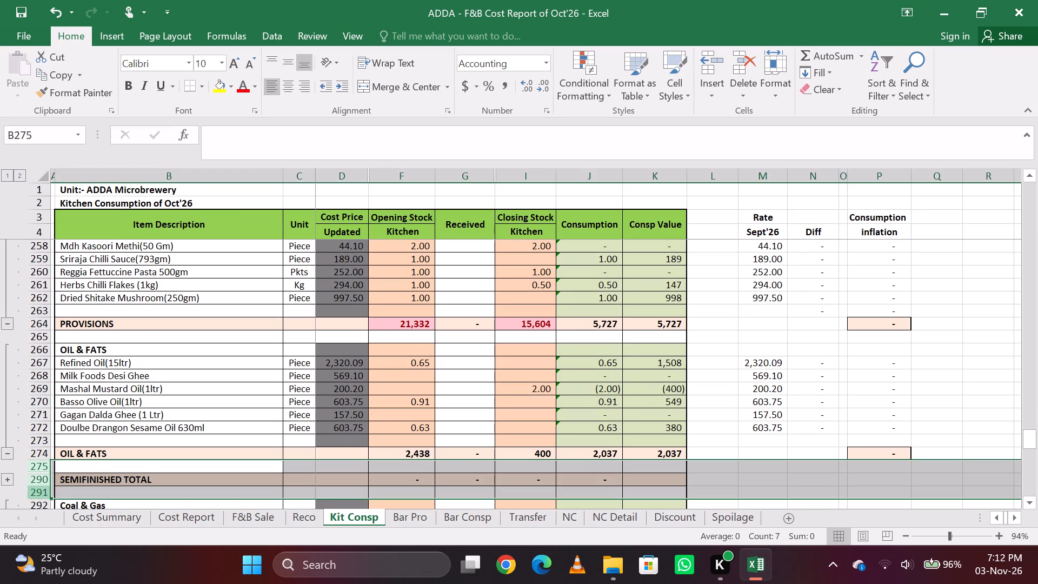
{"action": "right_click", "coordinate": [39, 476]}
{"action": "left_click", "coordinate": [102, 458]}
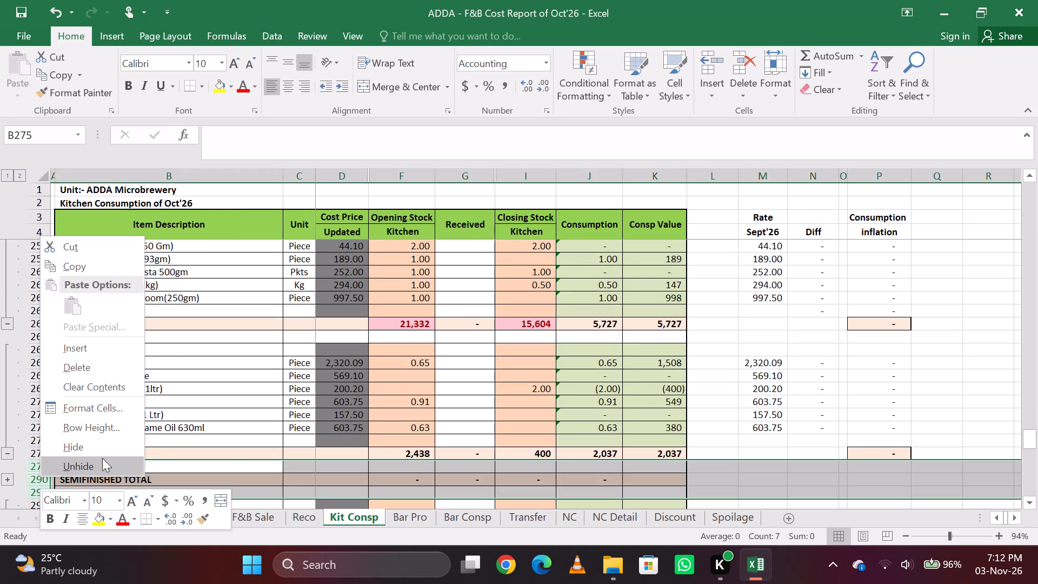
{"action": "scroll", "coordinate": [213, 494], "scroll_direction": "down", "scroll_amount": 2}
{"action": "left_click", "coordinate": [254, 383]}
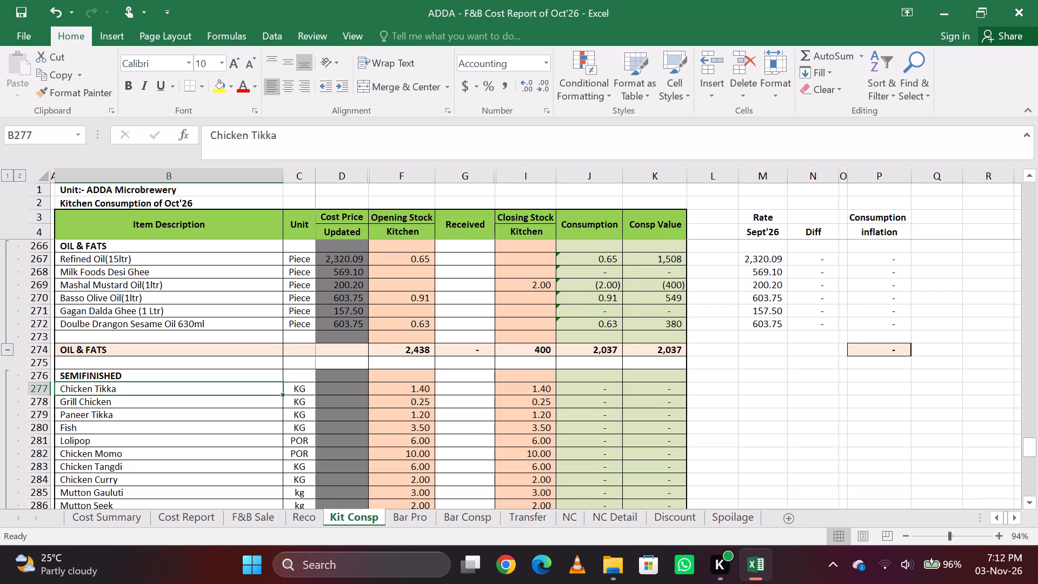
Look through the semifinished item rows from Chicken Tikka down to the Semifinished Total, checking their units.
{"action": "key", "text": "Left"}
{"action": "key", "text": "Down"}
{"action": "key", "text": "Right"}
{"action": "key", "text": "Right"}
{"action": "key", "text": "Down"}
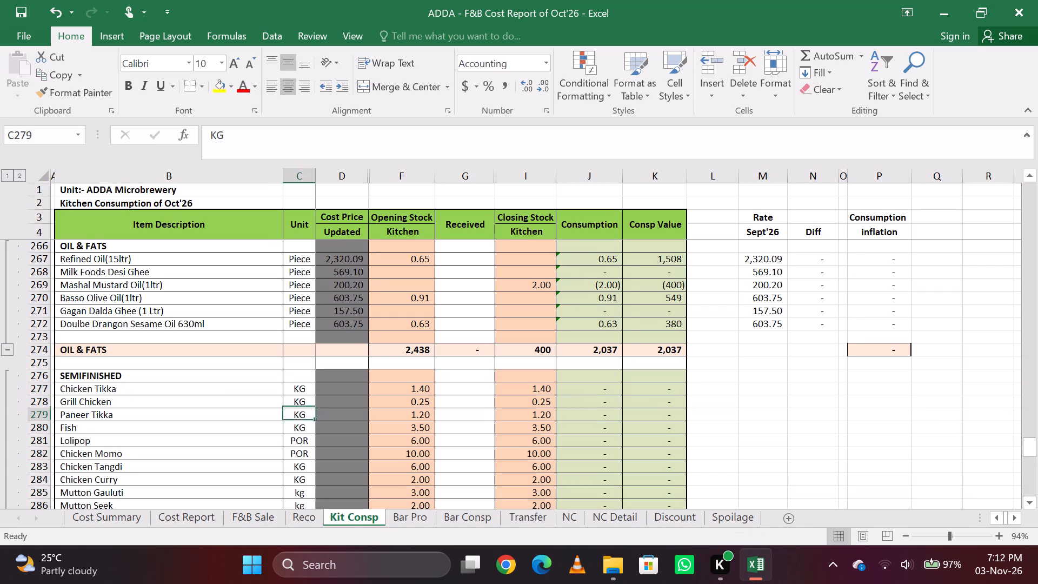
{"action": "key", "text": "Down"}
{"action": "key", "text": "Down"}
{"action": "key", "text": "Down"}
{"action": "key", "text": "Down"}
{"action": "key", "text": "Down"}
{"action": "key", "text": "Down"}
{"action": "key", "text": "Down"}
{"action": "key", "text": "Down"}
{"action": "key", "text": "Down"}
{"action": "key", "text": "Down"}
{"action": "key", "text": "Down"}
{"action": "key", "text": "Down"}
{"action": "key", "text": "Down"}
{"action": "key", "text": "Down"}
{"action": "key", "text": "Up"}
{"action": "key", "text": "Up"}
{"action": "key", "text": "Up"}
{"action": "key", "text": "Up"}
{"action": "key", "text": "Up"}
{"action": "key", "text": "Up"}
{"action": "key", "text": "Up"}
{"action": "key", "text": "Up"}
{"action": "key", "text": "Up"}
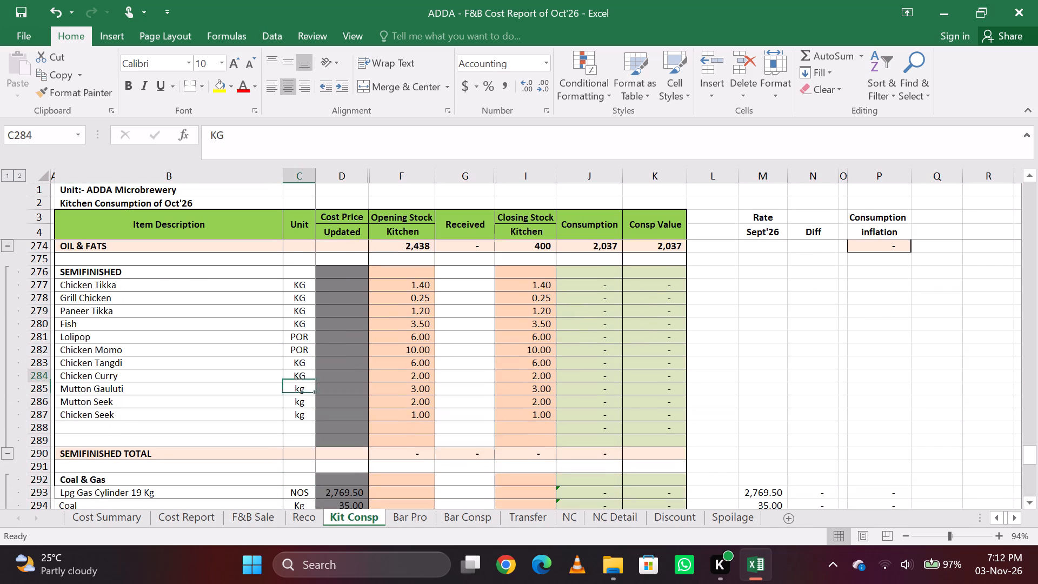
{"action": "key", "text": "Up"}
{"action": "key", "text": "Right"}
{"action": "key", "text": "Left"}
{"action": "key", "text": "Right"}
{"action": "key", "text": "Left"}
{"action": "key", "text": "Right"}
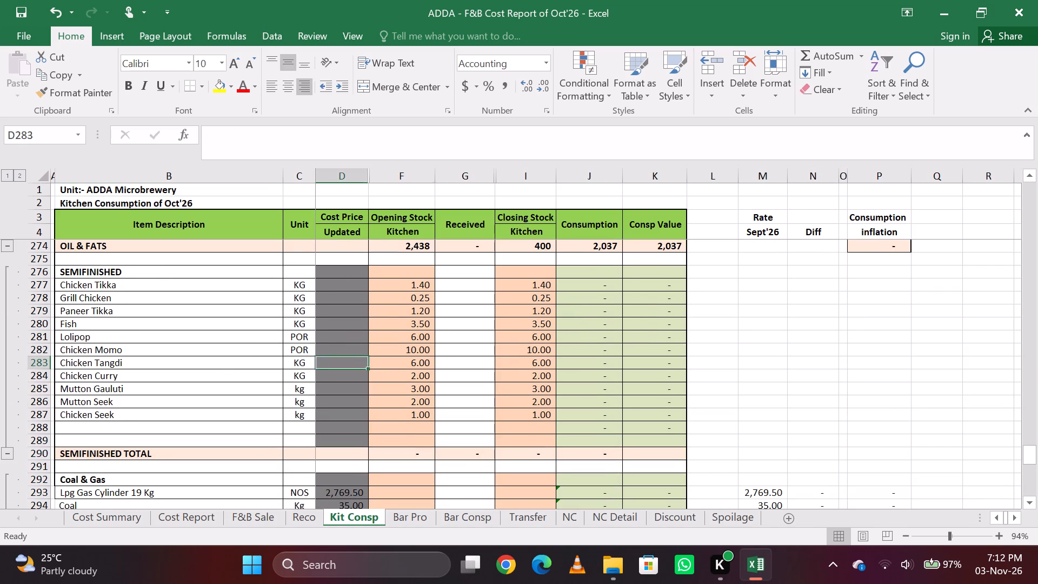
Clear the closing stock quantities of all semifinished items from Chicken Tikka to Chicken Seek.
{"action": "key", "text": "Right"}
{"action": "key", "text": "Right"}
{"action": "key", "text": "Right"}
{"action": "key", "text": "Right"}
{"action": "key", "text": "Up"}
{"action": "key", "text": "Left"}
{"action": "key", "text": "Up"}
{"action": "key", "text": "Up"}
{"action": "key", "text": "Up"}
{"action": "key", "text": "Up"}
{"action": "key", "text": "Up"}
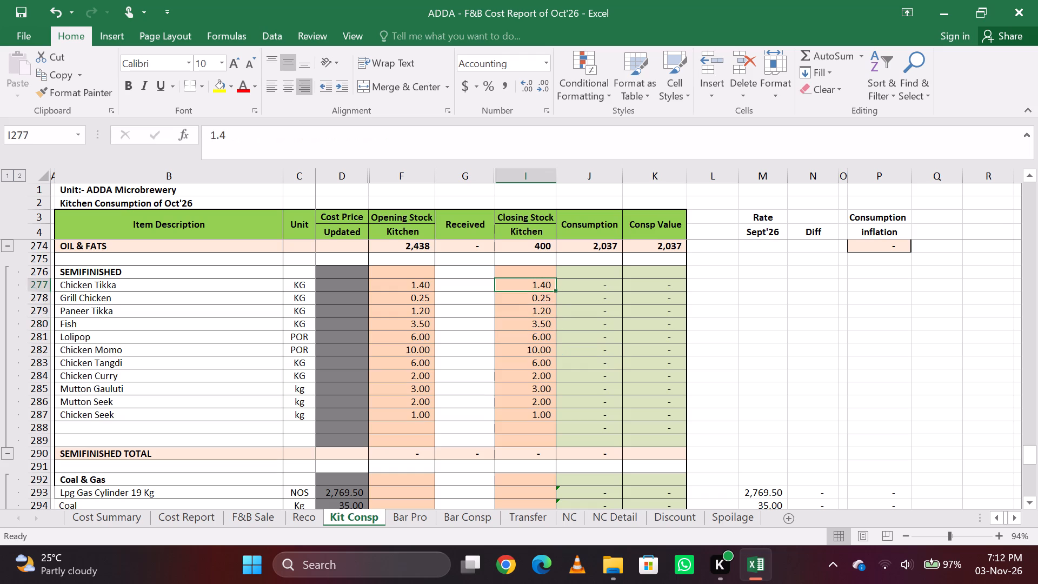
{"action": "key", "text": "shift+Down"}
{"action": "key", "text": "shift+Down"}
{"action": "key", "text": "shift+Down"}
{"action": "key", "text": "shift+Down"}
{"action": "key", "text": "shift+Down"}
{"action": "key", "text": "shift+Down"}
{"action": "key", "text": "shift+Down"}
{"action": "key", "text": "shift+Down"}
{"action": "key", "text": "shift+Down"}
{"action": "key", "text": "shift+Down"}
{"action": "key", "text": "Delete"}
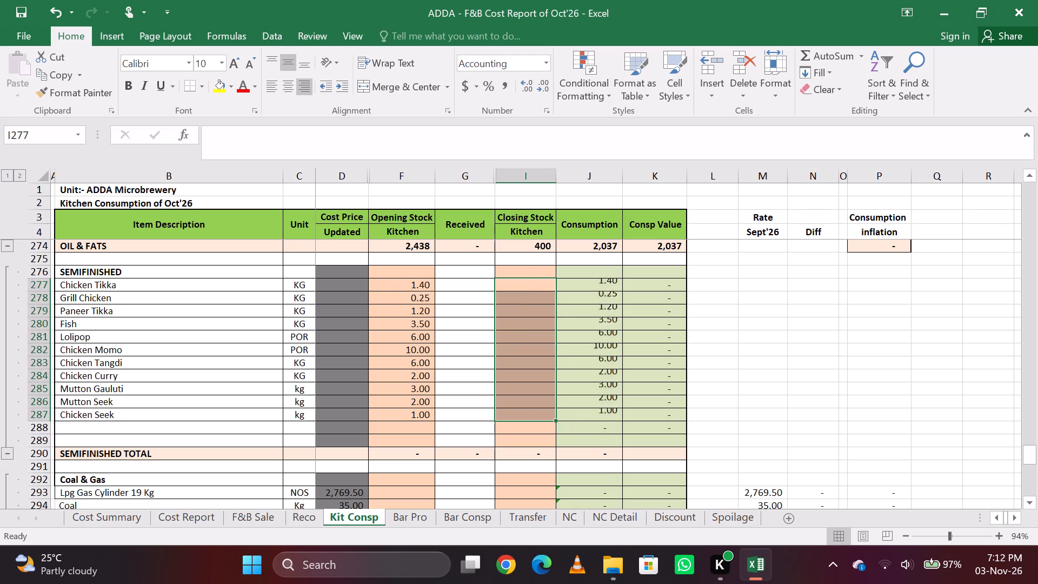
Enter 1 as the closing stock of Fish in the semifinished section.
{"action": "scroll", "coordinate": [254, 383], "scroll_direction": "down", "scroll_amount": 2}
{"action": "scroll", "coordinate": [254, 383], "scroll_direction": "up", "scroll_amount": 2}
{"action": "key", "text": "Down"}
{"action": "key", "text": "Up"}
{"action": "key", "text": "Down"}
{"action": "key", "text": "Down"}
{"action": "key", "text": "Down"}
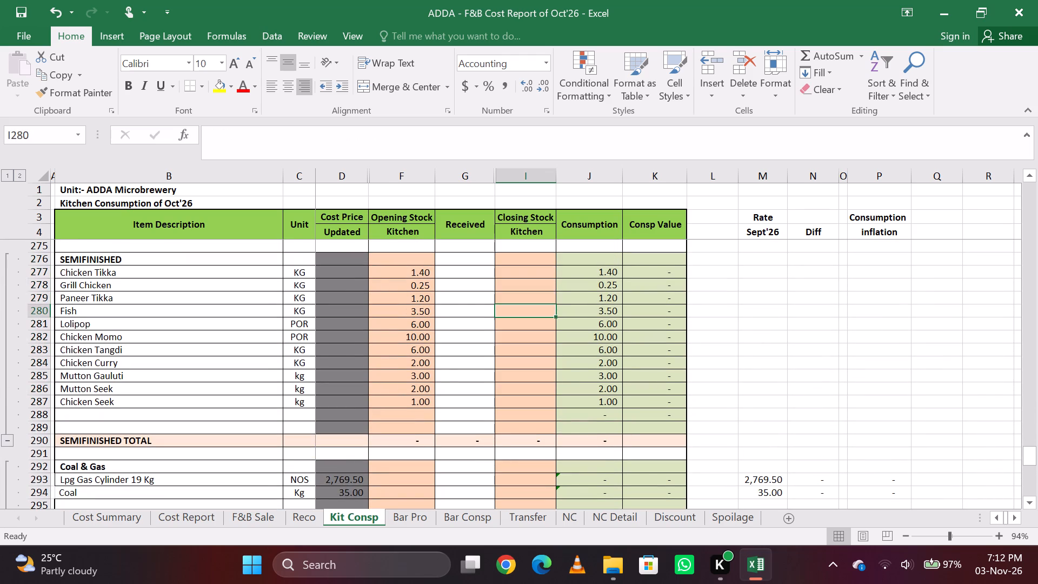
{"action": "key", "text": "Down"}
{"action": "key", "text": "Up"}
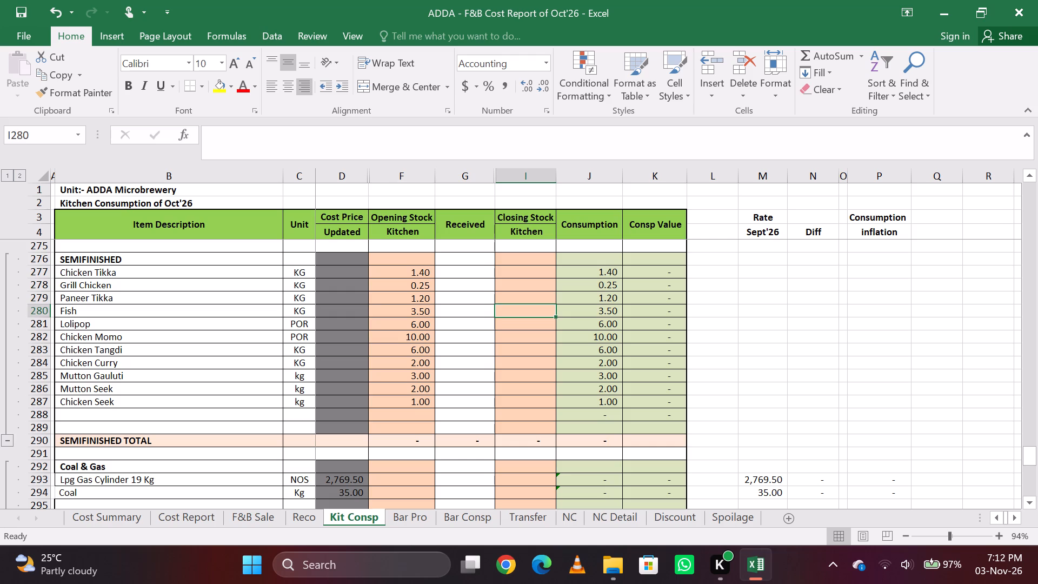
{"action": "key", "text": "1"}
{"action": "key", "text": "Down"}
{"action": "key", "text": "Up"}
Clear the closing stock quantity of Soul Fish in the Meat, Seafood & Poultry section.
{"action": "key", "text": "Page_Up"}
{"action": "key", "text": "Page_Up"}
{"action": "key", "text": "Page_Up"}
{"action": "key", "text": "Page_Up"}
{"action": "key", "text": "Page_Up"}
{"action": "key", "text": "Page_Up"}
{"action": "key", "text": "Page_Up"}
{"action": "key", "text": "Page_Up"}
{"action": "key", "text": "Page_Up"}
{"action": "key", "text": "Page_Up"}
{"action": "key", "text": "Page_Up"}
{"action": "key", "text": "Page_Up"}
{"action": "key", "text": "Page_Up"}
{"action": "key", "text": "Page_Up"}
{"action": "key", "text": "Page_Up"}
{"action": "key", "text": "Page_Up"}
{"action": "key", "text": "Page_Up"}
{"action": "key", "text": "Page_Up"}
{"action": "key", "text": "Page_Up"}
{"action": "key", "text": "Page_Up"}
{"action": "key", "text": "Page_Up"}
{"action": "key", "text": "Page_Up"}
{"action": "key", "text": "Page_Up"}
{"action": "key", "text": "Page_Up"}
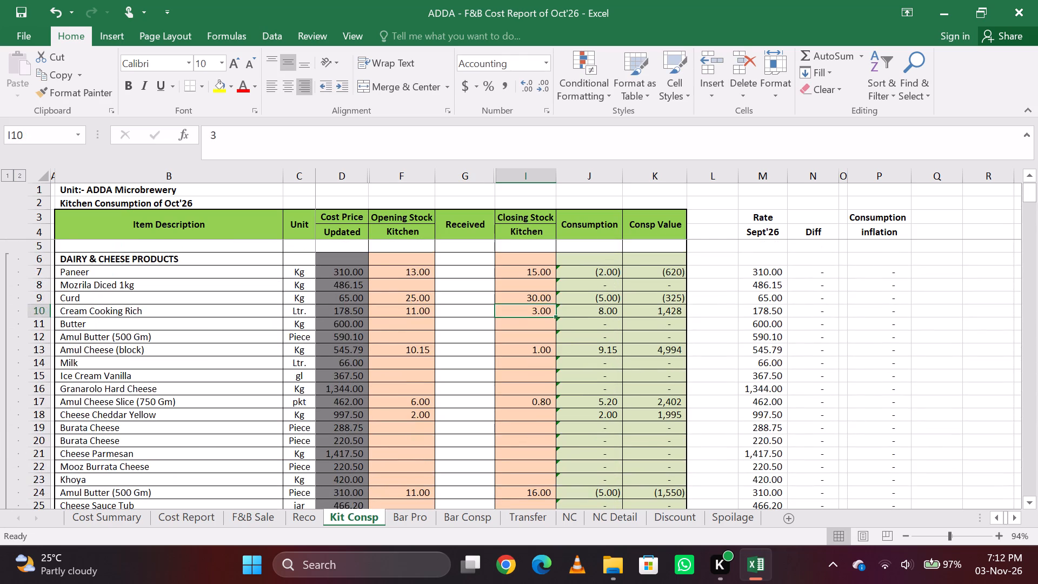
{"action": "key", "text": "Page_Down"}
{"action": "key", "text": "Down"}
{"action": "key", "text": "Down"}
{"action": "key", "text": "Page_Up"}
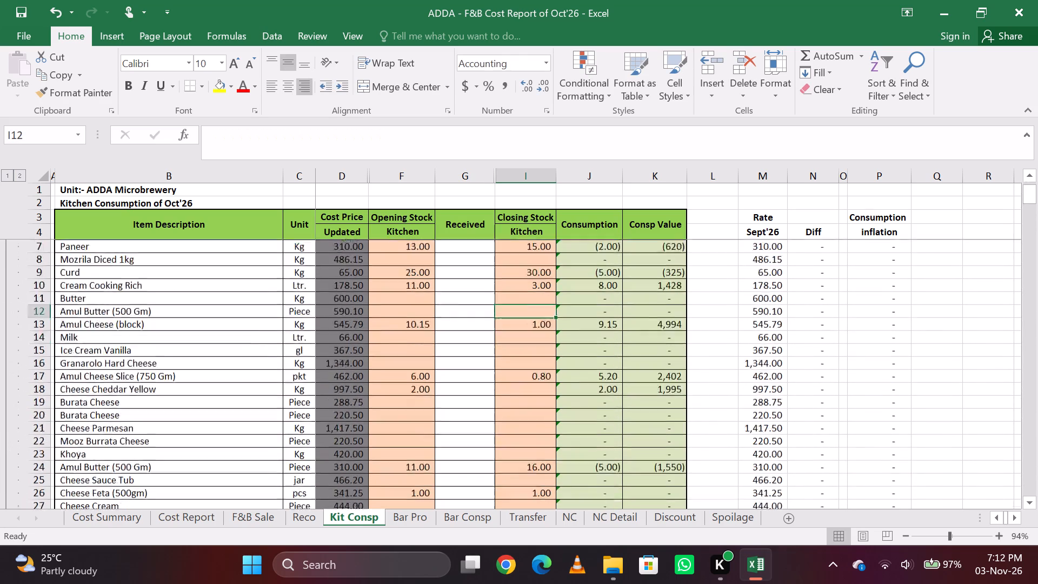
{"action": "key", "text": "Page_Up"}
{"action": "key", "text": "Page_Down"}
{"action": "key", "text": "Page_Down"}
{"action": "key", "text": "Down"}
{"action": "key", "text": "Down"}
{"action": "key", "text": "Up"}
{"action": "key", "text": "Up"}
{"action": "key", "text": "Up"}
{"action": "key", "text": "Up"}
{"action": "key", "text": "Up"}
{"action": "key", "text": "Up"}
{"action": "key", "text": "Up"}
{"action": "key", "text": "Up"}
{"action": "key", "text": "Up"}
{"action": "key", "text": "Up"}
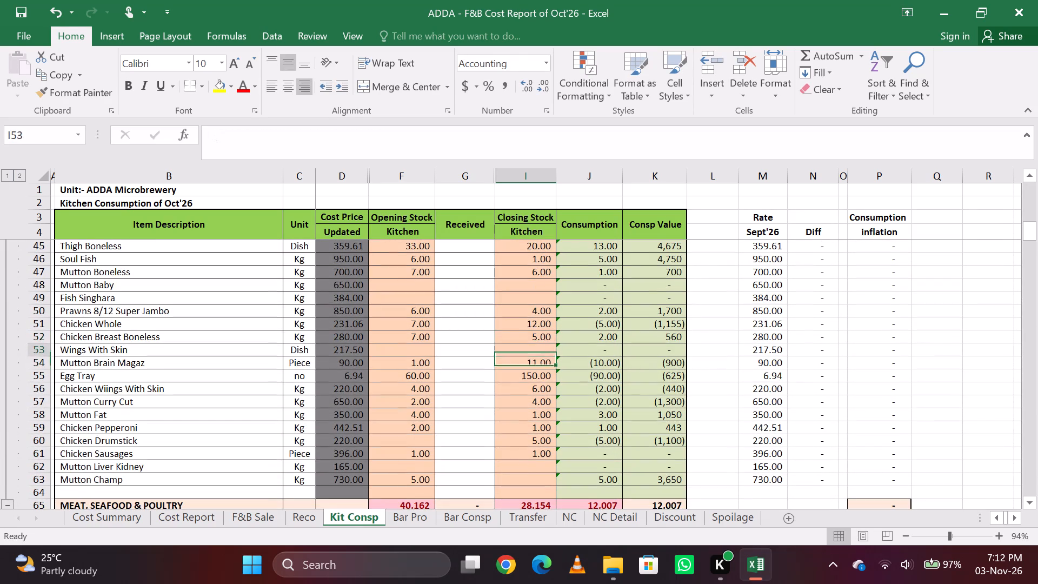
{"action": "key", "text": "Down"}
{"action": "key", "text": "Down"}
{"action": "key", "text": "BackSpace"}
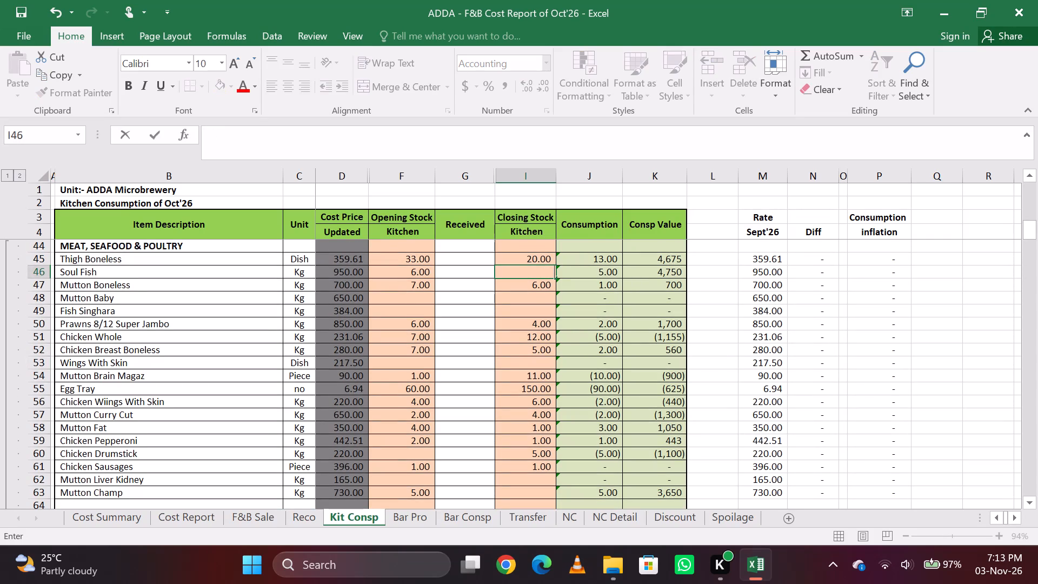
{"action": "key", "text": "Down"}
Enter 1 as the closing stock of Chicken Tangdi in the semifinished section.
{"action": "key", "text": "Page_Down"}
{"action": "key", "text": "Page_Down"}
{"action": "key", "text": "Page_Down"}
{"action": "key", "text": "Page_Down"}
{"action": "key", "text": "Page_Down"}
{"action": "key", "text": "Page_Down"}
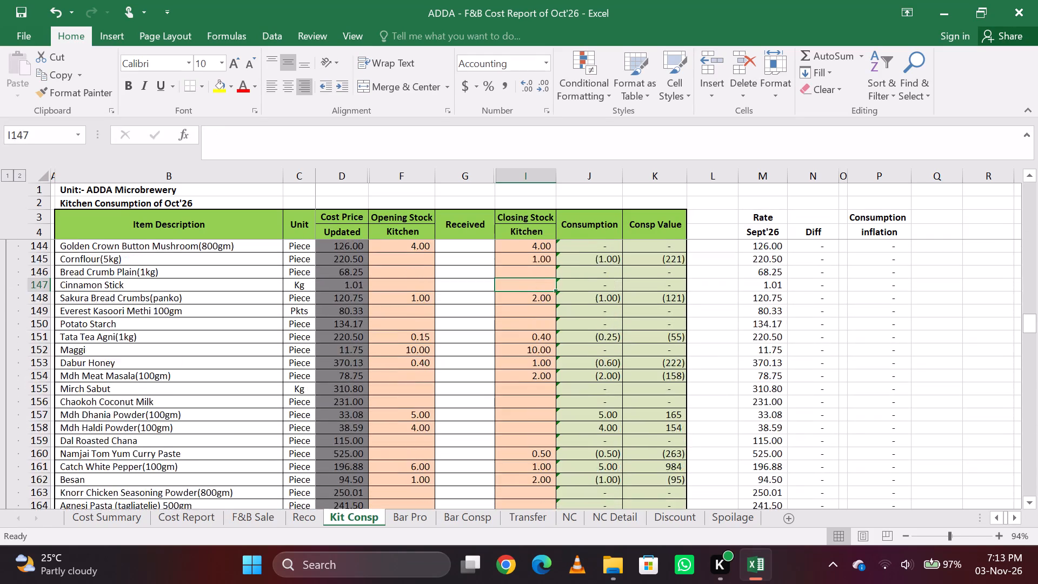
{"action": "key", "text": "Page_Down"}
{"action": "key", "text": "Page_Down"}
{"action": "key", "text": "Page_Down"}
{"action": "key", "text": "Page_Down"}
{"action": "key", "text": "Page_Down"}
{"action": "key", "text": "Page_Down"}
{"action": "key", "text": "Page_Down"}
{"action": "key", "text": "Page_Down"}
{"action": "key", "text": "Page_Up"}
{"action": "key", "text": "Page_Up"}
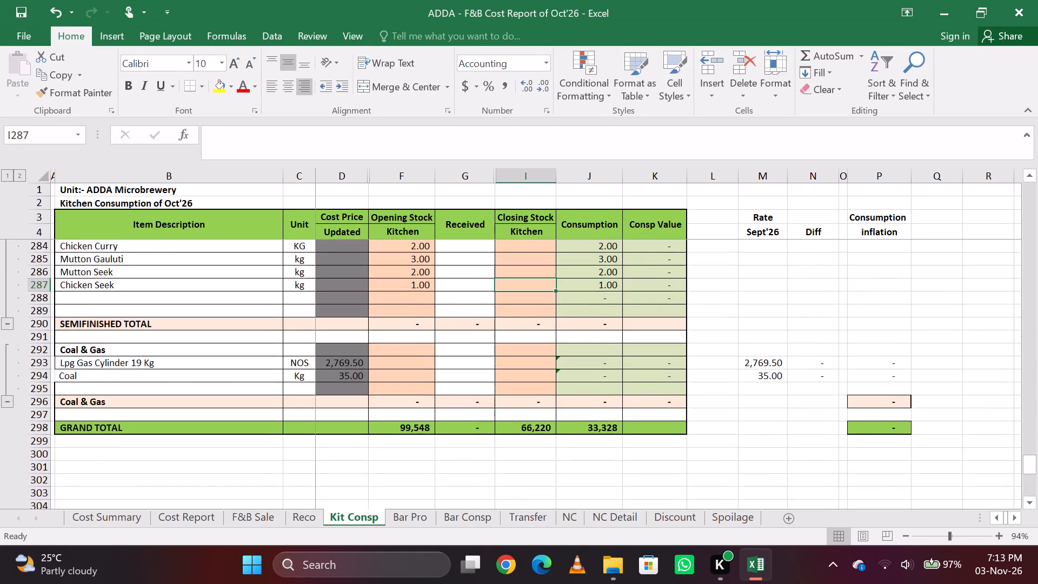
{"action": "key", "text": "Page_Up"}
{"action": "key", "text": "Down"}
{"action": "key", "text": "Down"}
{"action": "key", "text": "Down"}
{"action": "key", "text": "Down"}
{"action": "key", "text": "Down"}
{"action": "key", "text": "Down"}
{"action": "key", "text": "Down"}
{"action": "key", "text": "Down"}
{"action": "key", "text": "Down"}
{"action": "key", "text": "Down"}
{"action": "key", "text": "Down"}
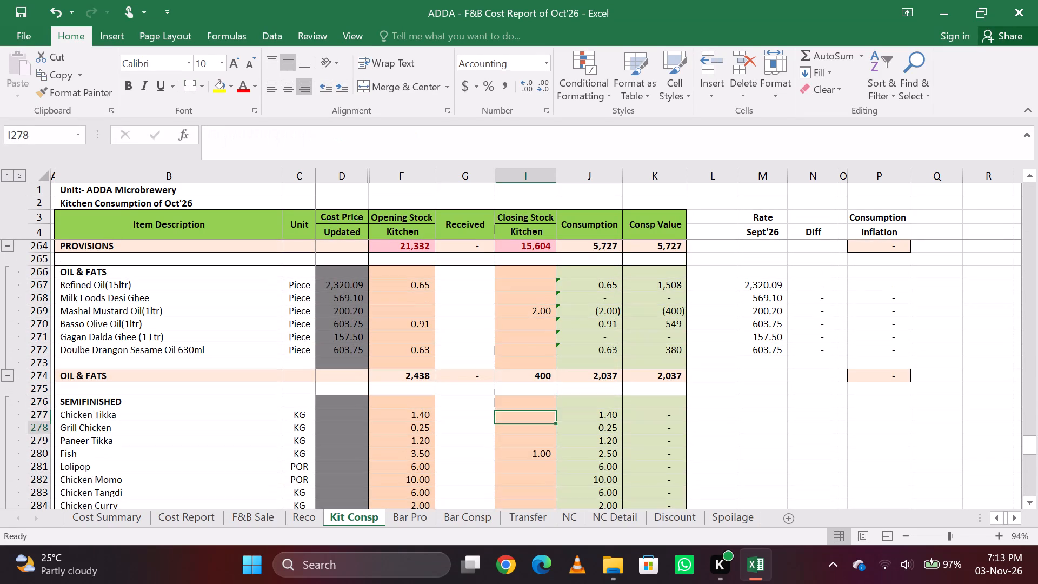
{"action": "key", "text": "Down"}
{"action": "key", "text": "Down"}
{"action": "key", "text": "Down"}
{"action": "key", "text": "Up"}
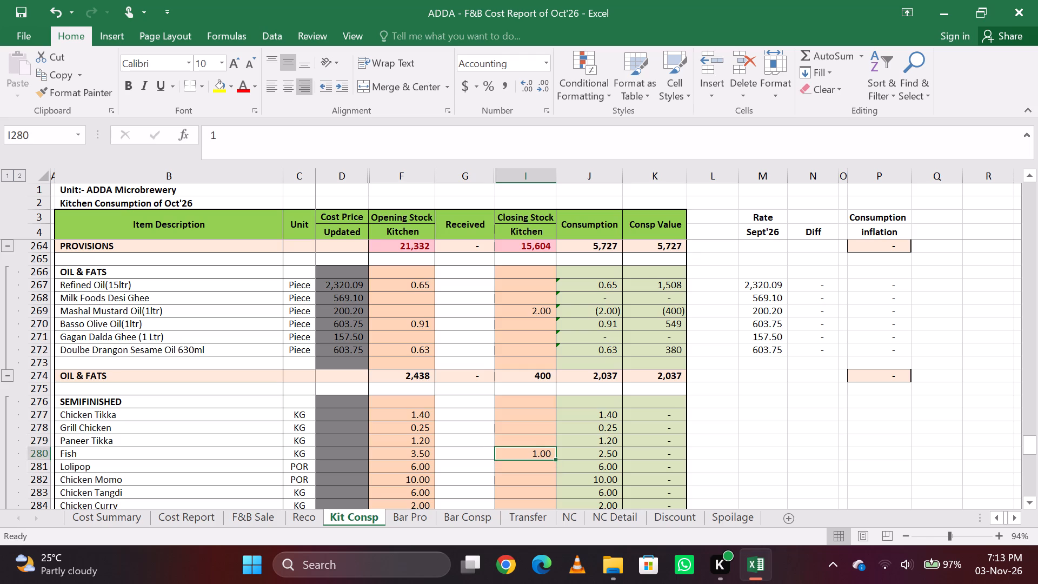
{"action": "key", "text": "Down"}
{"action": "key", "text": "Up"}
{"action": "key", "text": "Down"}
{"action": "key", "text": "Down"}
{"action": "key", "text": "Down"}
{"action": "key", "text": "1"}
{"action": "key", "text": "Right"}
{"action": "key", "text": "Left"}
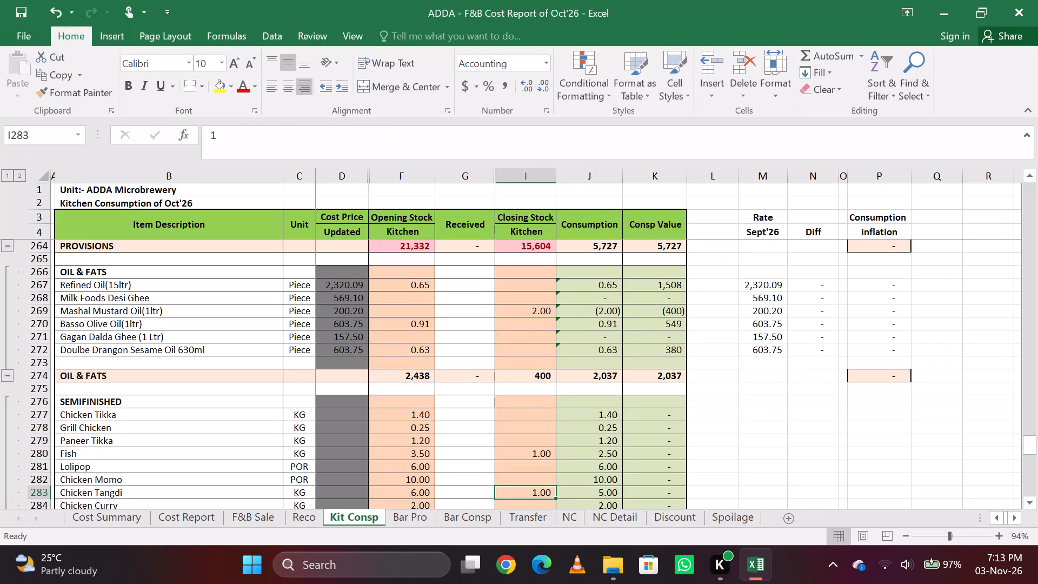
{"action": "key", "text": "Left"}
{"action": "key", "text": "Left"}
{"action": "key", "text": "Left"}
{"action": "key", "text": "Left"}
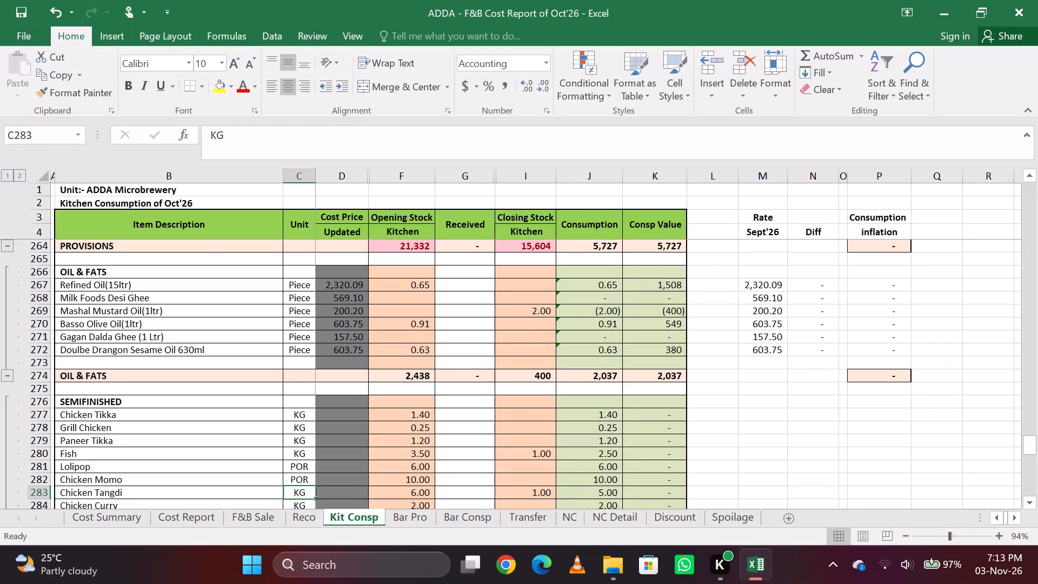
Enter 4 as the closing stock of Mutton Seek in the semifinished section.
{"action": "key", "text": "Right"}
{"action": "key", "text": "Right"}
{"action": "key", "text": "Right"}
{"action": "key", "text": "Right"}
{"action": "key", "text": "Down"}
{"action": "key", "text": "Down"}
{"action": "key", "text": "Down"}
{"action": "key", "text": "Up"}
{"action": "key", "text": "Down"}
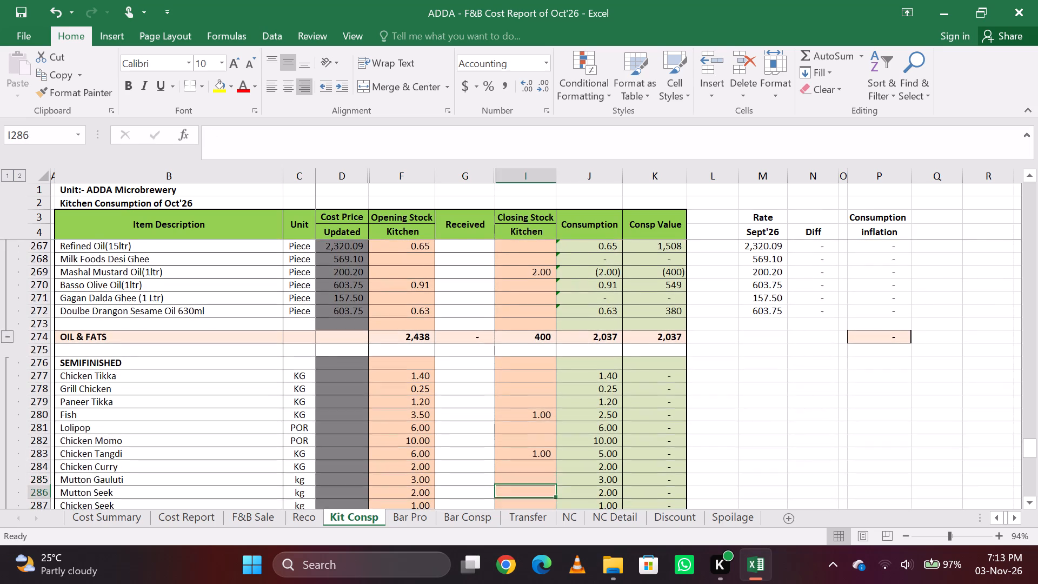
{"action": "key", "text": "Down"}
{"action": "key", "text": "Down"}
{"action": "key", "text": "Down"}
{"action": "key", "text": "Up"}
{"action": "key", "text": "Up"}
{"action": "key", "text": "Up"}
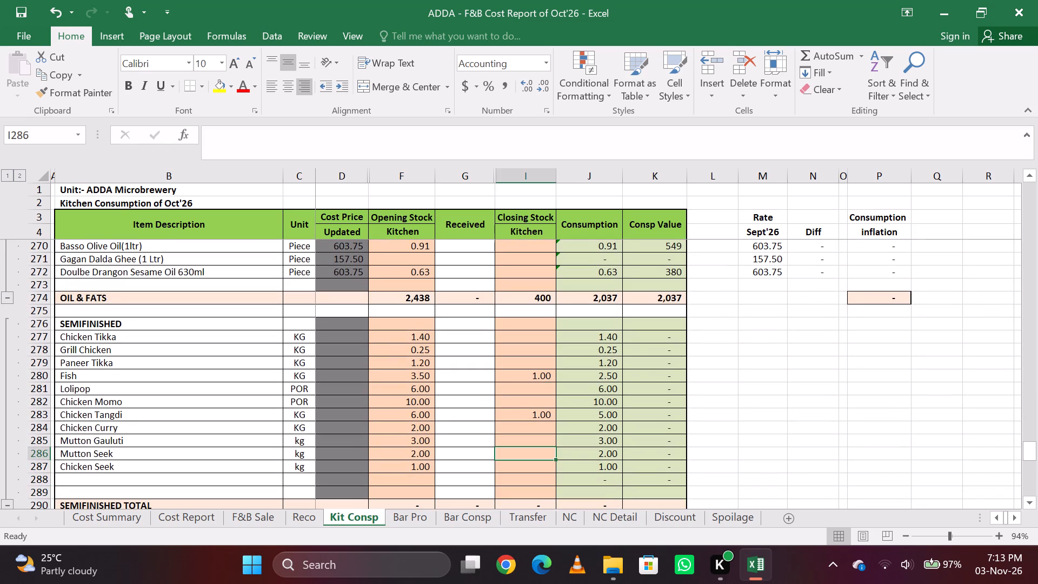
{"action": "key", "text": "Up"}
{"action": "key", "text": "Down"}
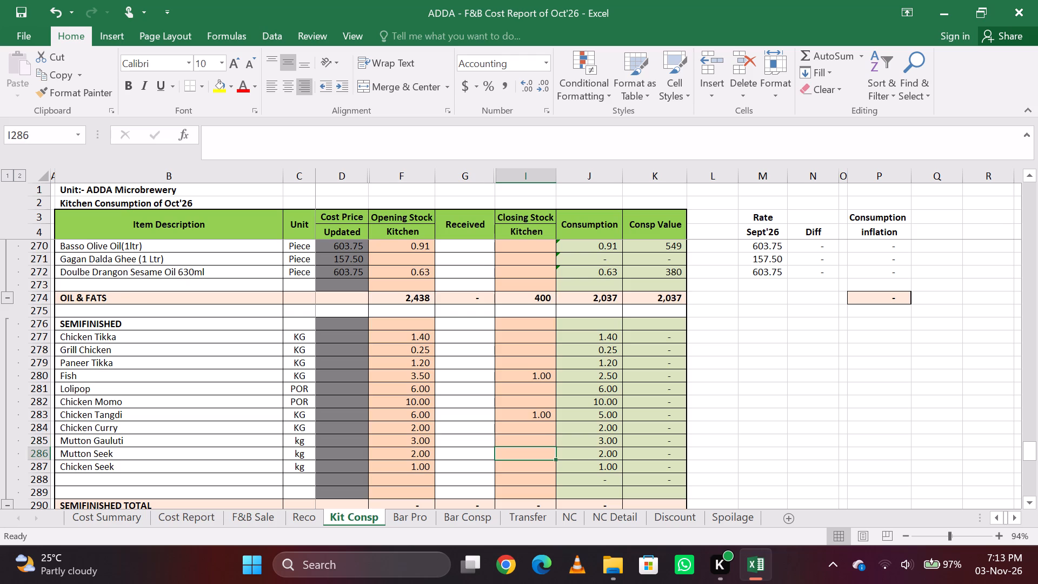
{"action": "key", "text": "4"}
{"action": "key", "text": "Return"}
{"action": "key", "text": "Up"}
Add Chicken Salami as a new semifinished item below Chicken Seek, filling its unit kg down from the row above.
{"action": "key", "text": "Right"}
{"action": "key", "text": "Left"}
{"action": "key", "text": "Up"}
{"action": "key", "text": "Down"}
{"action": "key", "text": "Down"}
{"action": "key", "text": "Down"}
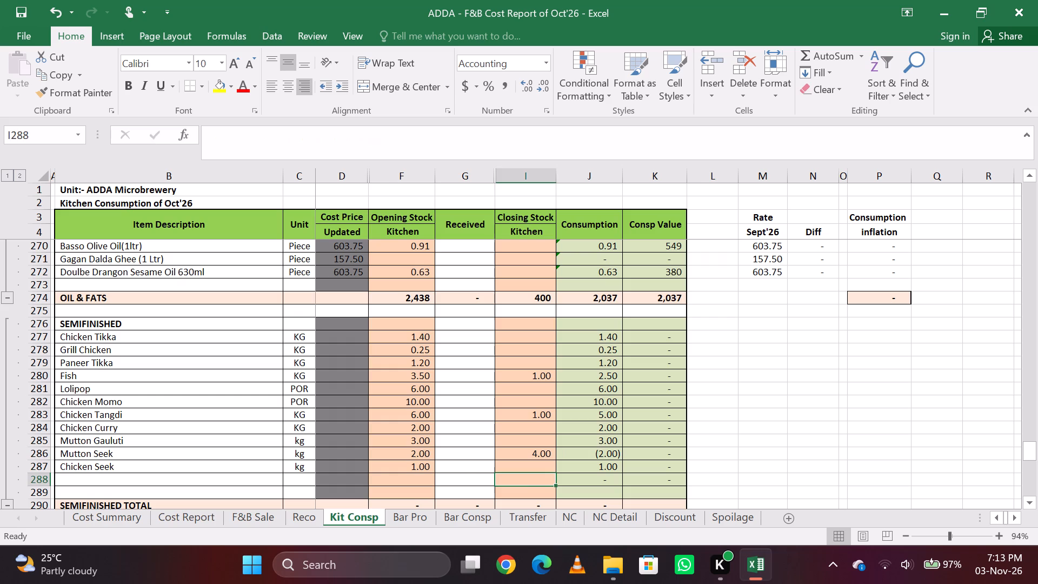
{"action": "key", "text": "Left"}
{"action": "key", "text": "Left"}
{"action": "key", "text": "Left"}
{"action": "key", "text": "Left"}
{"action": "key", "text": "Left"}
{"action": "key", "text": "Left"}
{"action": "key", "text": "Left"}
{"action": "key", "text": "Right"}
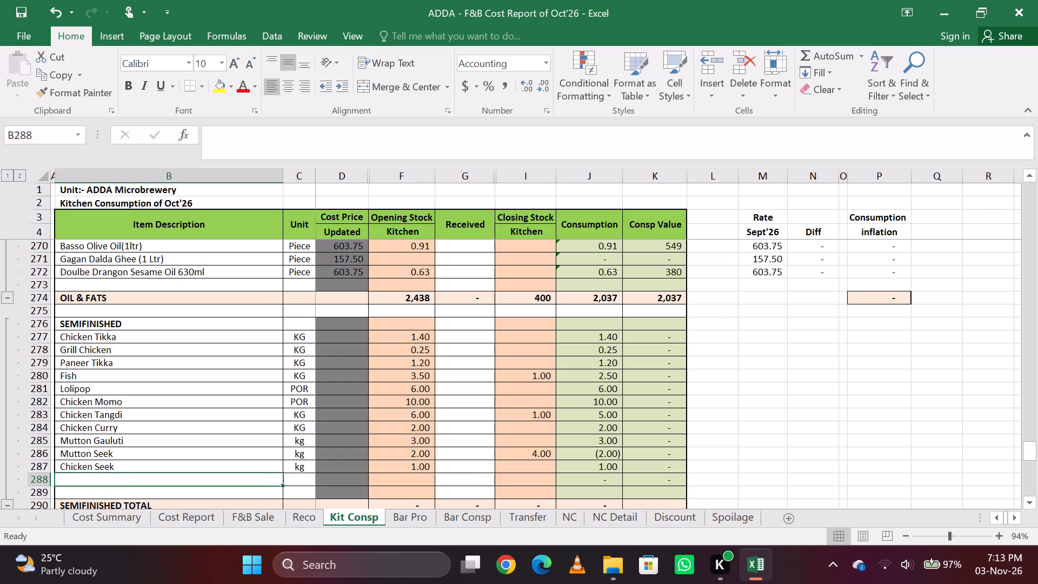
{"action": "key", "text": "shift+c"}
{"action": "type", "text": "hicken Sala"}
{"action": "type", "text": "mi"}
{"action": "key", "text": "Tab"}
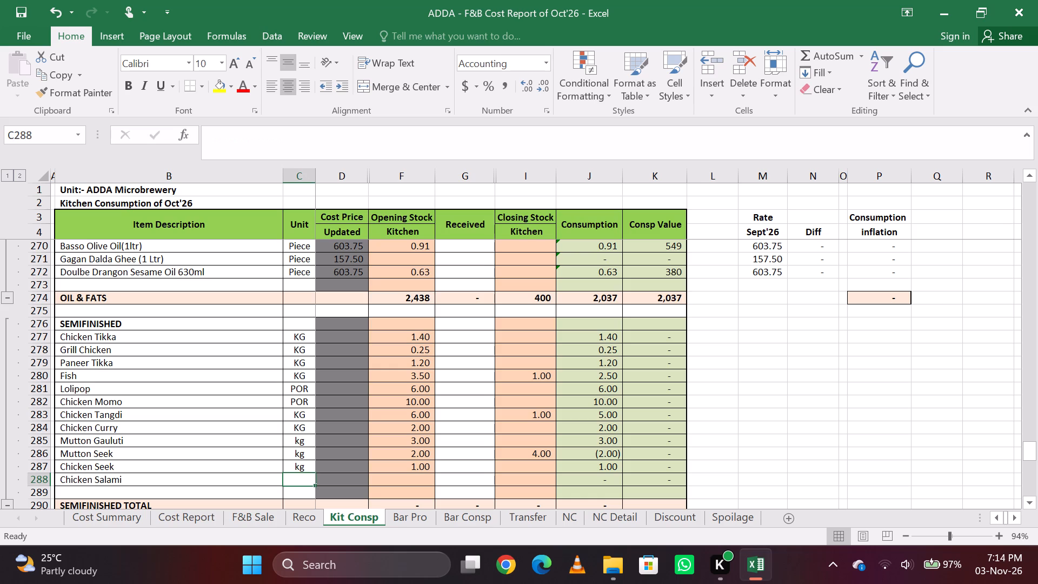
{"action": "key", "text": "ctrl+d"}
Enter 0.1 as the closing stock of Chicken Salami.
{"action": "key", "text": "Right"}
{"action": "key", "text": "Right"}
{"action": "key", "text": "Right"}
{"action": "key", "text": "Left"}
{"action": "key", "text": "Right"}
{"action": "key", "text": "Right"}
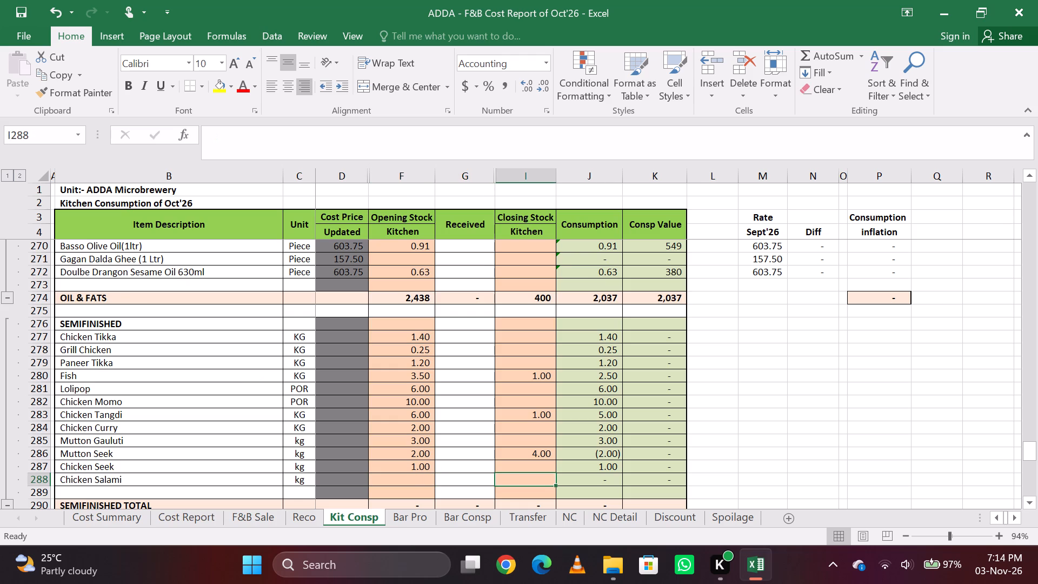
{"action": "type", "text": ".1"}
{"action": "key", "text": "Right"}
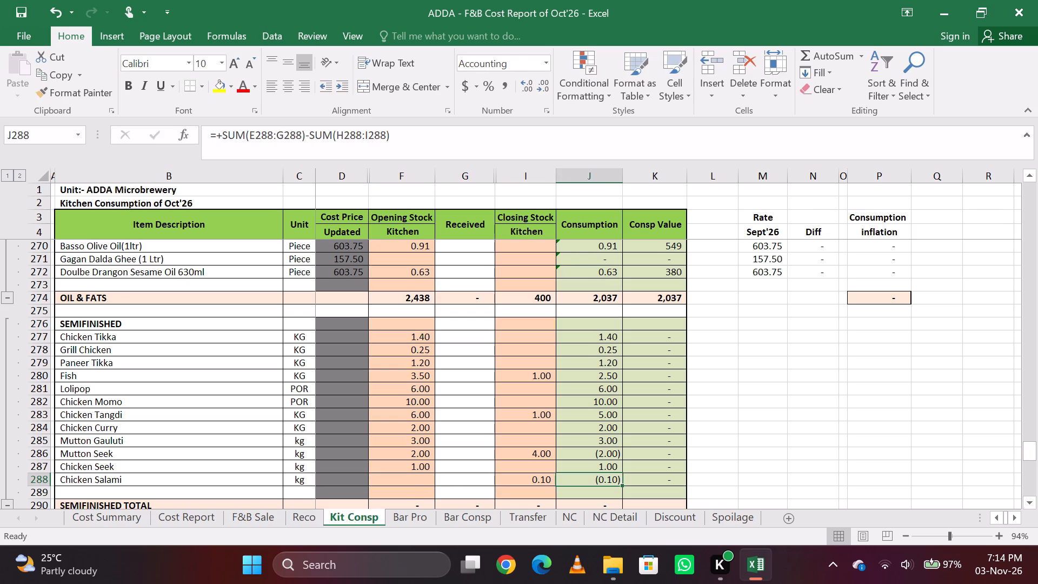
Review the semifinished item rows and their stock entries between Grill Chicken and Chicken Salami.
{"action": "key", "text": "Right"}
{"action": "key", "text": "Left"}
{"action": "key", "text": "Left"}
{"action": "key", "text": "Left"}
{"action": "key", "text": "Left"}
{"action": "key", "text": "Up"}
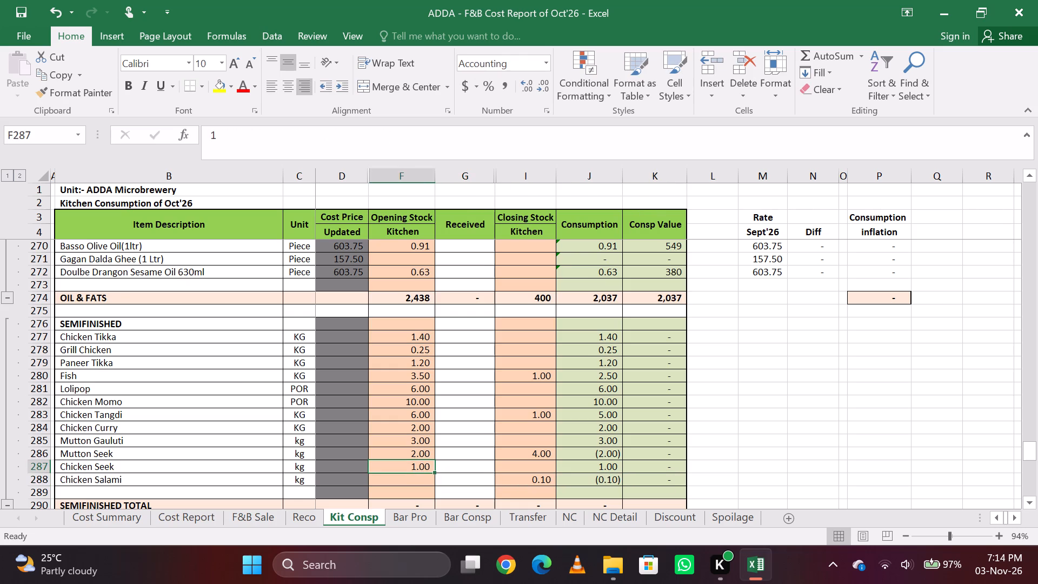
{"action": "key", "text": "Left"}
{"action": "key", "text": "Up"}
{"action": "key", "text": "Up"}
{"action": "key", "text": "Up"}
{"action": "key", "text": "Up"}
{"action": "key", "text": "Up"}
{"action": "key", "text": "Up"}
{"action": "key", "text": "Up"}
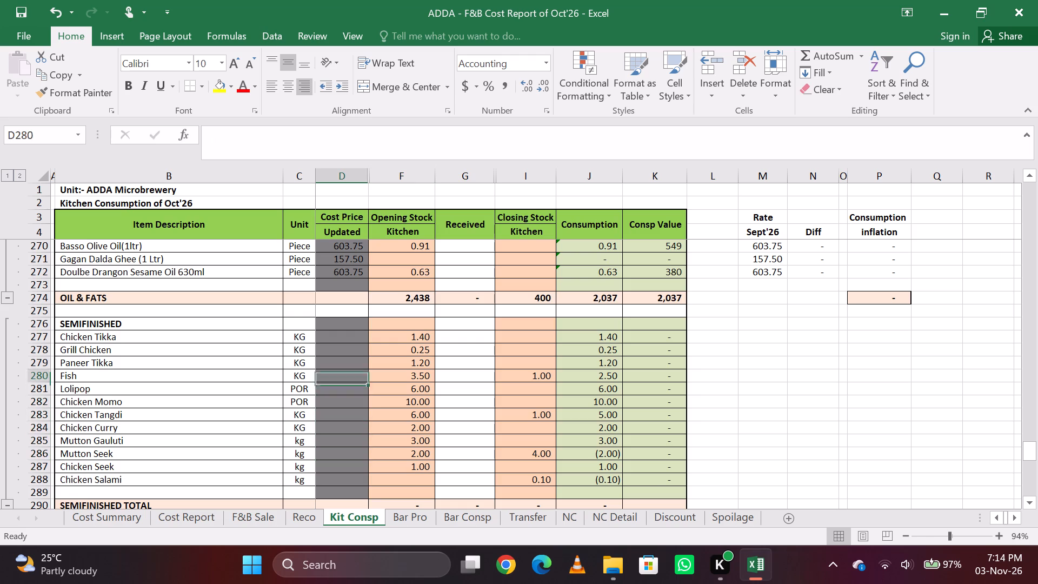
{"action": "key", "text": "Up"}
{"action": "key", "text": "Up"}
{"action": "key", "text": "Down"}
{"action": "key", "text": "Down"}
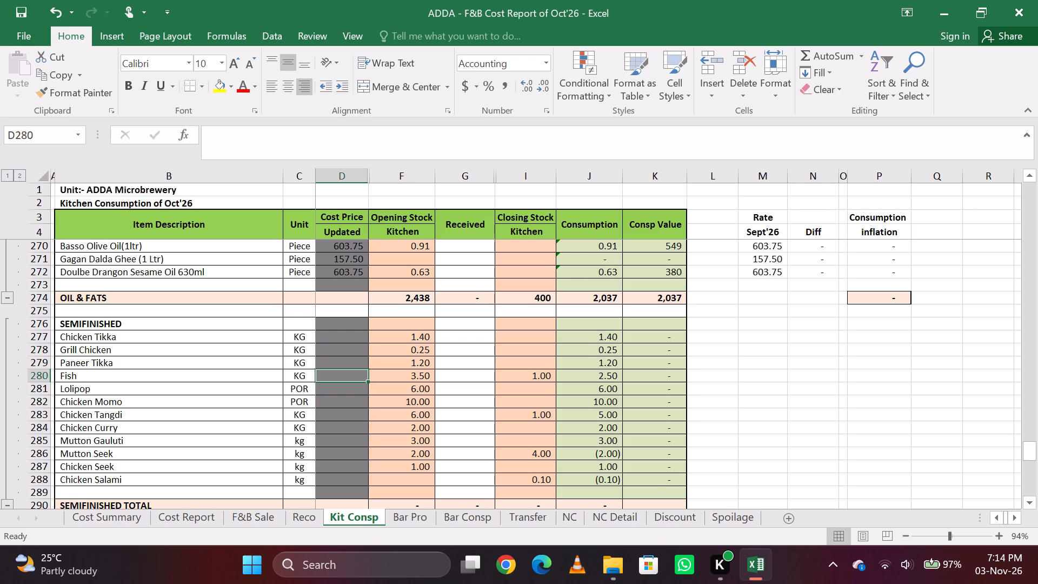
{"action": "key", "text": "Down"}
{"action": "key", "text": "Down"}
{"action": "key", "text": "Down"}
{"action": "key", "text": "Down"}
{"action": "key", "text": "Down"}
{"action": "key", "text": "Down"}
{"action": "key", "text": "Down"}
{"action": "key", "text": "Left"}
{"action": "key", "text": "Left"}
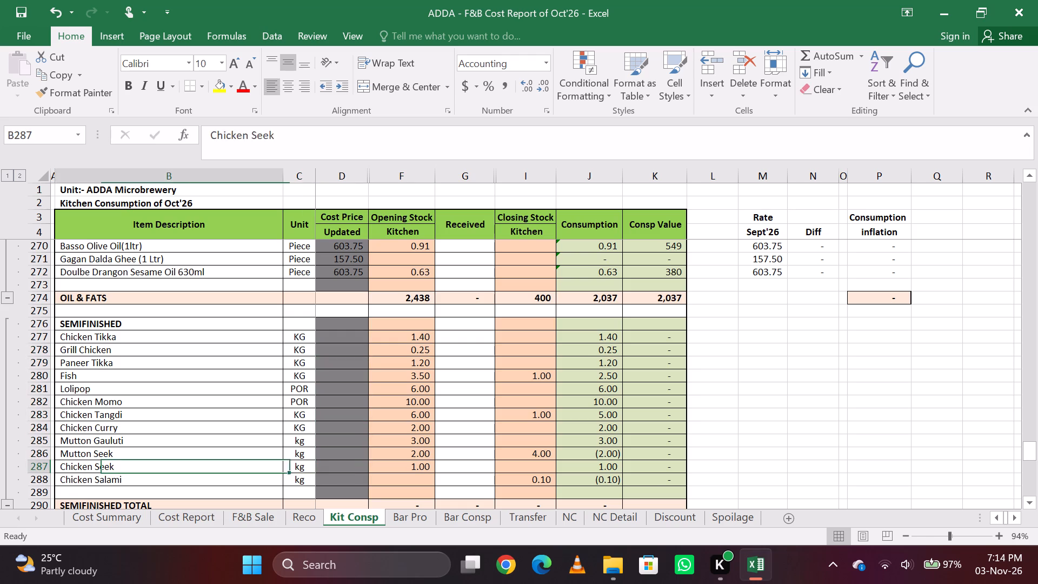
{"action": "key", "text": "Left"}
{"action": "key", "text": "Up"}
{"action": "key", "text": "Right"}
{"action": "key", "text": "Down"}
{"action": "key", "text": "Down"}
{"action": "key", "text": "Down"}
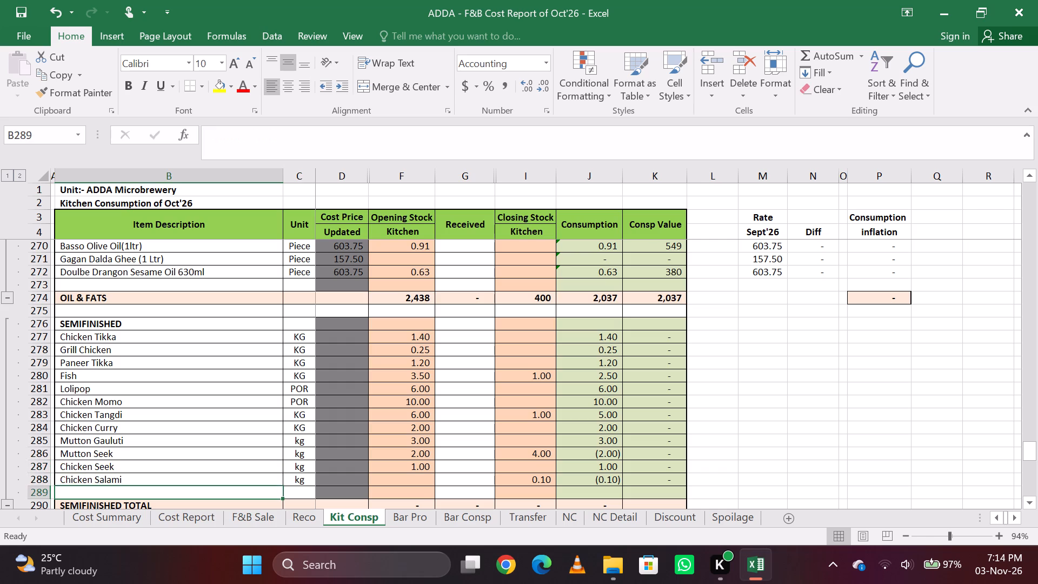
{"action": "key", "text": "Up"}
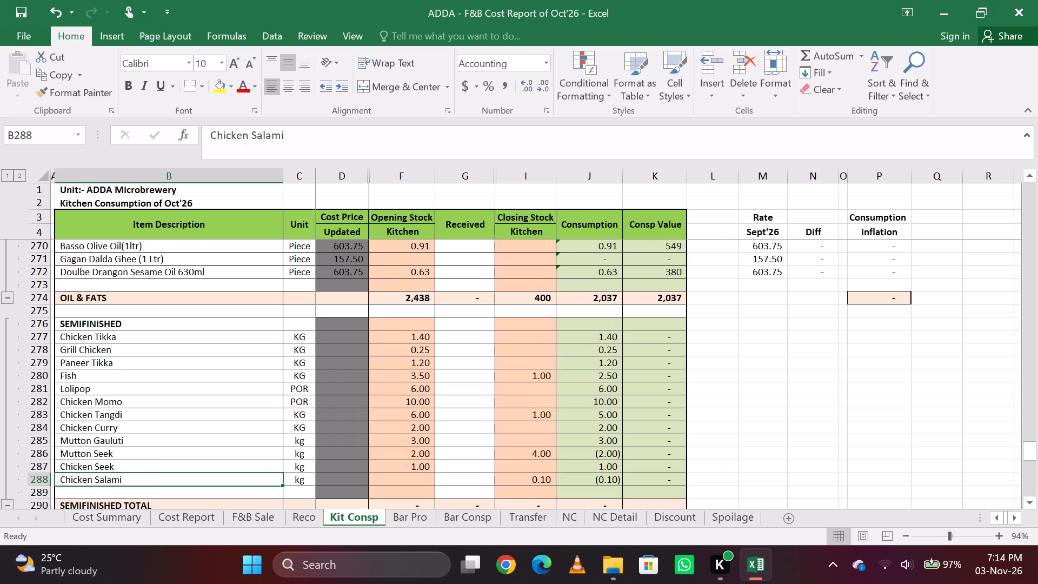
{"action": "key", "text": "Right"}
{"action": "key", "text": "Right"}
{"action": "key", "text": "Up"}
{"action": "key", "text": "Up"}
{"action": "key", "text": "Right"}
{"action": "key", "text": "Up"}
{"action": "key", "text": "Right"}
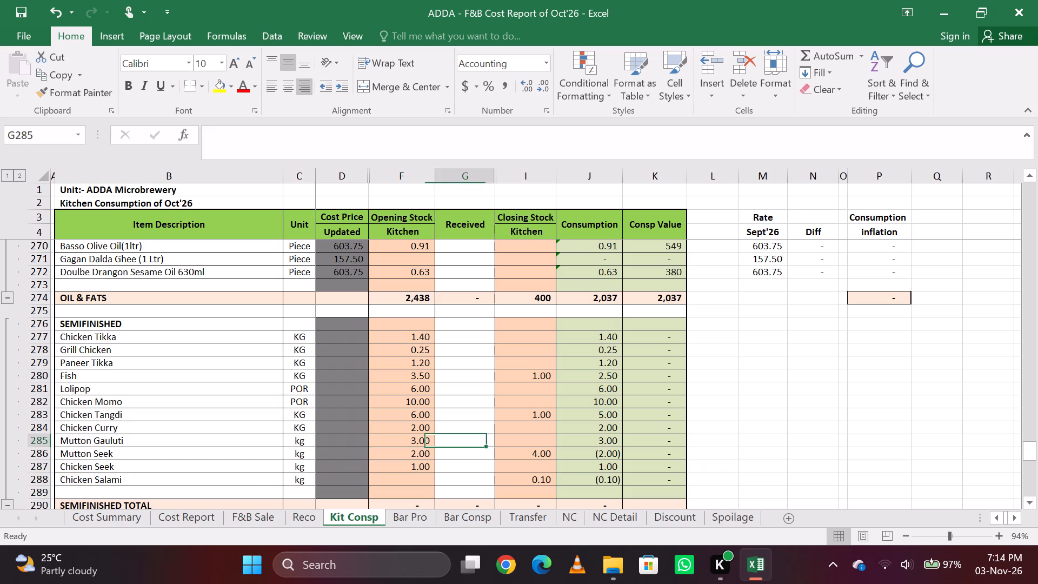
{"action": "key", "text": "Up"}
{"action": "key", "text": "Right"}
{"action": "key", "text": "Up"}
Search the Kit Consp sheet for "para".
{"action": "key", "text": "ctrl+f"}
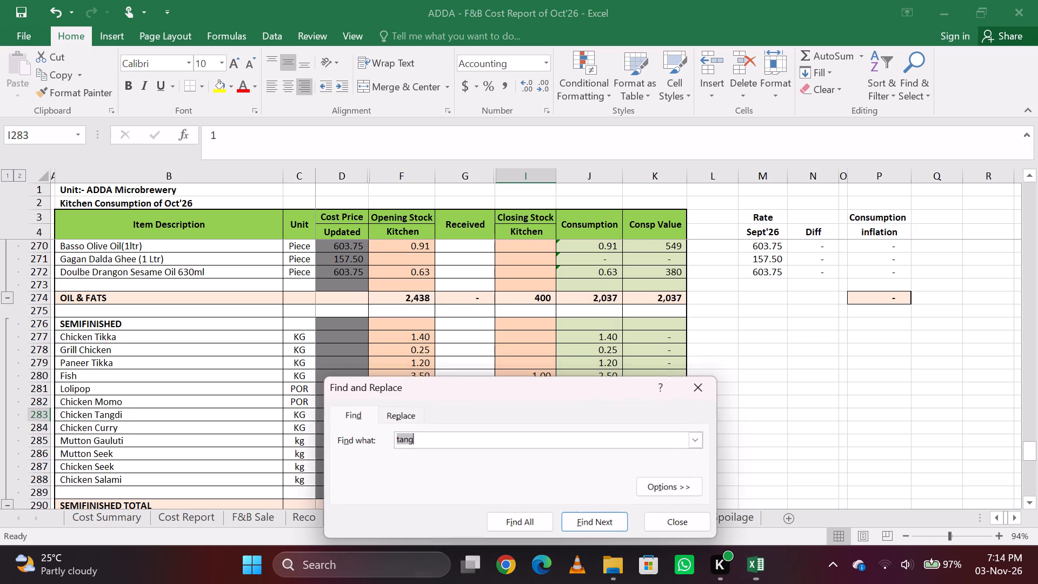
{"action": "key", "text": "BackSpace"}
{"action": "key", "text": "BackSpace"}
{"action": "key", "text": "BackSpace"}
{"action": "key", "text": "BackSpace"}
{"action": "key", "text": "BackSpace"}
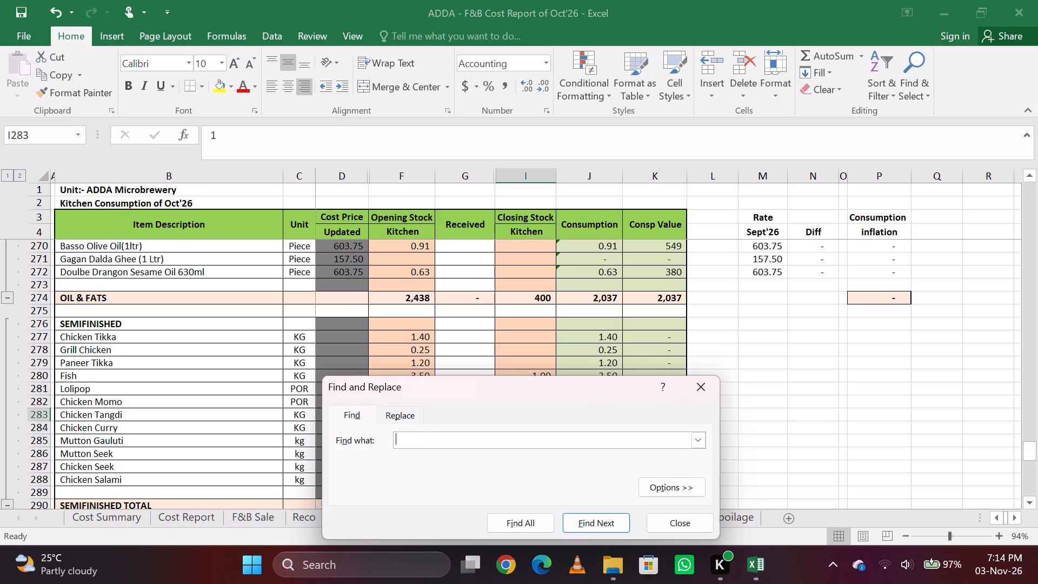
{"action": "type", "text": "para"}
{"action": "key", "text": "Return"}
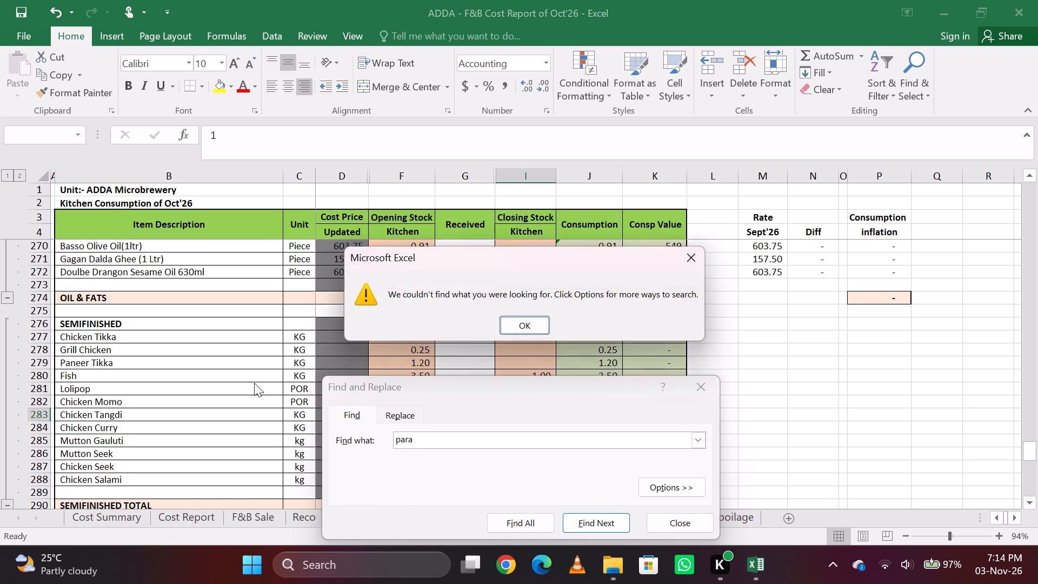
{"action": "key", "text": "Return"}
Search for "cheese" to locate Cheese Parmesan in Dairy & Cheese Products and enter 1 as its closing stock.
{"action": "key", "text": "BackSpace"}
{"action": "key", "text": "BackSpace"}
{"action": "key", "text": "BackSpace"}
{"action": "key", "text": "BackSpace"}
{"action": "key", "text": "BackSpace"}
{"action": "type", "text": "cheese"}
{"action": "key", "text": "Return"}
{"action": "key", "text": "Return"}
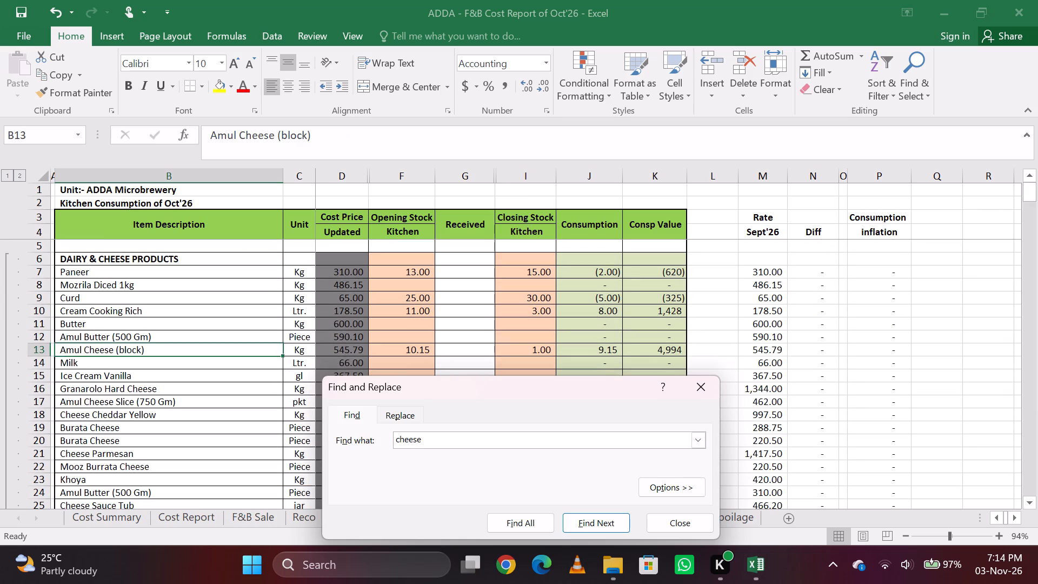
{"action": "key", "text": "Return"}
{"action": "key", "text": "Return"}
{"action": "key", "text": "Return"}
{"action": "key", "text": "Return"}
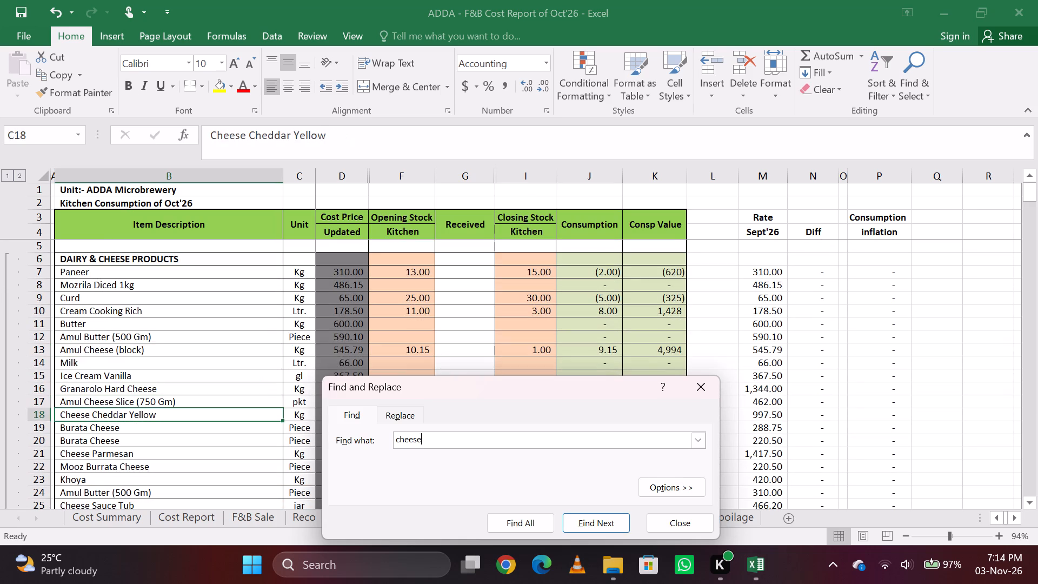
{"action": "key", "text": "Return"}
{"action": "key", "text": "Return"}
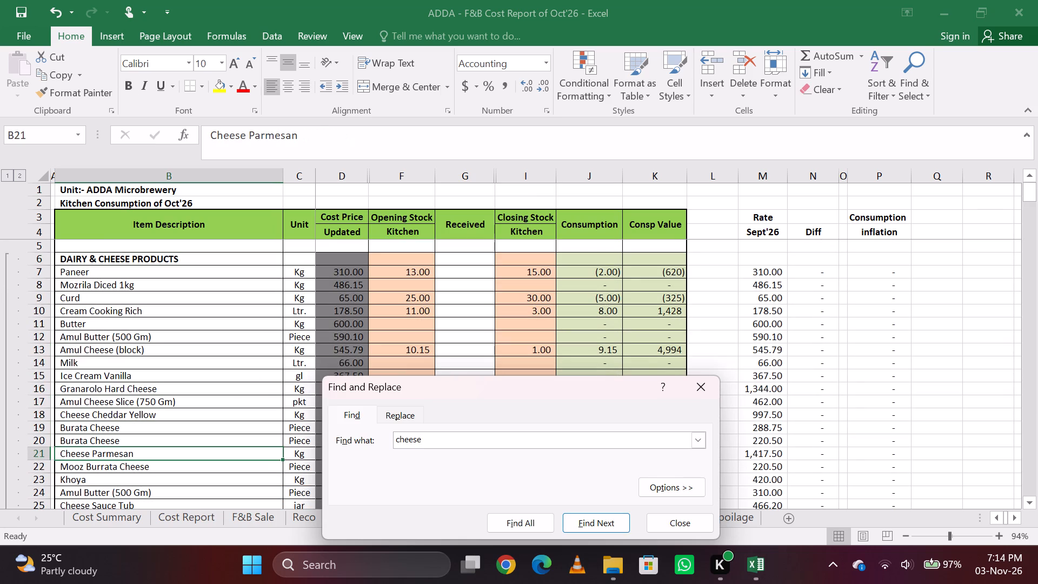
{"action": "key", "text": "Escape"}
{"action": "key", "text": "Right"}
{"action": "key", "text": "Right"}
{"action": "key", "text": "Right"}
{"action": "key", "text": "Right"}
{"action": "key", "text": "Right"}
{"action": "key", "text": "Right"}
{"action": "key", "text": "Left"}
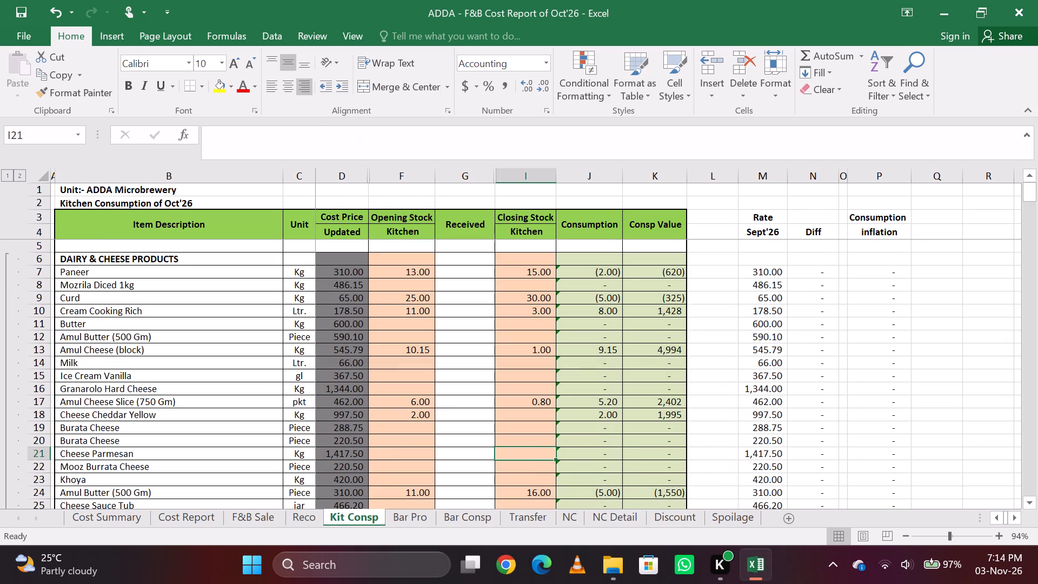
{"action": "key", "text": "1"}
{"action": "key", "text": "Down"}
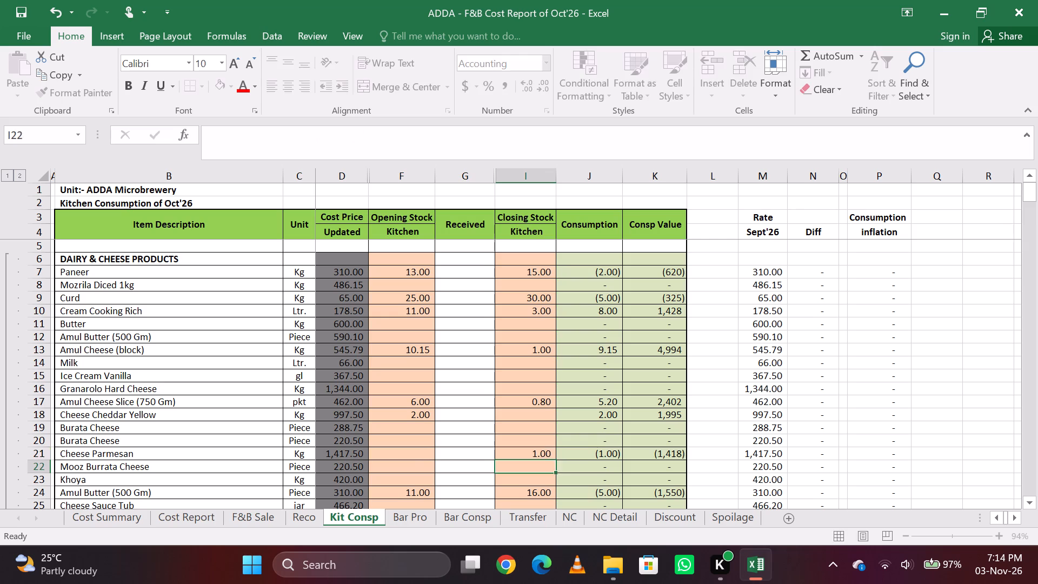
Search for "cooking" to locate Cream Cooking Rich and set its closing stock to 4.
{"action": "key", "text": "Up"}
{"action": "key", "text": "ctrl+f"}
{"action": "key", "text": "BackSpace"}
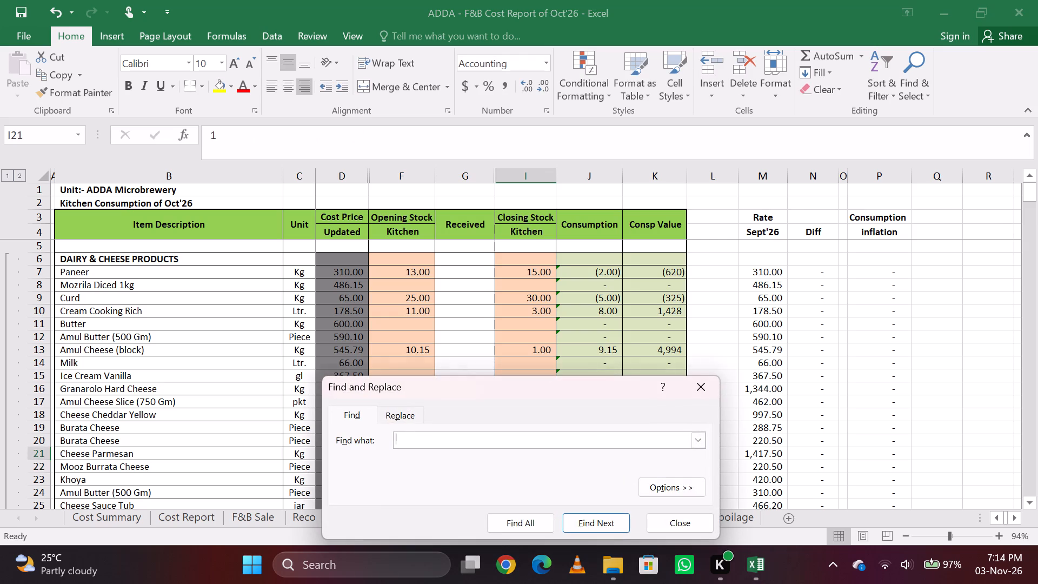
{"action": "type", "text": "coo"}
{"action": "type", "text": "king c"}
{"action": "key", "text": "Return"}
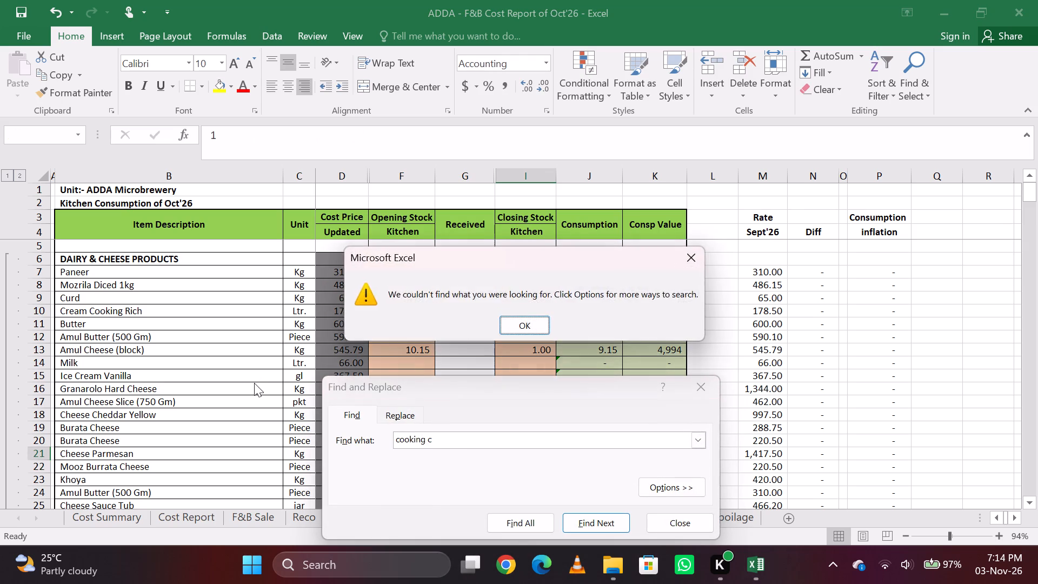
{"action": "key", "text": "Return"}
{"action": "key", "text": "BackSpace"}
{"action": "key", "text": "Return"}
{"action": "key", "text": "Return"}
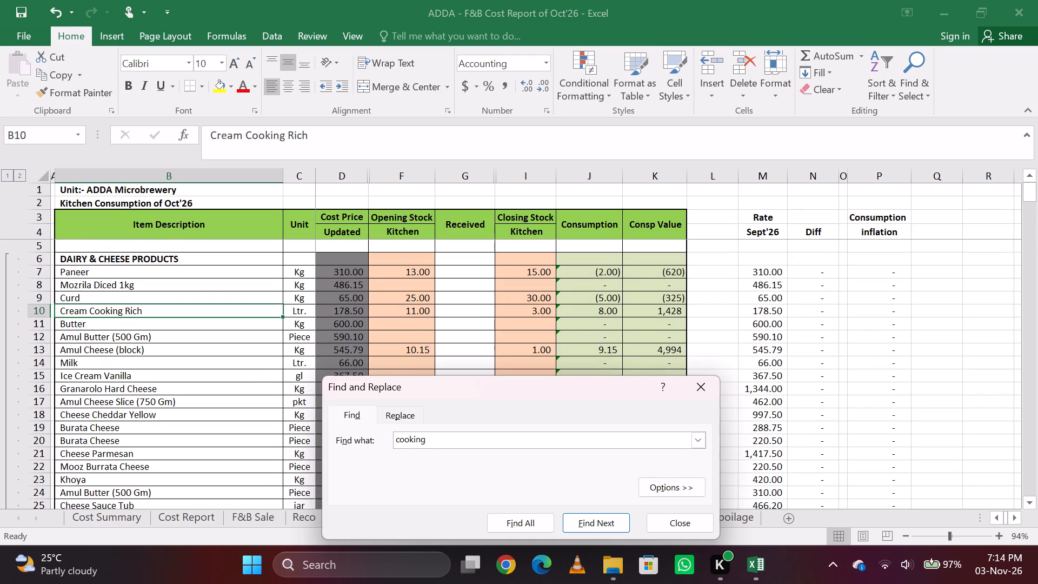
{"action": "key", "text": "Escape"}
{"action": "key", "text": "Right"}
{"action": "key", "text": "Right"}
{"action": "key", "text": "Right"}
{"action": "key", "text": "Right"}
{"action": "key", "text": "Right"}
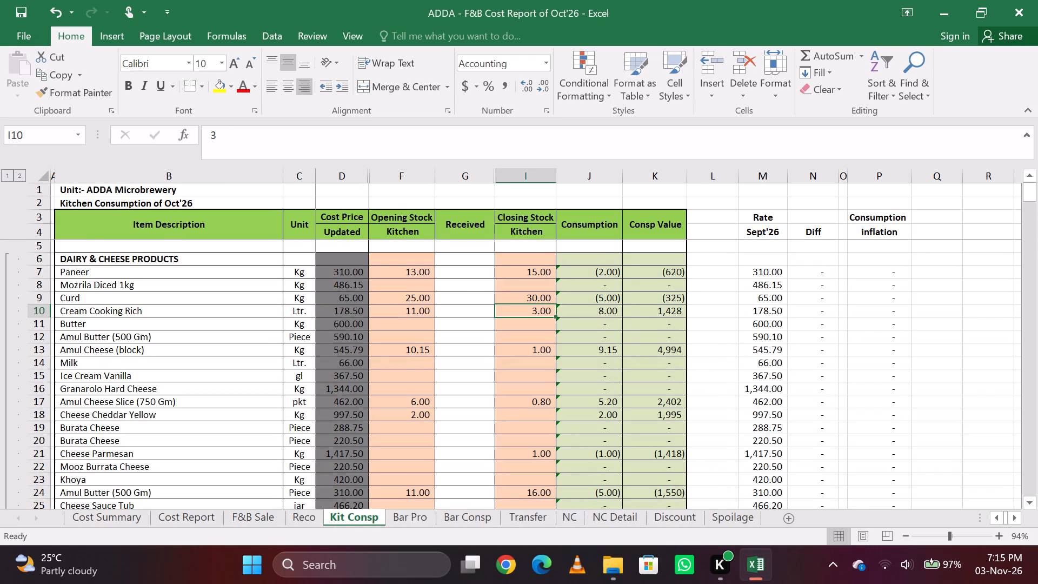
{"action": "key", "text": "4"}
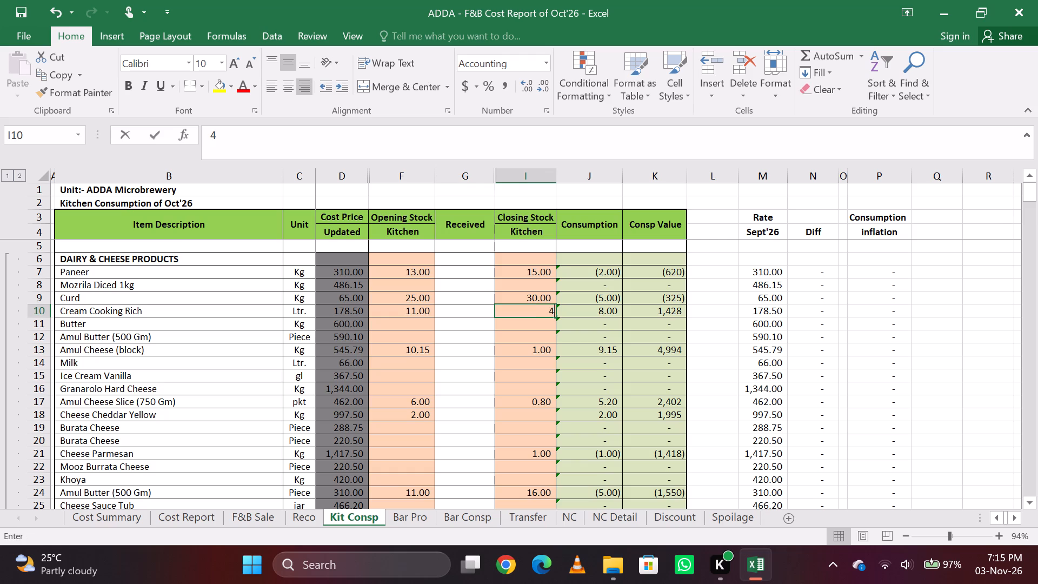
{"action": "key", "text": "Return"}
Search for "amul ch" to locate Amul Cheese Slice (750 Gm) and change its closing stock to the formula =0.8+5.
{"action": "key", "text": "ctrl+f"}
{"action": "key", "text": "BackSpace"}
{"action": "key", "text": "BackSpace"}
{"action": "key", "text": "BackSpace"}
{"action": "key", "text": "BackSpace"}
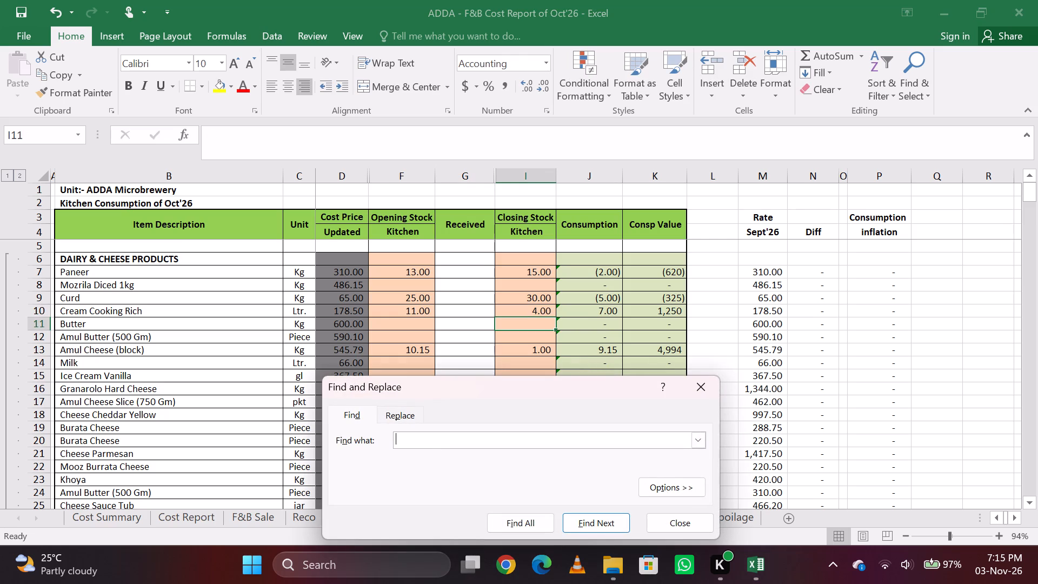
{"action": "type", "text": "amul ch"}
{"action": "key", "text": "Return"}
{"action": "key", "text": "Return"}
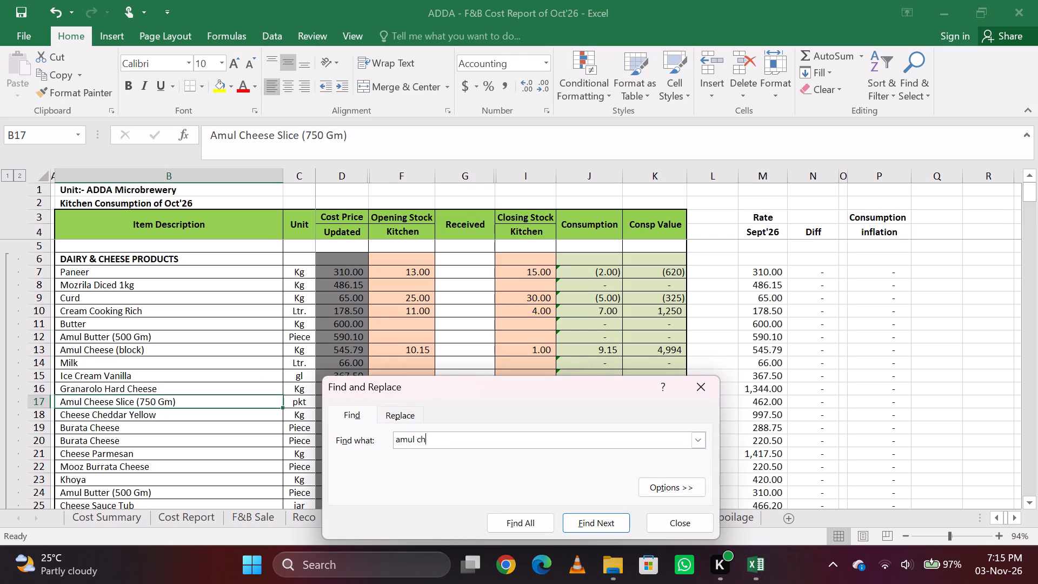
{"action": "key", "text": "Escape"}
{"action": "key", "text": "Right"}
{"action": "key", "text": "Right"}
{"action": "key", "text": "Right"}
{"action": "key", "text": "Right"}
{"action": "key", "text": "Right"}
{"action": "key", "text": "Right"}
{"action": "key", "text": "Left"}
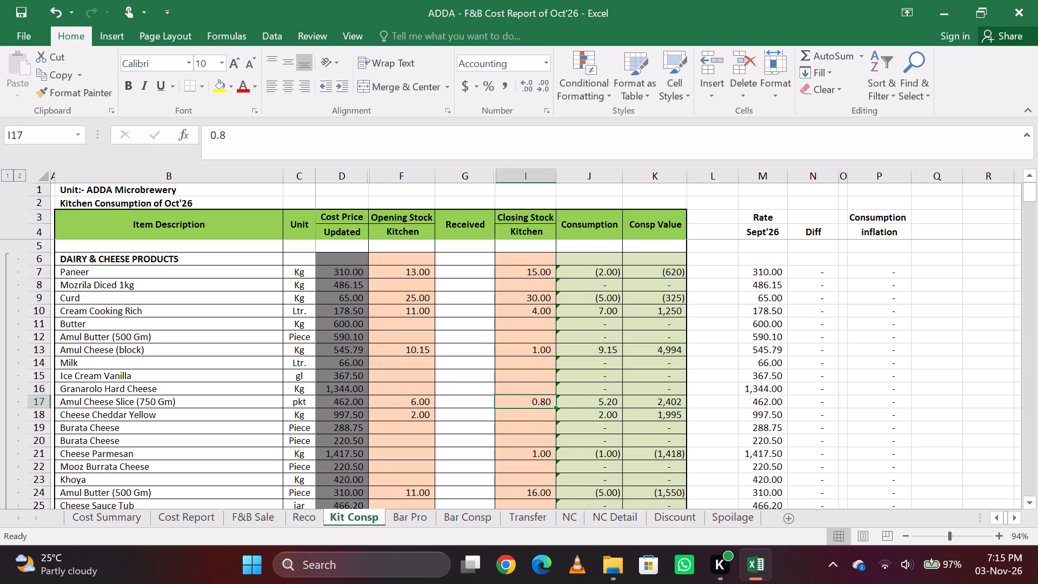
{"action": "key", "text": "Right"}
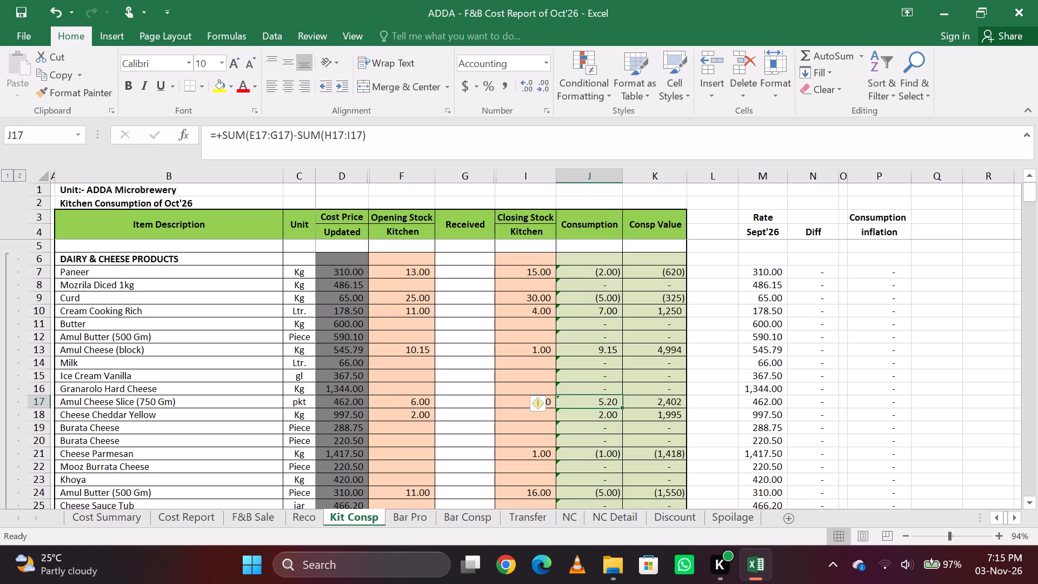
{"action": "key", "text": "Left"}
{"action": "key", "text": "Right"}
{"action": "key", "text": "Left"}
{"action": "key", "text": "Right"}
{"action": "key", "text": "Left"}
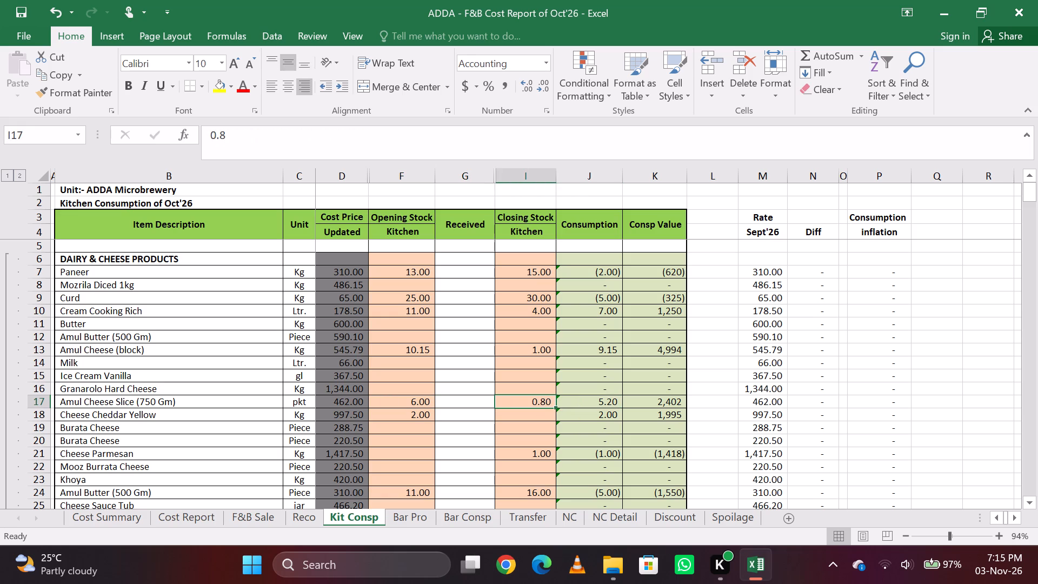
{"action": "key", "text": "Right"}
{"action": "key", "text": "Left"}
{"action": "key", "text": "Right"}
{"action": "key", "text": "Left"}
{"action": "left_click", "coordinate": [337, 148]}
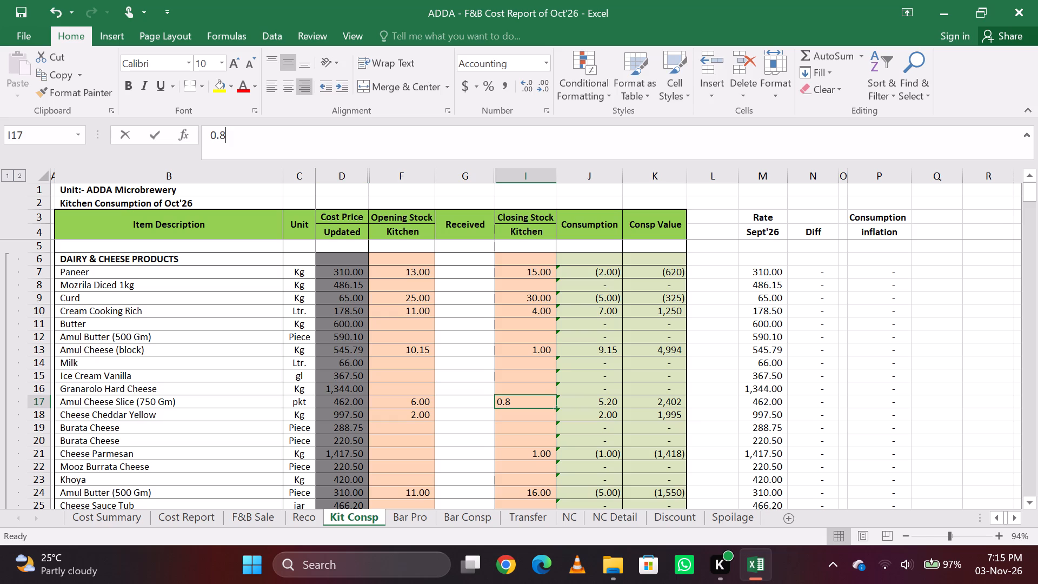
{"action": "key", "text": "Left"}
{"action": "key", "text": "Left"}
{"action": "key", "text": "Left"}
{"action": "key", "text": "equal"}
{"action": "key", "text": "Page_Down"}
{"action": "key", "text": "Page_Down"}
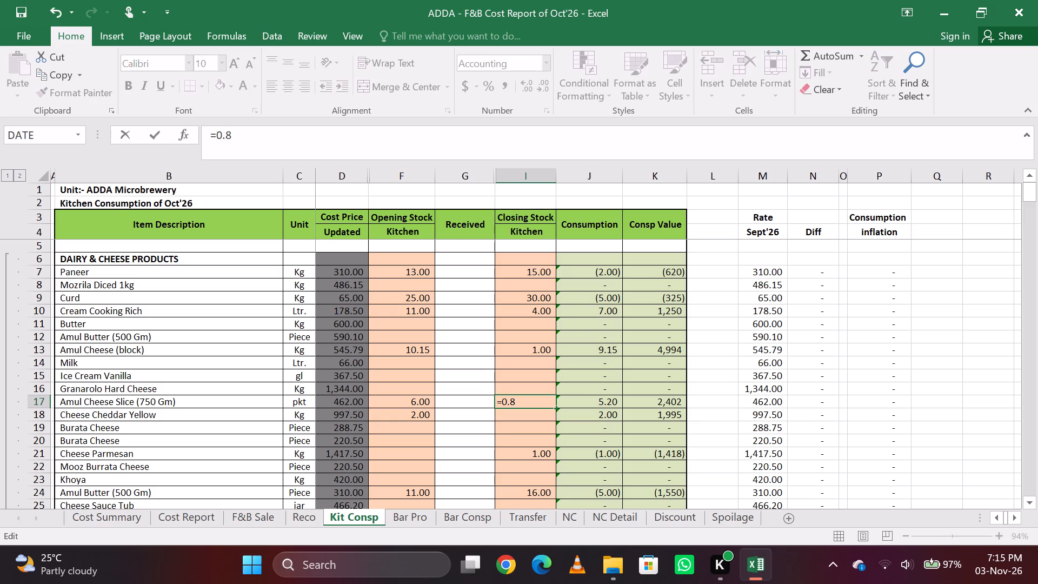
{"action": "key", "text": "Right"}
{"action": "key", "text": "Right"}
{"action": "key", "text": "Right"}
{"action": "type", "text": "+>5"}
{"action": "key", "text": "Return"}
{"action": "key", "text": "Return"}
{"action": "key", "text": "Up"}
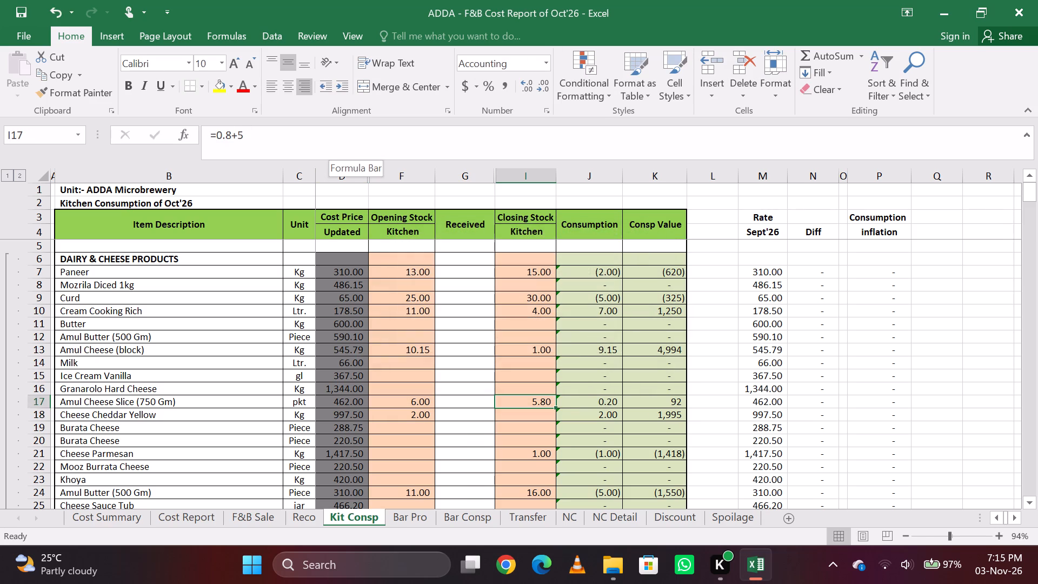
Correct the Amul Cheese Slice (750 Gm) closing stock formula to =0.8+0.5.
{"action": "left_click", "coordinate": [337, 148]}
{"action": "key", "text": "BackSpace"}
{"action": "type", "text": ".5"}
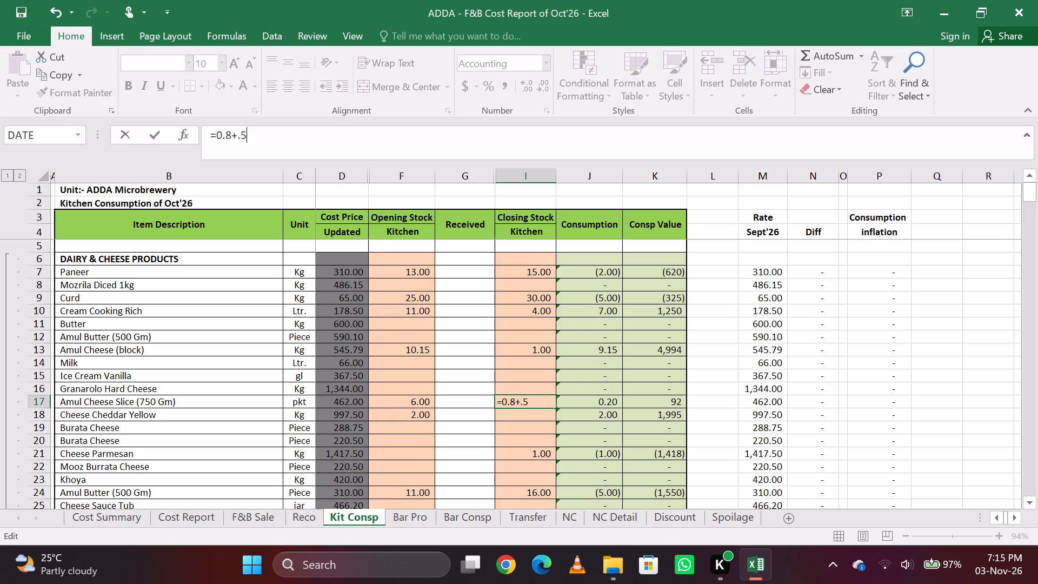
{"action": "key", "text": "Return"}
{"action": "key", "text": "Up"}
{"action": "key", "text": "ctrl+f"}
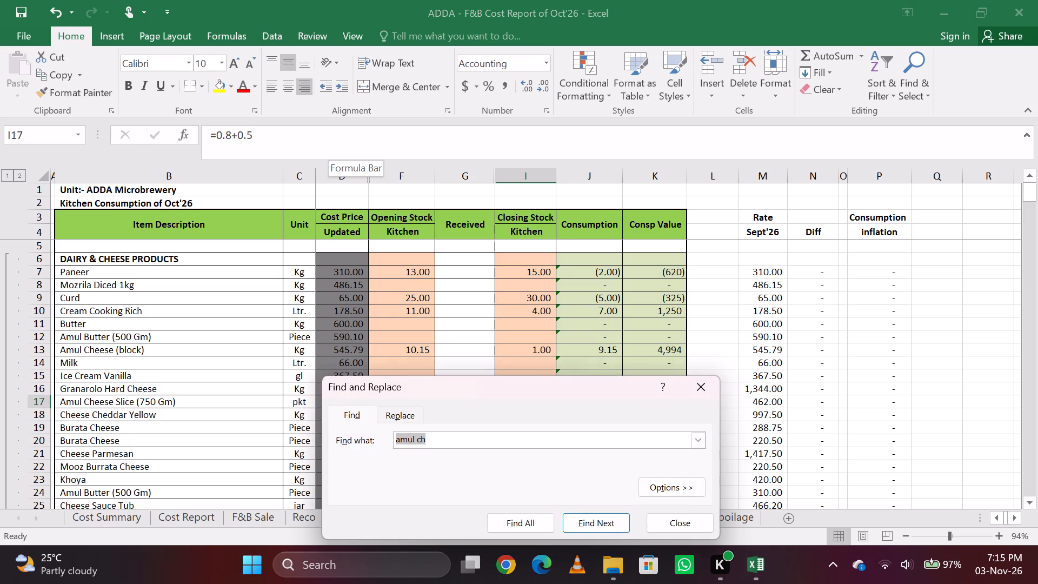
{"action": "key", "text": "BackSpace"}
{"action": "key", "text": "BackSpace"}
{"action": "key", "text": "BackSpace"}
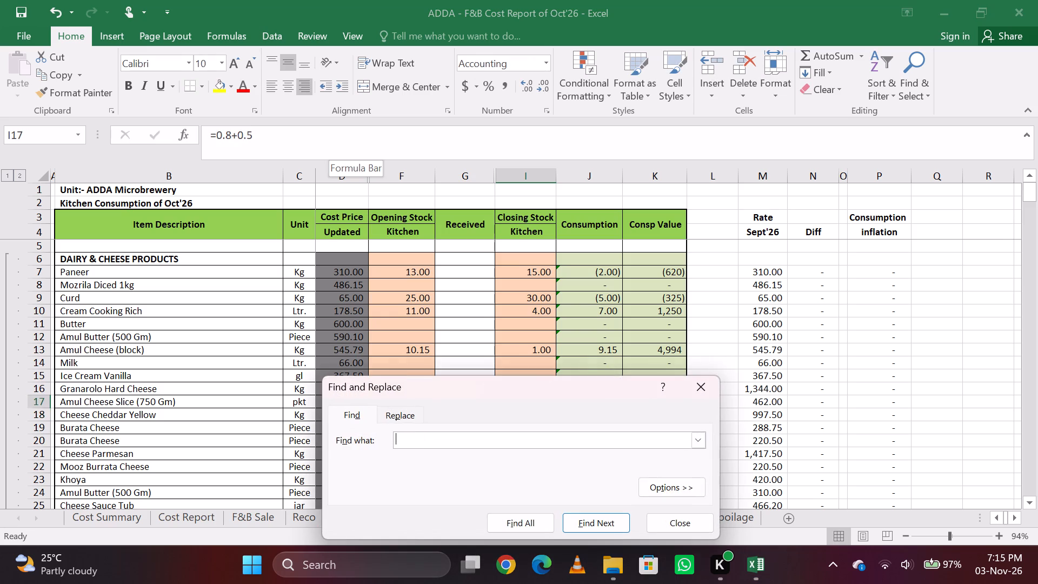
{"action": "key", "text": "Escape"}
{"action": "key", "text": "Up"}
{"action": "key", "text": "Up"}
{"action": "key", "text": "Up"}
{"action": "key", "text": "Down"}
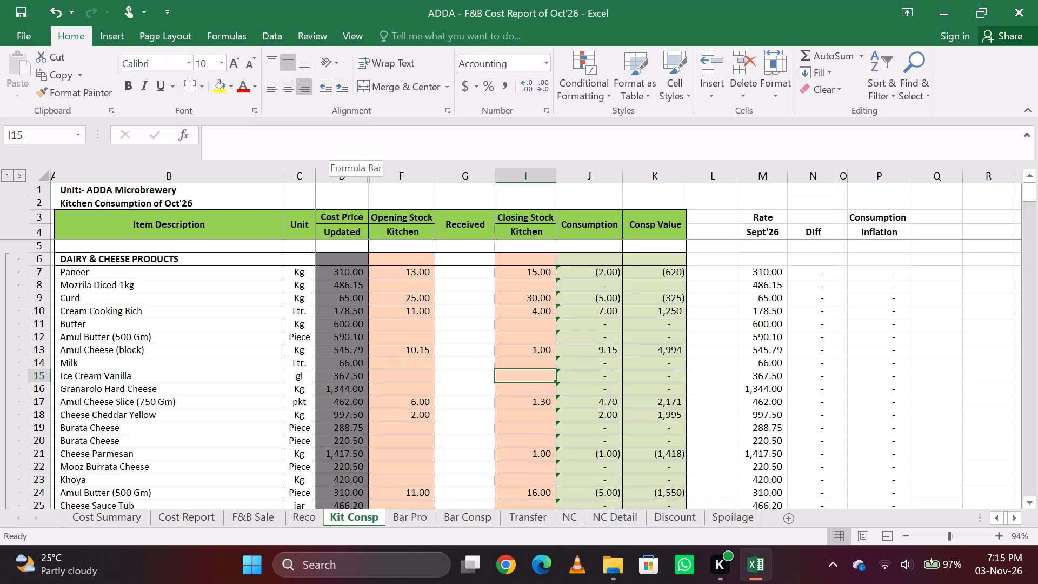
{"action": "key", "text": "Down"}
Search for "block" to locate Amul Cheese (block) and set its closing stock to 1.5.
{"action": "key", "text": "ctrl+f"}
{"action": "type", "text": "block"}
{"action": "key", "text": "Return"}
{"action": "key", "text": "Escape"}
{"action": "key", "text": "Right"}
{"action": "key", "text": "Right"}
{"action": "key", "text": "Right"}
{"action": "key", "text": "Right"}
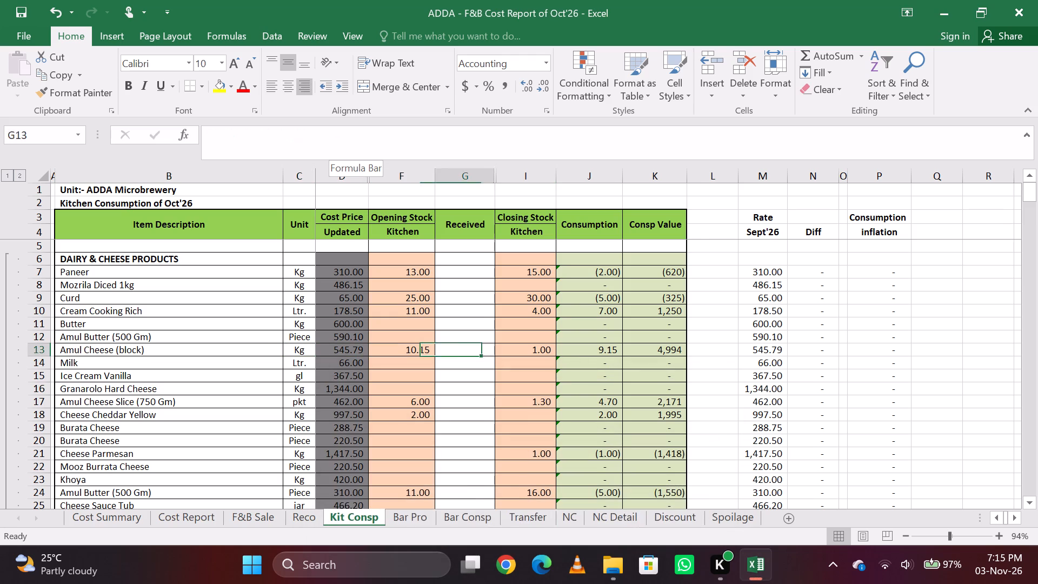
{"action": "key", "text": "Right"}
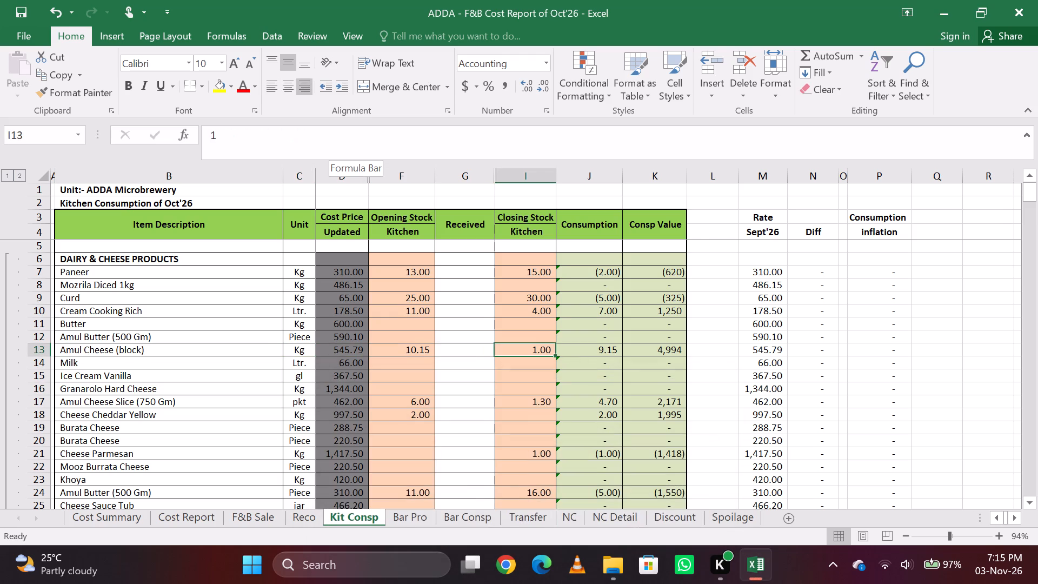
{"action": "type", "text": "1.5"}
{"action": "key", "text": "Return"}
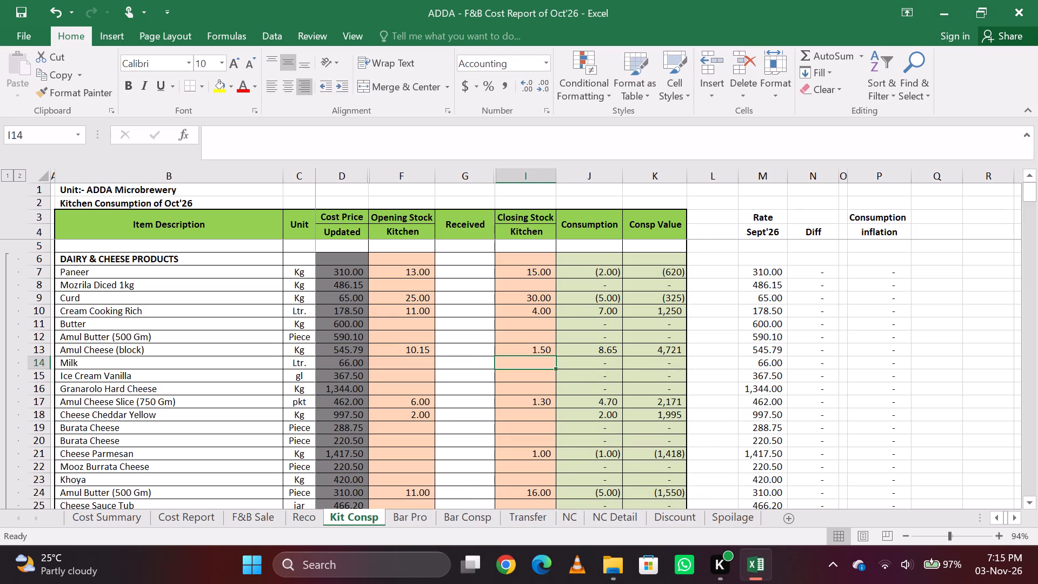
{"action": "key", "text": "Up"}
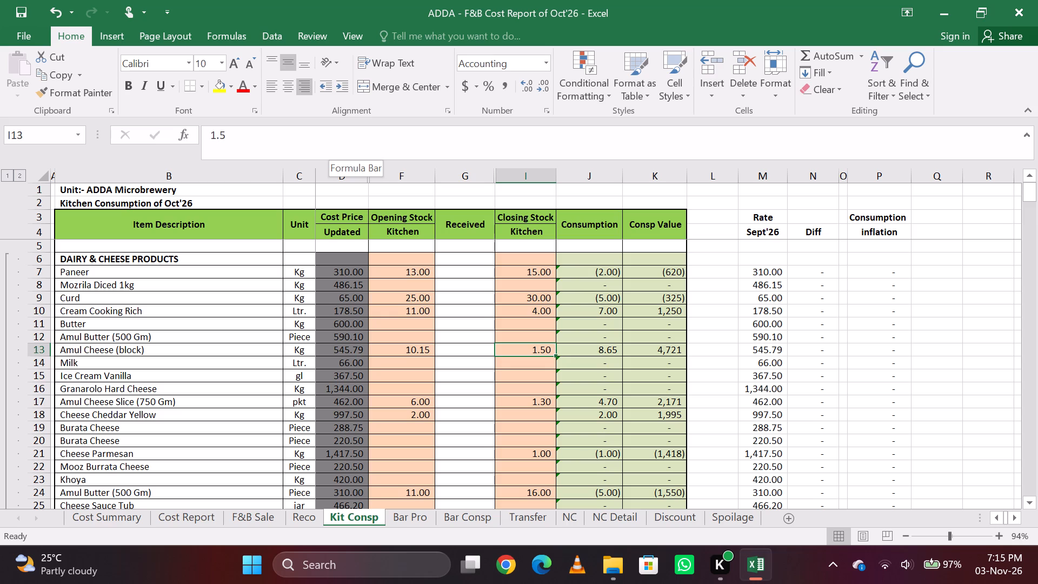
Search for "butt" to locate the Amul Butter (500 Gm) row priced at 310.00 and set its closing stock to 17.
{"action": "key", "text": "ctrl+f"}
{"action": "type", "text": "butt"}
{"action": "key", "text": "Return"}
{"action": "key", "text": "Escape"}
{"action": "key", "text": "Right"}
{"action": "key", "text": "Right"}
{"action": "key", "text": "Right"}
{"action": "key", "text": "Right"}
{"action": "key", "text": "Right"}
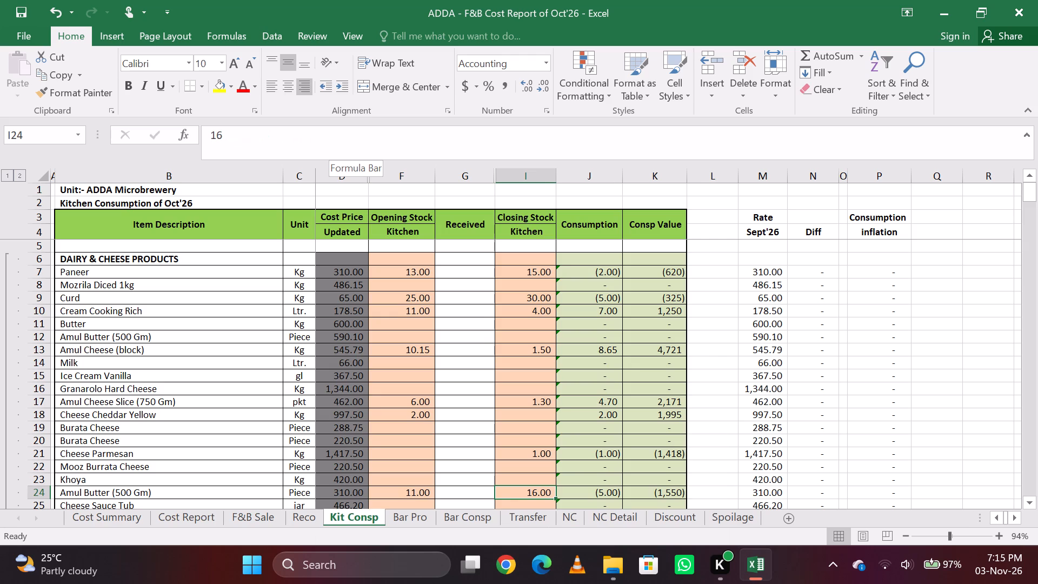
{"action": "left_click", "coordinate": [337, 148]}
{"action": "type", "text": ".5"}
{"action": "key", "text": "BackSpace"}
{"action": "key", "text": "BackSpace"}
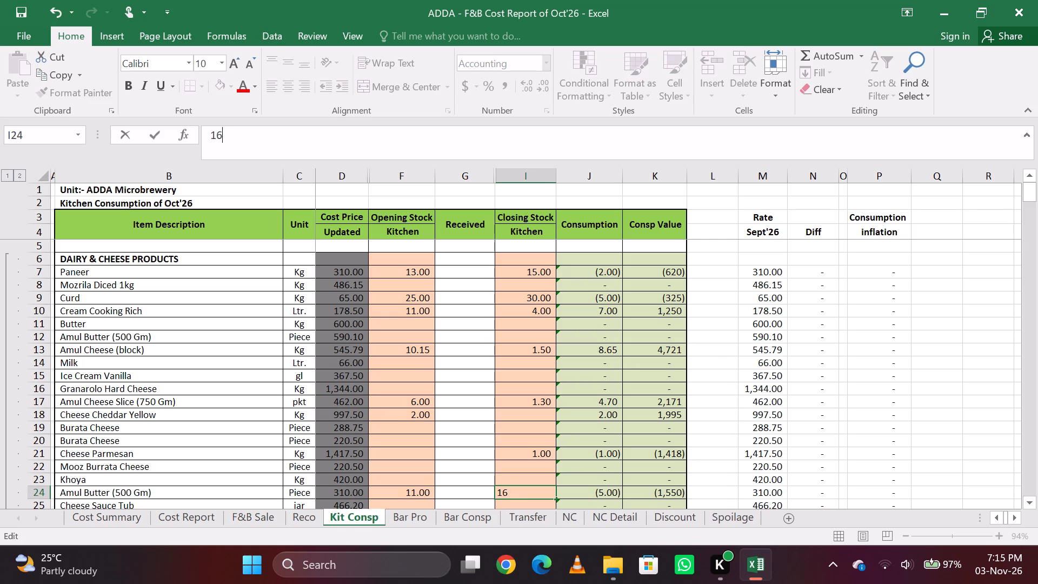
{"action": "key", "text": "BackSpace"}
{"action": "key", "text": "7"}
{"action": "key", "text": "Return"}
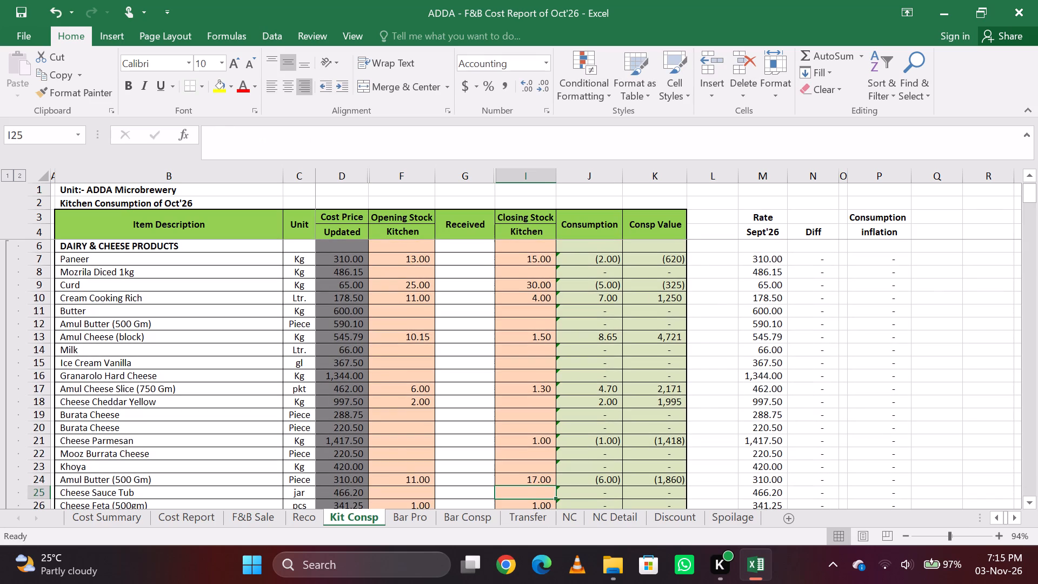
Save the cost report workbook.
{"action": "key", "text": "ctrl+s"}
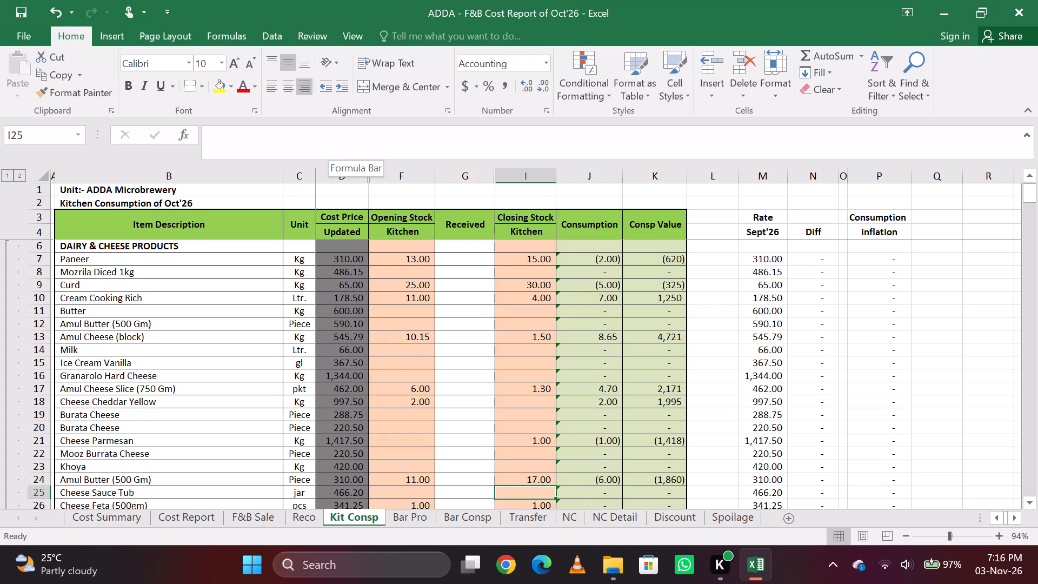
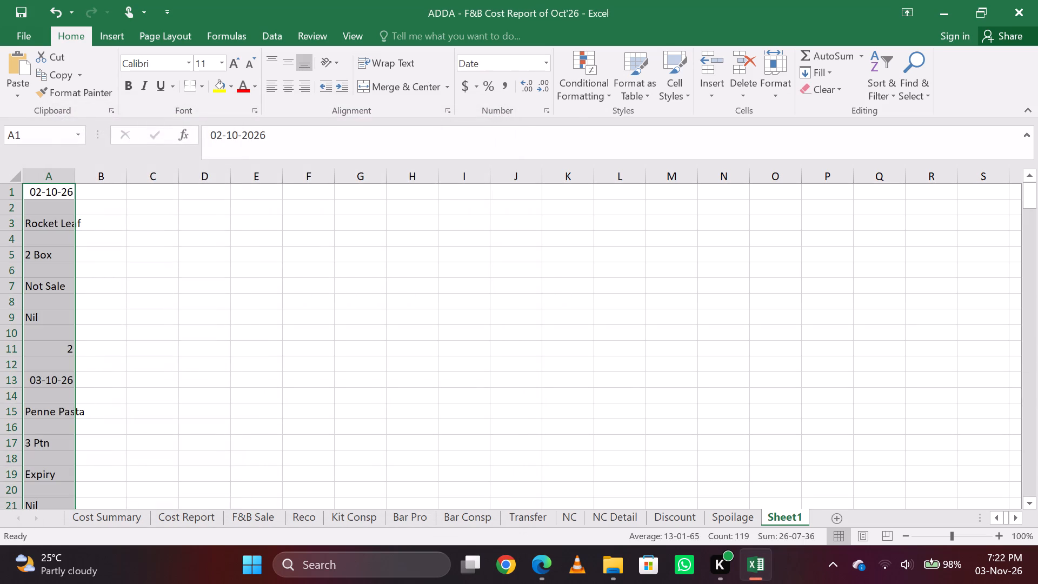
Paste the copied spoilage entries at A1 of the new sheet as Text with Paste Special.
{"action": "type", "text": "es"}
{"action": "key", "text": "Down"}
{"action": "key", "text": "Down"}
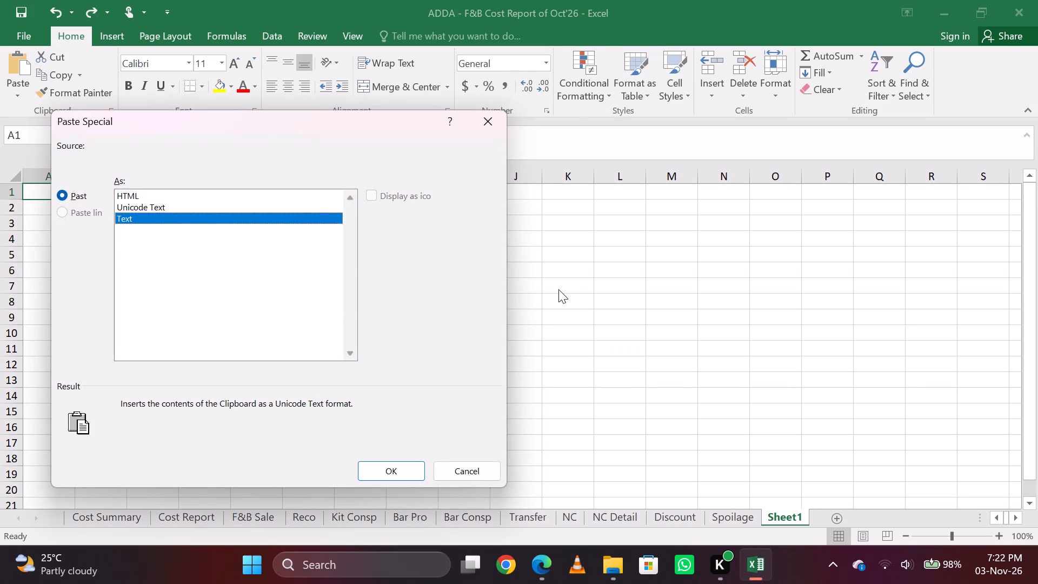
{"action": "key", "text": "Return"}
{"action": "key", "text": "Right"}
{"action": "key", "text": "Left"}
{"action": "key", "text": "Right"}
{"action": "key", "text": "Left"}
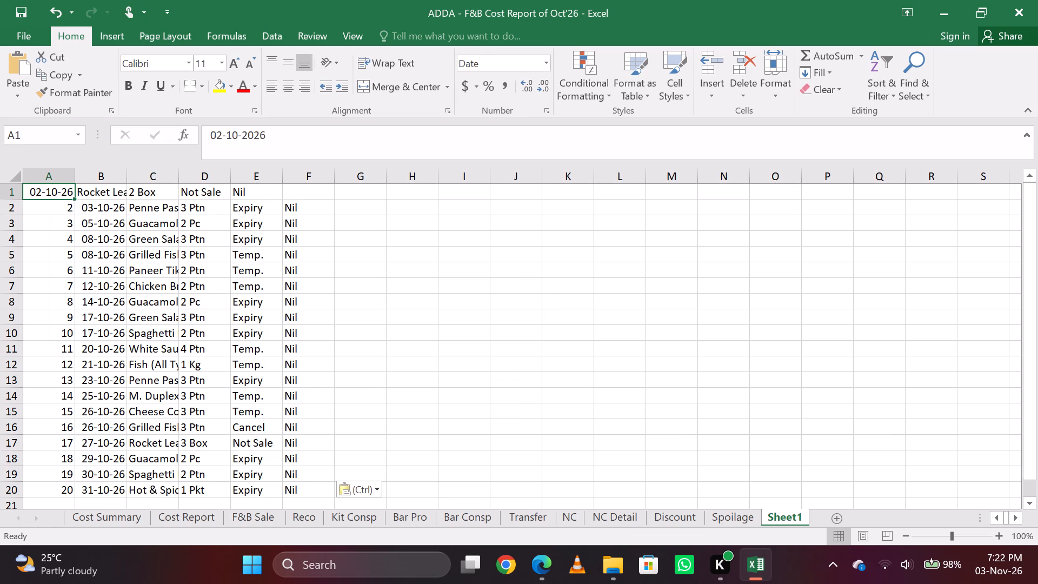
Copy the first row's entries A1:E1 and paste them at B1 so they line up with the rows below.
{"action": "key", "text": "Down"}
{"action": "key", "text": "Right"}
{"action": "key", "text": "Up"}
{"action": "key", "text": "Up"}
{"action": "key", "text": "Right"}
{"action": "key", "text": "Left"}
{"action": "key", "text": "Left"}
{"action": "key", "text": "Right"}
{"action": "key", "text": "Left"}
{"action": "key", "text": "shift+Right"}
{"action": "key", "text": "shift+Right"}
{"action": "key", "text": "shift+Right"}
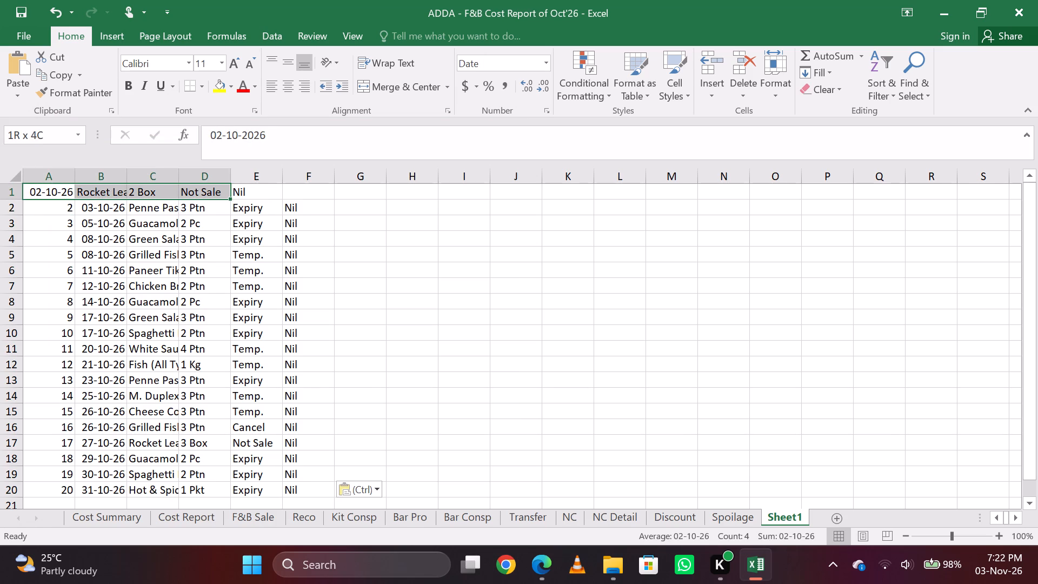
{"action": "key", "text": "shift+Right"}
{"action": "key", "text": "ctrl+c"}
{"action": "key", "text": "Right"}
{"action": "key", "text": "ctrl+v"}
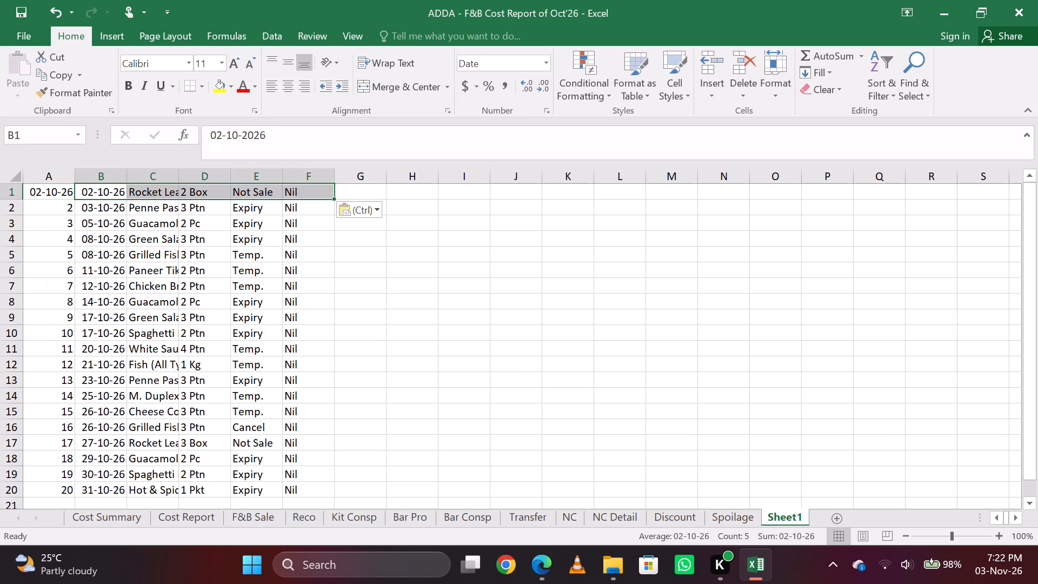
Copy the dates in B1:B20 of Sheet1 and paste them as values into the Spoilage sheet's Date column, starting at C4.
{"action": "key", "text": "Right"}
{"action": "key", "text": "Left"}
{"action": "key", "text": "ctrl+shift+Down"}
{"action": "key", "text": "ctrl+c"}
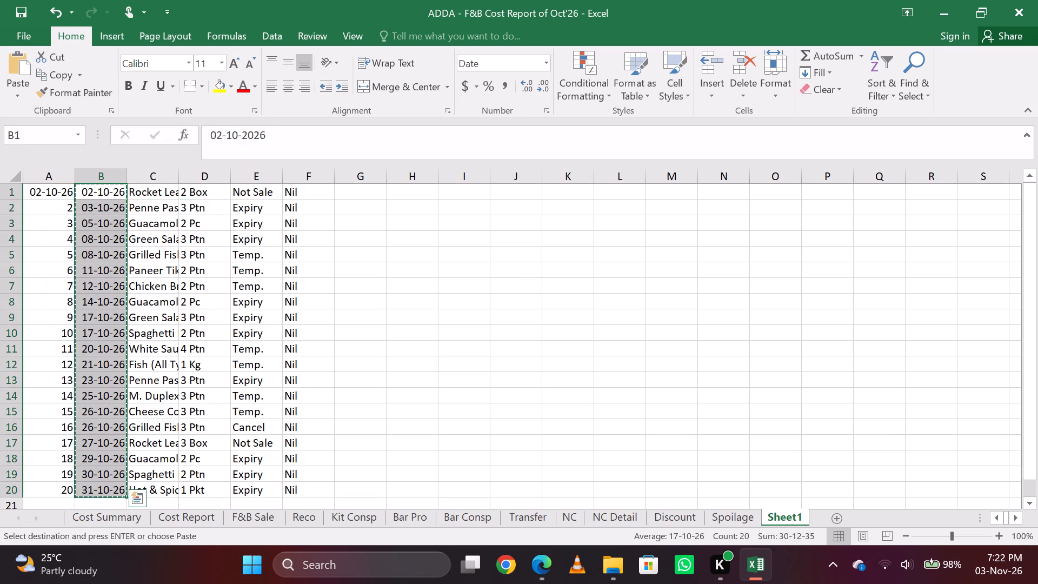
{"action": "key", "text": "alt+Tab"}
{"action": "key", "text": "alt+Tab"}
{"action": "key", "text": "ctrl+Page_Up"}
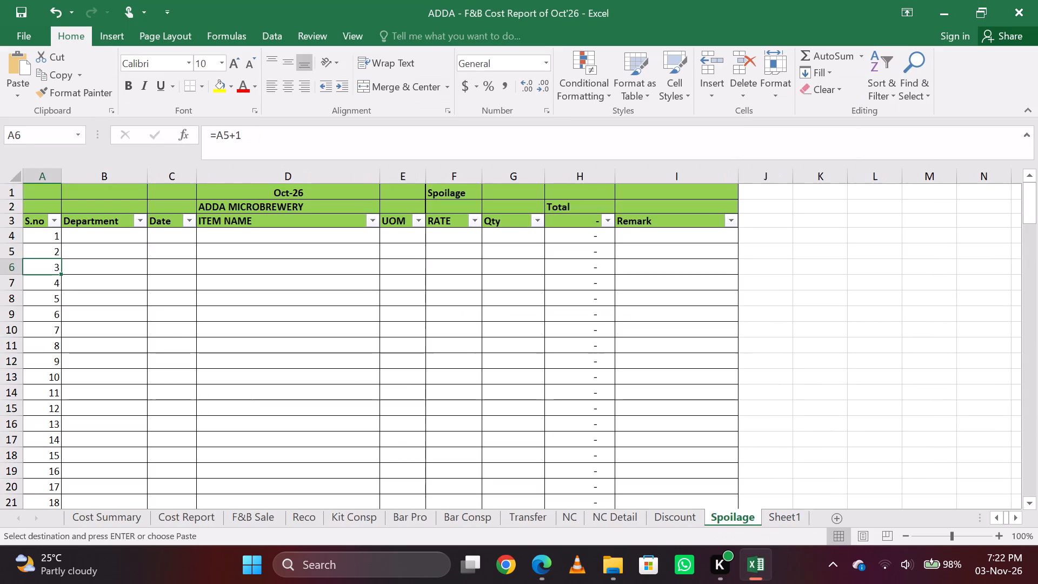
{"action": "key", "text": "Right"}
{"action": "key", "text": "Up"}
{"action": "key", "text": "Up"}
{"action": "key", "text": "Escape"}
{"action": "key", "text": "Right"}
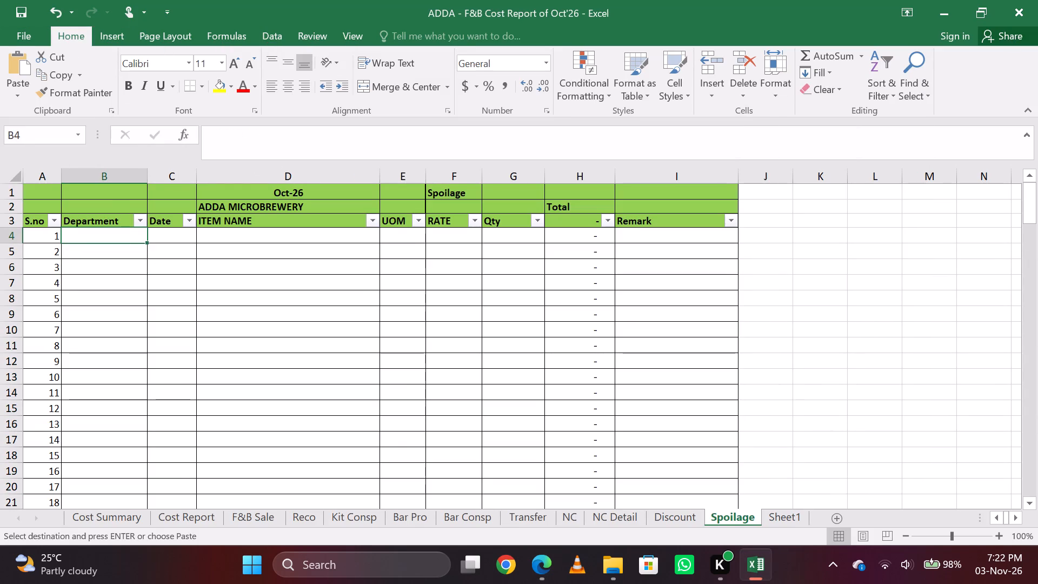
{"action": "type", "text": "esv"}
{"action": "key", "text": "Return"}
{"action": "key", "text": "Right"}
{"action": "key", "text": "Left"}
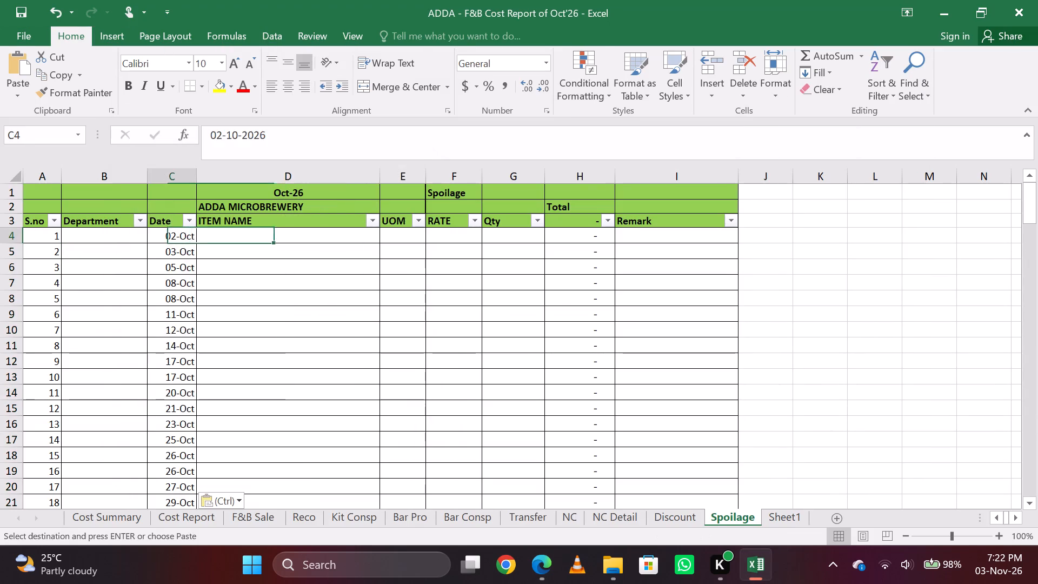
Copy the item names in C1:C20 of Sheet1 and paste them as values into the Spoilage sheet's ITEM NAME column, starting at D4.
{"action": "key", "text": "alt+Tab"}
{"action": "key", "text": "alt+Tab"}
{"action": "key", "text": "ctrl+Page_Down"}
{"action": "key", "text": "Right"}
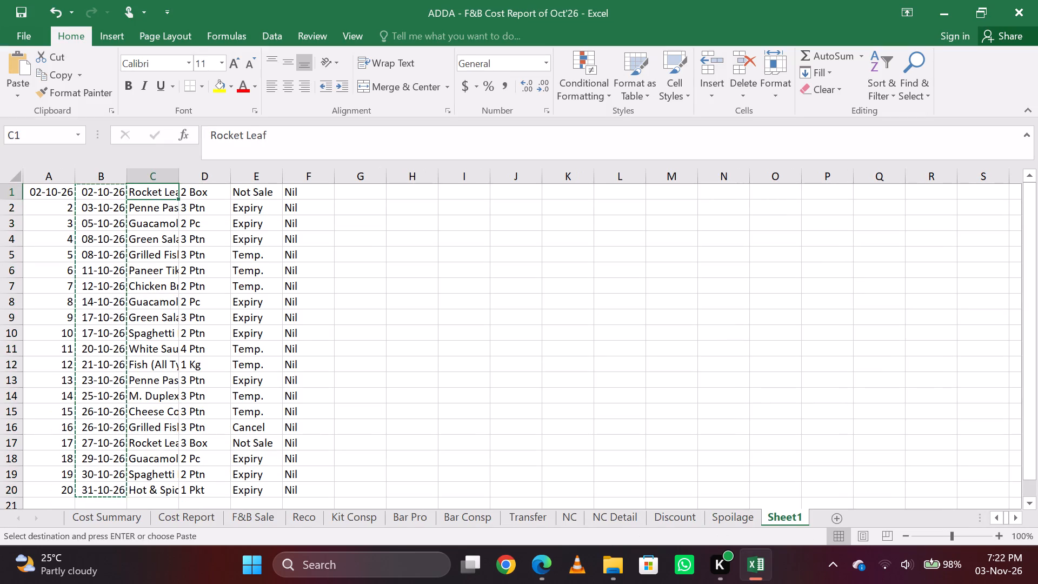
{"action": "key", "text": "ctrl+shift+Down"}
{"action": "key", "text": "ctrl+c"}
{"action": "key", "text": "alt+Tab"}
{"action": "key", "text": "alt+Tab"}
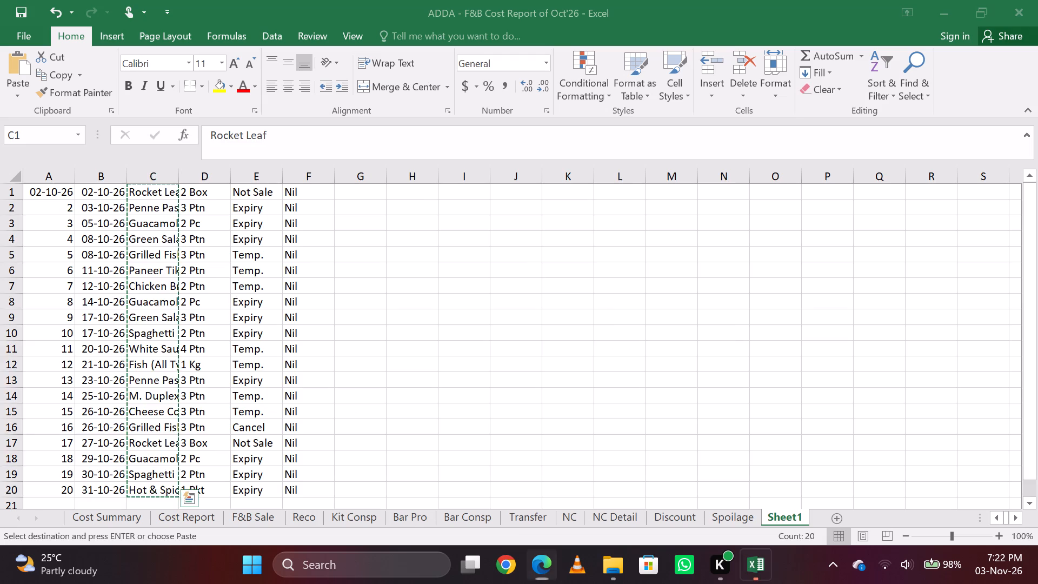
{"action": "key", "text": "ctrl+Page_Up"}
{"action": "key", "text": "Right"}
{"action": "type", "text": "esv"}
{"action": "key", "text": "Return"}
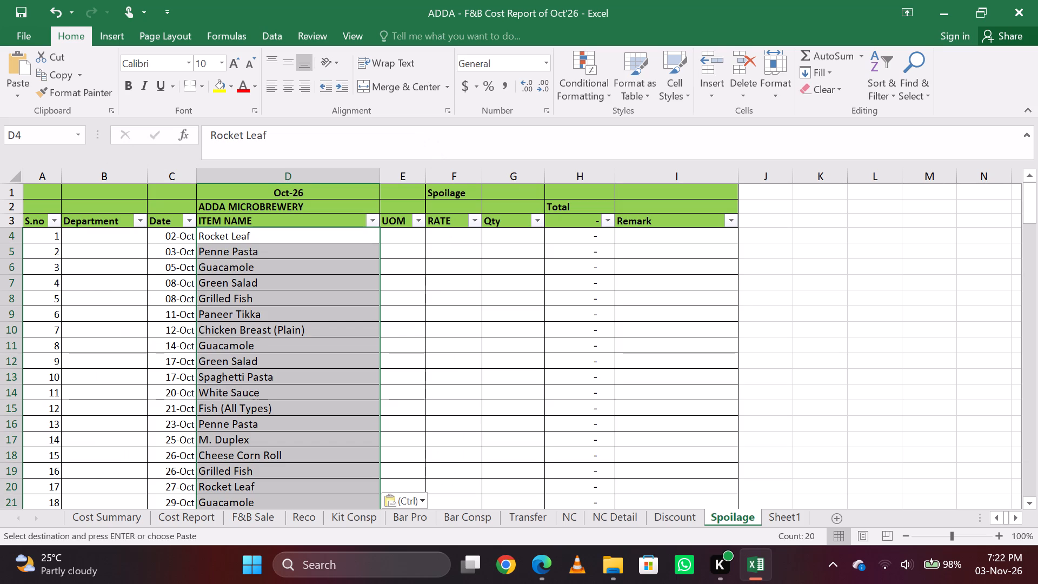
Copy the quantity-with-unit entries in D1:D20 of Sheet1 and paste them as values into the Spoilage sheet's UOM column, starting at E4.
{"action": "key", "text": "Right"}
{"action": "key", "text": "alt+Tab"}
{"action": "key", "text": "alt+Tab"}
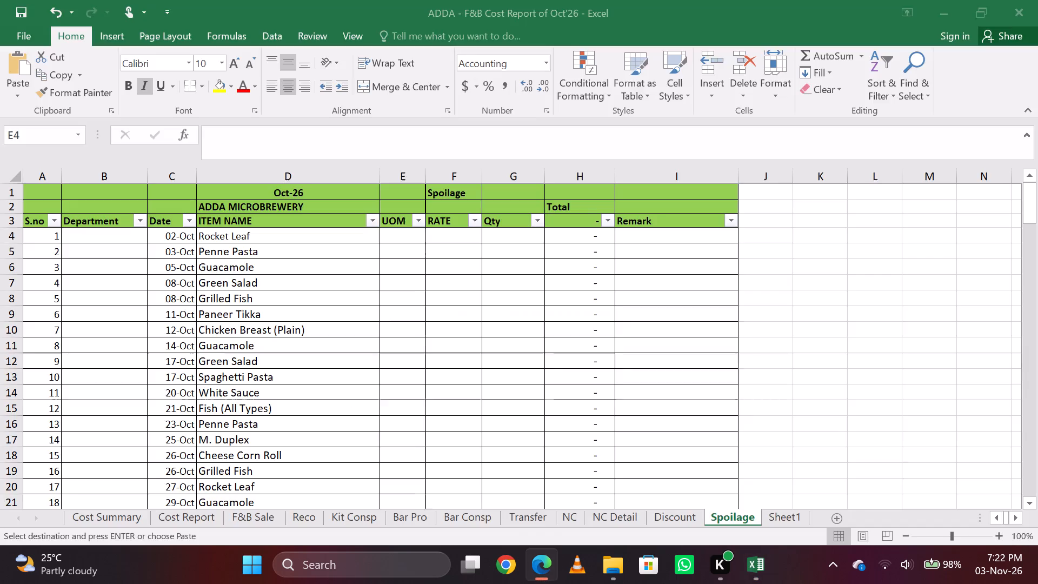
{"action": "key", "text": "alt+Tab"}
{"action": "key", "text": "alt+Tab"}
{"action": "key", "text": "ctrl+Page_Down"}
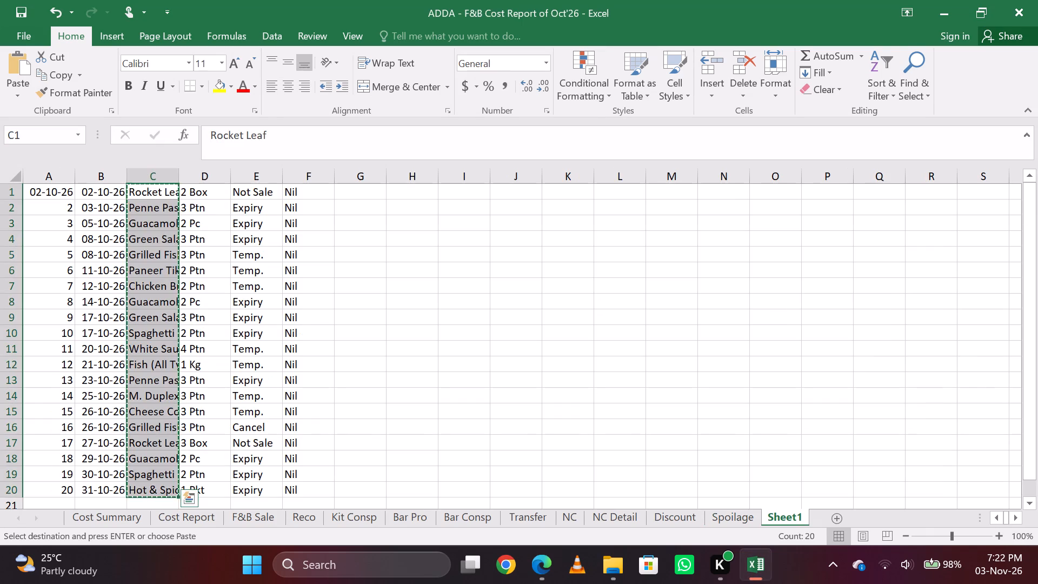
{"action": "key", "text": "Right"}
{"action": "key", "text": "Up"}
{"action": "key", "text": "Down"}
{"action": "key", "text": "Up"}
{"action": "key", "text": "ctrl+shift+Down"}
{"action": "key", "text": "ctrl+c"}
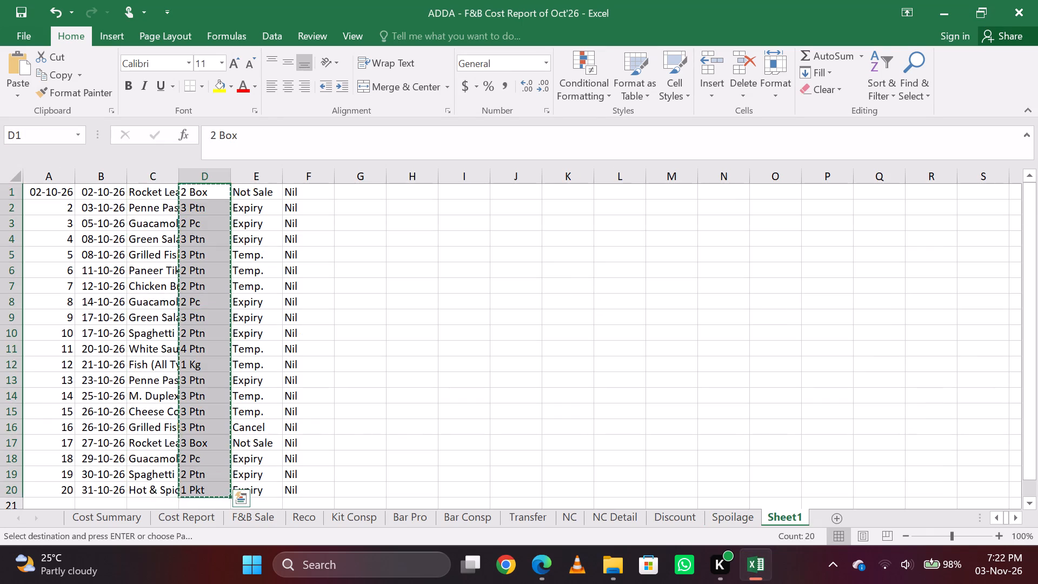
{"action": "key", "text": "ctrl+Page_Up"}
{"action": "key", "text": "Right"}
{"action": "key", "text": "Left"}
{"action": "key", "text": "Right"}
{"action": "key", "text": "Left"}
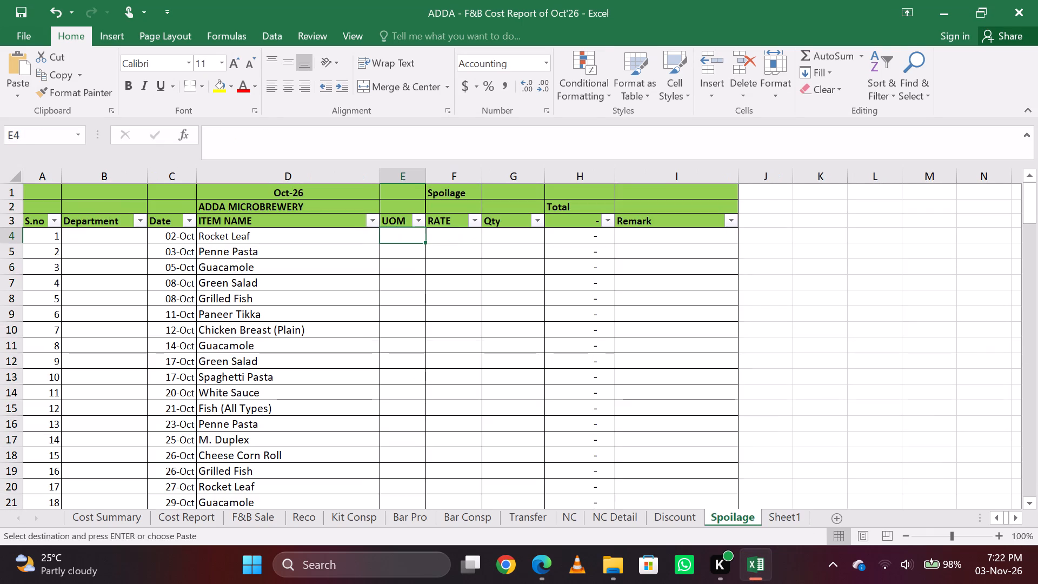
{"action": "type", "text": "esv"}
{"action": "key", "text": "Return"}
Paste the same copied quantity-with-unit entries as values into the Spoilage sheet's Qty column, starting at G4.
{"action": "key", "text": "ctrl+Page_Down"}
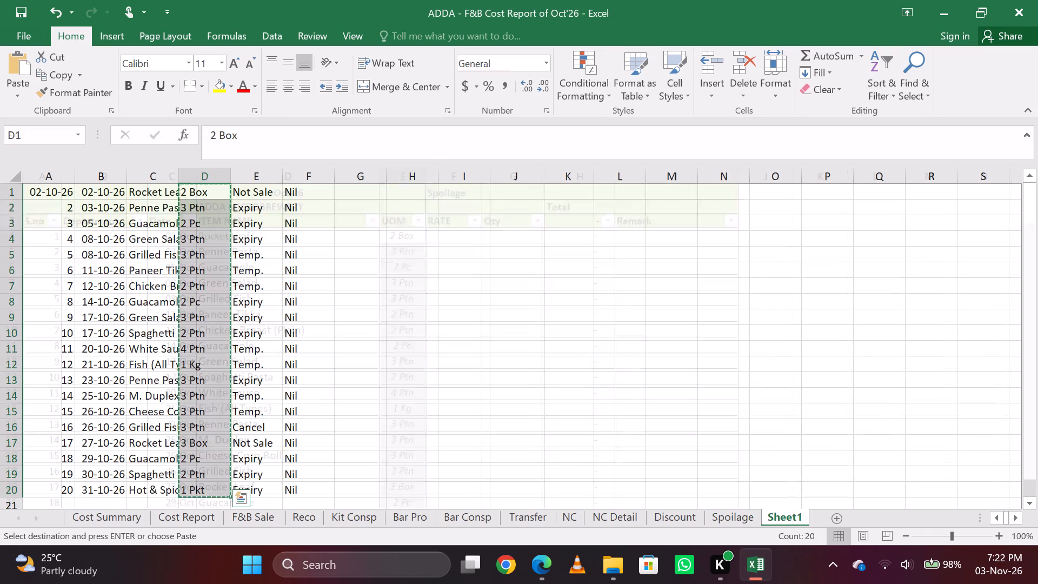
{"action": "key", "text": "ctrl+Page_Up"}
{"action": "key", "text": "Right"}
{"action": "key", "text": "Left"}
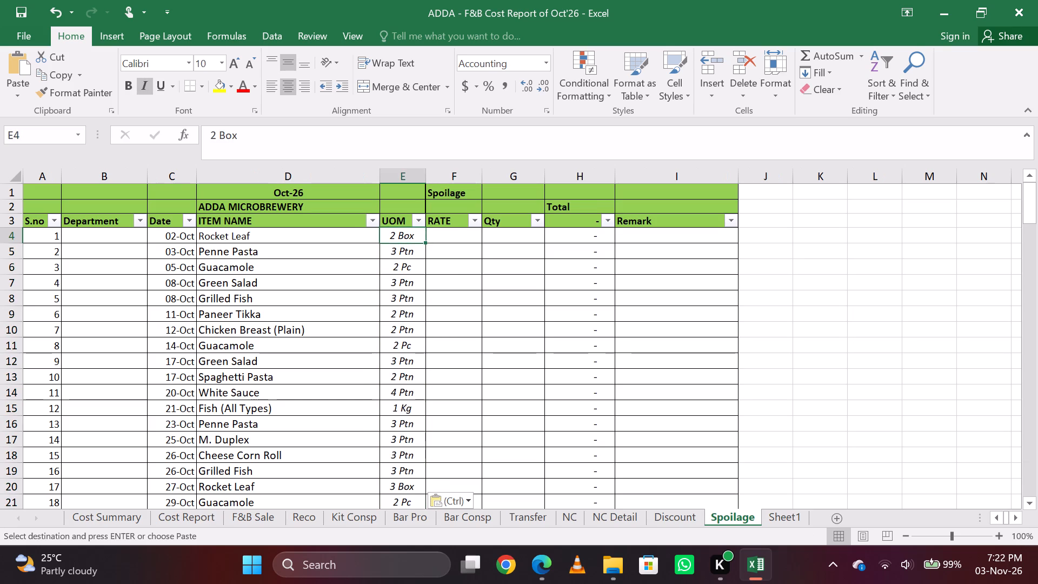
{"action": "key", "text": "Right"}
{"action": "key", "text": "Left"}
{"action": "key", "text": "Right"}
{"action": "key", "text": "Right"}
{"action": "type", "text": "esv"}
{"action": "key", "text": "Return"}
{"action": "key", "text": "Down"}
{"action": "key", "text": "Up"}
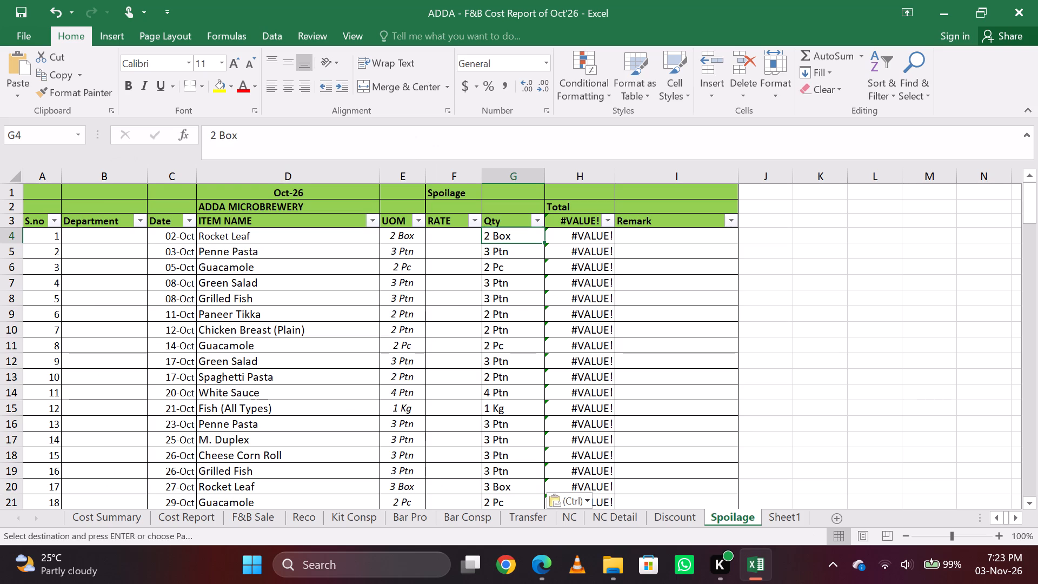
{"action": "key", "text": "Down"}
{"action": "key", "text": "Up"}
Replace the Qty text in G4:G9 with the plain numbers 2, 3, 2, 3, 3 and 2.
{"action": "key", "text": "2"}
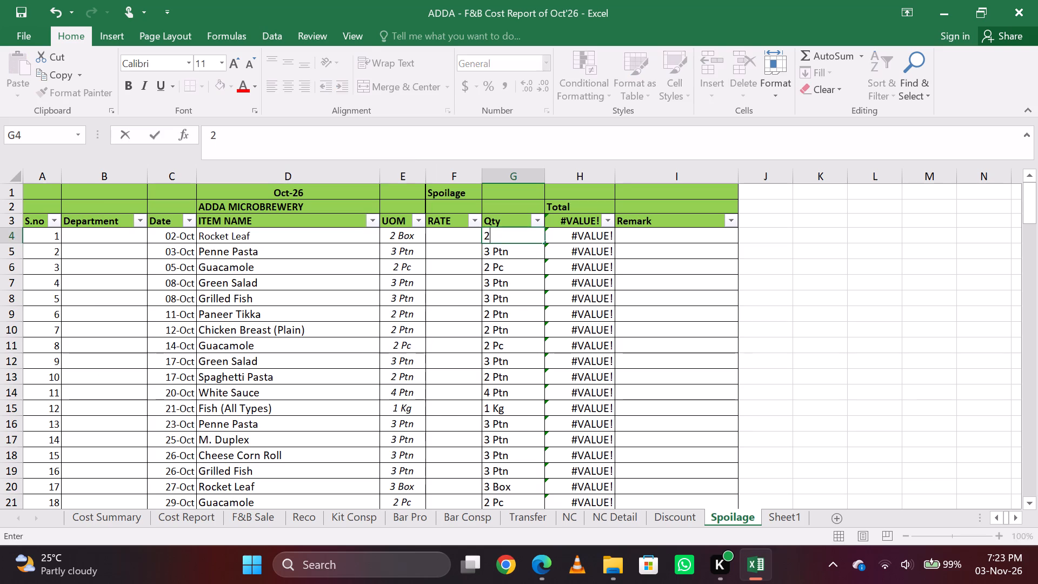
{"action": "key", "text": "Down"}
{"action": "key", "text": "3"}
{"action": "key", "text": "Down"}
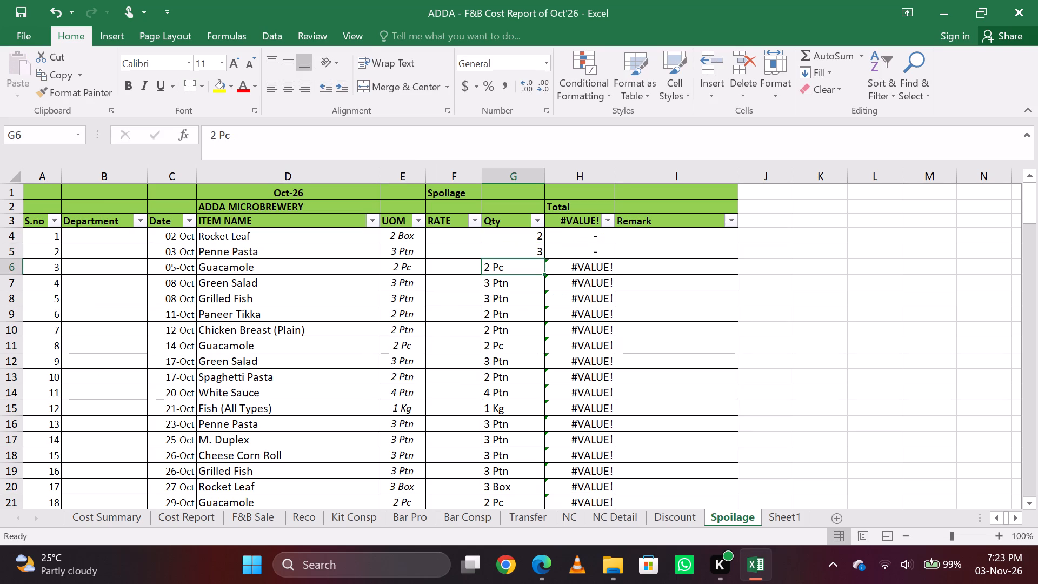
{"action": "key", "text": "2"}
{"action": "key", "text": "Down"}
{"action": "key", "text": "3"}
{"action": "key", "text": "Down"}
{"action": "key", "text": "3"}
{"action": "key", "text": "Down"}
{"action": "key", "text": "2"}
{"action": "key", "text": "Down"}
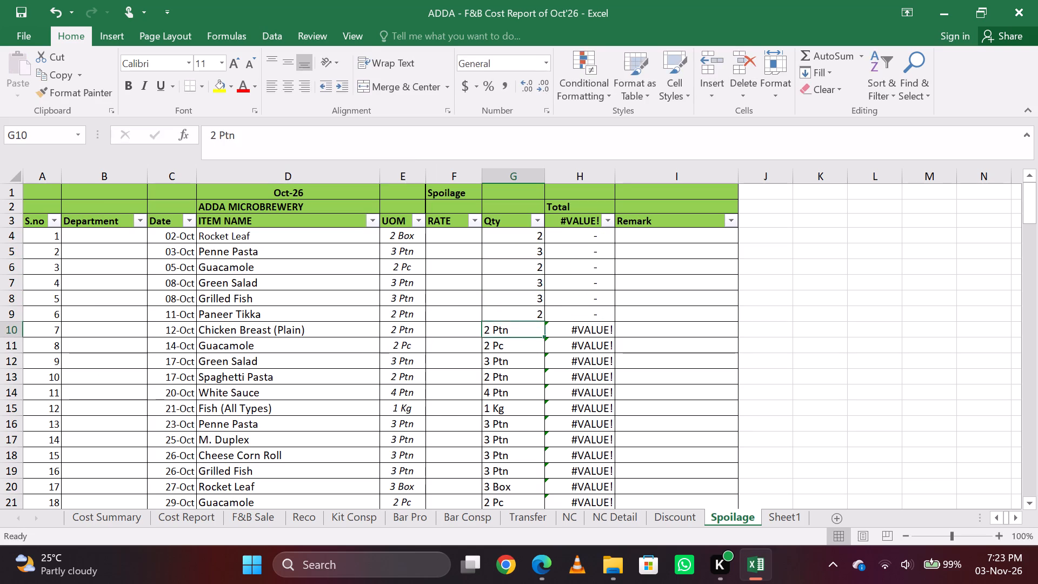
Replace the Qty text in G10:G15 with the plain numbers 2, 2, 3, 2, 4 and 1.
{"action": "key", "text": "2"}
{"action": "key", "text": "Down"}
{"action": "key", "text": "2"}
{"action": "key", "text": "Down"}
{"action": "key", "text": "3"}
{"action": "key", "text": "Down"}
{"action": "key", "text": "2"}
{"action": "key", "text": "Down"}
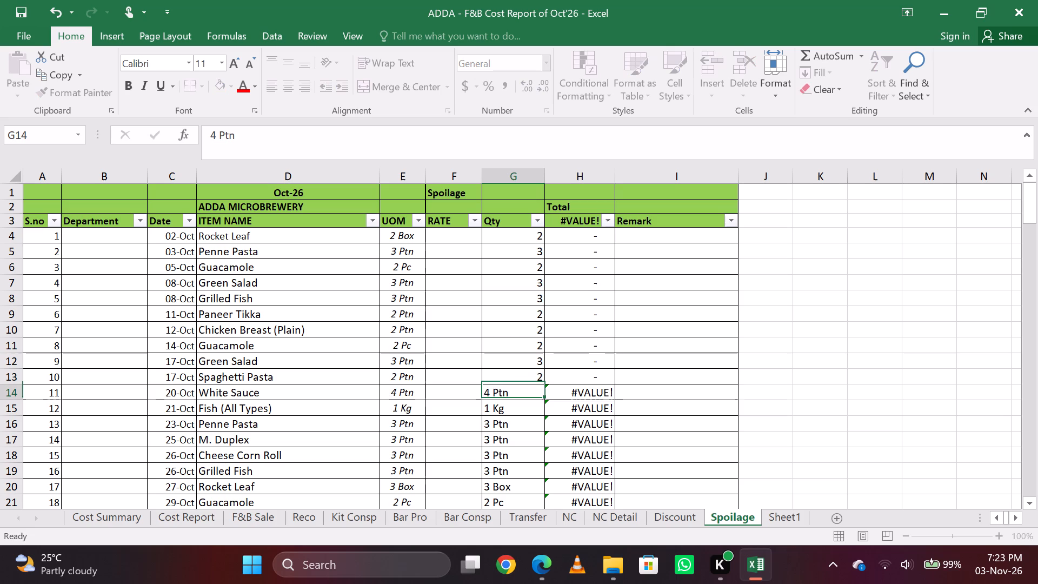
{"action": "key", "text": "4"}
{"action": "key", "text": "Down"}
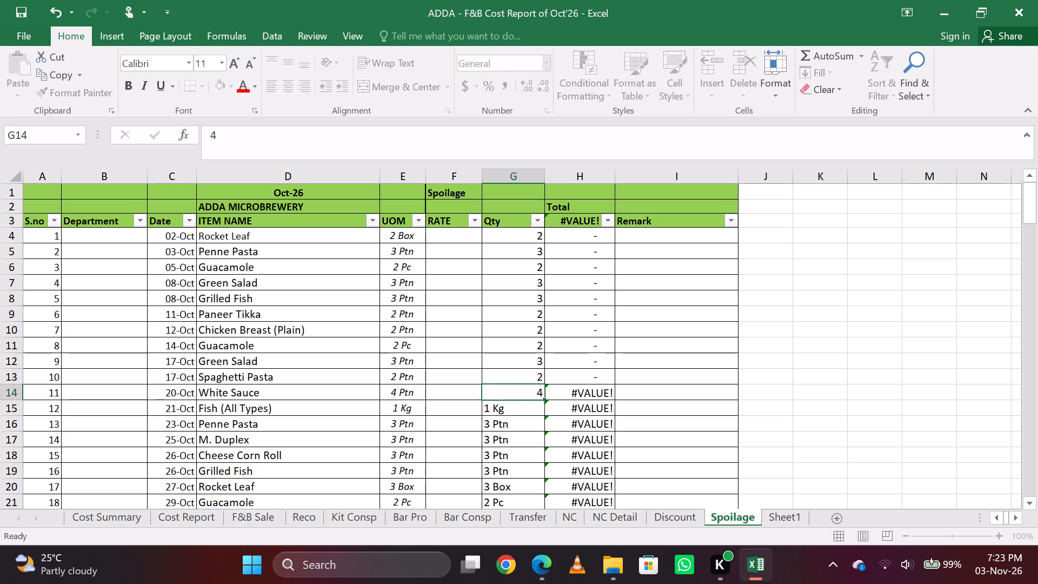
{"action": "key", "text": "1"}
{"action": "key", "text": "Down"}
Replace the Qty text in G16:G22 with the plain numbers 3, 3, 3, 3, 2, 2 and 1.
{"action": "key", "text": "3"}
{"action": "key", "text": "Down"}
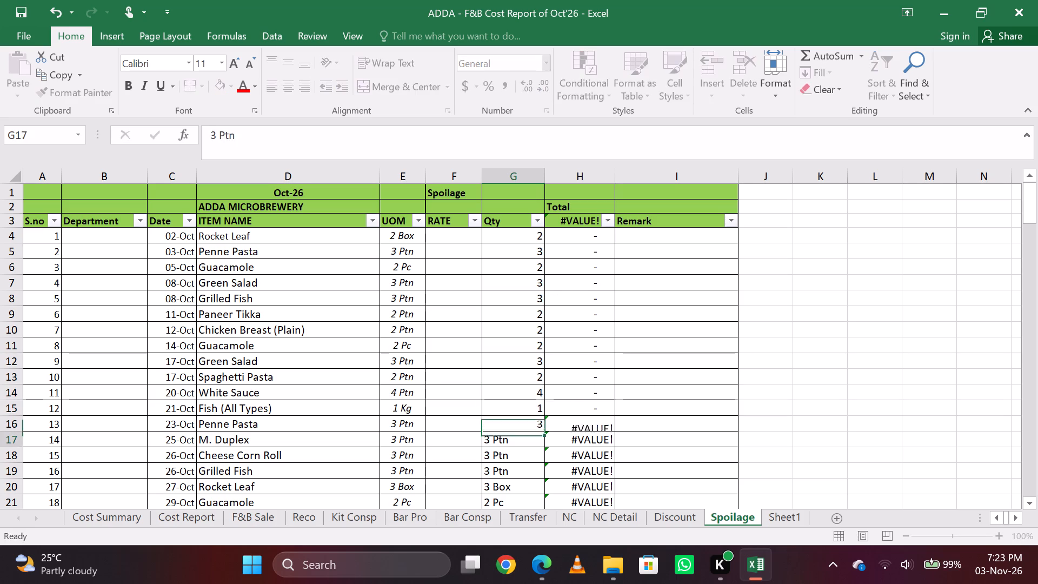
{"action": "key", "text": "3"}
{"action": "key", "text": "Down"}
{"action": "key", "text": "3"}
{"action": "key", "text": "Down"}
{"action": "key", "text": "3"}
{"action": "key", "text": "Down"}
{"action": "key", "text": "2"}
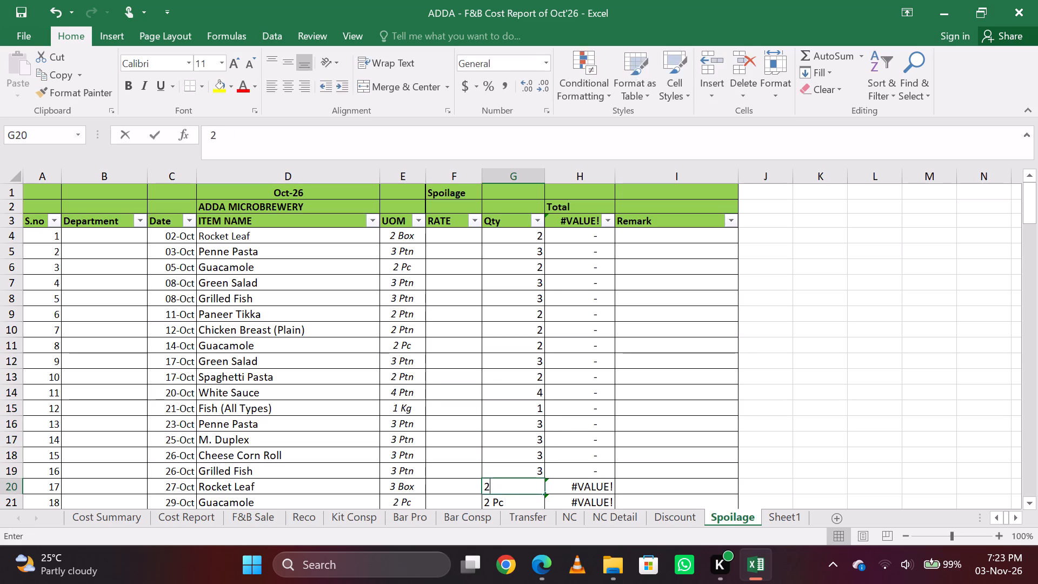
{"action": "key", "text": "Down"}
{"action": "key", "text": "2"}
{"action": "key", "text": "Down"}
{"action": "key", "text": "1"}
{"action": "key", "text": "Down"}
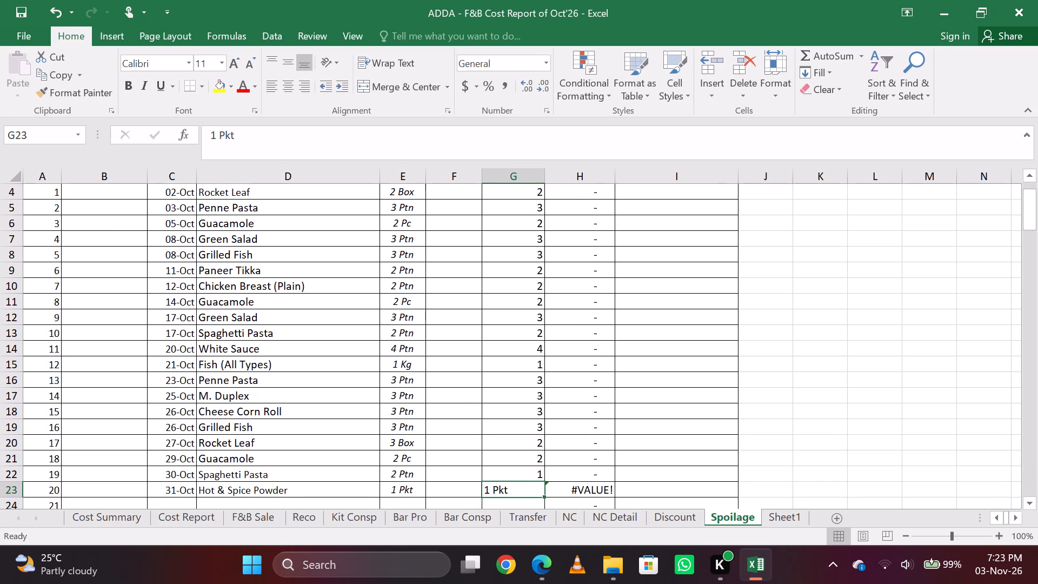
Go back to the first Qty cell and re-enter G4:G9 as 2, 3, 2, 3, 3 and 2, matching the UOM entries.
{"action": "key", "text": "Up"}
{"action": "key", "text": "Down"}
{"action": "key", "text": "Up"}
{"action": "key", "text": "Up"}
{"action": "key", "text": "Up"}
{"action": "key", "text": "Up"}
{"action": "key", "text": "Up"}
{"action": "key", "text": "Up"}
{"action": "key", "text": "Up"}
{"action": "key", "text": "Up"}
{"action": "key", "text": "Up"}
{"action": "key", "text": "Up"}
{"action": "key", "text": "Up"}
{"action": "key", "text": "Up"}
{"action": "key", "text": "Up"}
{"action": "key", "text": "Up"}
{"action": "key", "text": "Up"}
{"action": "key", "text": "Up"}
{"action": "key", "text": "Up"}
{"action": "key", "text": "Up"}
{"action": "key", "text": "Up"}
{"action": "key", "text": "Up"}
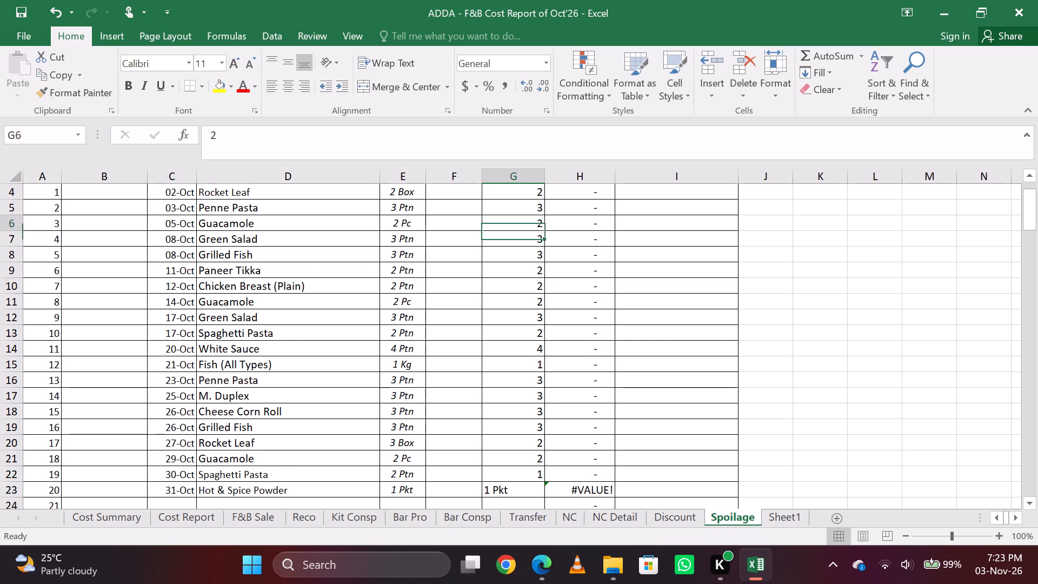
{"action": "key", "text": "Down"}
{"action": "key", "text": "Down"}
{"action": "key", "text": "Down"}
{"action": "key", "text": "Up"}
{"action": "key", "text": "Down"}
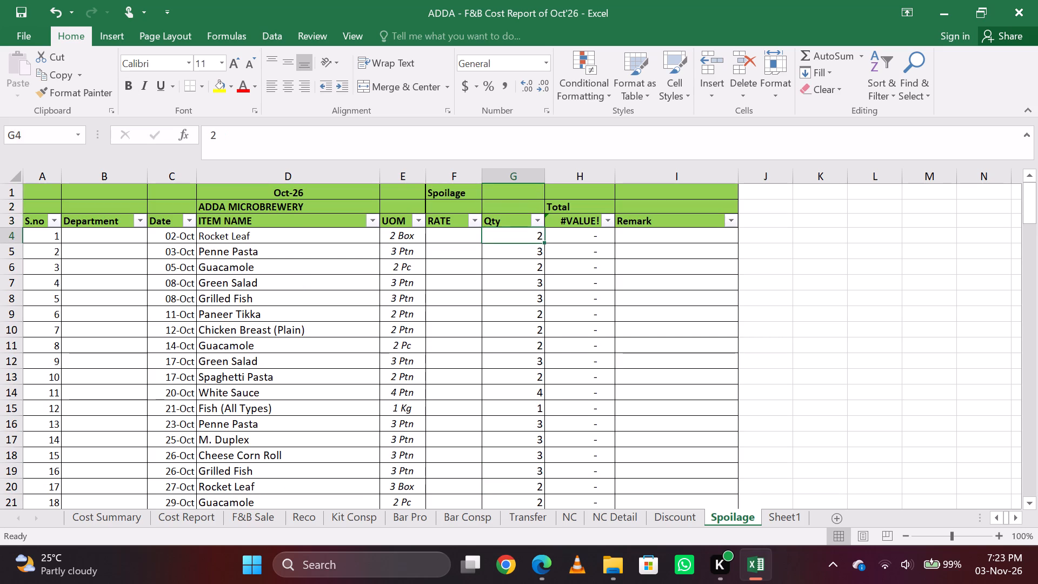
{"action": "key", "text": "2"}
{"action": "key", "text": "Down"}
{"action": "key", "text": "3"}
{"action": "key", "text": "Down"}
{"action": "key", "text": "2"}
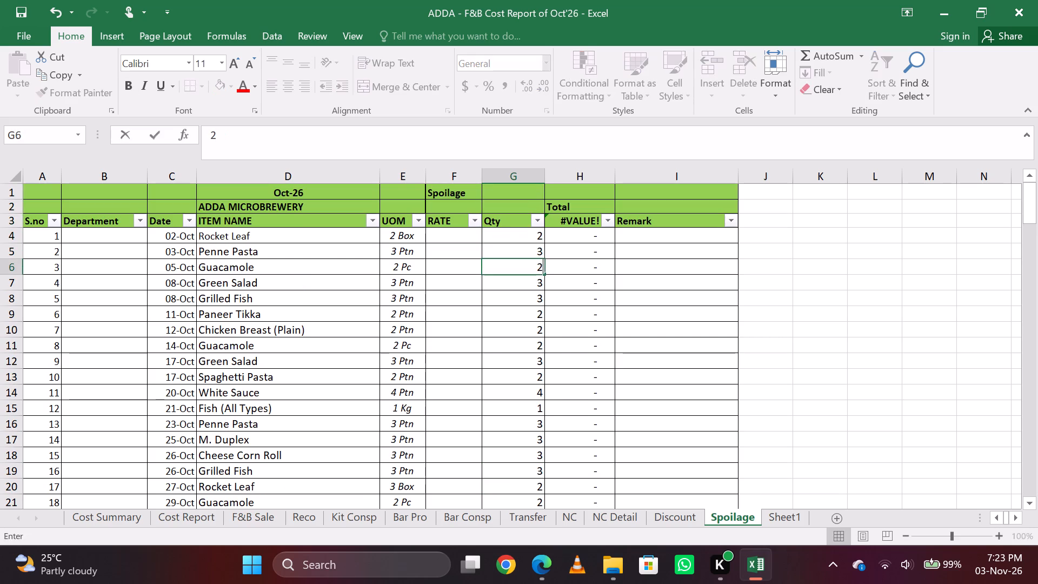
{"action": "key", "text": "Down"}
{"action": "key", "text": "3"}
{"action": "key", "text": "Down"}
{"action": "key", "text": "3"}
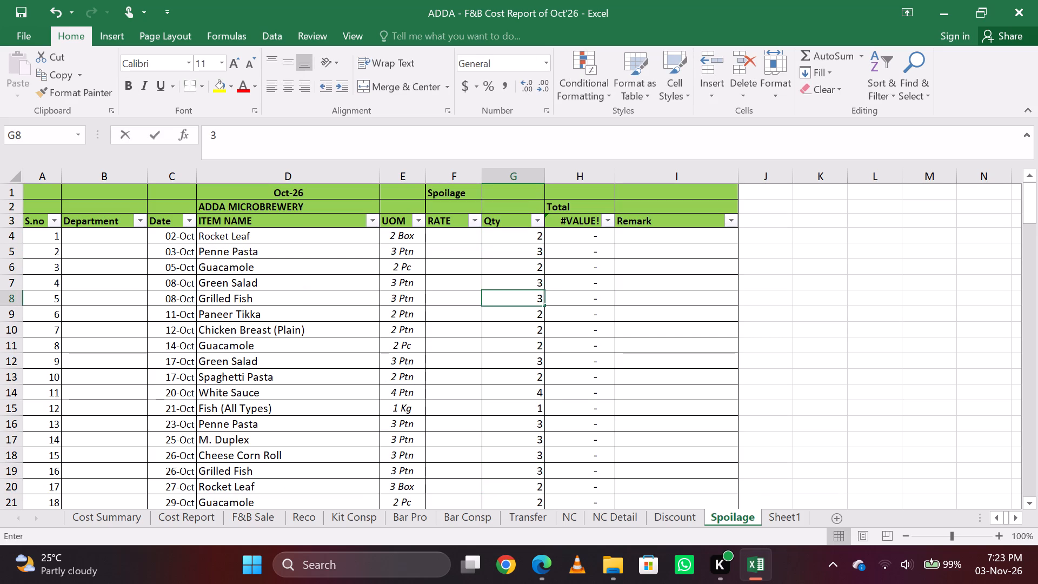
{"action": "key", "text": "Down"}
{"action": "key", "text": "2"}
{"action": "key", "text": "Down"}
Re-enter the quantities in G10:G15 as 2, 2, 3, 2, 4 and 1, matching the UOM entries.
{"action": "key", "text": "2"}
{"action": "key", "text": "Down"}
{"action": "key", "text": "2"}
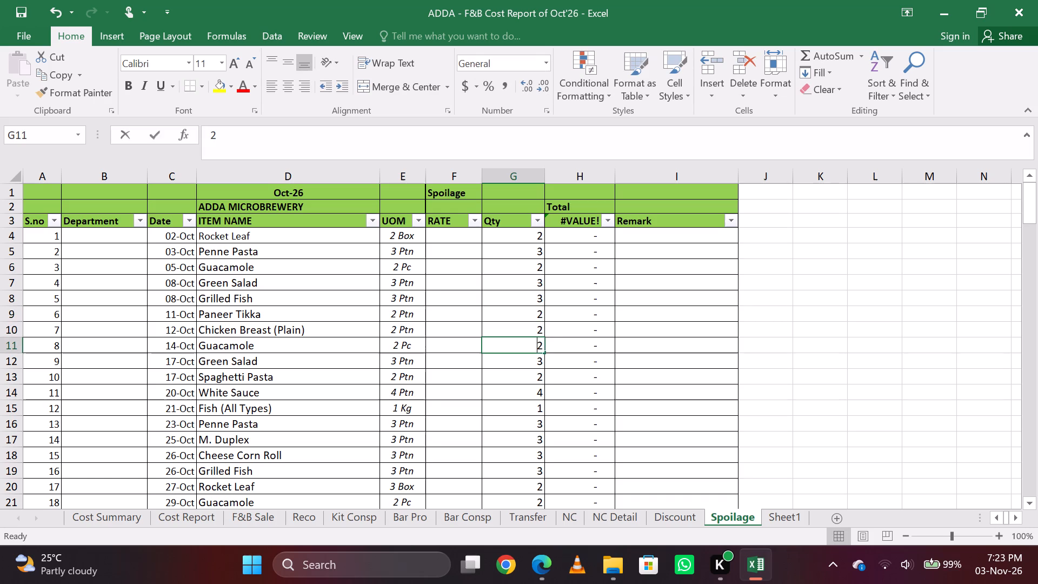
{"action": "key", "text": "Down"}
{"action": "key", "text": "3"}
{"action": "key", "text": "Down"}
{"action": "key", "text": "2"}
{"action": "key", "text": "Down"}
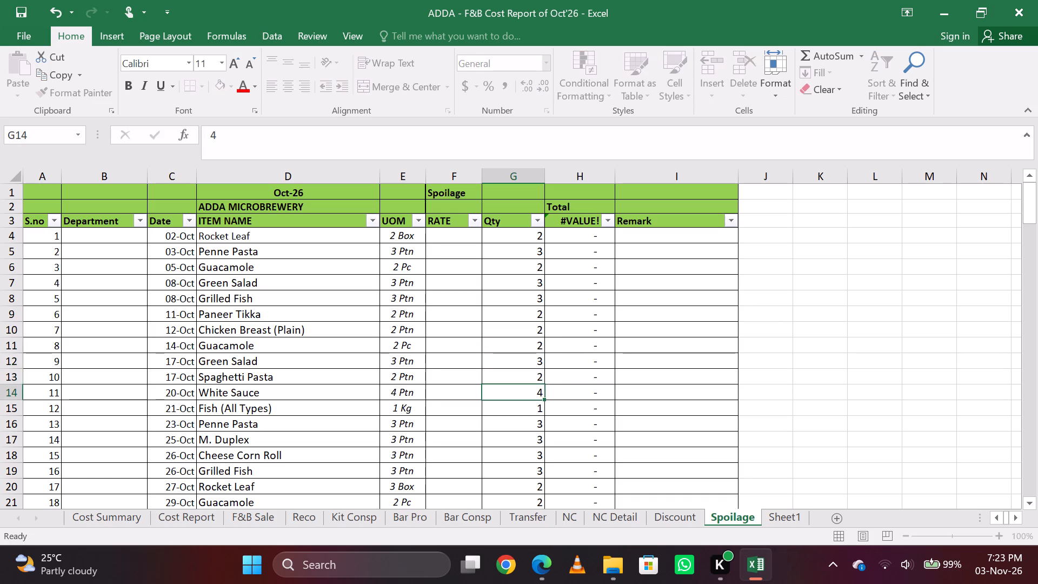
{"action": "key", "text": "4"}
{"action": "key", "text": "Down"}
{"action": "key", "text": "1"}
{"action": "key", "text": "Down"}
Enter the quantities in G16:G23 as 3, 3, 3, 3, 3, 2, 2 and 1, matching the UOM entries.
{"action": "key", "text": "3"}
{"action": "key", "text": "Down"}
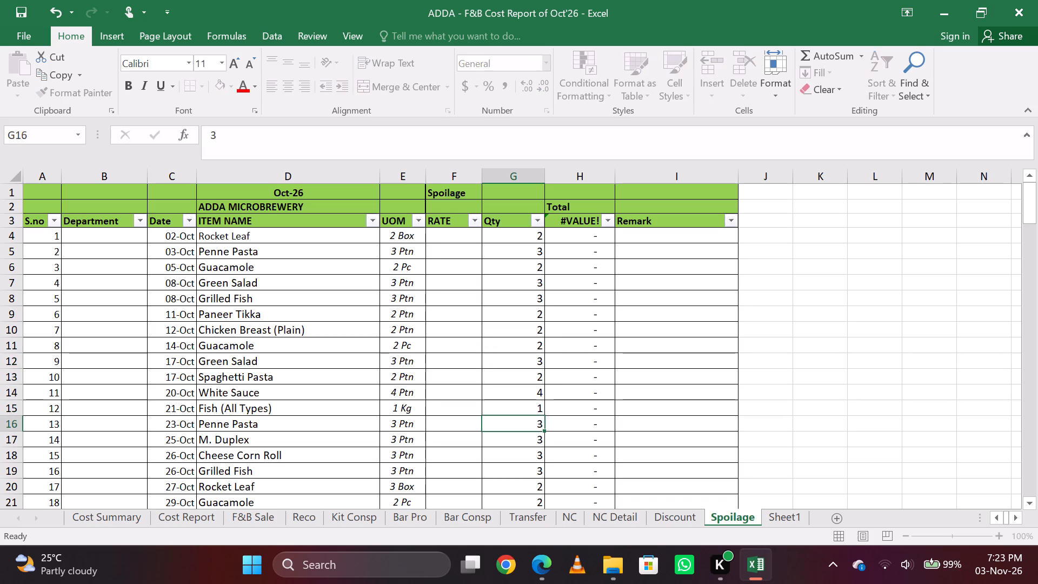
{"action": "key", "text": "3"}
{"action": "key", "text": "Down"}
{"action": "key", "text": "3"}
{"action": "key", "text": "Down"}
{"action": "key", "text": "3"}
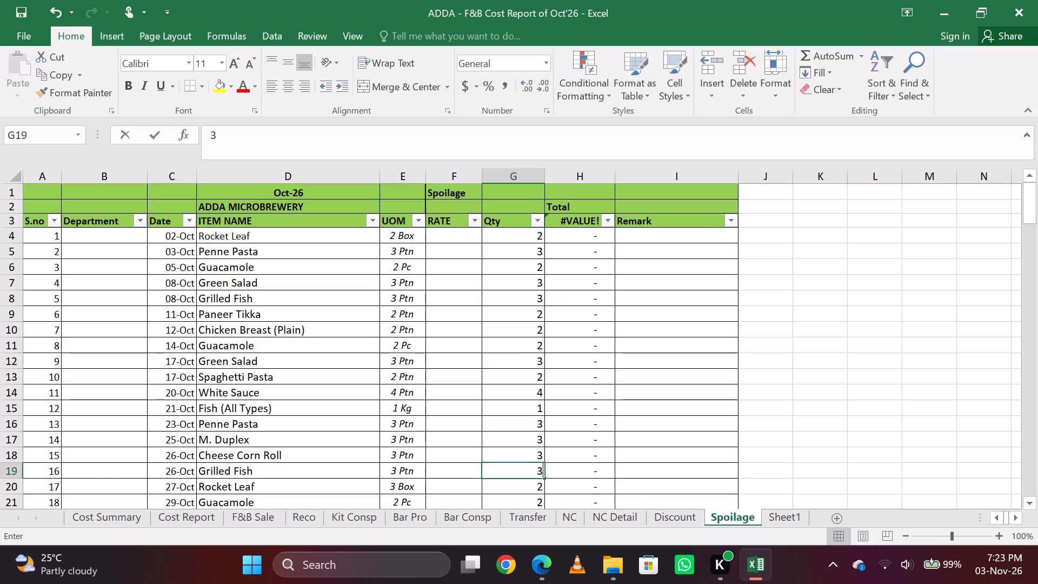
{"action": "key", "text": "Down"}
{"action": "key", "text": "3"}
{"action": "key", "text": "Down"}
{"action": "key", "text": "2"}
{"action": "key", "text": "Down"}
{"action": "key", "text": "2"}
{"action": "key", "text": "Down"}
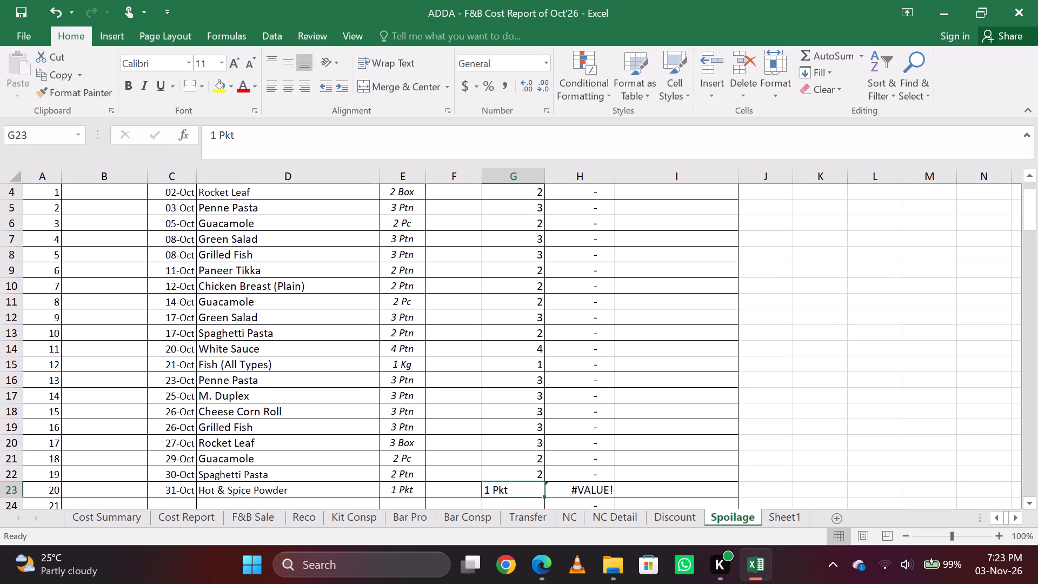
{"action": "key", "text": "1"}
{"action": "key", "text": "Down"}
{"action": "key", "text": "Up"}
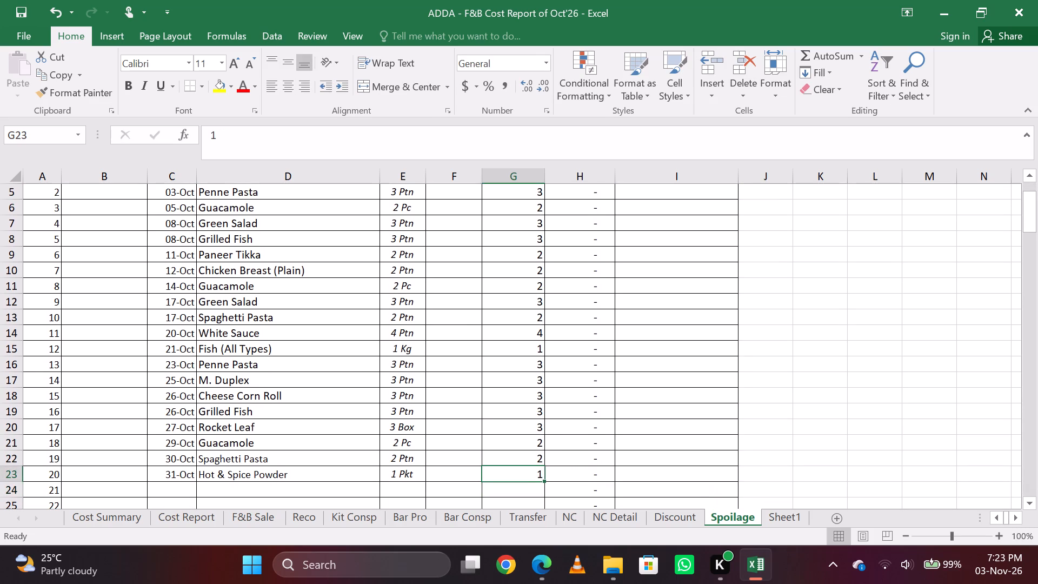
Copy the spoilage reasons in E1:E20 of Sheet1 and paste them as values into the Spoilage sheet's Remark column from I4.
{"action": "key", "text": "Up"}
{"action": "key", "text": "Up"}
{"action": "key", "text": "Up"}
{"action": "key", "text": "Up"}
{"action": "key", "text": "Up"}
{"action": "key", "text": "Up"}
{"action": "key", "text": "Up"}
{"action": "key", "text": "Up"}
{"action": "key", "text": "Up"}
{"action": "key", "text": "Up"}
{"action": "key", "text": "Up"}
{"action": "key", "text": "Up"}
{"action": "key", "text": "Up"}
{"action": "key", "text": "Up"}
{"action": "key", "text": "Up"}
{"action": "key", "text": "Up"}
{"action": "key", "text": "Up"}
{"action": "key", "text": "Up"}
{"action": "key", "text": "Up"}
{"action": "key", "text": "Up"}
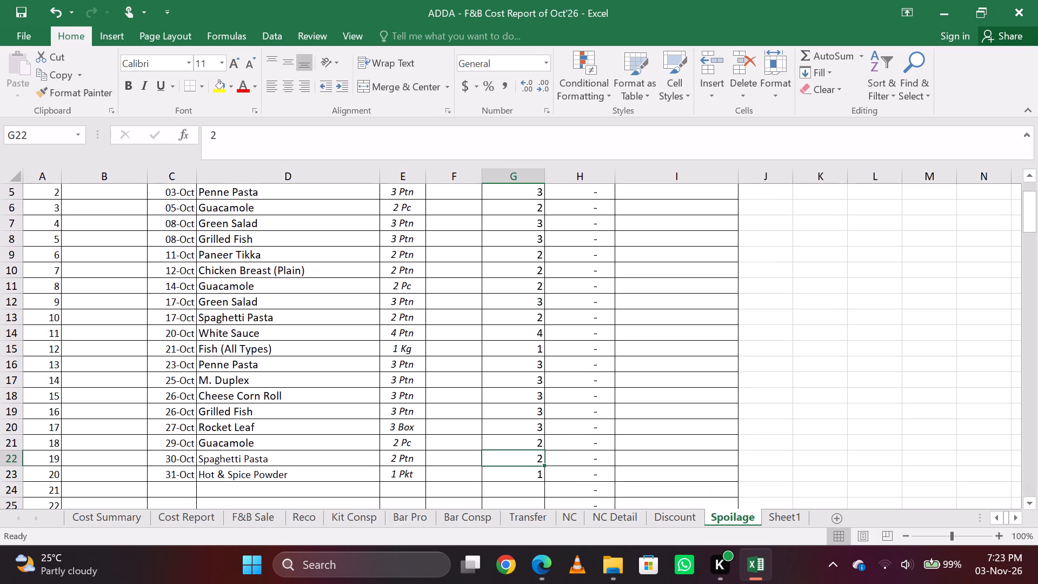
{"action": "key", "text": "Right"}
{"action": "key", "text": "Left"}
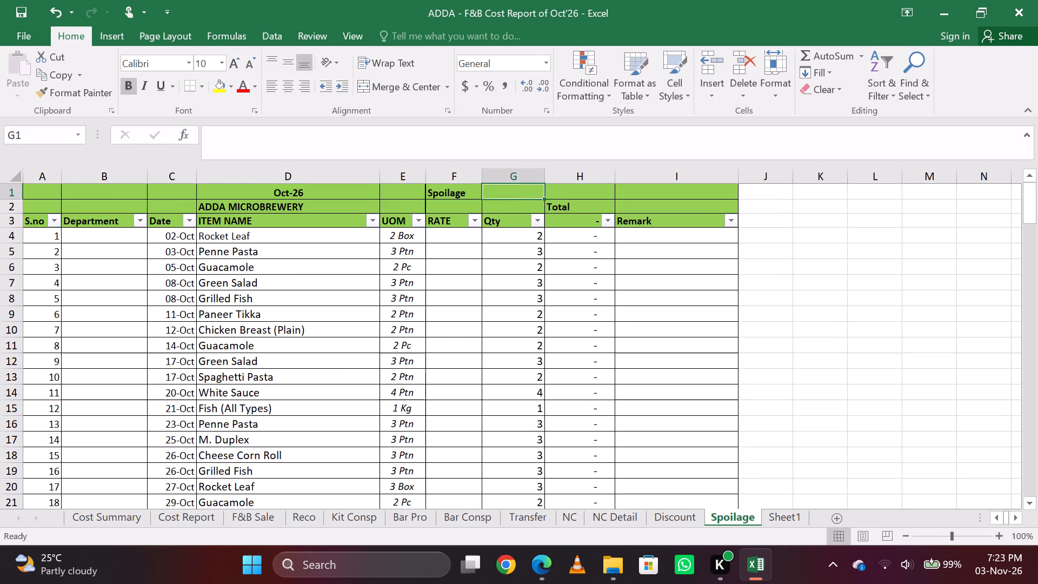
{"action": "key", "text": "ctrl+Page_Down"}
{"action": "key", "text": "Right"}
{"action": "key", "text": "Up"}
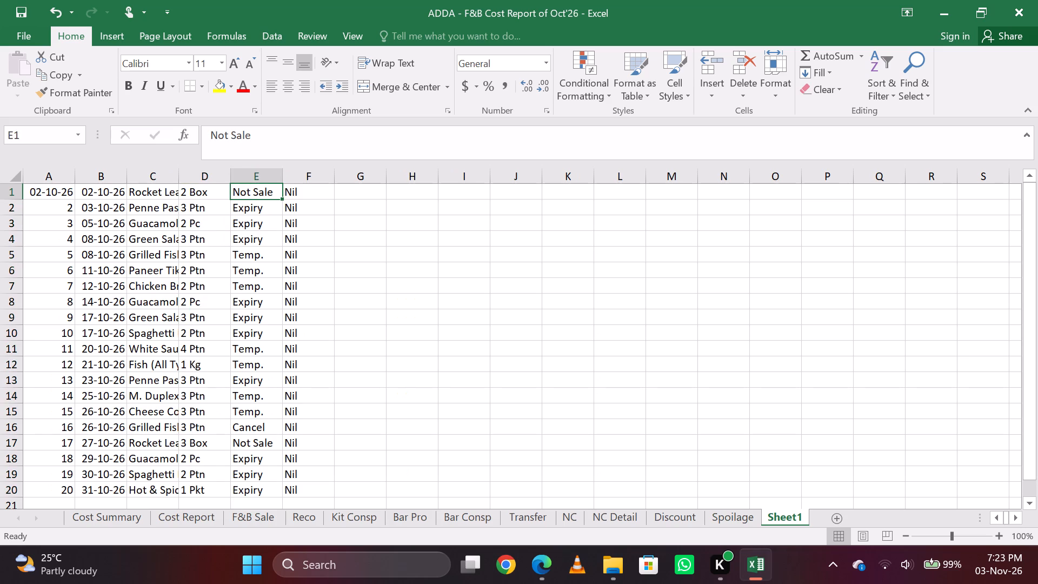
{"action": "key", "text": "ctrl+shift+Down"}
{"action": "key", "text": "ctrl+c"}
{"action": "key", "text": "ctrl+Page_Up"}
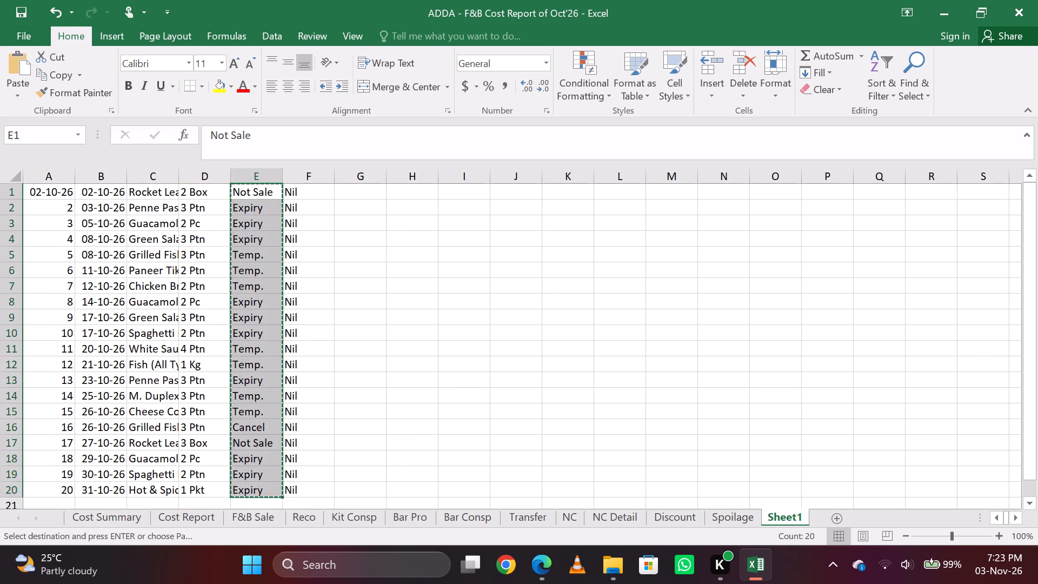
{"action": "key", "text": "Right"}
{"action": "key", "text": "Down"}
{"action": "key", "text": "Down"}
{"action": "key", "text": "Right"}
{"action": "key", "text": "Down"}
{"action": "key", "text": "Down"}
{"action": "key", "text": "Up"}
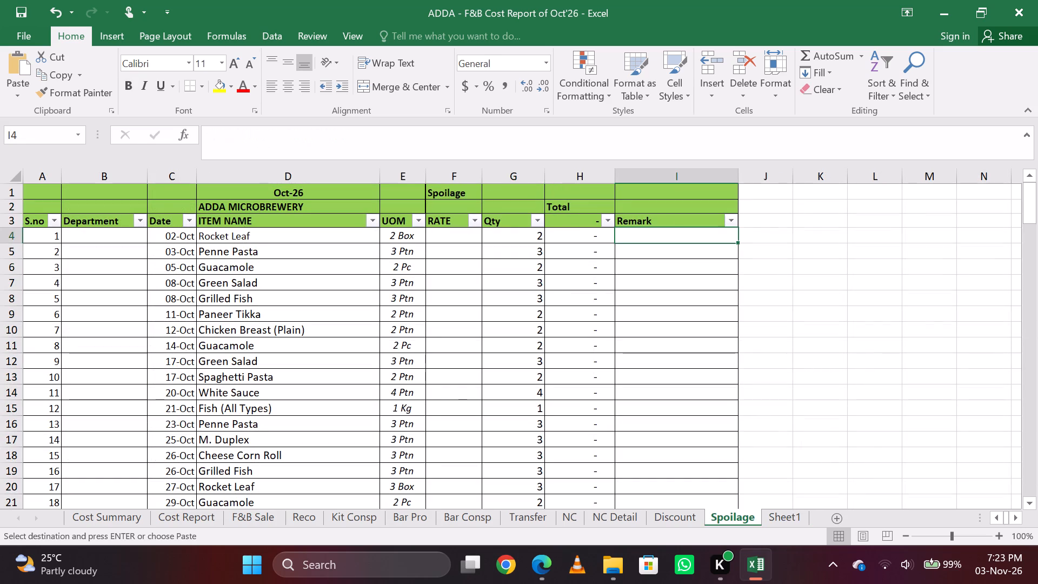
{"action": "type", "text": "esv"}
{"action": "key", "text": "Return"}
Replace the UOM entries in E4 and E5 with the plain units Box and por.
{"action": "key", "text": "Left"}
{"action": "key", "text": "Left"}
{"action": "key", "text": "Left"}
{"action": "key", "text": "Left"}
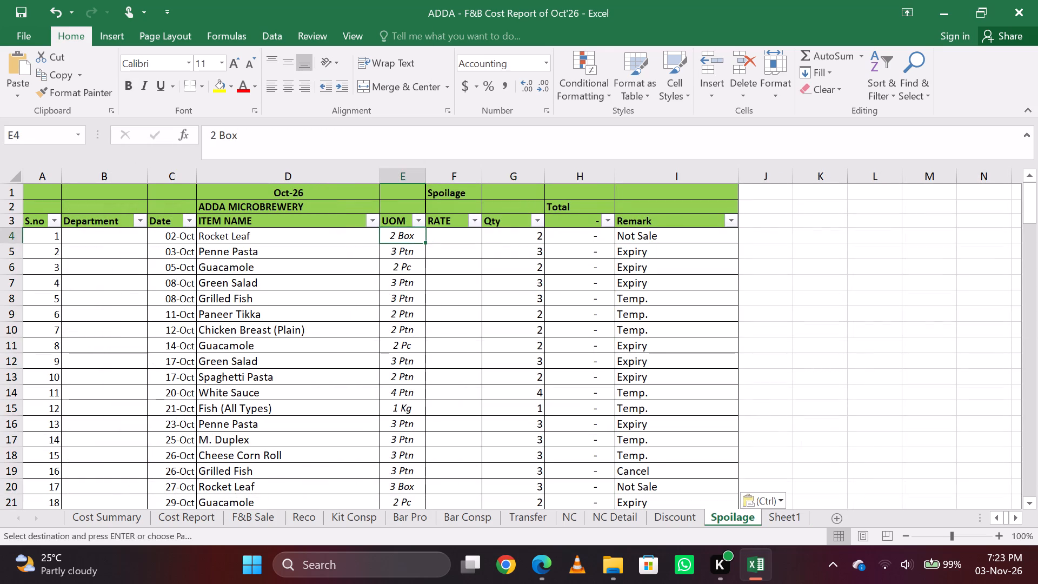
{"action": "key", "text": "Down"}
{"action": "key", "text": "Up"}
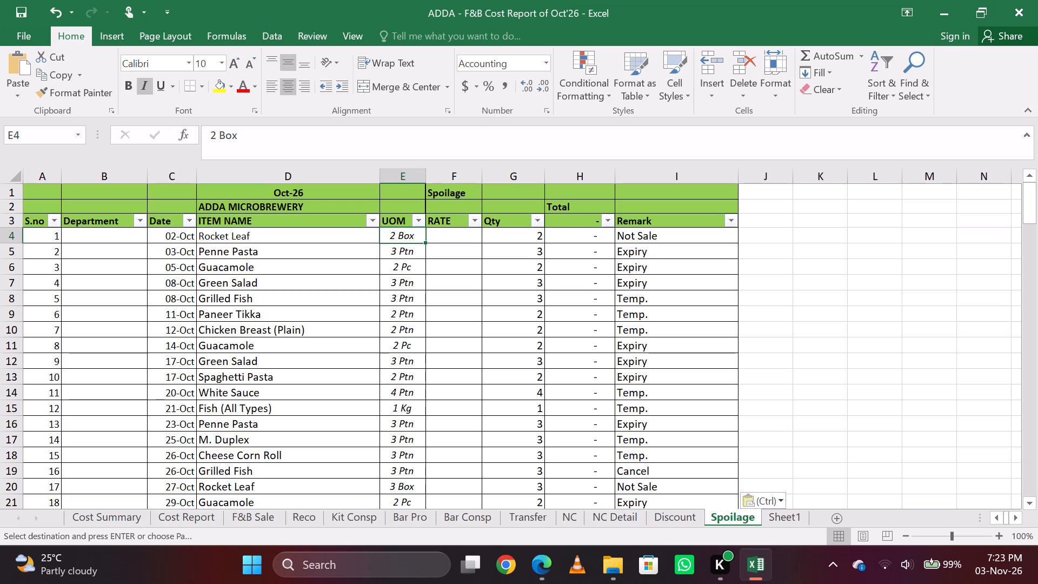
{"action": "key", "text": "shift+b"}
{"action": "key", "text": "BackSpace"}
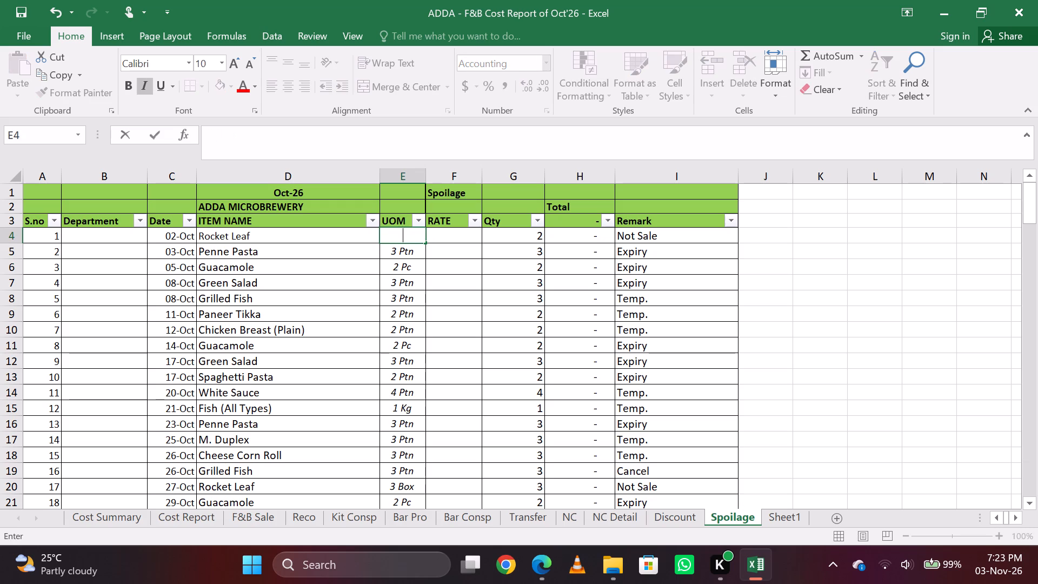
{"action": "type", "text": "oc"}
{"action": "key", "text": "BackSpace"}
{"action": "key", "text": "x"}
{"action": "key", "text": "Return"}
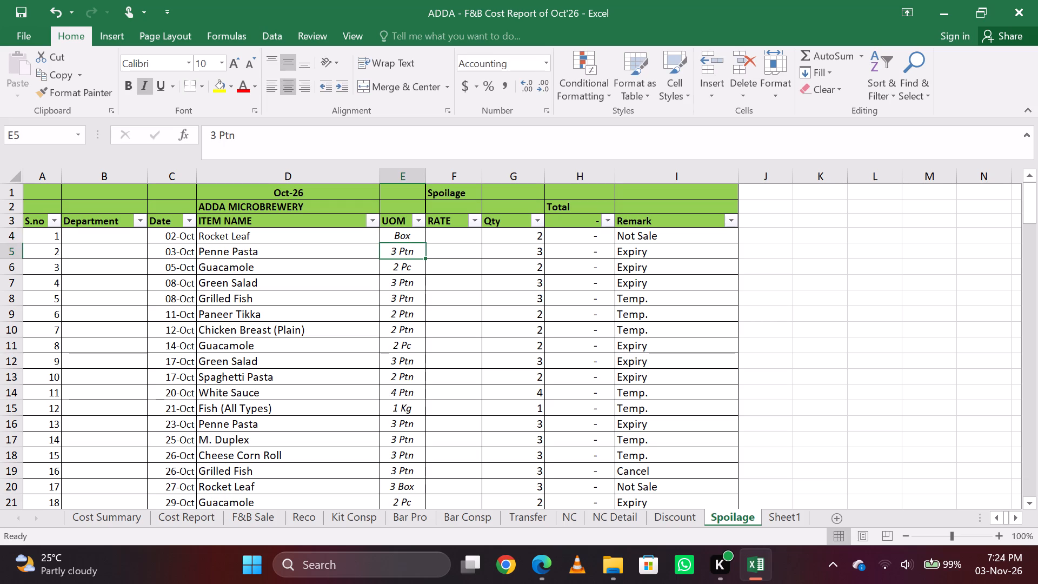
{"action": "type", "text": "por"}
{"action": "key", "text": "Return"}
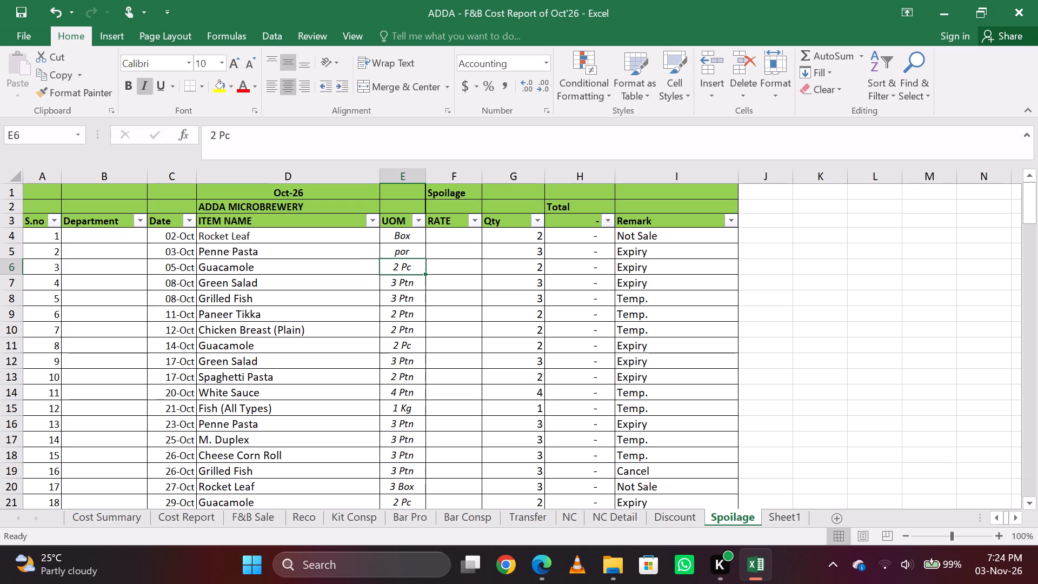
Set the UOM for Guacamole in E6 to pcs.
{"action": "type", "text": "pc"}
{"action": "key", "text": "Return"}
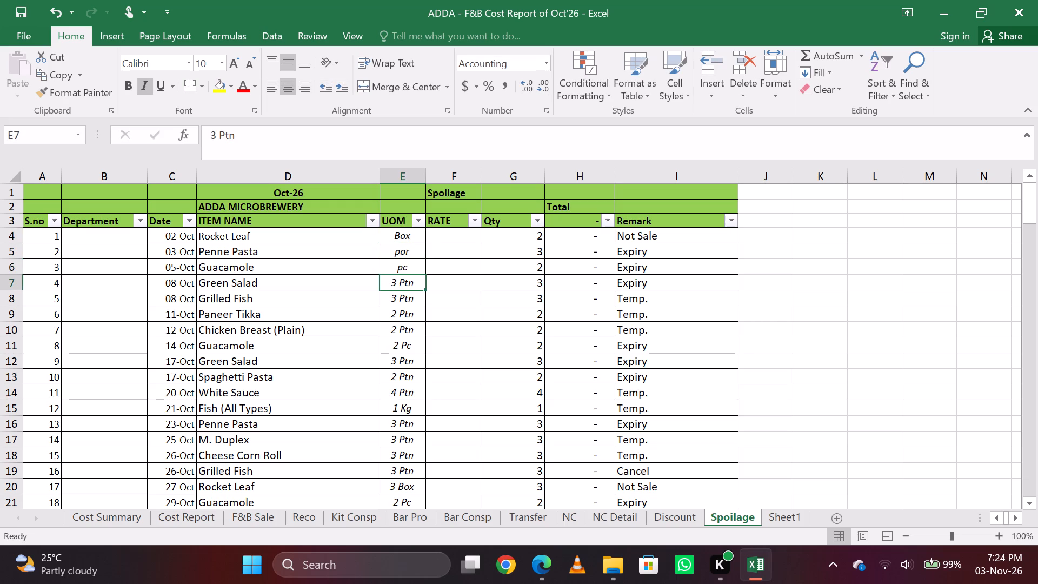
{"action": "key", "text": "Up"}
{"action": "key", "text": "bracketleft"}
{"action": "key", "text": "BackSpace"}
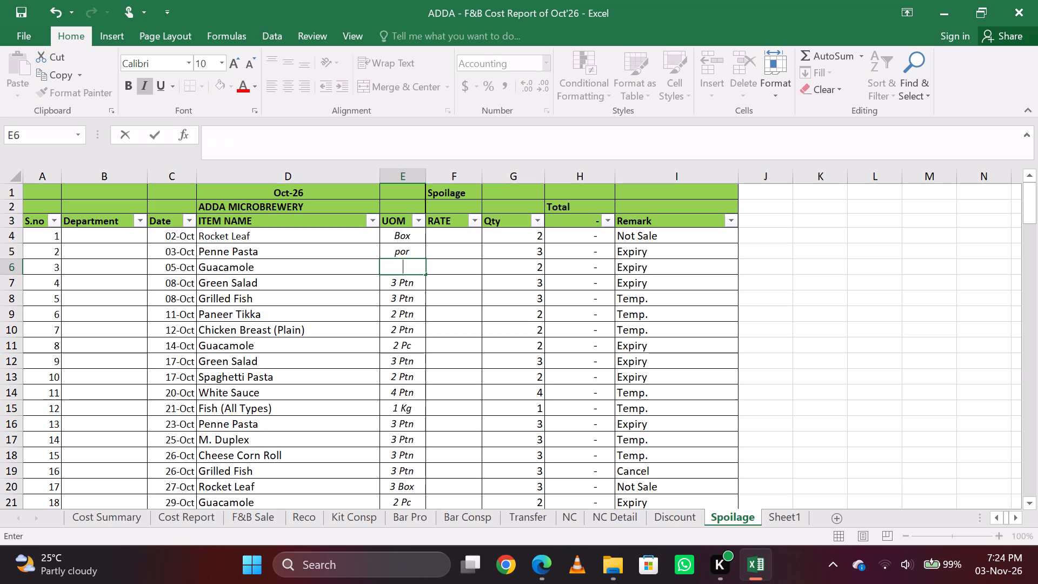
{"action": "type", "text": "oc"}
{"action": "key", "text": "BackSpace"}
{"action": "key", "text": "BackSpace"}
{"action": "type", "text": "pcs"}
{"action": "key", "text": "Return"}
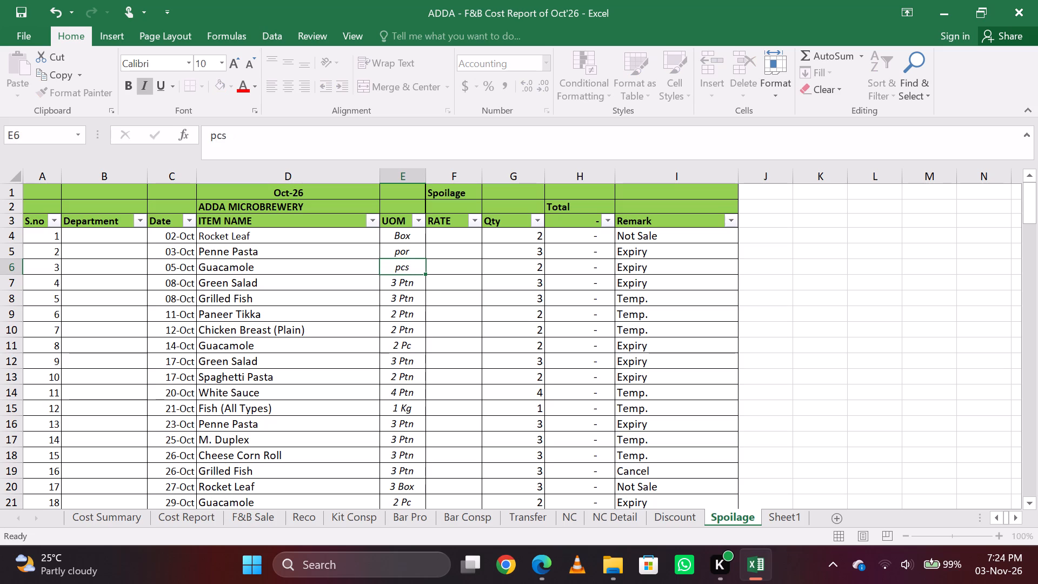
Set the UOM in E7 to por and fill it down through E10.
{"action": "type", "text": "por"}
{"action": "key", "text": "Return"}
{"action": "key", "text": "ctrl+d"}
{"action": "key", "text": "Down"}
{"action": "key", "text": "ctrl+d"}
{"action": "key", "text": "Down"}
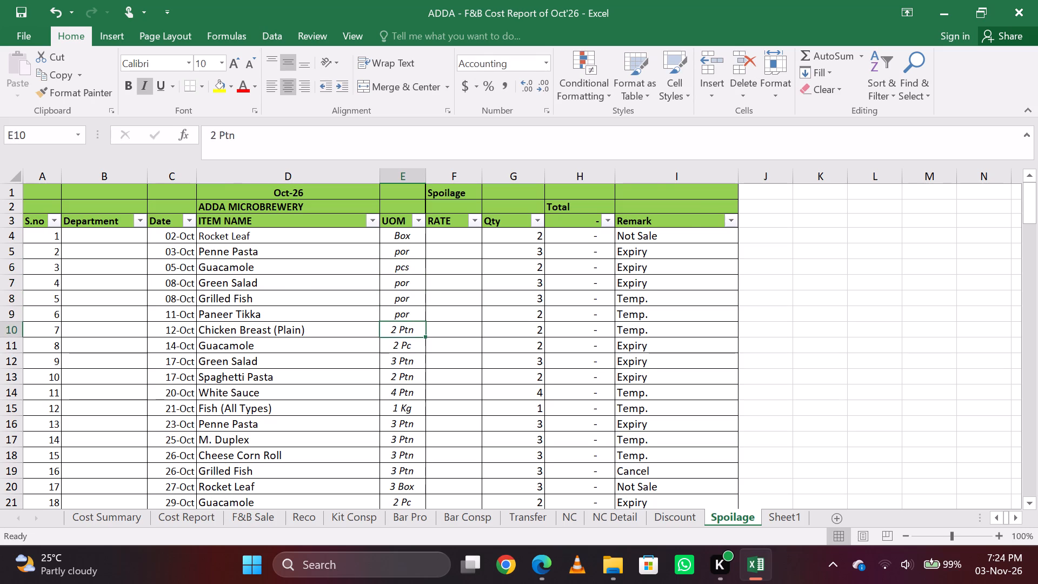
{"action": "key", "text": "ctrl+d"}
Set the UOM in E11 to pcs and in E12:E14 to por.
{"action": "key", "text": "ctrl+Down"}
{"action": "key", "text": "ctrl+Up"}
{"action": "key", "text": "Down"}
{"action": "key", "text": "Down"}
{"action": "key", "text": "Down"}
{"action": "key", "text": "Down"}
{"action": "key", "text": "Down"}
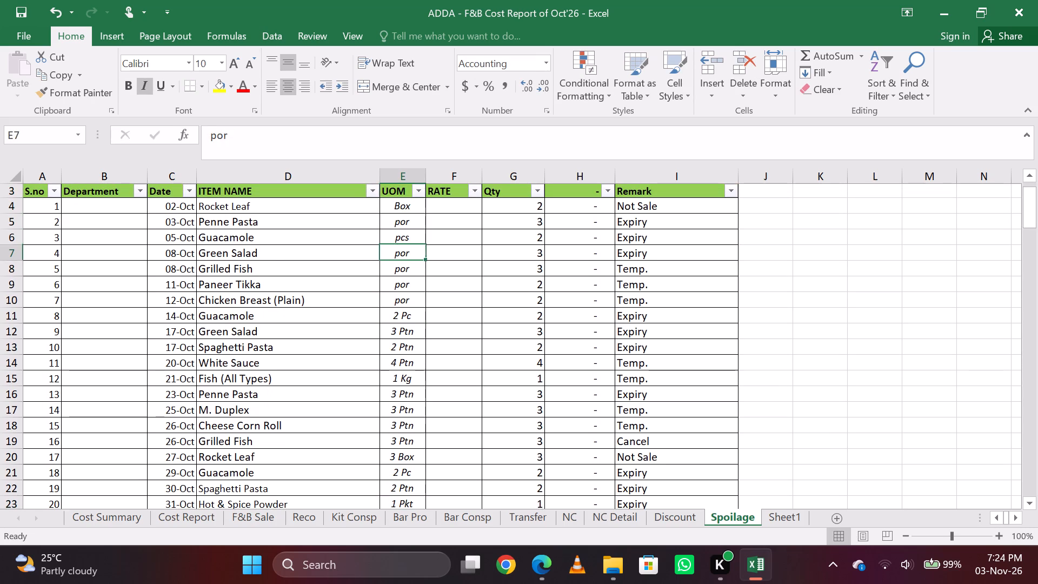
{"action": "key", "text": "Down"}
{"action": "key", "text": "Down"}
{"action": "key", "text": "Down"}
{"action": "key", "text": "Down"}
{"action": "key", "text": "Up"}
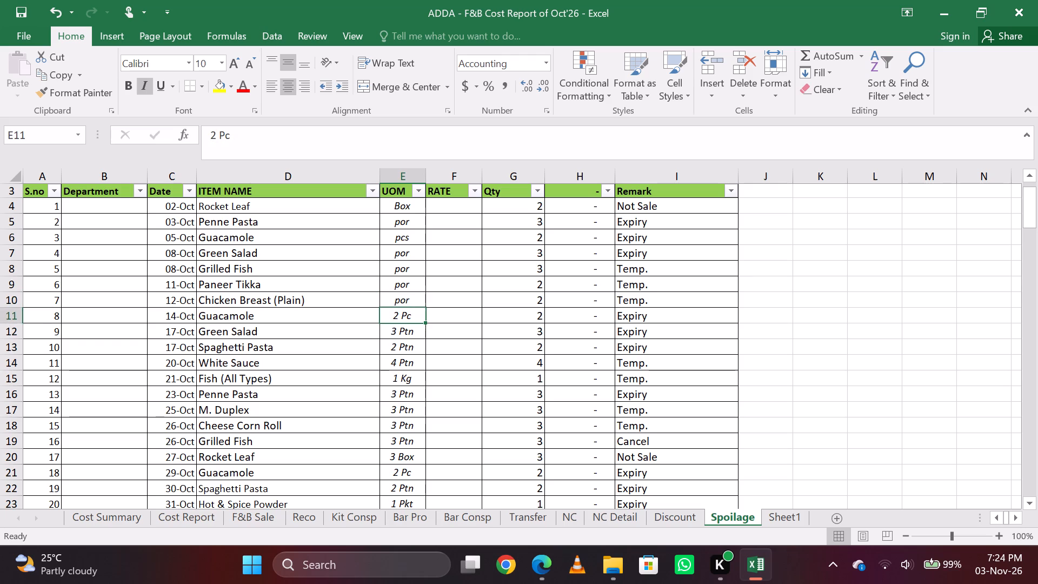
{"action": "type", "text": "pcs"}
{"action": "key", "text": "Return"}
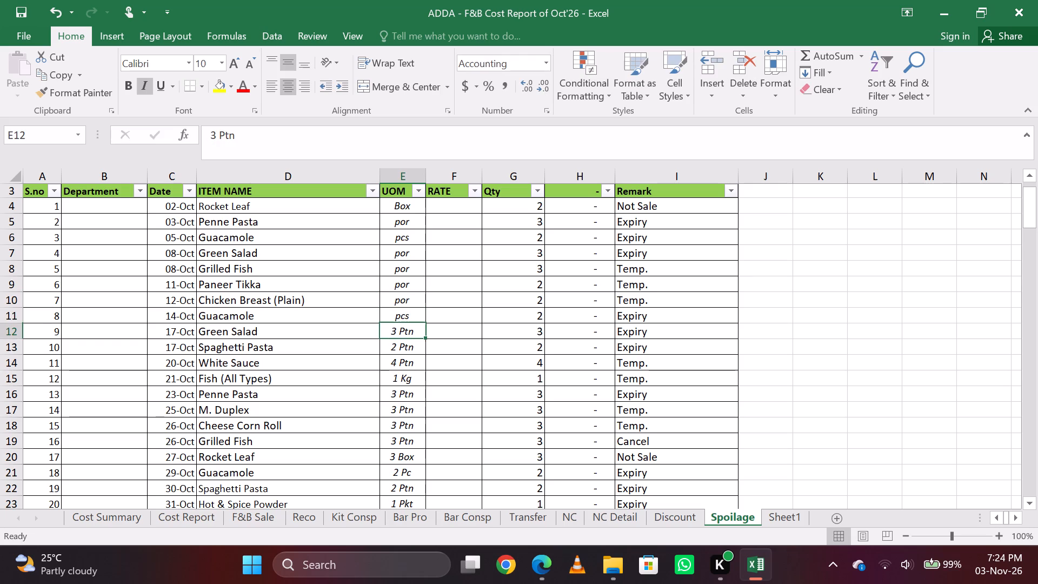
{"action": "type", "text": "por"}
{"action": "key", "text": "Return"}
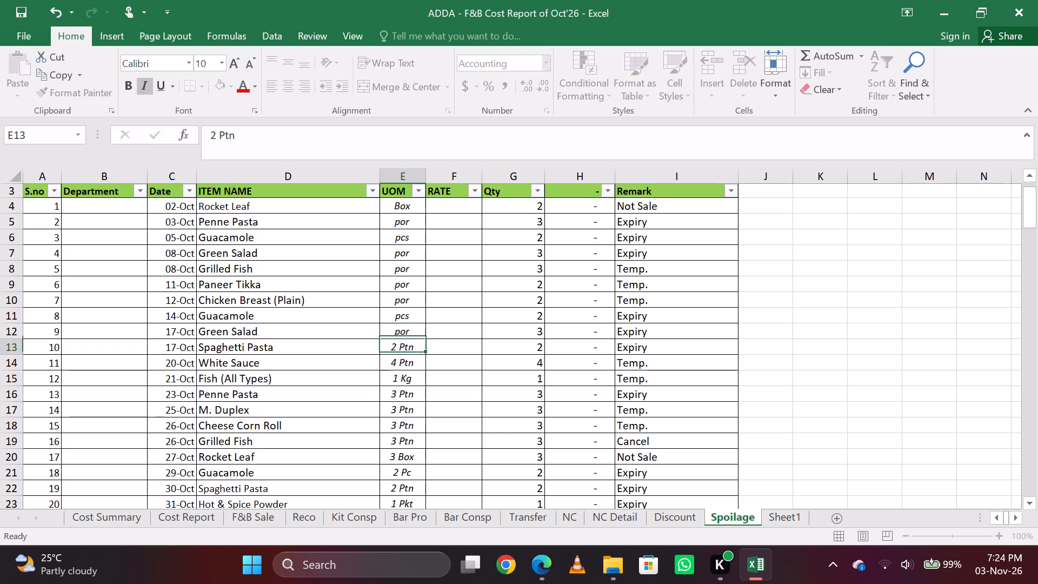
{"action": "key", "text": "ctrl+d"}
{"action": "key", "text": "Down"}
{"action": "key", "text": "ctrl+d"}
{"action": "key", "text": "Down"}
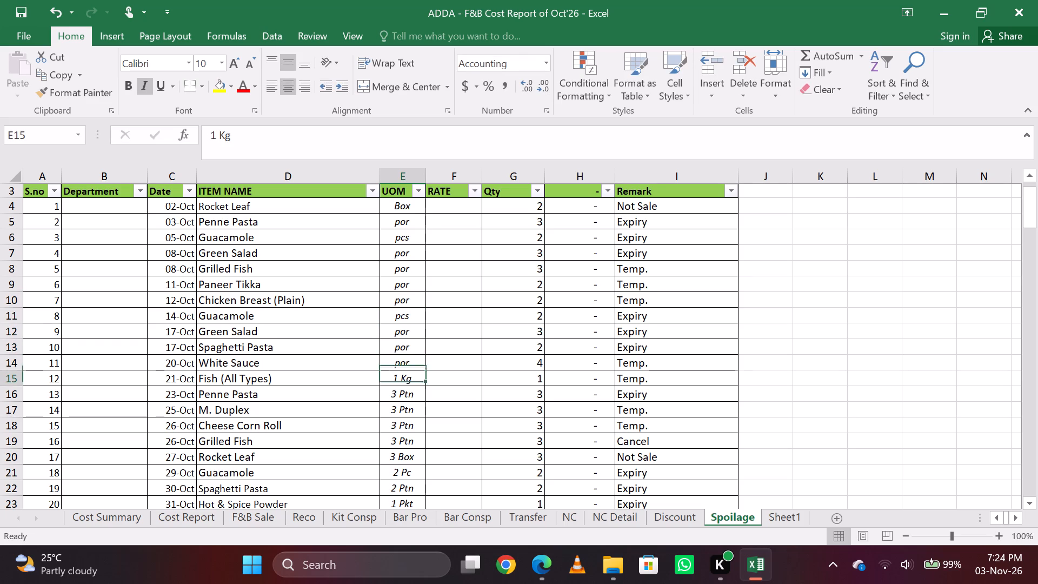
Set the UOM in E15 to kg and in E16:E19 to por.
{"action": "type", "text": "kg"}
{"action": "key", "text": "Return"}
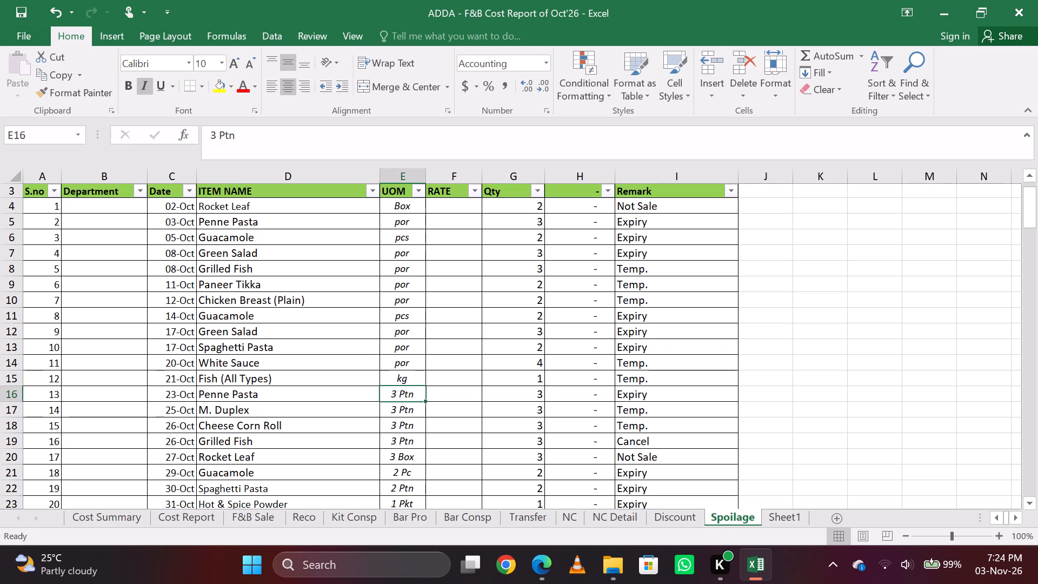
{"action": "key", "text": "Up"}
{"action": "key", "text": "Down"}
{"action": "type", "text": "por"}
{"action": "key", "text": "Return"}
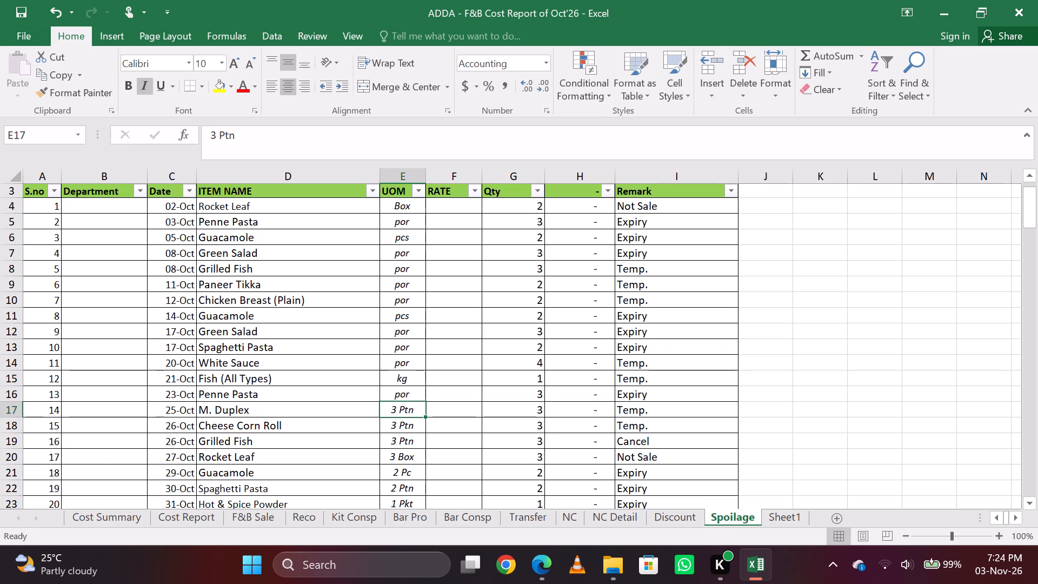
{"action": "key", "text": "ctrl+d"}
{"action": "key", "text": "Down"}
{"action": "key", "text": "ctrl+d"}
{"action": "key", "text": "Down"}
{"action": "key", "text": "ctrl+d"}
{"action": "key", "text": "Down"}
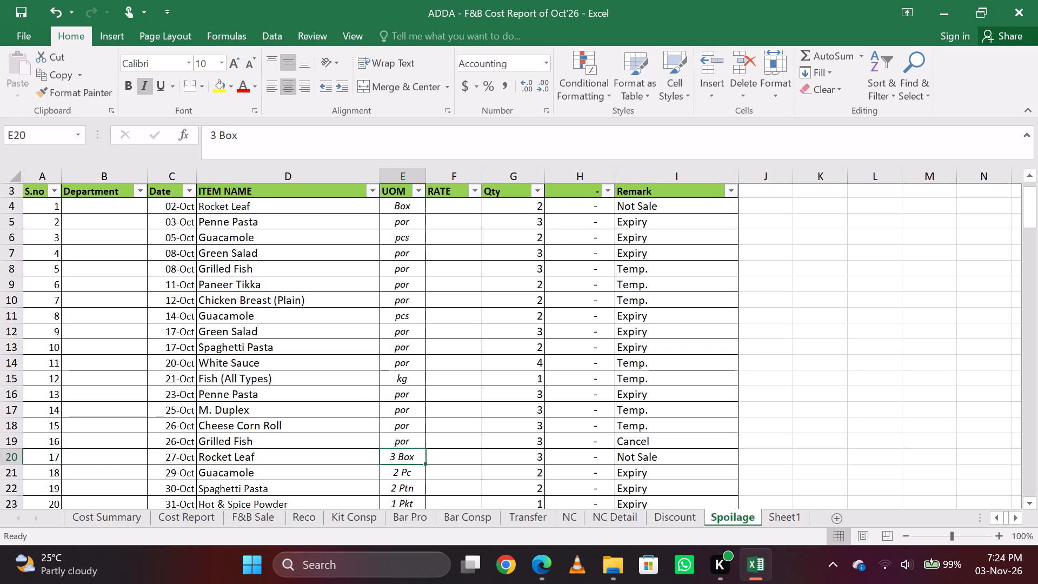
Replace the UOM entries in E20:E23 with Box, pcs, por and pkt.
{"action": "type", "text": "Box"}
{"action": "key", "text": "Return"}
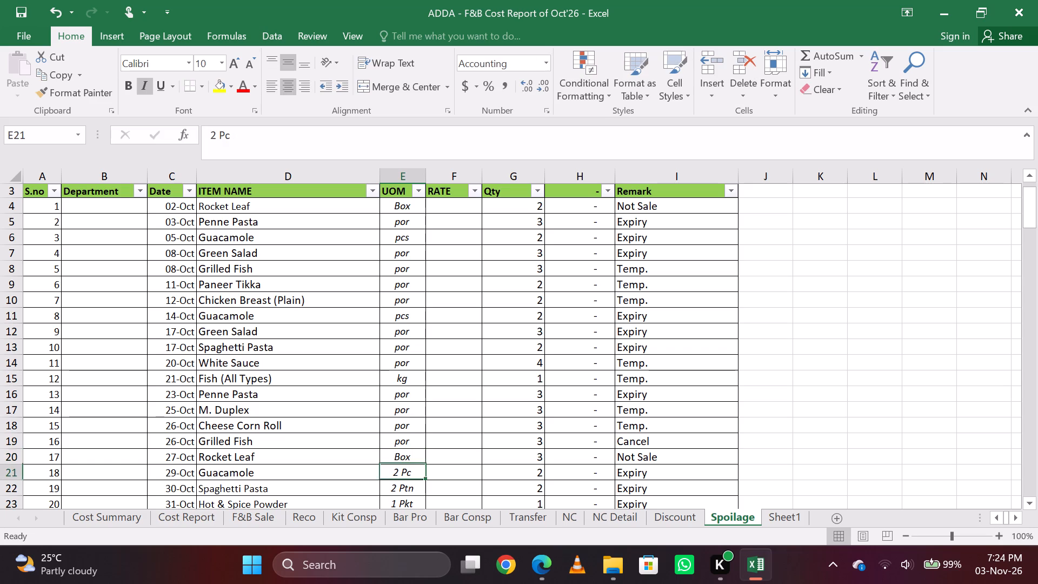
{"action": "type", "text": "pc"}
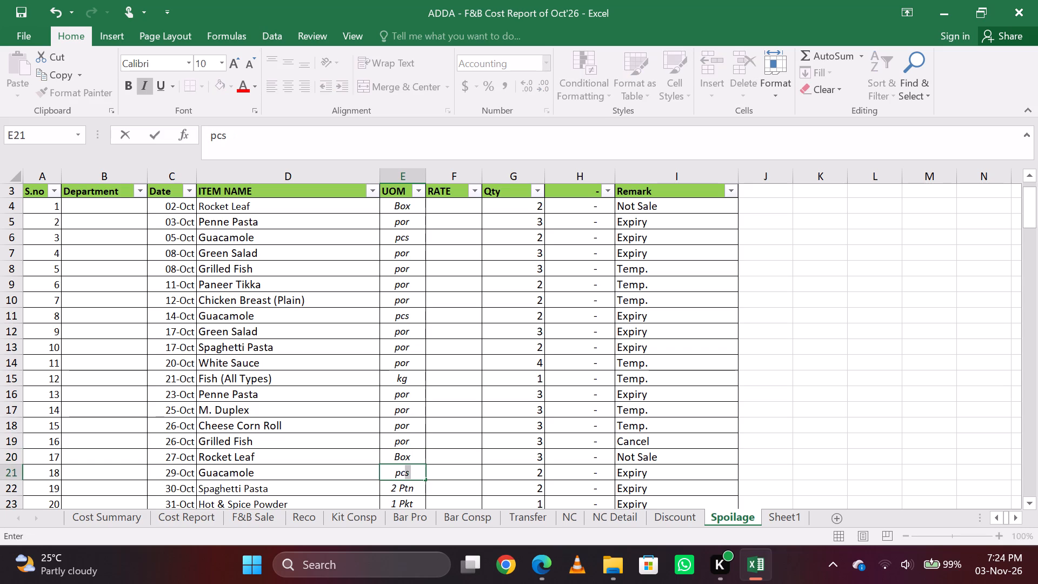
{"action": "key", "text": "s"}
{"action": "key", "text": "Return"}
{"action": "type", "text": "poe"}
{"action": "key", "text": "BackSpace"}
{"action": "key", "text": "r"}
{"action": "key", "text": "Return"}
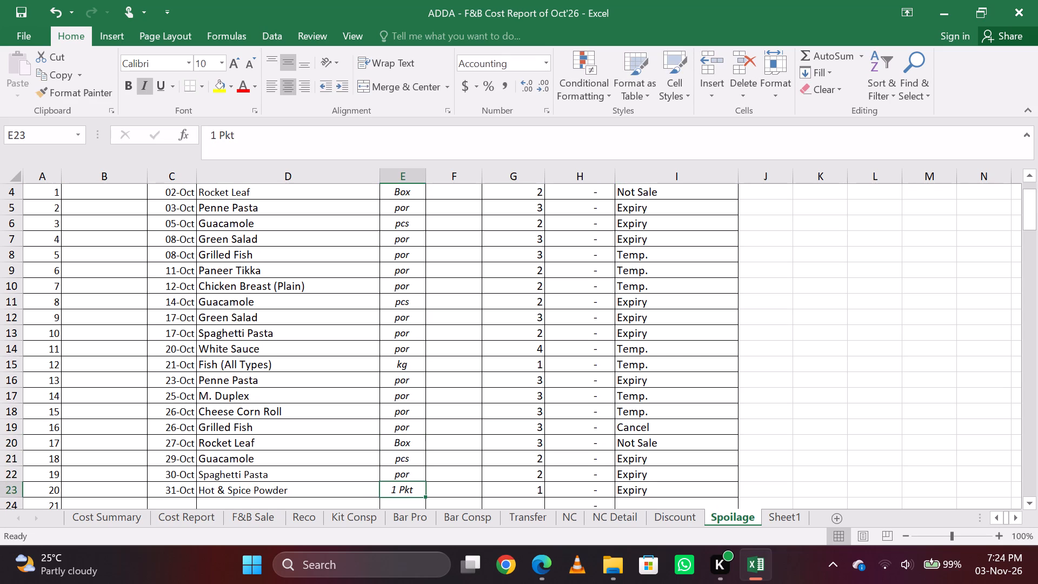
{"action": "type", "text": "pkt"}
{"action": "key", "text": "Return"}
Enter Continental as the Department for the first spoilage item in B4.
{"action": "key", "text": "Up"}
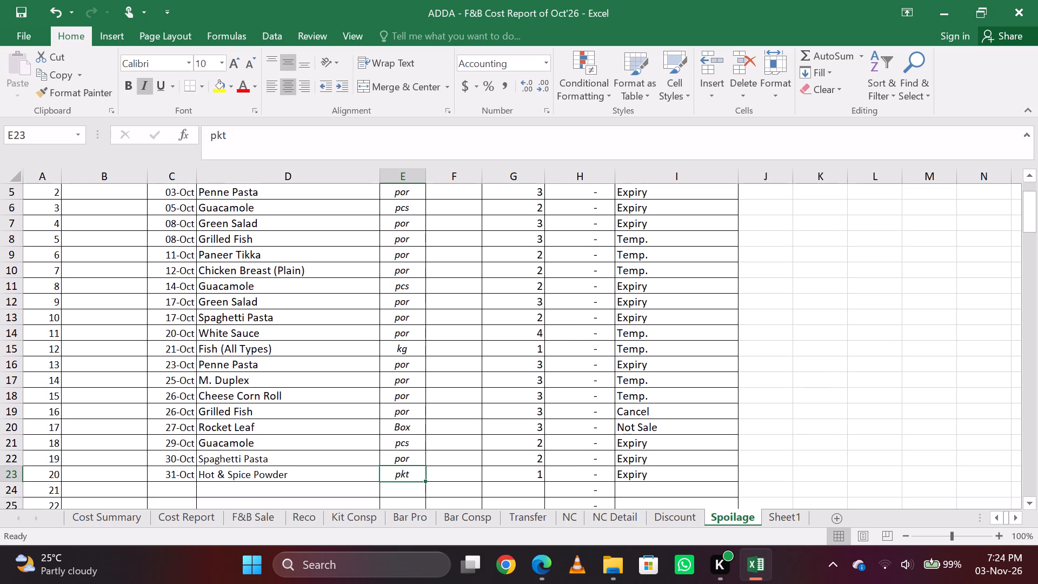
{"action": "key", "text": "Left"}
{"action": "key", "text": "Left"}
{"action": "key", "text": "Up"}
{"action": "key", "text": "Left"}
{"action": "key", "text": "Up"}
{"action": "key", "text": "Up"}
{"action": "key", "text": "Up"}
{"action": "key", "text": "Up"}
{"action": "key", "text": "Up"}
{"action": "key", "text": "Up"}
{"action": "key", "text": "Up"}
{"action": "key", "text": "Up"}
{"action": "key", "text": "Up"}
{"action": "key", "text": "Up"}
{"action": "key", "text": "Up"}
{"action": "key", "text": "Up"}
{"action": "key", "text": "Up"}
{"action": "key", "text": "Up"}
{"action": "key", "text": "Up"}
{"action": "key", "text": "Up"}
{"action": "key", "text": "Up"}
{"action": "key", "text": "Up"}
{"action": "key", "text": "Up"}
{"action": "key", "text": "Up"}
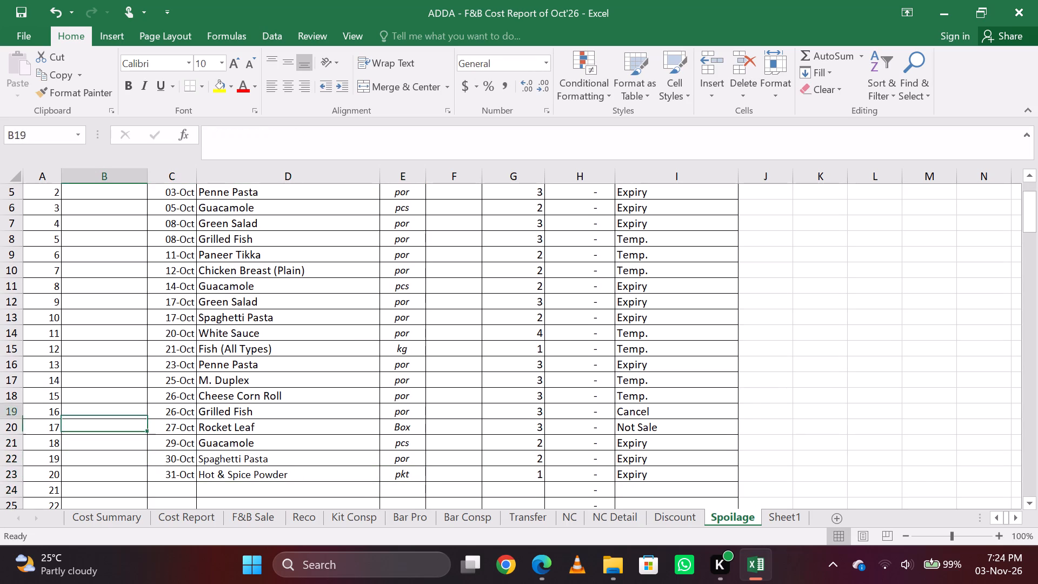
{"action": "key", "text": "Down"}
{"action": "key", "text": "Down"}
{"action": "key", "text": "Down"}
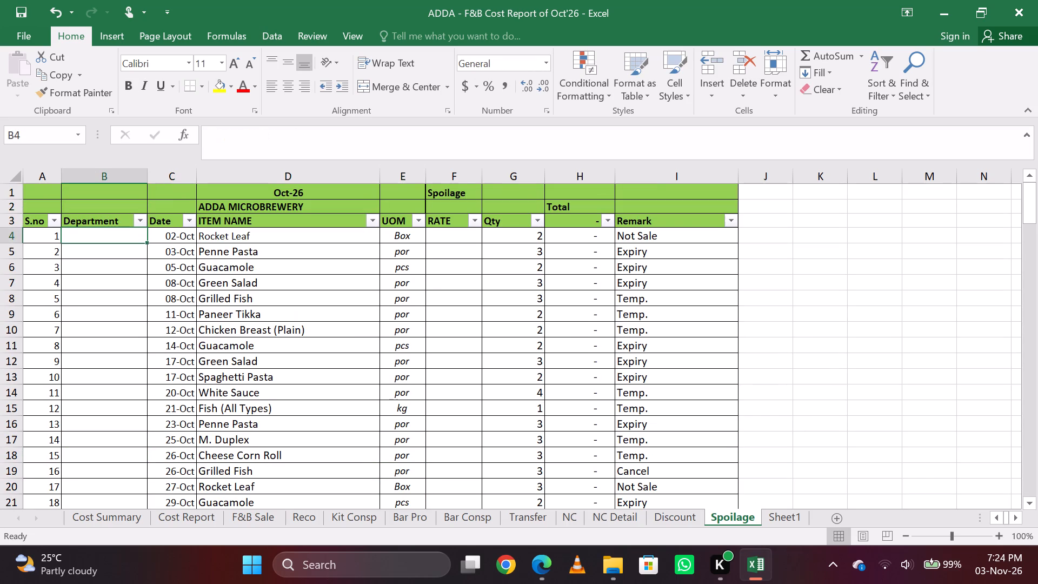
{"action": "key", "text": "Down"}
{"action": "key", "text": "Up"}
{"action": "key", "text": "shift+c"}
{"action": "key", "text": "o"}
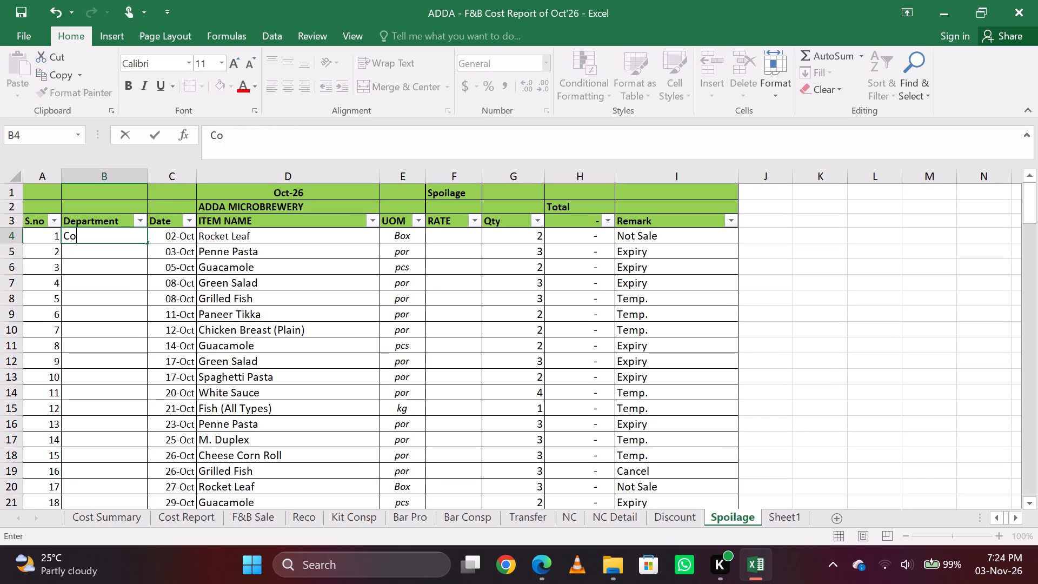
{"action": "key", "text": "n"}
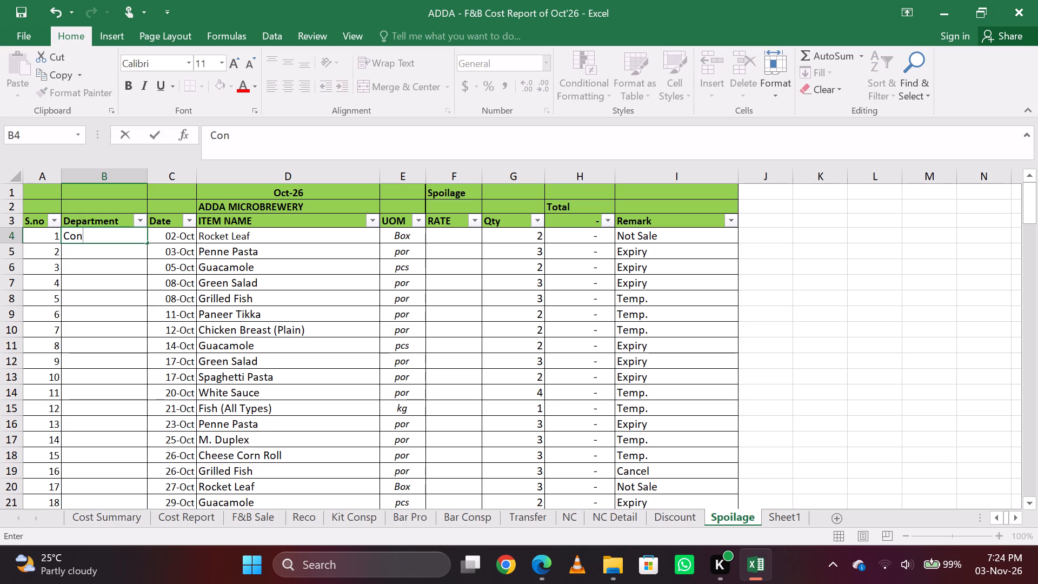
{"action": "key", "text": "t"}
{"action": "key", "text": "i"}
{"action": "key", "text": "n"}
{"action": "type", "text": "ental"}
{"action": "key", "text": "Return"}
Copy the Continental department from B4 to every filled spoilage item row, B4:B23.
{"action": "key", "text": "Up"}
{"action": "key", "text": "ctrl+c"}
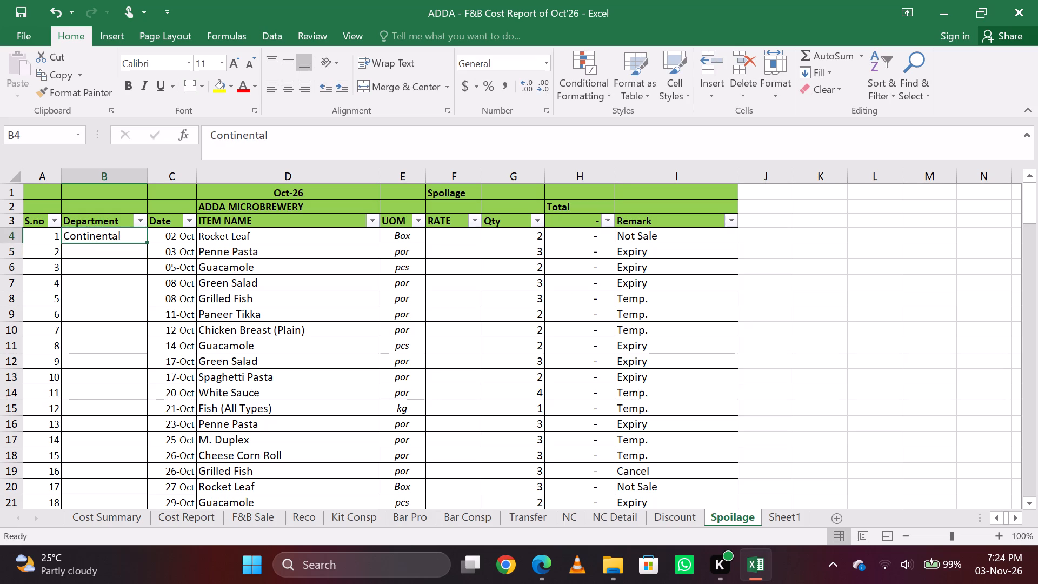
{"action": "key", "text": "shift+Down"}
{"action": "key", "text": "shift+Down"}
{"action": "key", "text": "shift+Down"}
{"action": "key", "text": "shift+Down"}
{"action": "key", "text": "shift+Down"}
{"action": "key", "text": "shift+Down"}
{"action": "key", "text": "shift+Down"}
{"action": "key", "text": "shift+Down"}
{"action": "key", "text": "shift+Down"}
{"action": "key", "text": "shift+Down"}
{"action": "key", "text": "shift+Down"}
{"action": "key", "text": "shift+Down"}
{"action": "key", "text": "shift+Down"}
{"action": "key", "text": "shift+Down"}
{"action": "key", "text": "shift+Down"}
{"action": "key", "text": "shift+Down"}
{"action": "key", "text": "shift+Down"}
{"action": "key", "text": "shift+Down"}
{"action": "key", "text": "shift+Down"}
{"action": "key", "text": "shift+Down"}
{"action": "key", "text": "shift+Up"}
{"action": "key", "text": "shift+Up"}
{"action": "key", "text": "shift+Up"}
{"action": "key", "text": "shift+Up"}
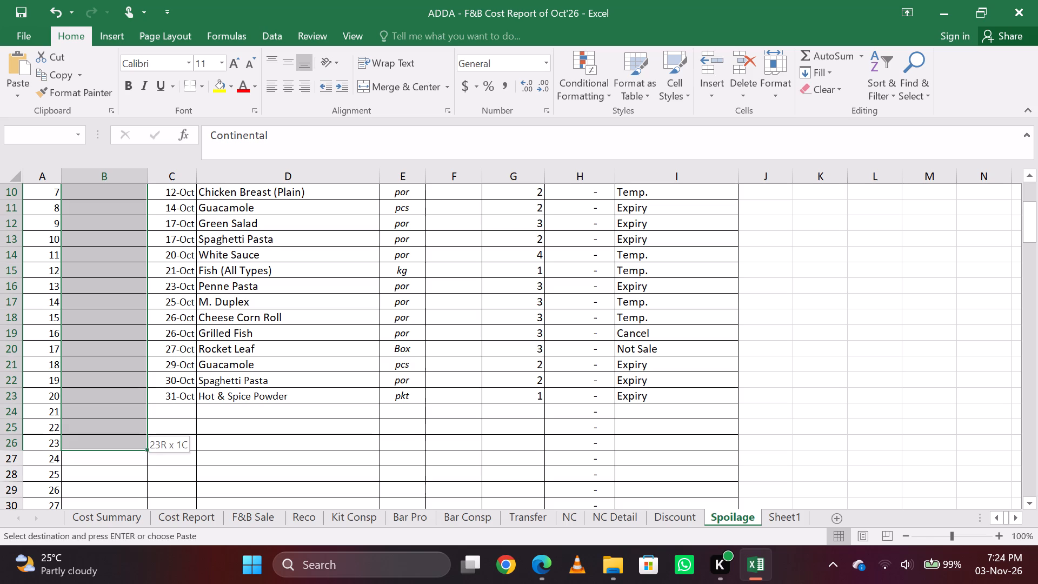
{"action": "key", "text": "shift+Up"}
{"action": "key", "text": "shift+Up"}
{"action": "key", "text": "shift+Up"}
{"action": "key", "text": "shift+Down"}
{"action": "key", "text": "ctrl+v"}
Review the spoilage entries across the first item row and down the Department column past the last filled item.
{"action": "key", "text": "Right"}
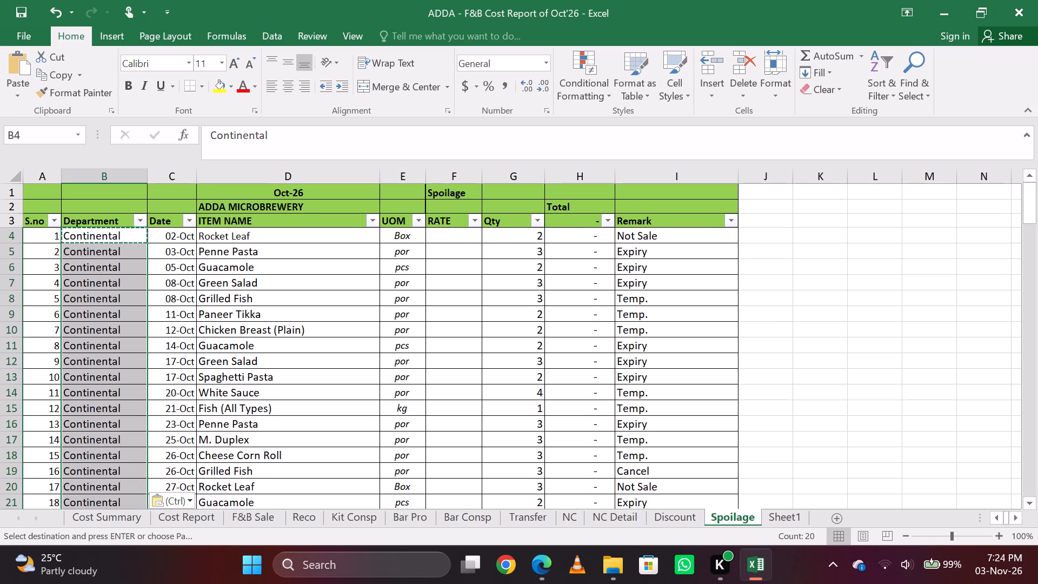
{"action": "key", "text": "Down"}
{"action": "key", "text": "Right"}
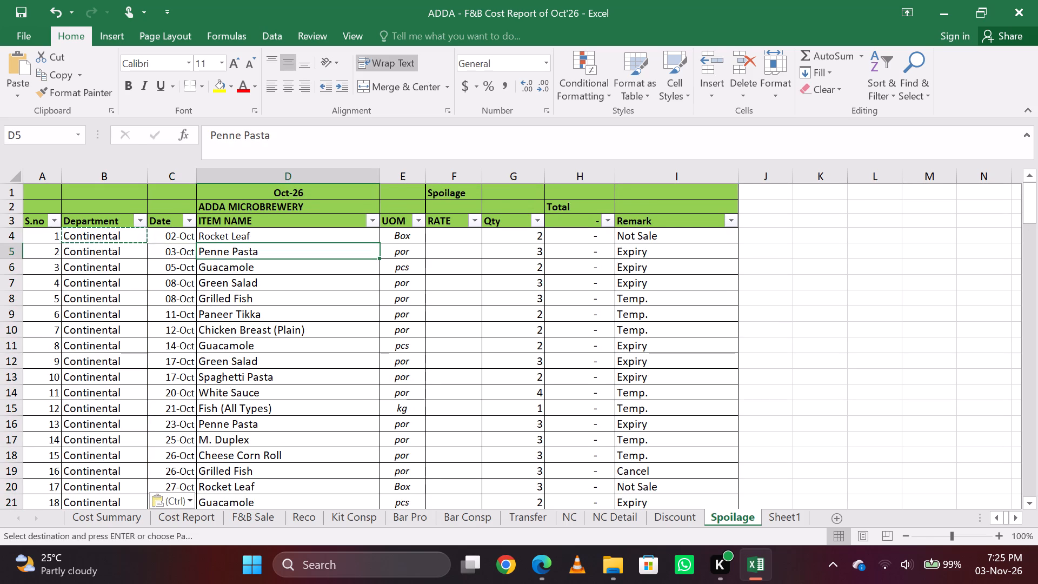
{"action": "key", "text": "Up"}
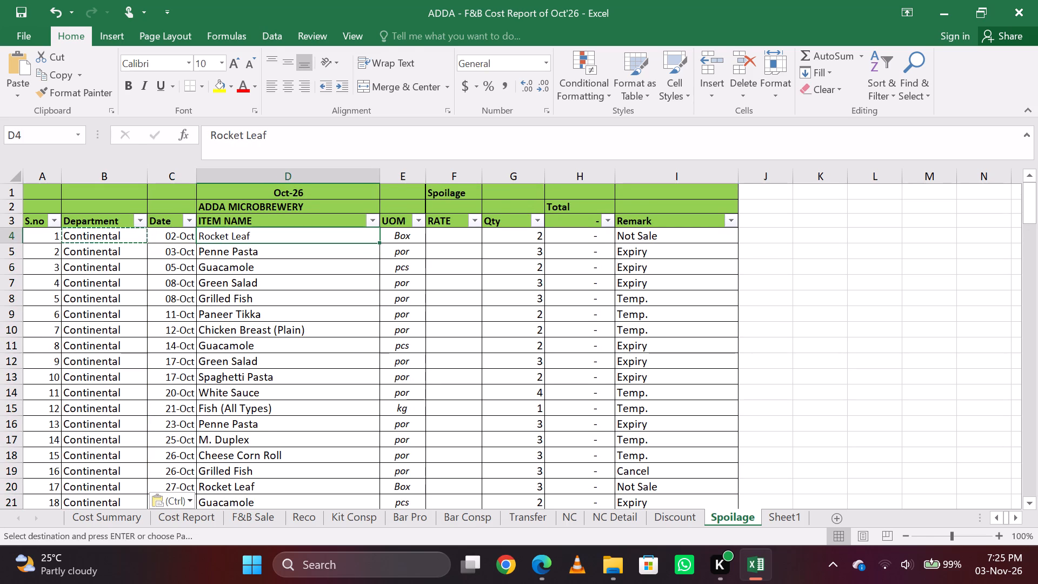
{"action": "key", "text": "Right"}
{"action": "key", "text": "Right"}
{"action": "key", "text": "Right"}
{"action": "key", "text": "Right"}
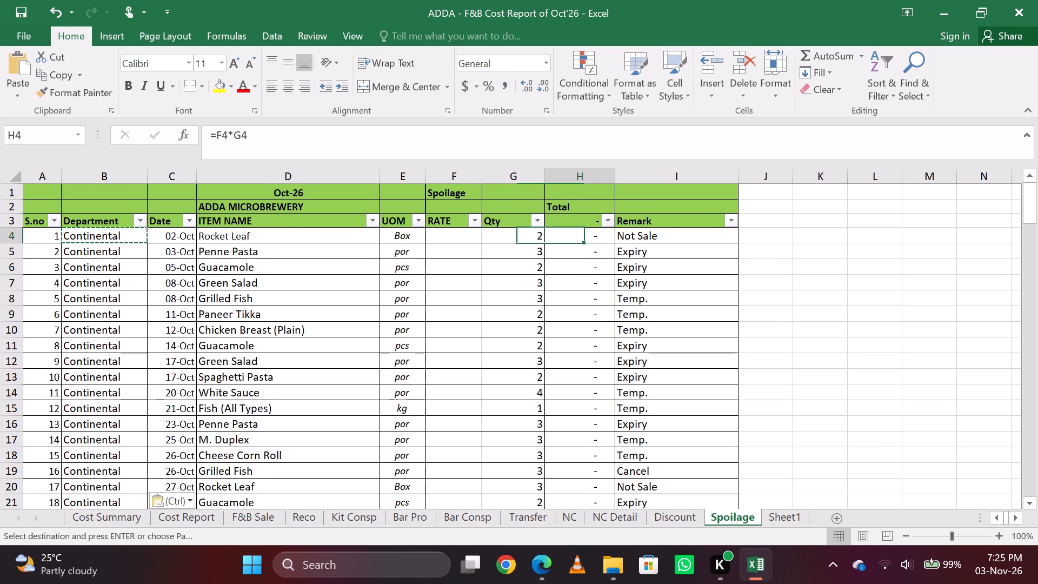
{"action": "key", "text": "Left"}
{"action": "key", "text": "Left"}
{"action": "key", "text": "Left"}
{"action": "key", "text": "Left"}
{"action": "key", "text": "Left"}
{"action": "key", "text": "Left"}
{"action": "key", "text": "Left"}
{"action": "key", "text": "Left"}
{"action": "key", "text": "Left"}
{"action": "key", "text": "Right"}
{"action": "key", "text": "Down"}
{"action": "key", "text": "Down"}
{"action": "key", "text": "Down"}
{"action": "key", "text": "Down"}
{"action": "key", "text": "Down"}
{"action": "key", "text": "Down"}
{"action": "key", "text": "Down"}
{"action": "key", "text": "Down"}
{"action": "key", "text": "Down"}
{"action": "key", "text": "Down"}
{"action": "key", "text": "Down"}
{"action": "key", "text": "Down"}
{"action": "key", "text": "Down"}
{"action": "key", "text": "Down"}
{"action": "key", "text": "Down"}
{"action": "key", "text": "Down"}
{"action": "key", "text": "Down"}
{"action": "key", "text": "Down"}
{"action": "key", "text": "Down"}
{"action": "key", "text": "Down"}
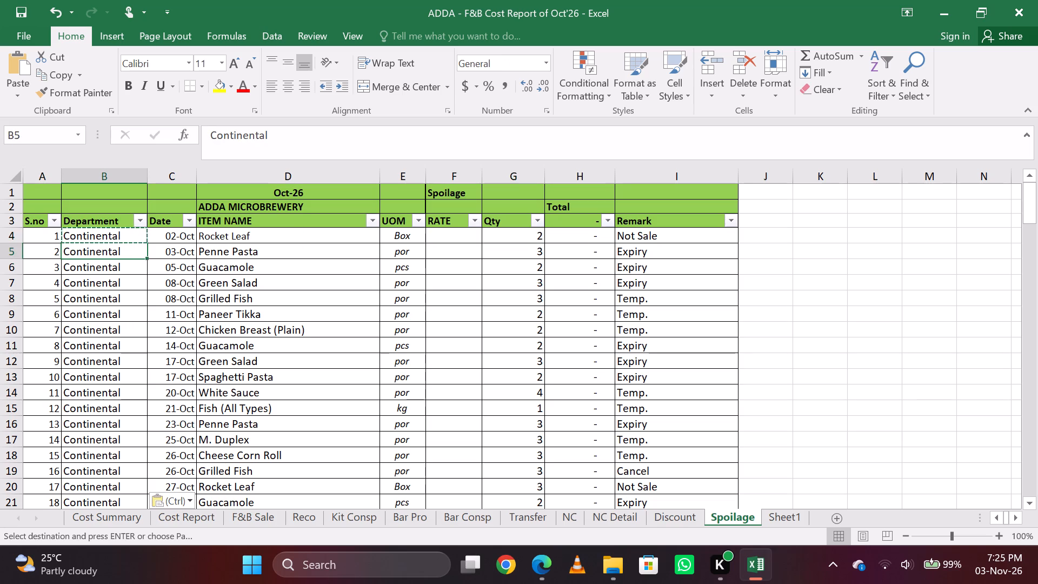
{"action": "key", "text": "Up"}
{"action": "key", "text": "Up"}
{"action": "key", "text": "Up"}
{"action": "key", "text": "Up"}
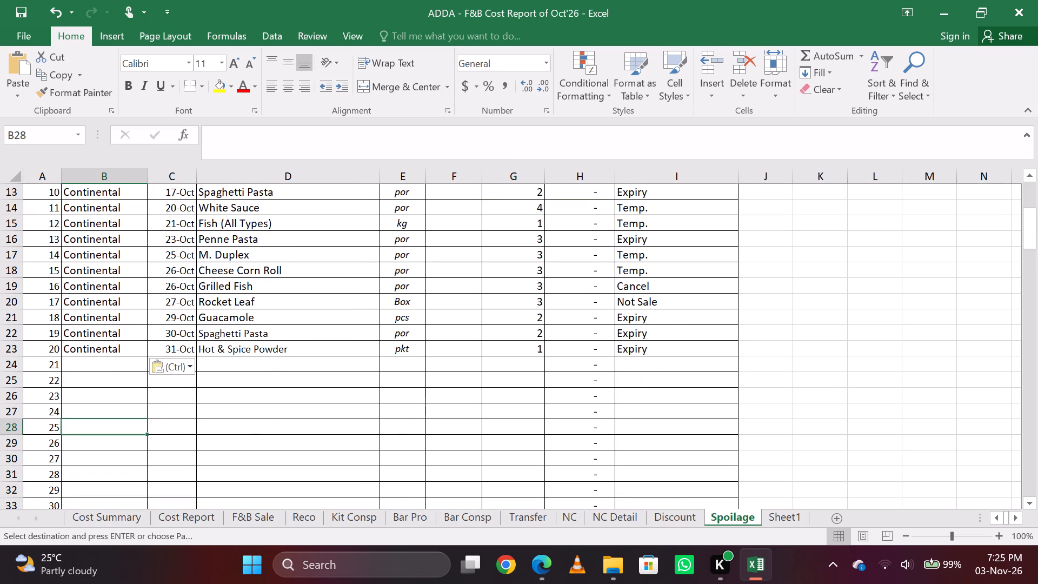